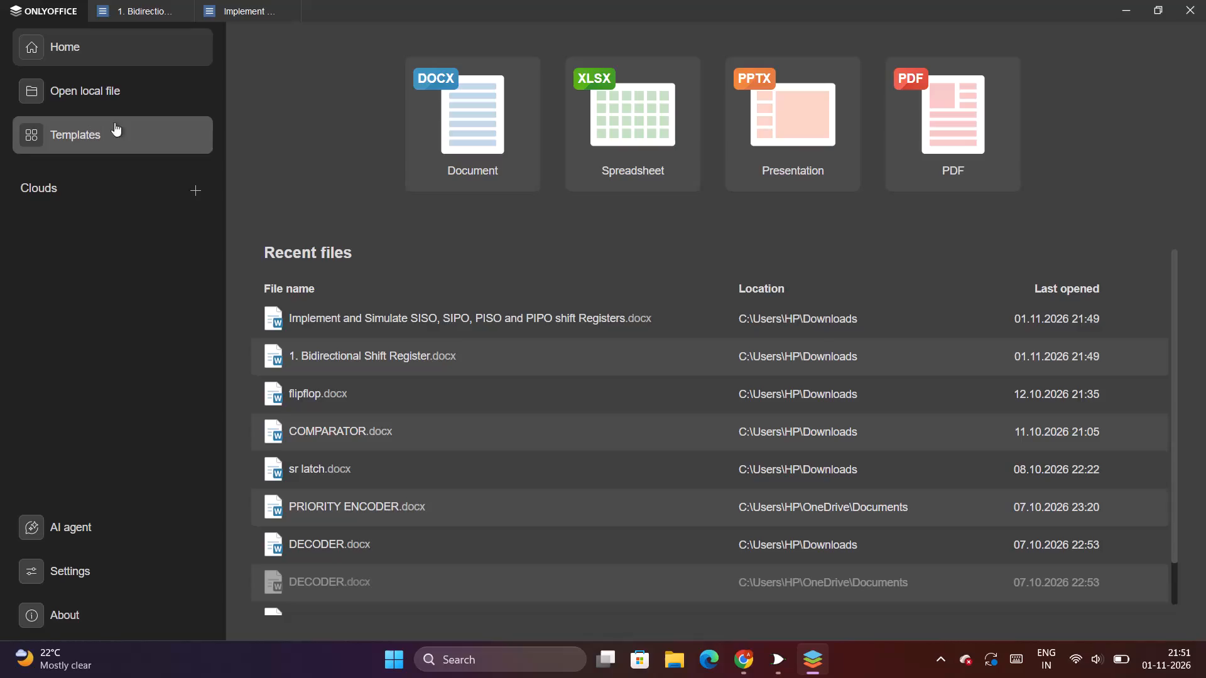
Create a new blank text document.
{"action": "left_click", "coordinate": [464, 90]}
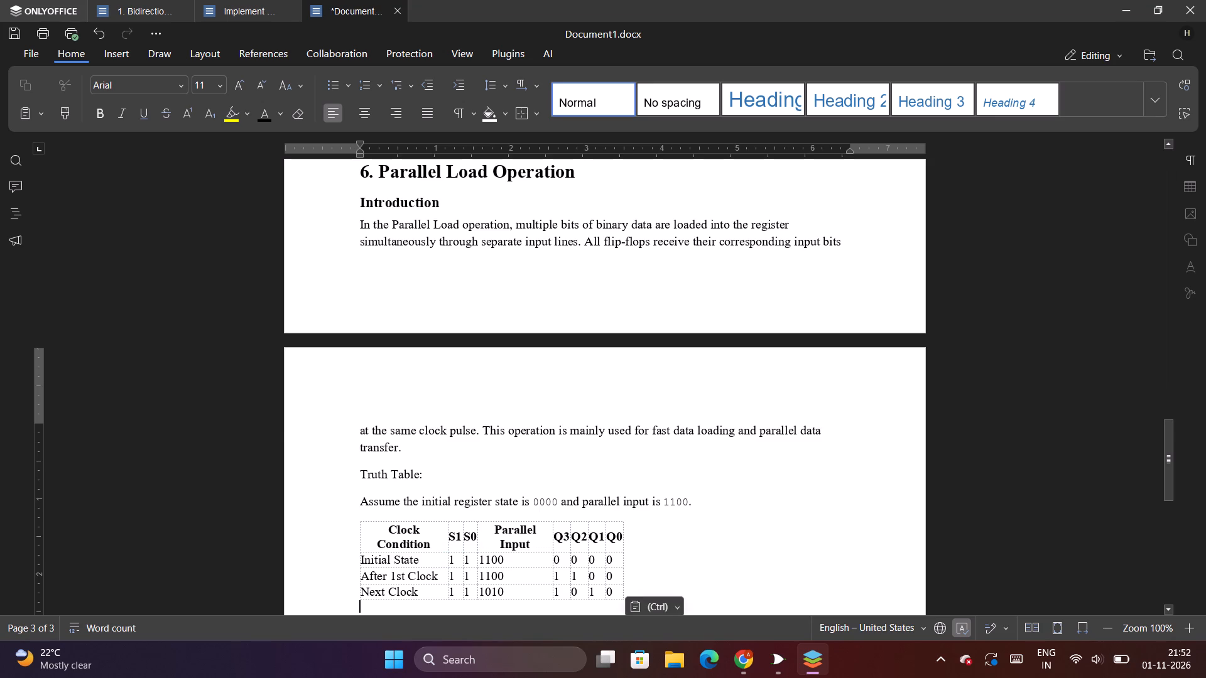
{"action": "scroll", "coordinate": [491, 310], "scroll_direction": "up", "scroll_amount": 15}
{"action": "scroll", "coordinate": [491, 309], "scroll_direction": "up", "scroll_amount": 18}
{"action": "scroll", "coordinate": [491, 309], "scroll_direction": "up", "scroll_amount": 8}
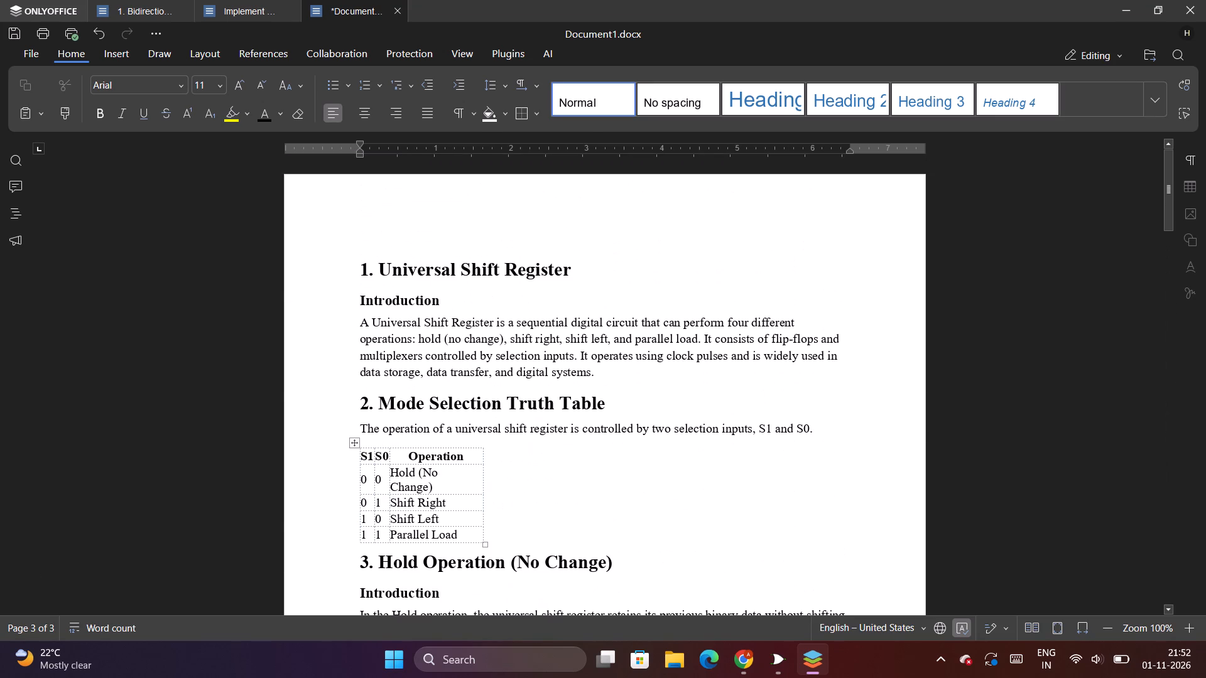
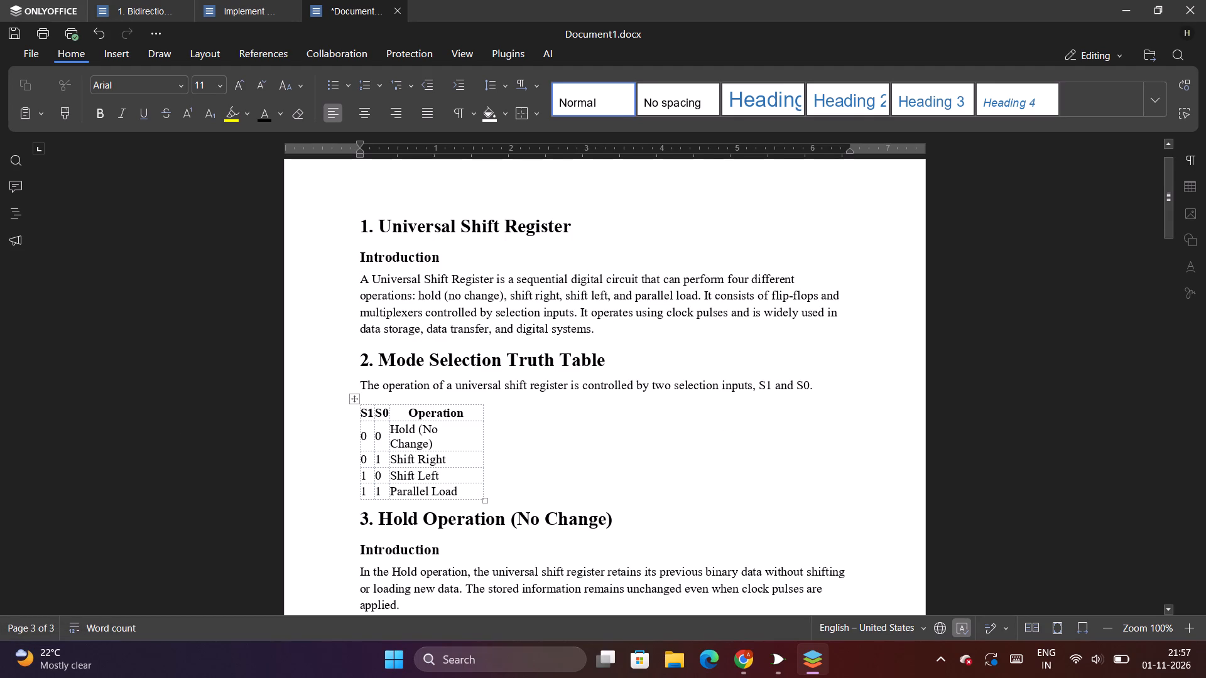
Widen the mode selection table (S1, S0, Operation) until it nearly fills the page's text width.
{"action": "left_click_drag", "start_coordinate": [486, 500], "coordinate": [839, 503]}
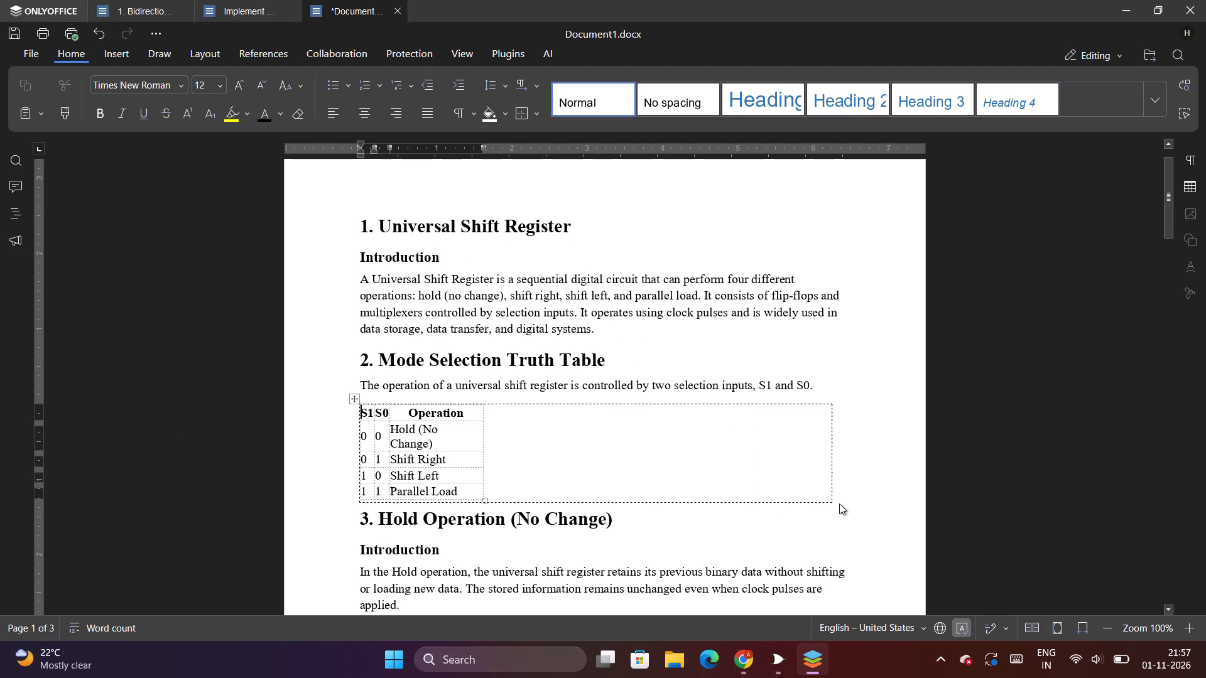
{"action": "left_click_drag", "start_coordinate": [839, 503], "coordinate": [844, 502]}
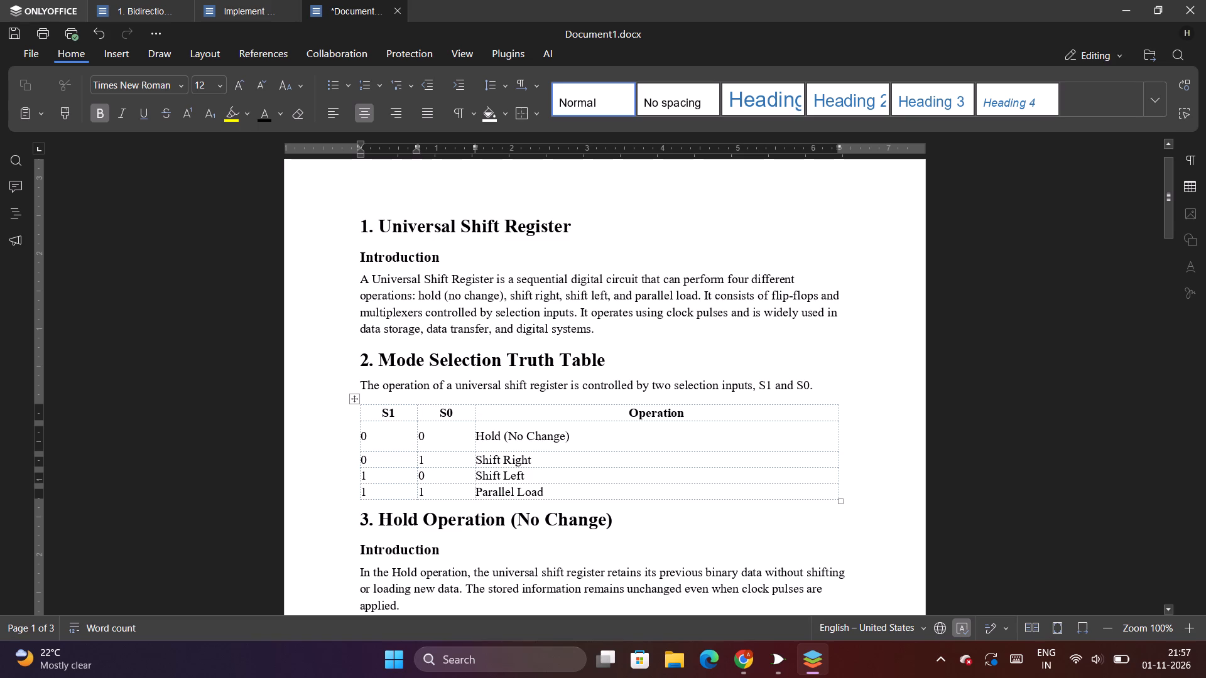
Set the "1. Universal Shift Register" heading to font size 22 and colour it red.
{"action": "left_click_drag", "start_coordinate": [580, 222], "coordinate": [330, 237]}
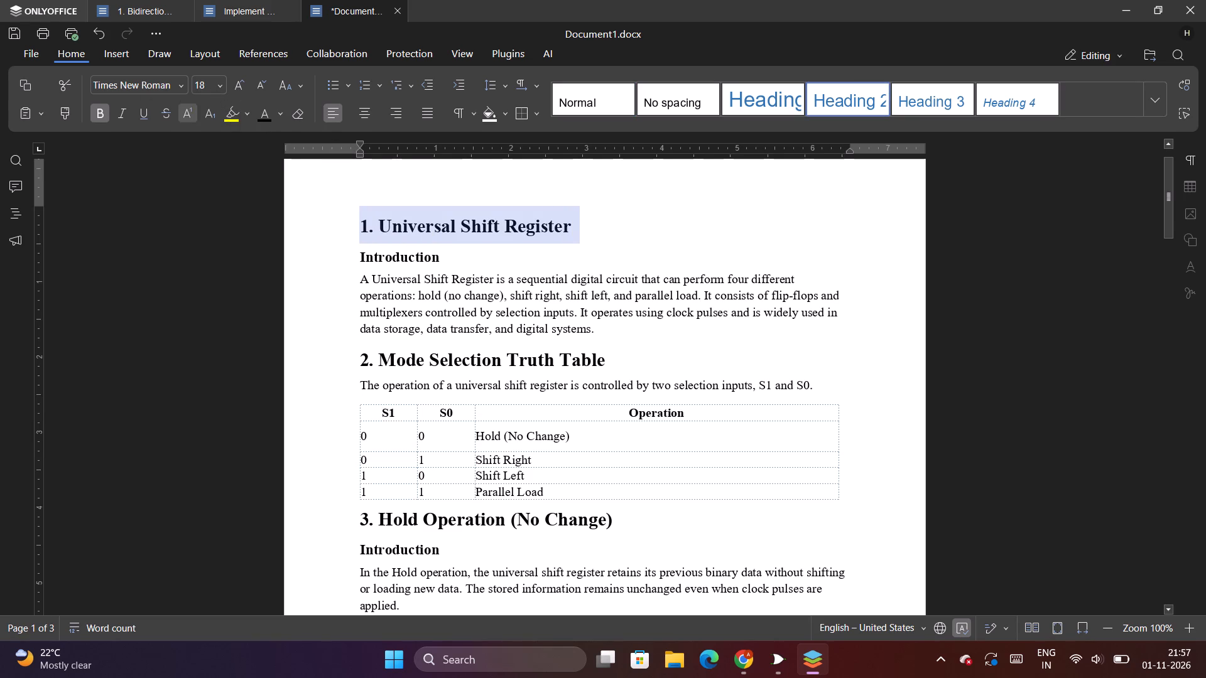
{"action": "left_click", "coordinate": [219, 87]}
{"action": "left_click", "coordinate": [217, 288]}
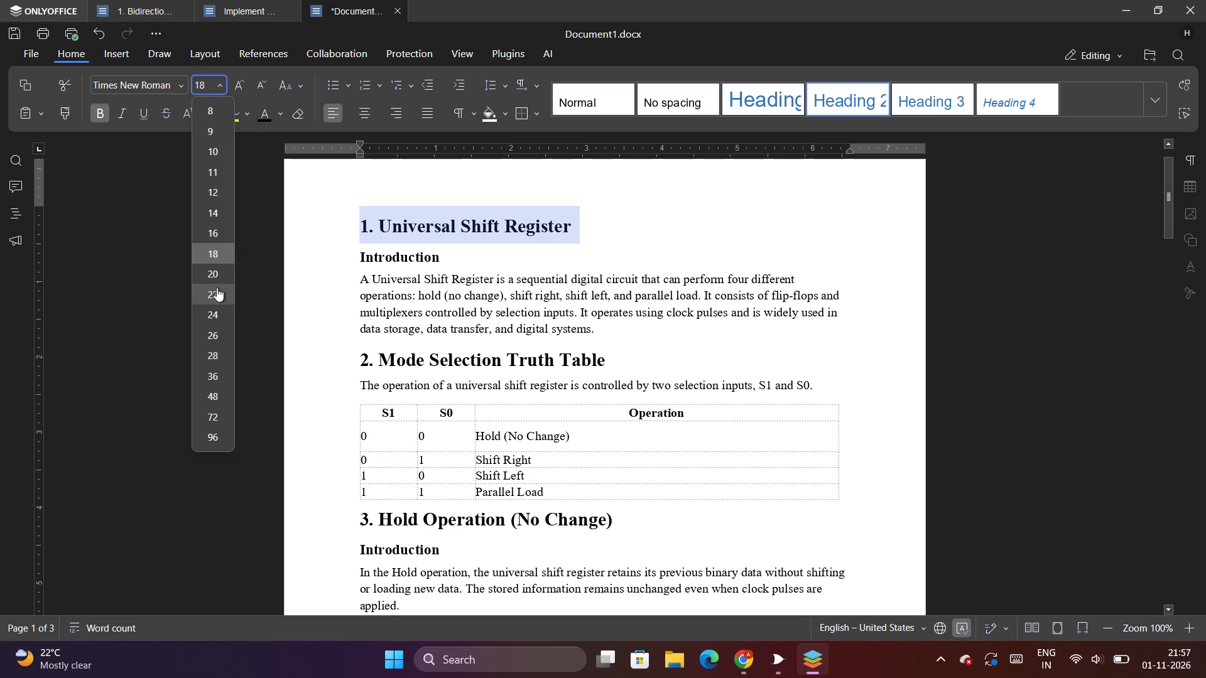
{"action": "left_click", "coordinate": [245, 119]}
{"action": "left_click", "coordinate": [273, 113]}
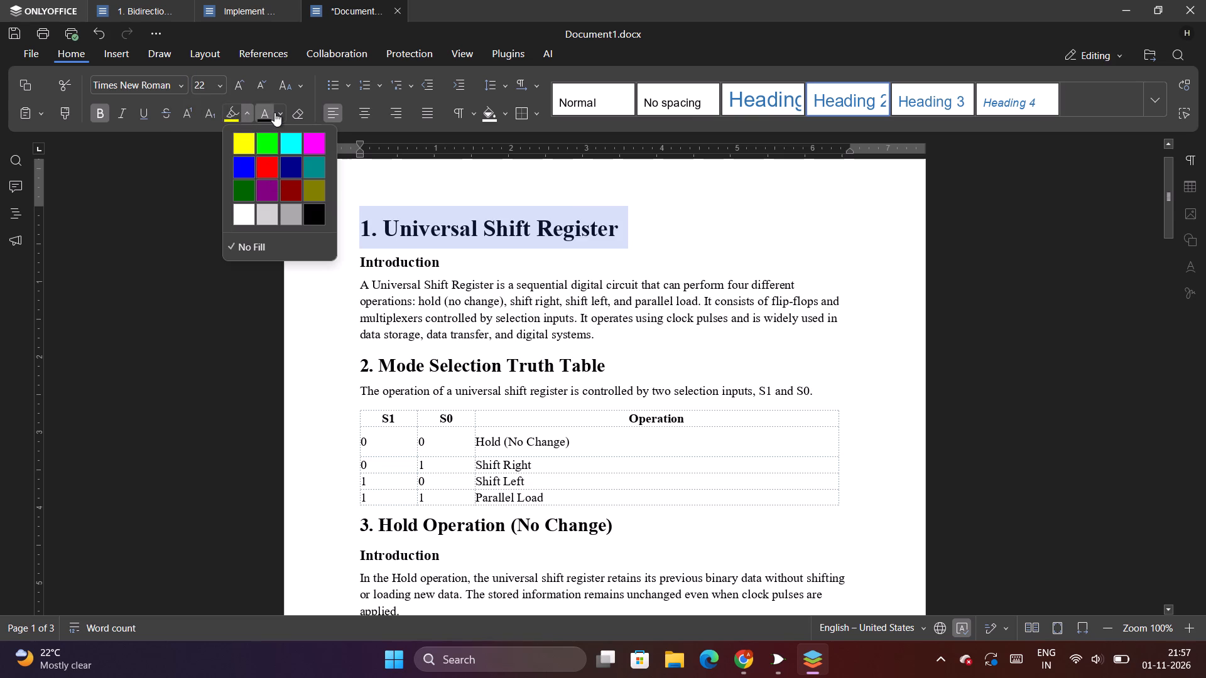
{"action": "left_click", "coordinate": [275, 117]}
{"action": "left_click", "coordinate": [278, 274]}
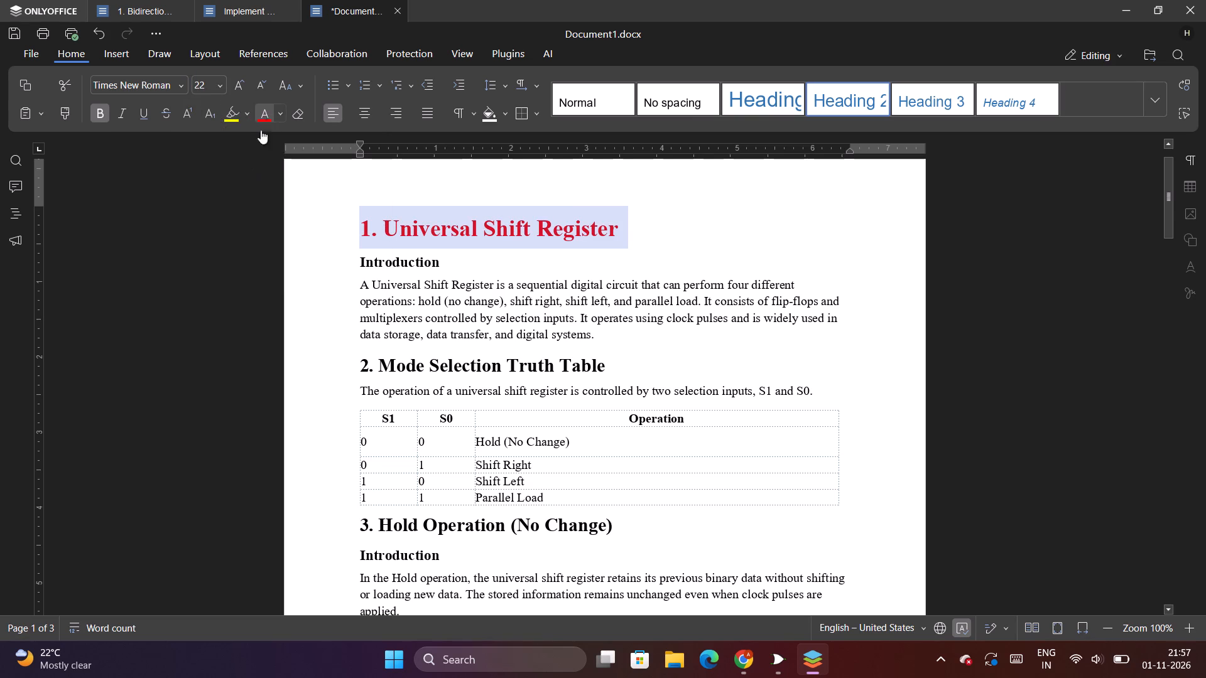
{"action": "left_click", "coordinate": [202, 208]}
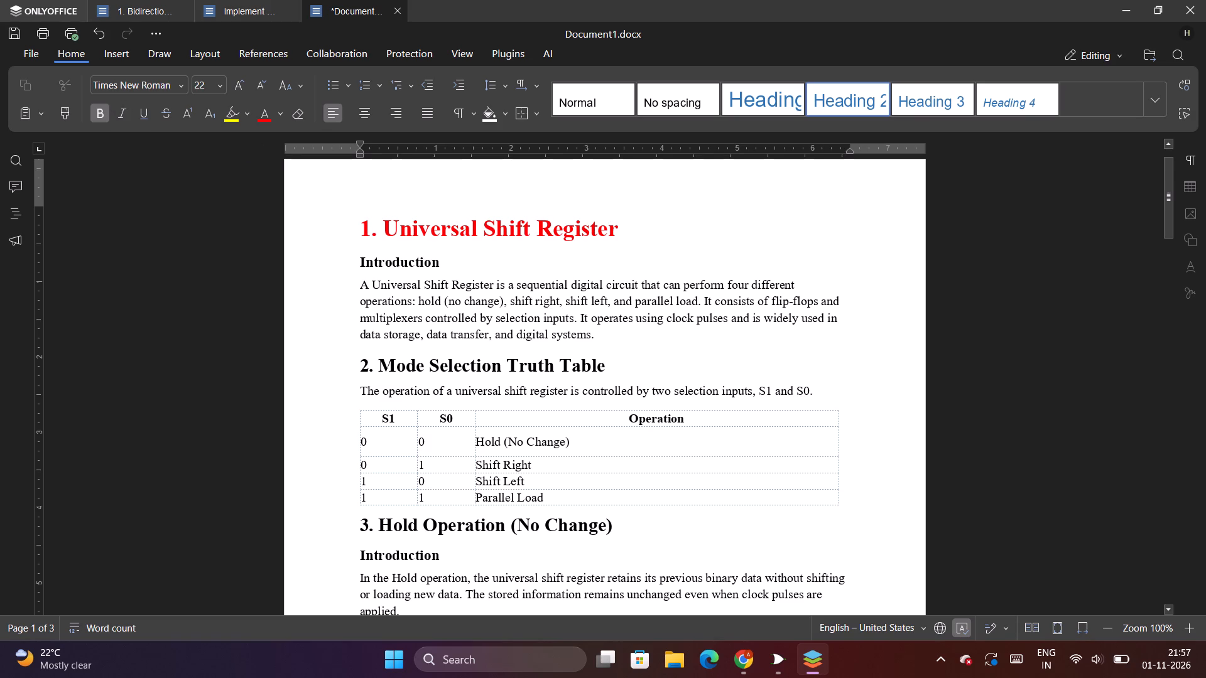
Colour the "Introduction" subheading under "1. Universal Shift Register" green.
{"action": "left_click_drag", "start_coordinate": [446, 265], "coordinate": [312, 257]}
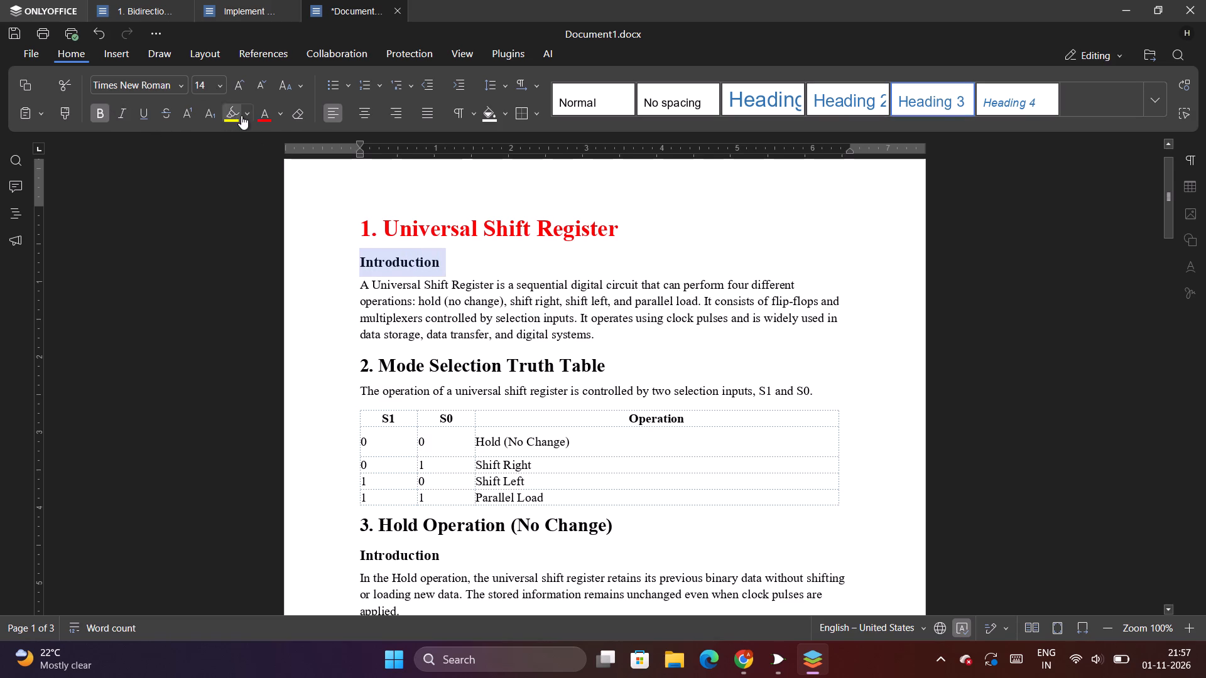
{"action": "left_click", "coordinate": [266, 121]}
{"action": "left_click", "coordinate": [278, 119]}
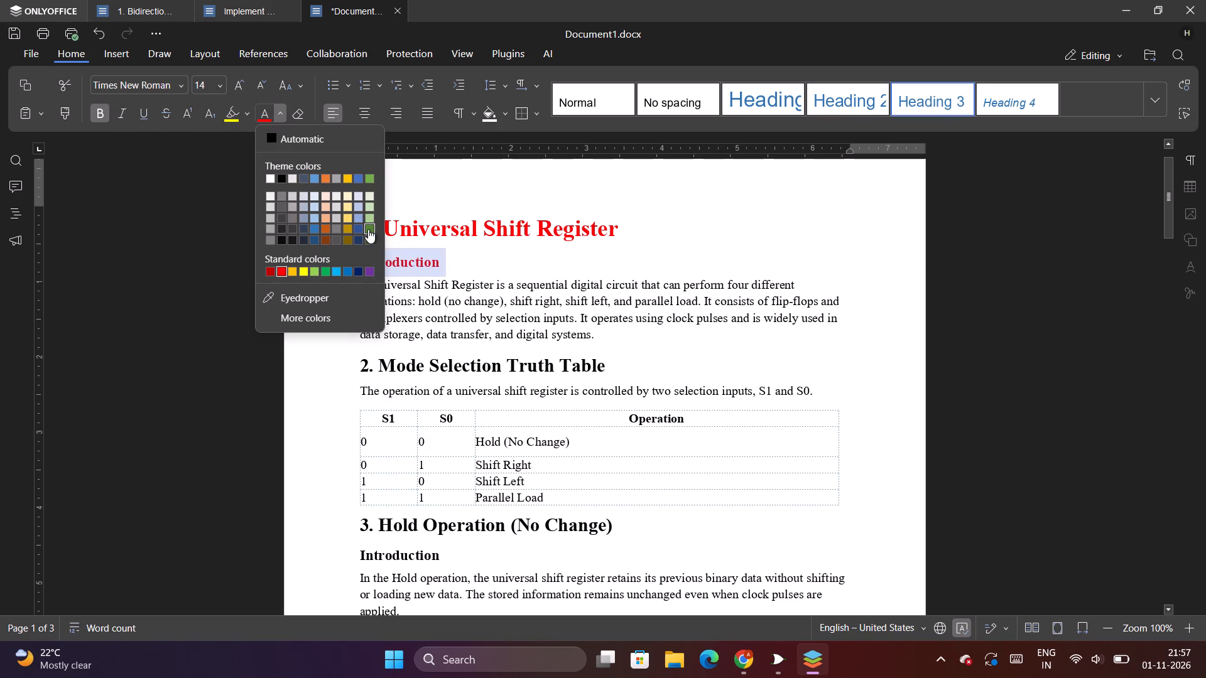
{"action": "left_click", "coordinate": [330, 269]}
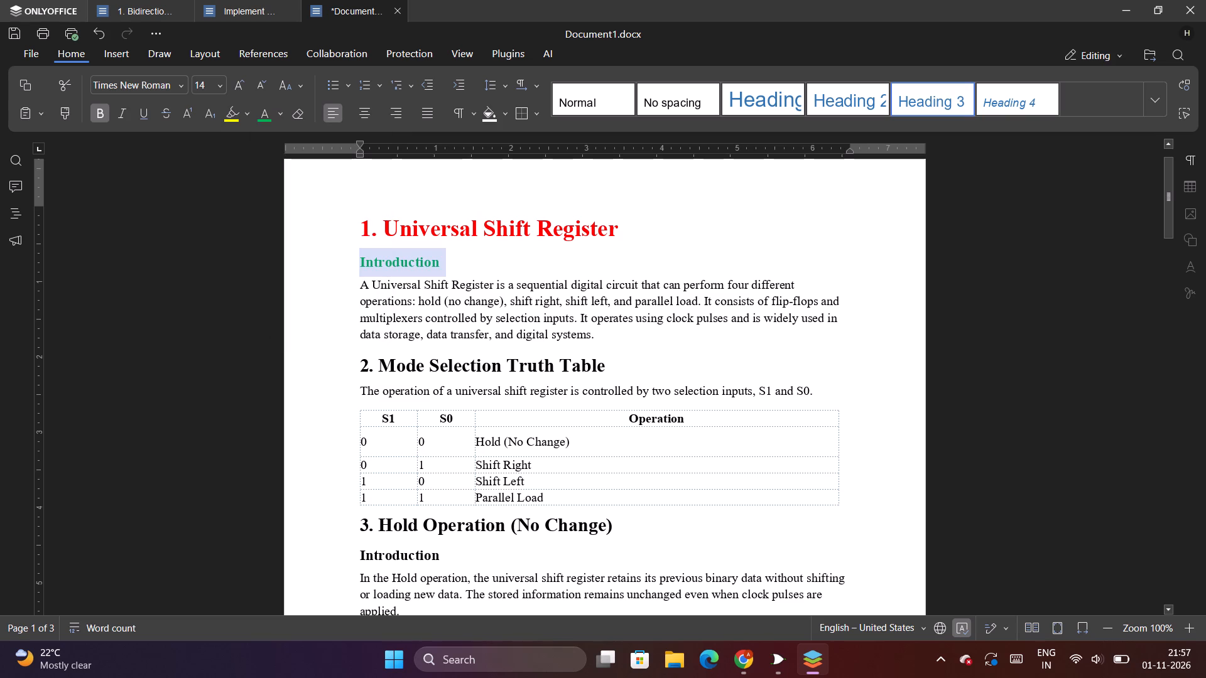
Set the "2. Mode Selection Truth Table" heading to font size 14.
{"action": "left_click_drag", "start_coordinate": [617, 366], "coordinate": [254, 363]}
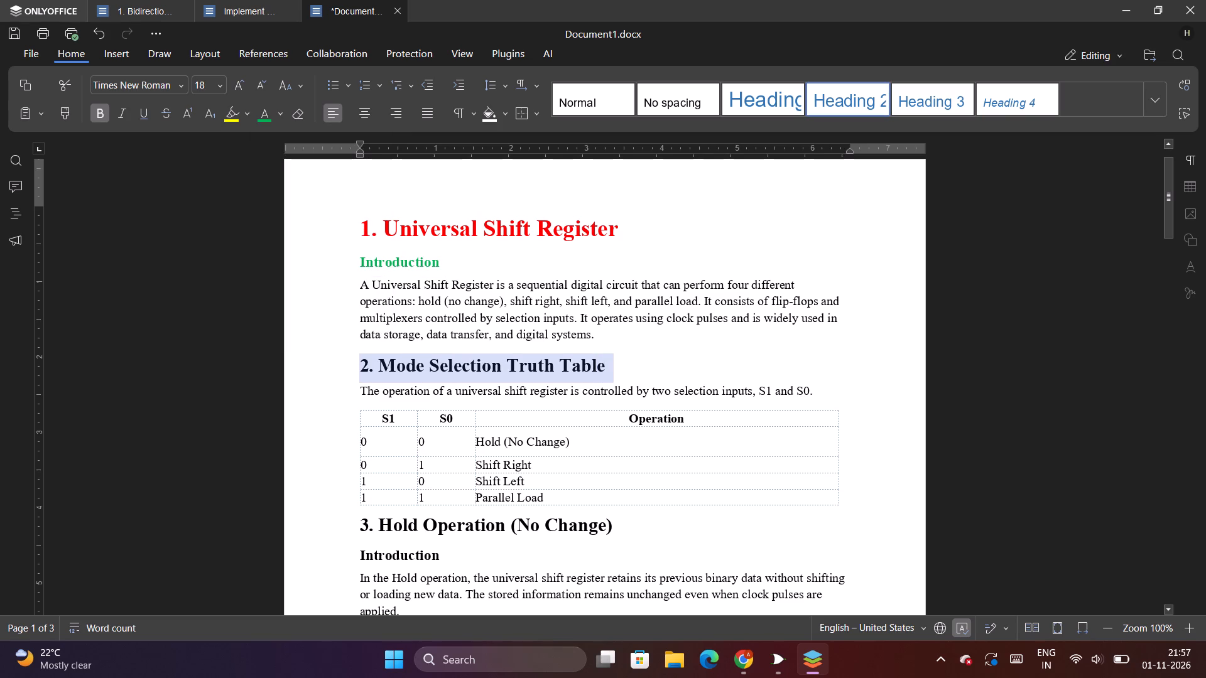
{"action": "left_click", "coordinate": [219, 85]}
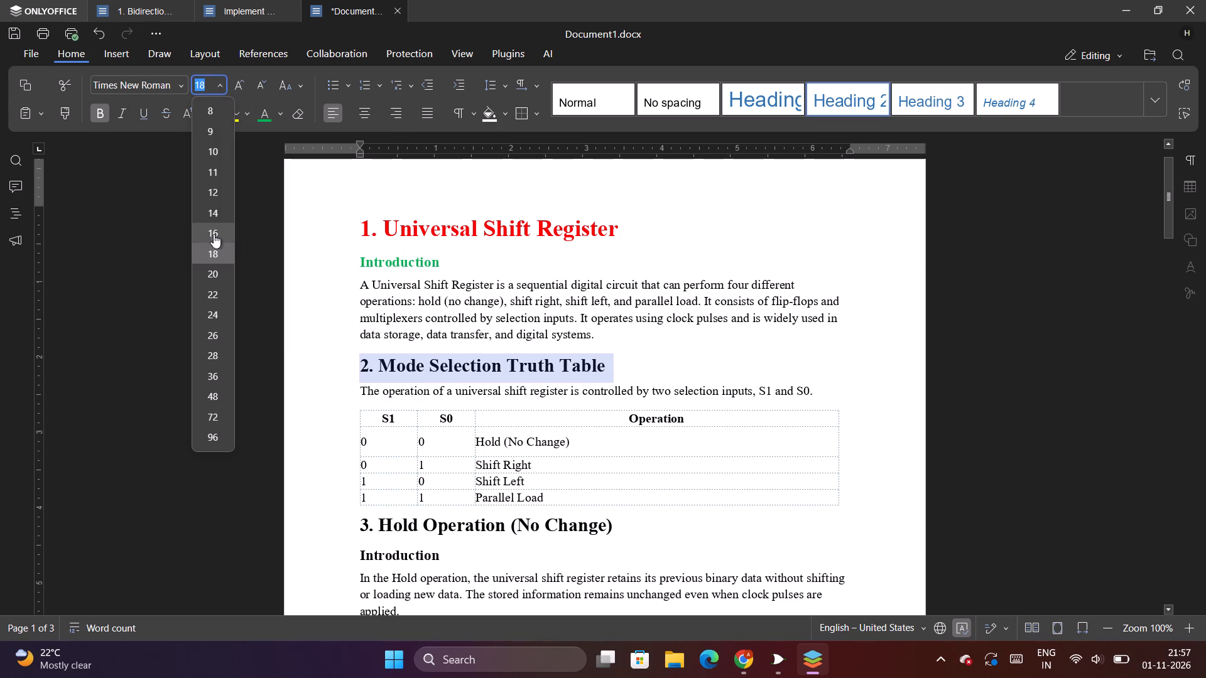
{"action": "left_click", "coordinate": [212, 217]}
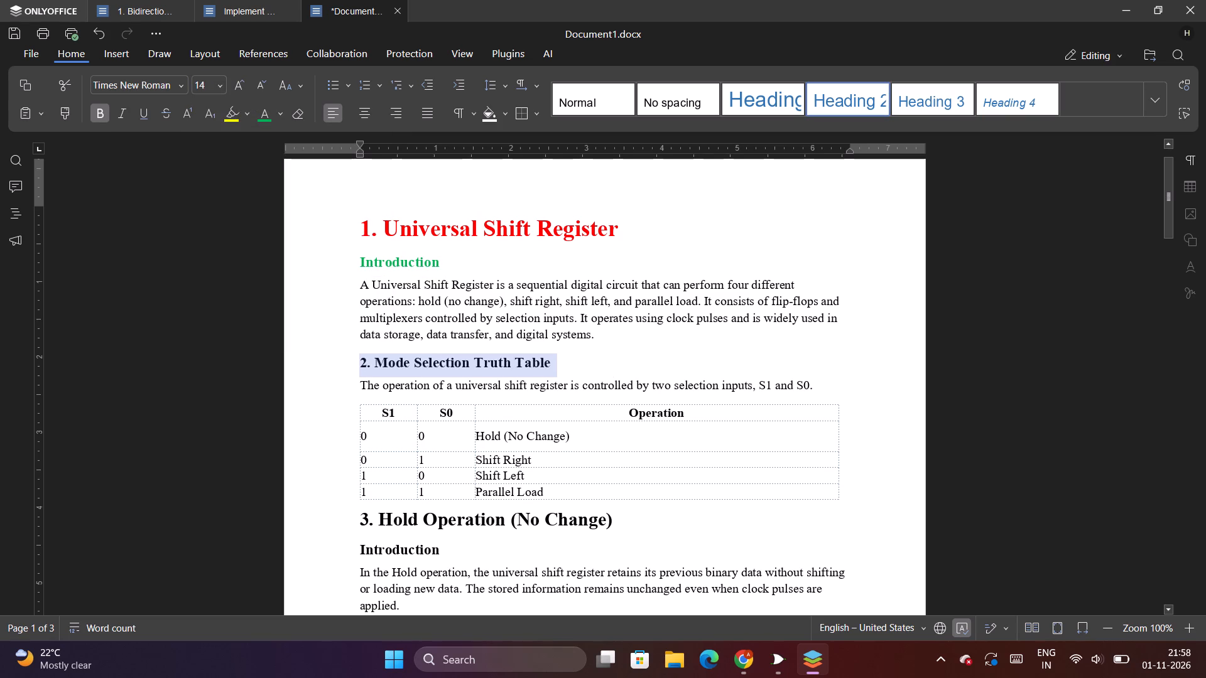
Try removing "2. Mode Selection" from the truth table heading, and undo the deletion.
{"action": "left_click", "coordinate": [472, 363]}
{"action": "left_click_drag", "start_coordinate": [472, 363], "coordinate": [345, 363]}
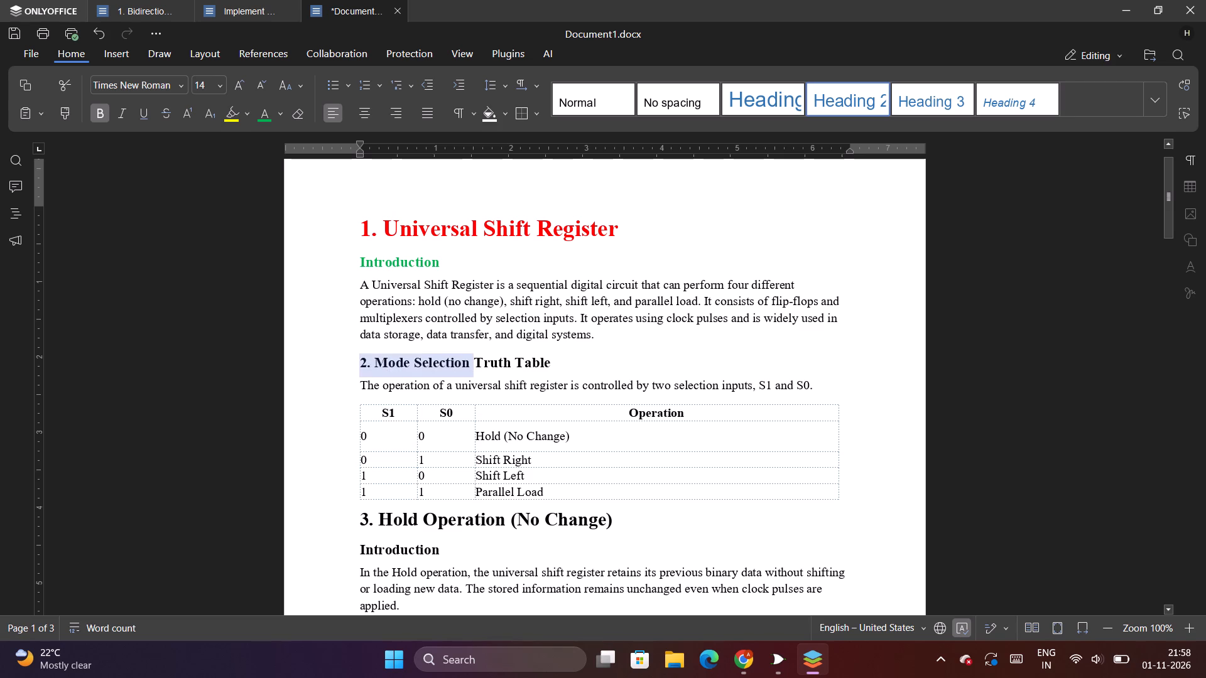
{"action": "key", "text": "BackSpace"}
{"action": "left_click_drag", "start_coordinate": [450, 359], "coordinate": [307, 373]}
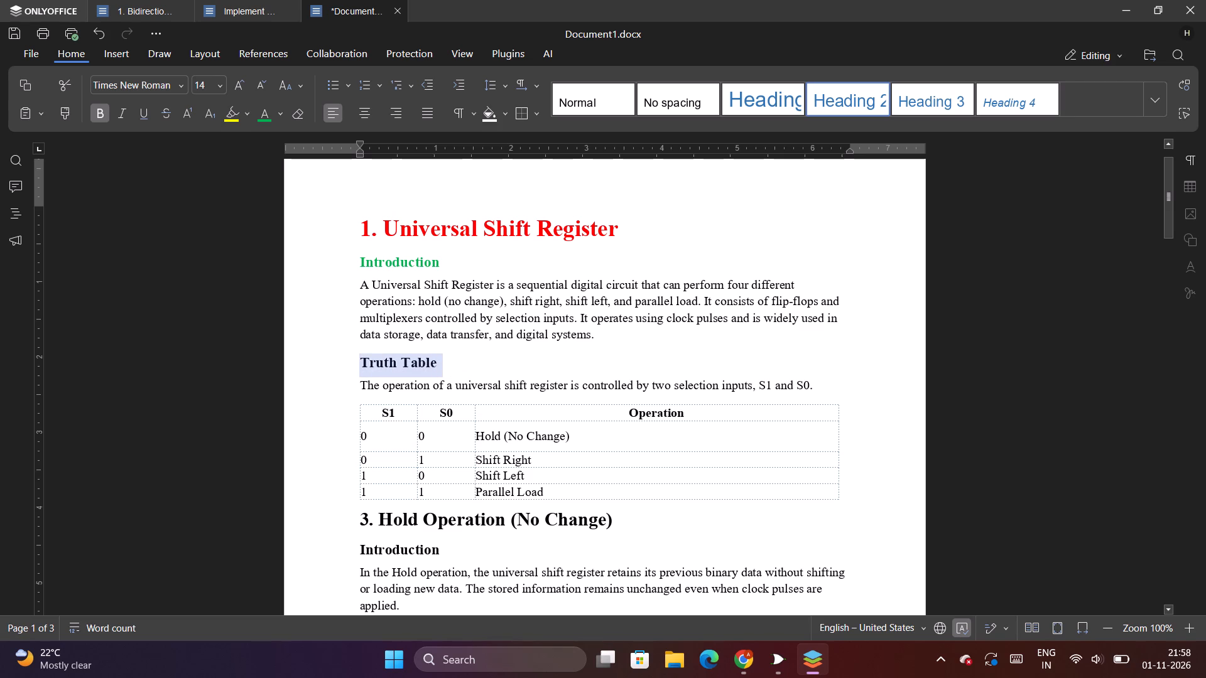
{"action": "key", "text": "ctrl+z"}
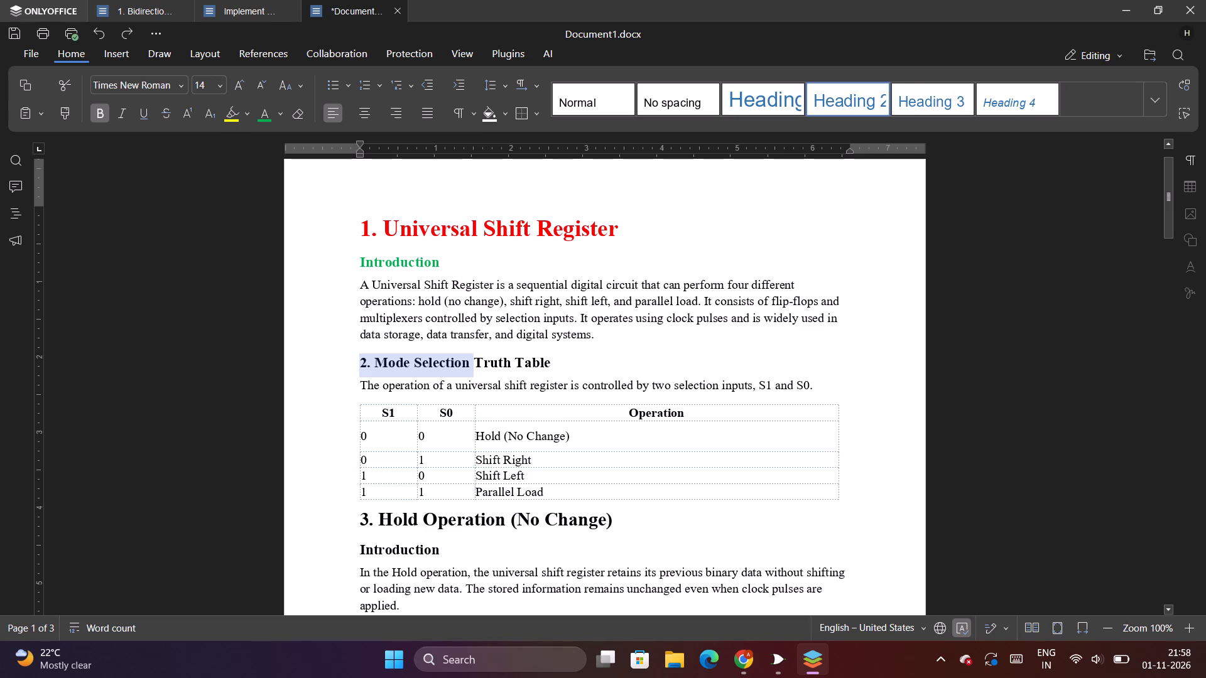
Colour the whole "2. Mode Selection Truth Table" heading green.
{"action": "left_click_drag", "start_coordinate": [551, 362], "coordinate": [325, 366]}
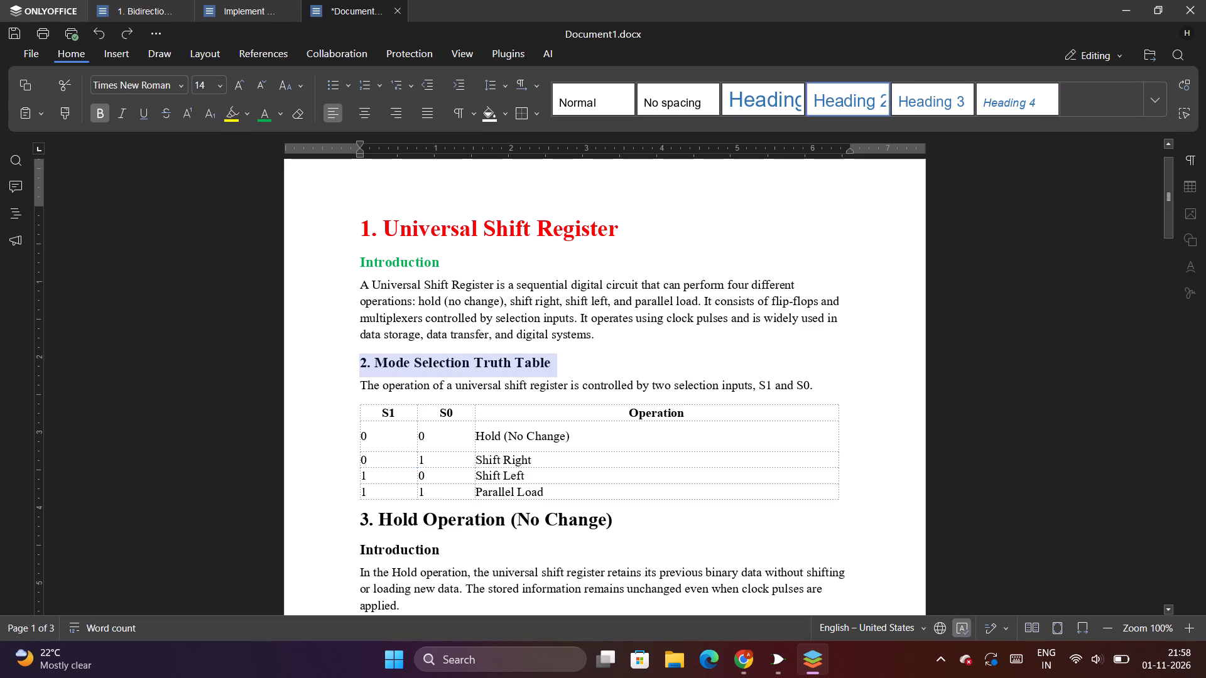
{"action": "left_click", "coordinate": [263, 108]}
Centre the text in all cells of the mode selection table.
{"action": "scroll", "coordinate": [502, 417], "scroll_direction": "down", "scroll_amount": 2}
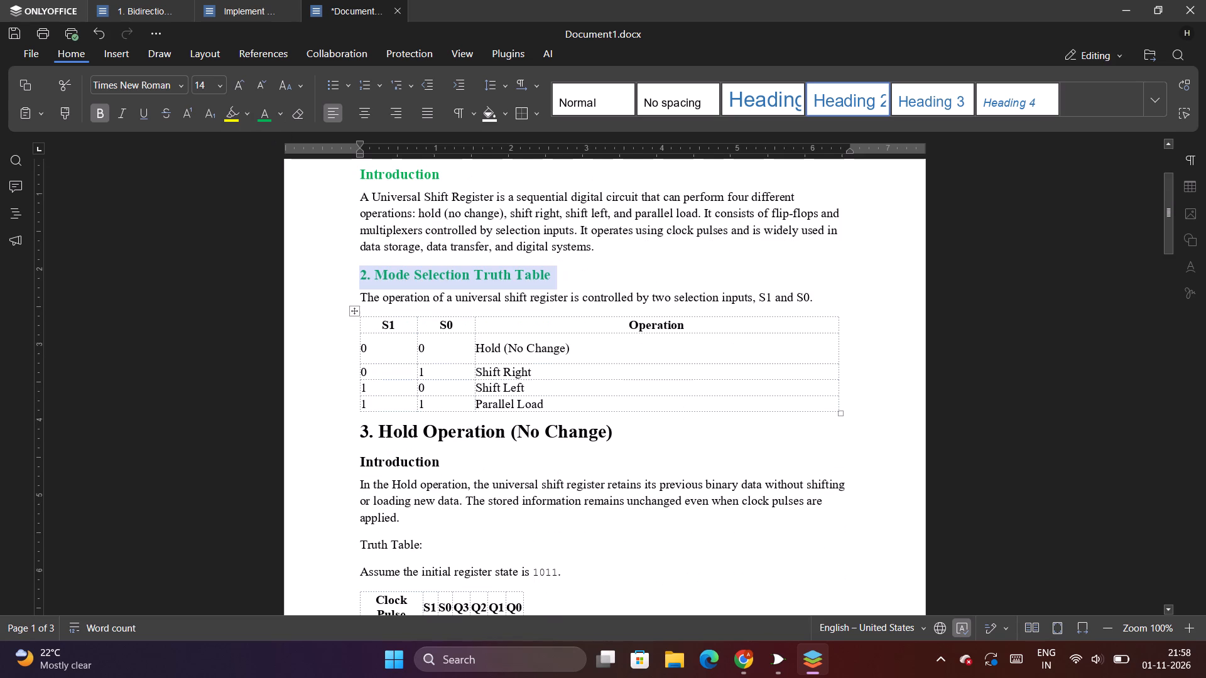
{"action": "left_click", "coordinate": [356, 314]}
{"action": "left_click", "coordinate": [369, 111]}
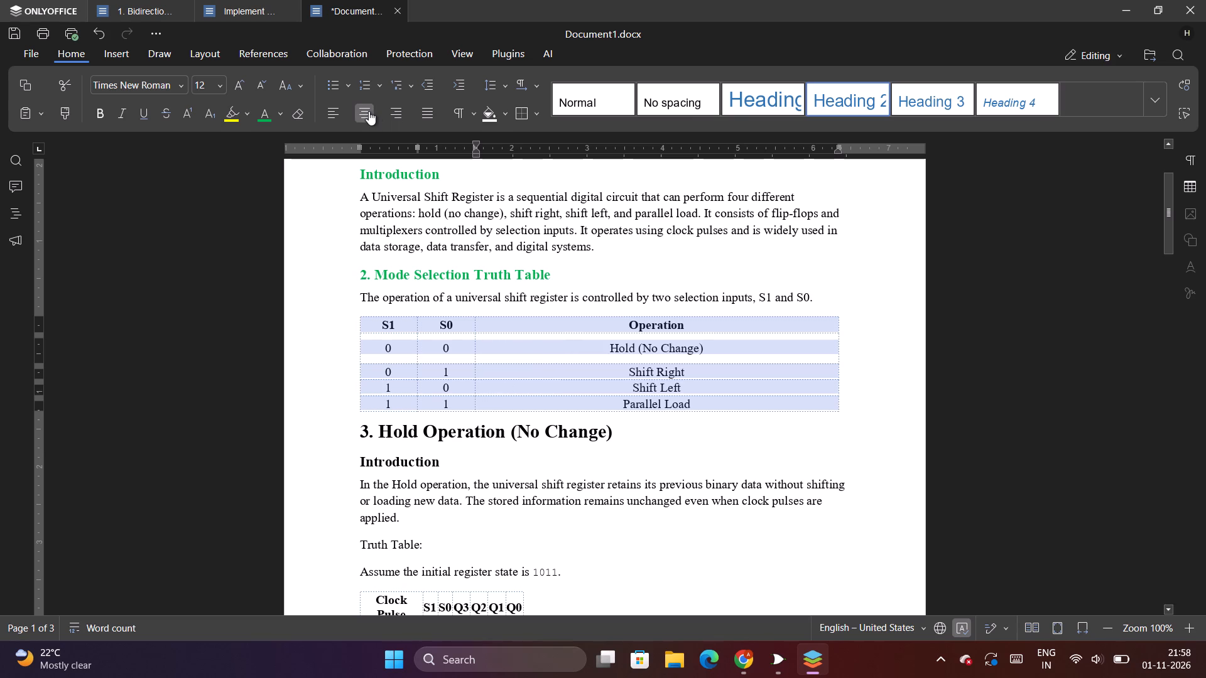
Format the "3. Hold Operation (No Change)" heading at size 14 in green, and colour its "Introduction" subheading green.
{"action": "left_click_drag", "start_coordinate": [615, 432], "coordinate": [351, 429]}
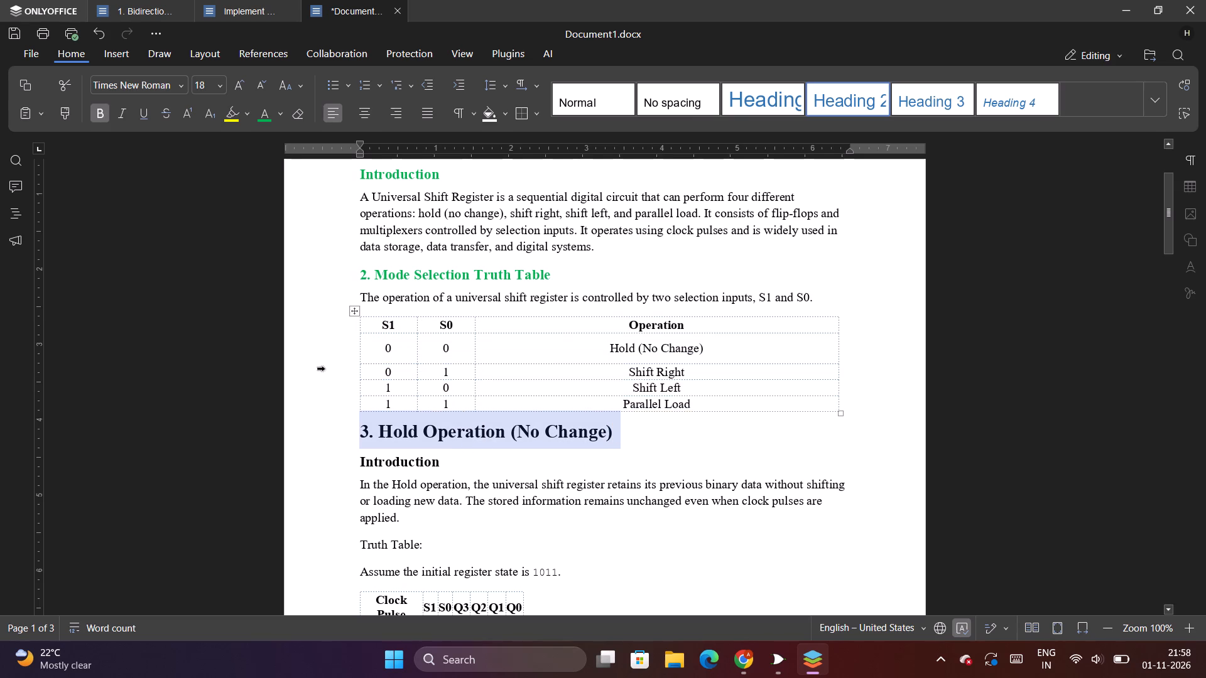
{"action": "left_click", "coordinate": [225, 84]}
{"action": "left_click", "coordinate": [217, 212]}
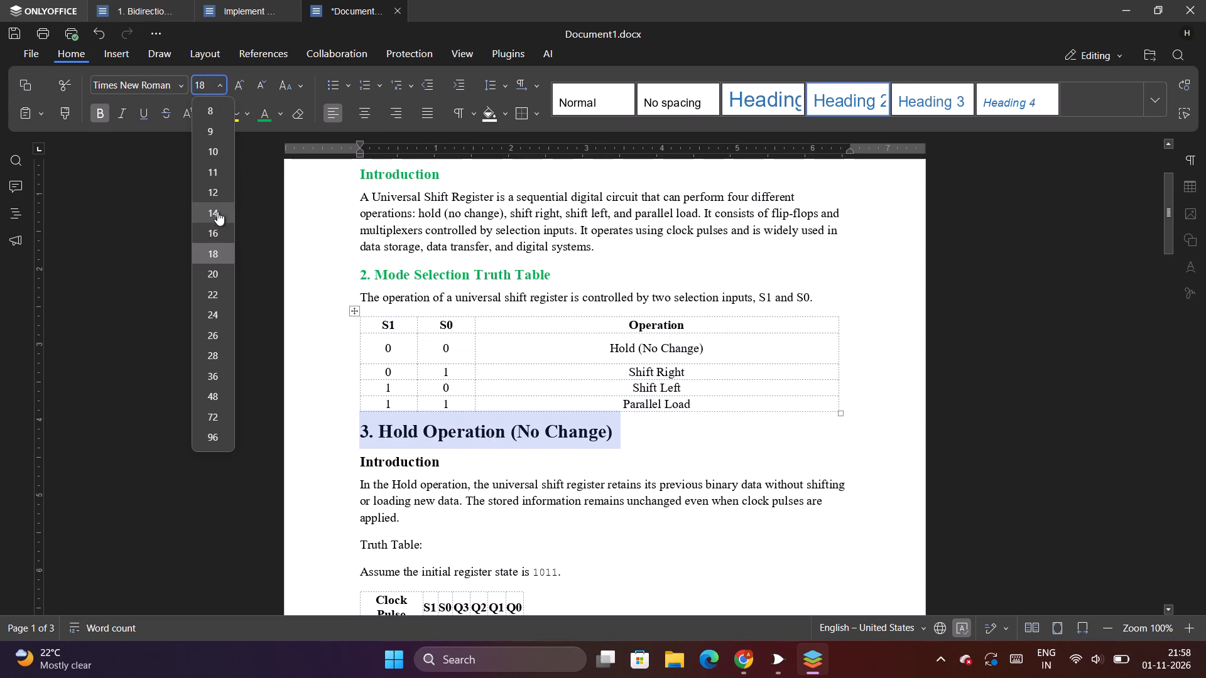
{"action": "left_click", "coordinate": [257, 116]}
{"action": "left_click_drag", "start_coordinate": [454, 456], "coordinate": [383, 453]}
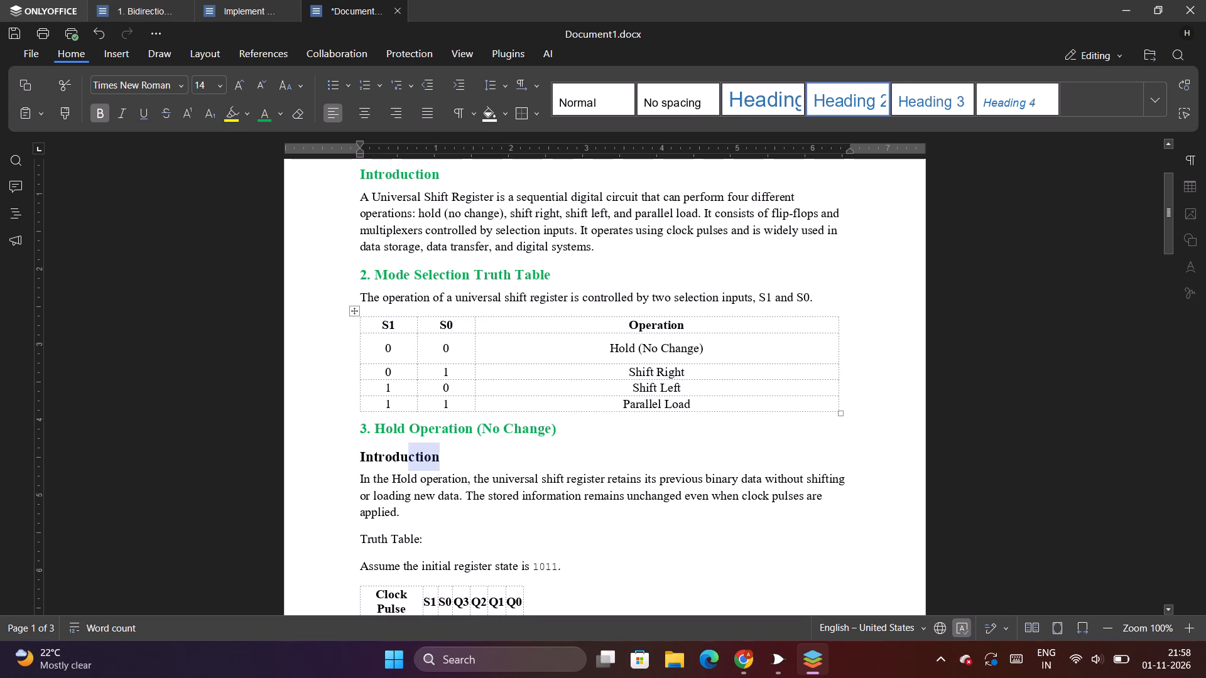
{"action": "left_click_drag", "start_coordinate": [383, 453], "coordinate": [337, 451]}
{"action": "left_click", "coordinate": [266, 114]}
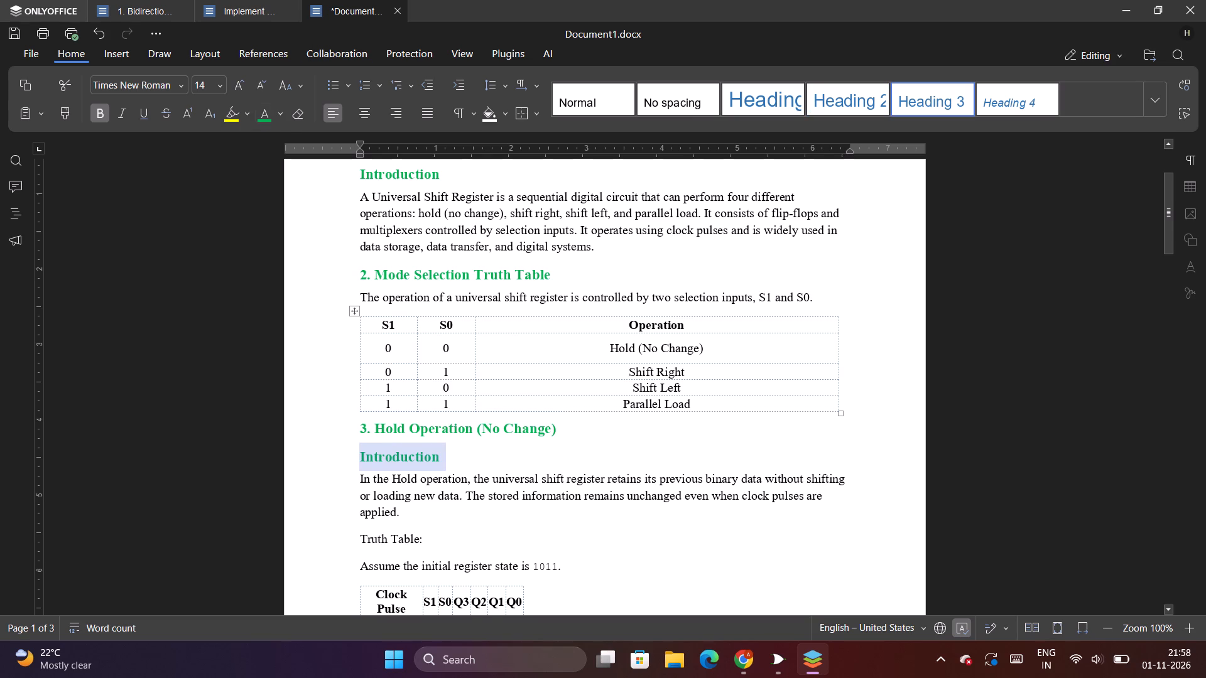
Format the "Truth Table:" label in the Hold Operation section at size 14, green and bold.
{"action": "scroll", "coordinate": [579, 309], "scroll_direction": "down", "scroll_amount": 1}
{"action": "scroll", "coordinate": [488, 456], "scroll_direction": "down", "scroll_amount": 1}
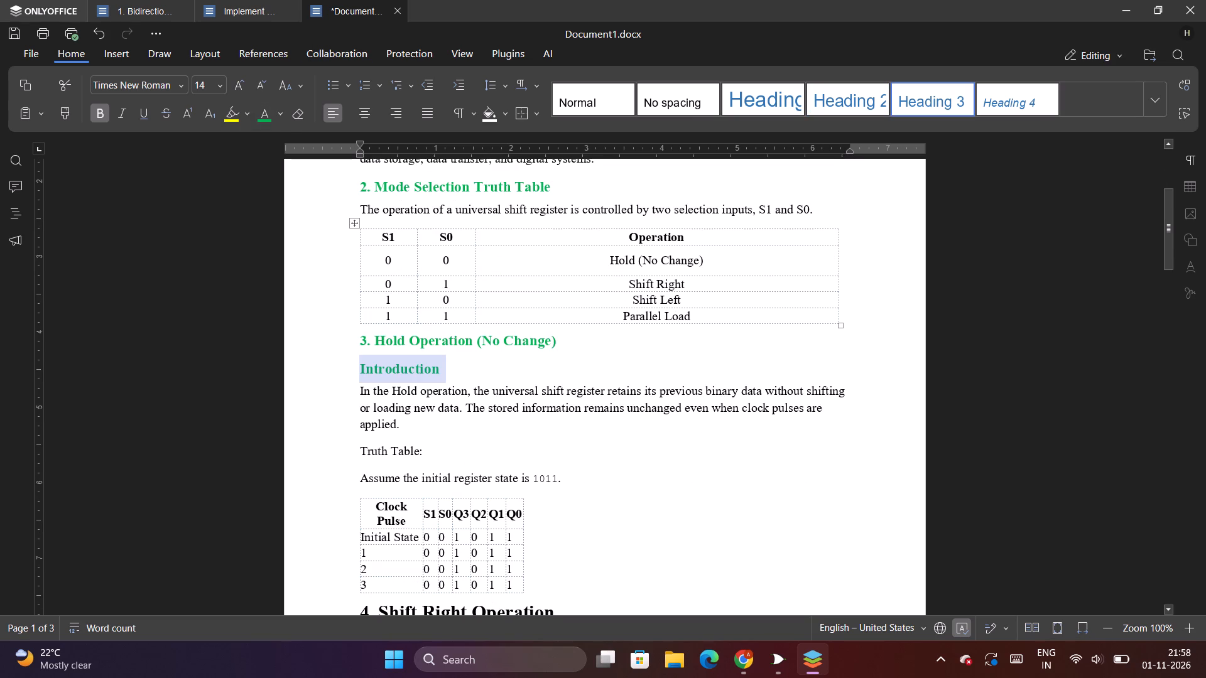
{"action": "left_click_drag", "start_coordinate": [424, 449], "coordinate": [307, 449]}
{"action": "left_click", "coordinate": [220, 82]}
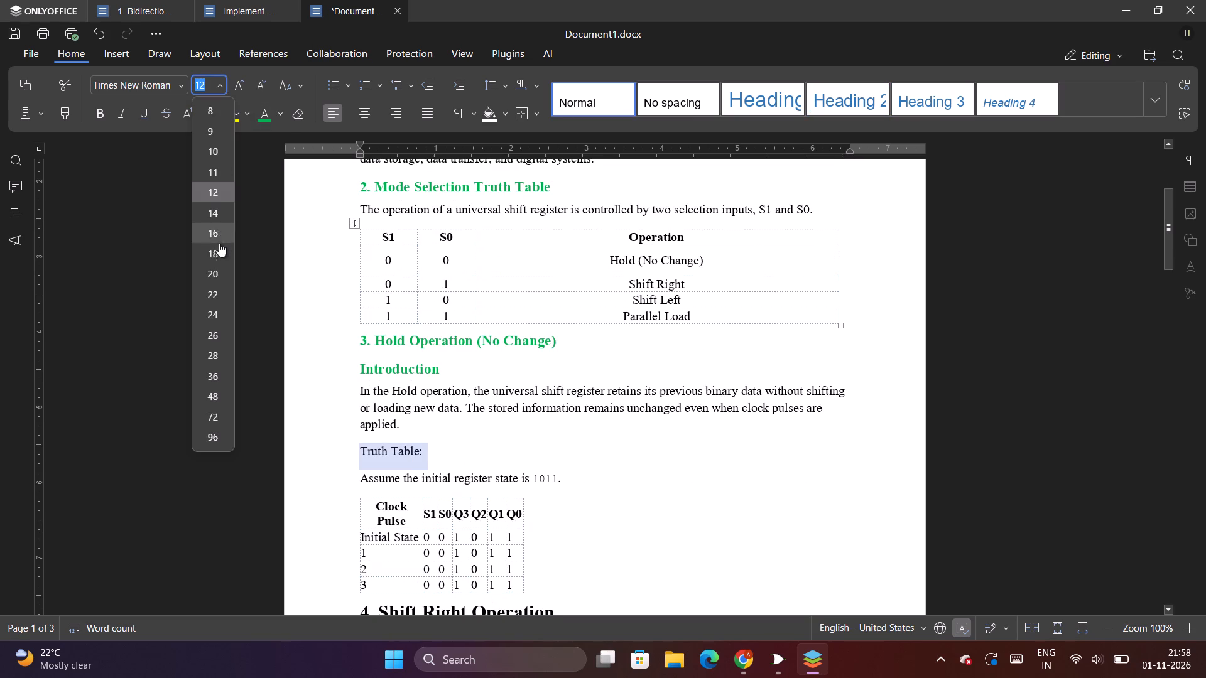
{"action": "left_click", "coordinate": [209, 217]}
{"action": "left_click", "coordinate": [259, 114]}
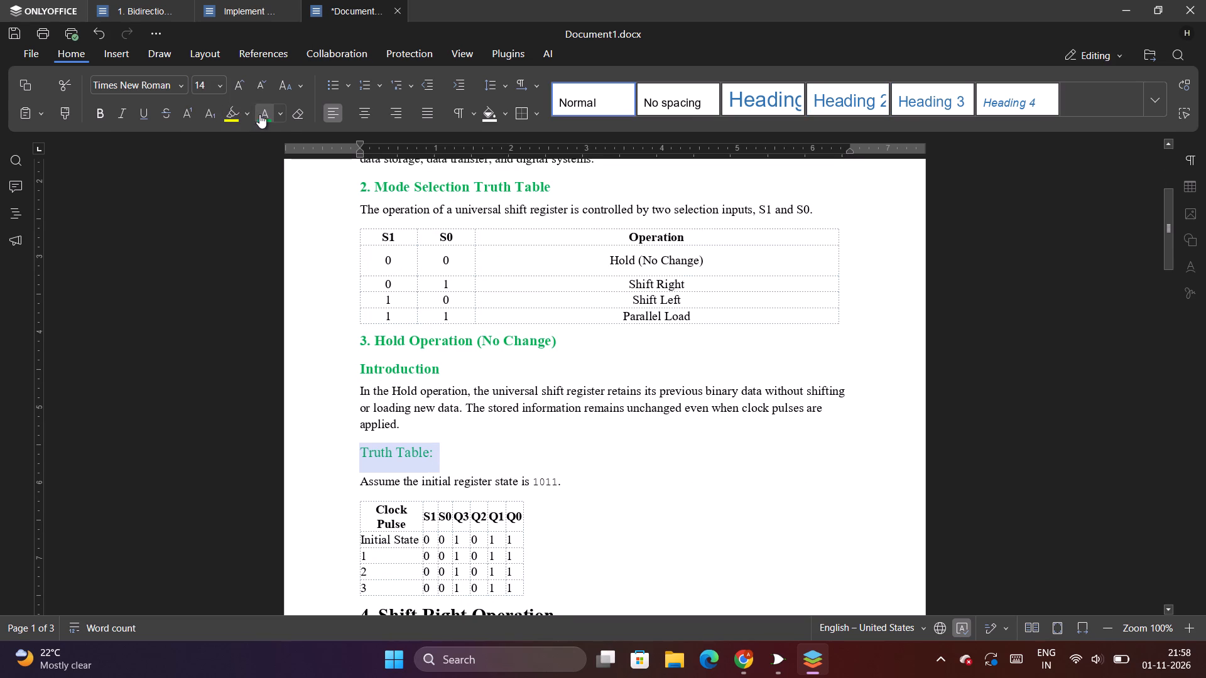
{"action": "left_click", "coordinate": [94, 109]}
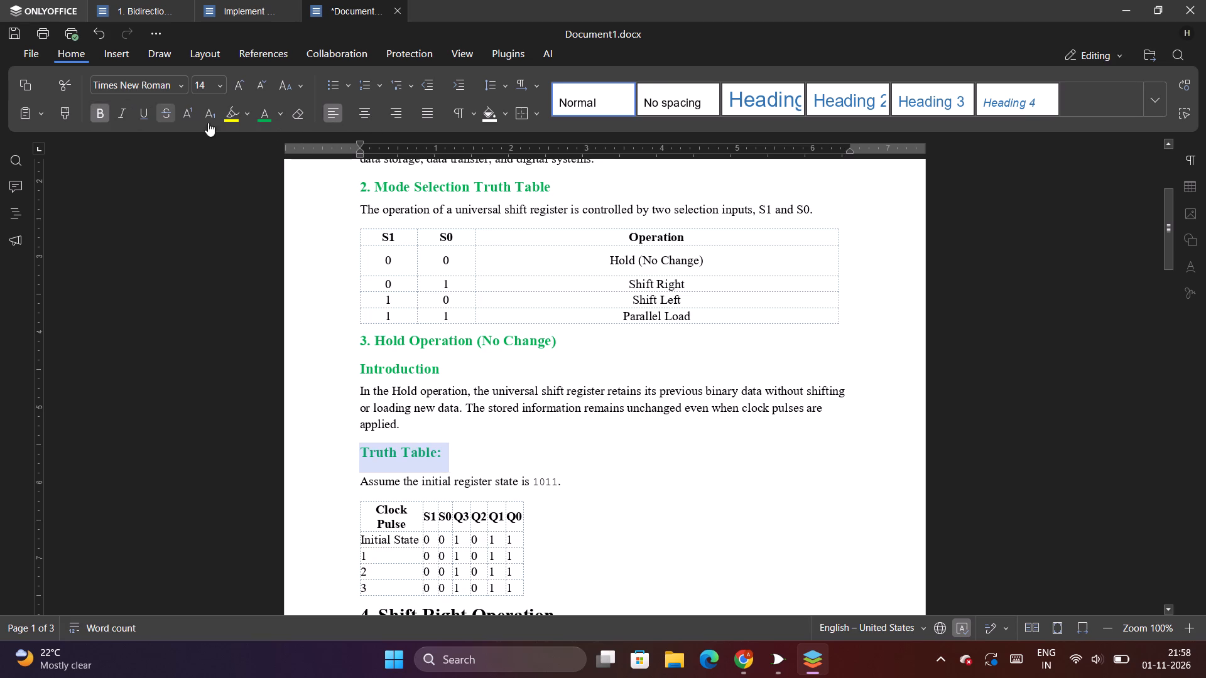
Widen the Hold Operation truth table to span the full text width of the page.
{"action": "scroll", "coordinate": [378, 389], "scroll_direction": "down", "scroll_amount": 2}
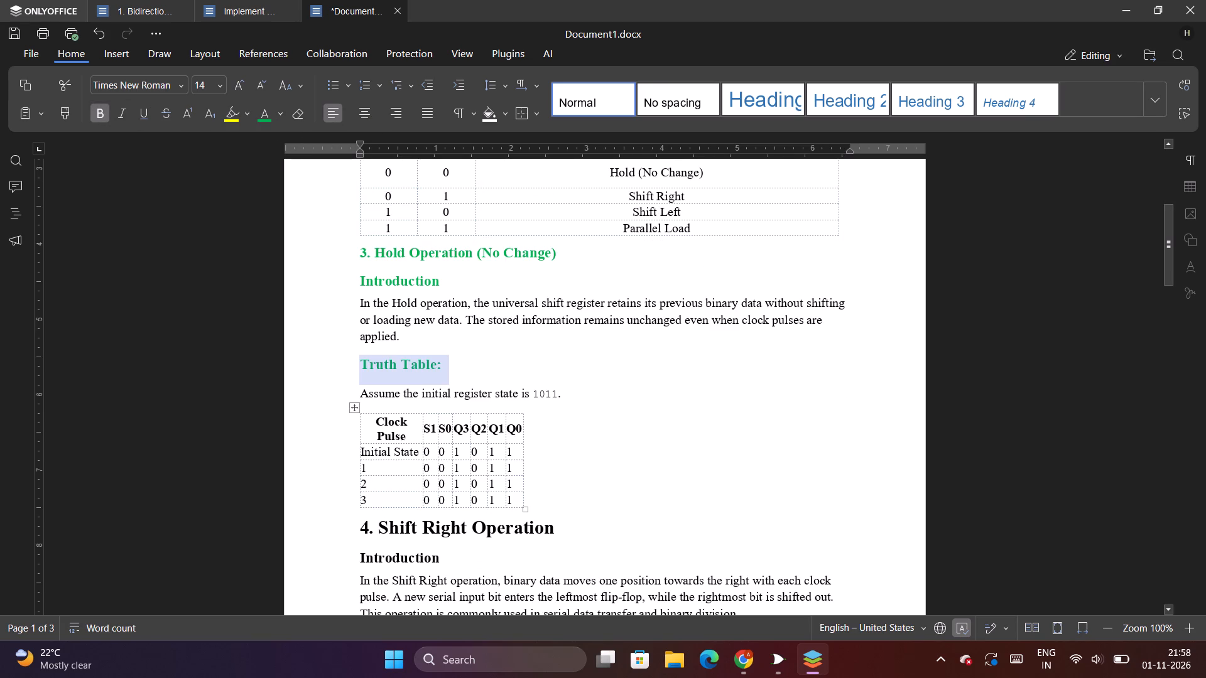
{"action": "left_click_drag", "start_coordinate": [526, 508], "coordinate": [871, 514]}
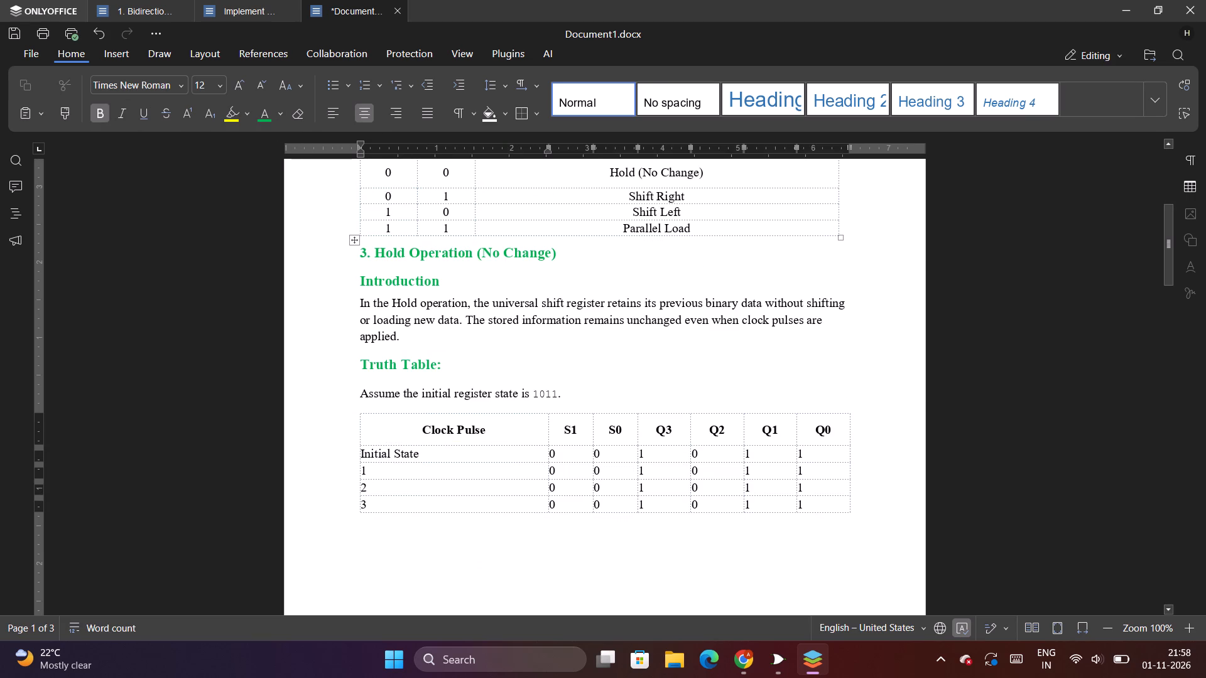
Stretch the mode selection table slightly wider and taller.
{"action": "left_click_drag", "start_coordinate": [840, 237], "coordinate": [847, 254]}
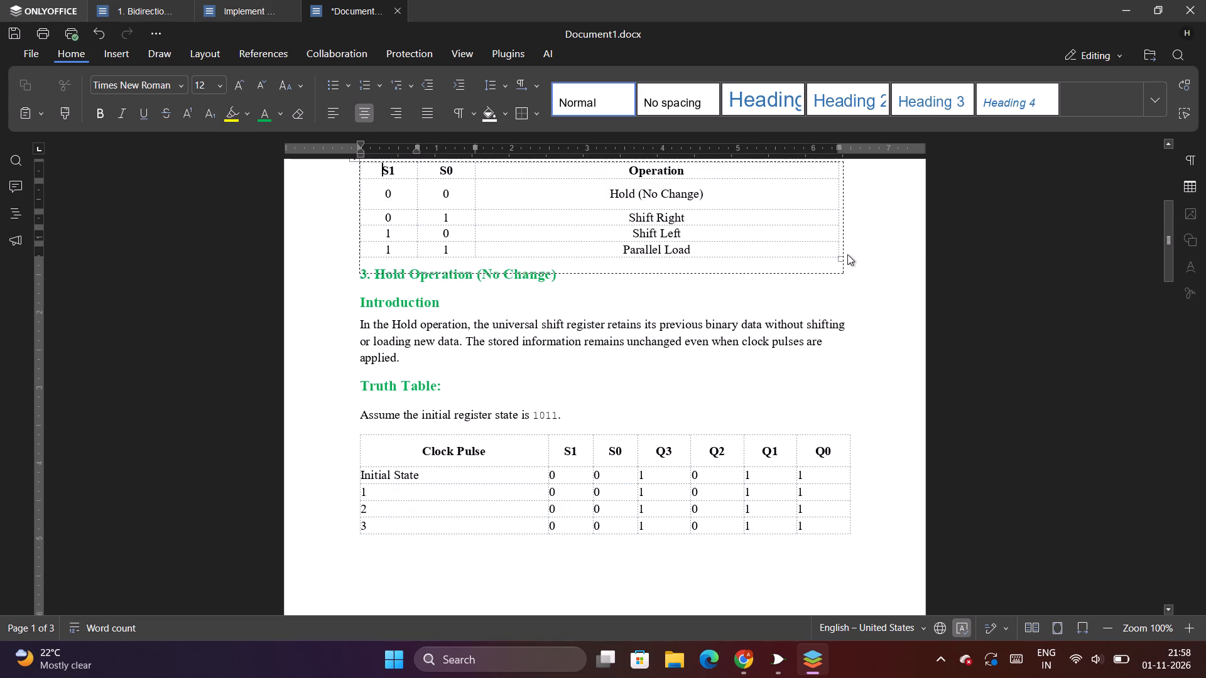
{"action": "left_click_drag", "start_coordinate": [847, 254], "coordinate": [847, 252]}
Increase the row heights of the Hold Operation truth table and centre the text in all its cells.
{"action": "scroll", "coordinate": [786, 475], "scroll_direction": "down", "scroll_amount": 2}
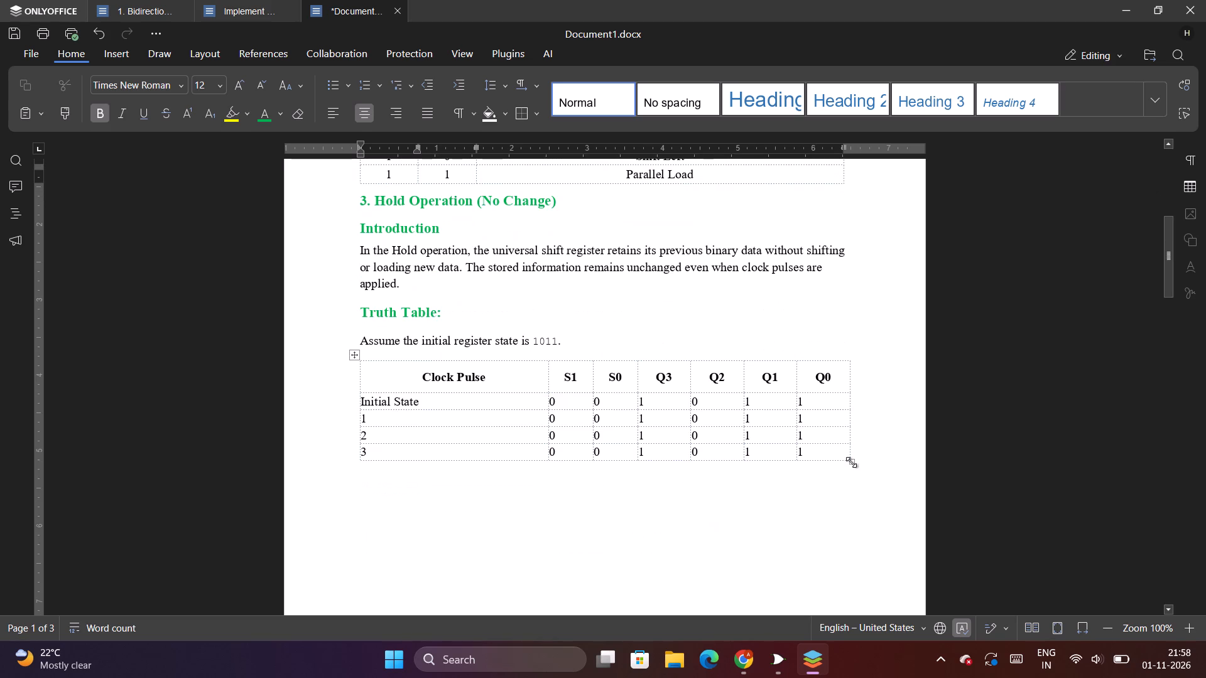
{"action": "left_click_drag", "start_coordinate": [852, 462], "coordinate": [859, 498]}
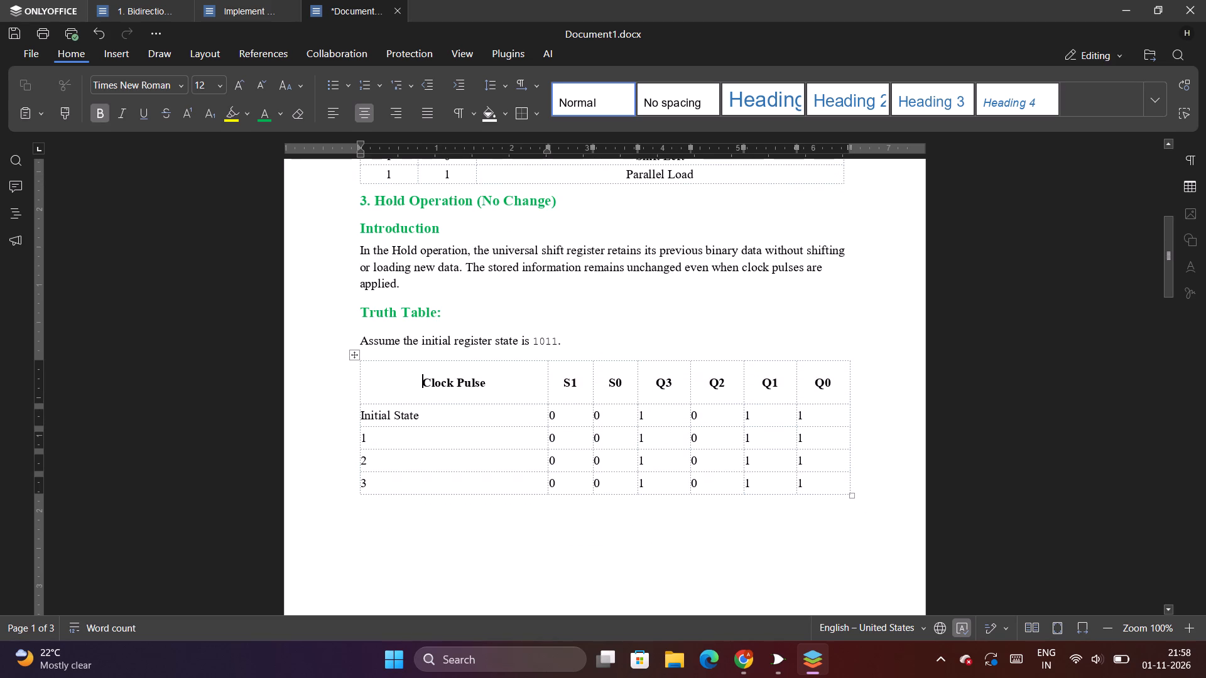
{"action": "left_click", "coordinate": [356, 357]}
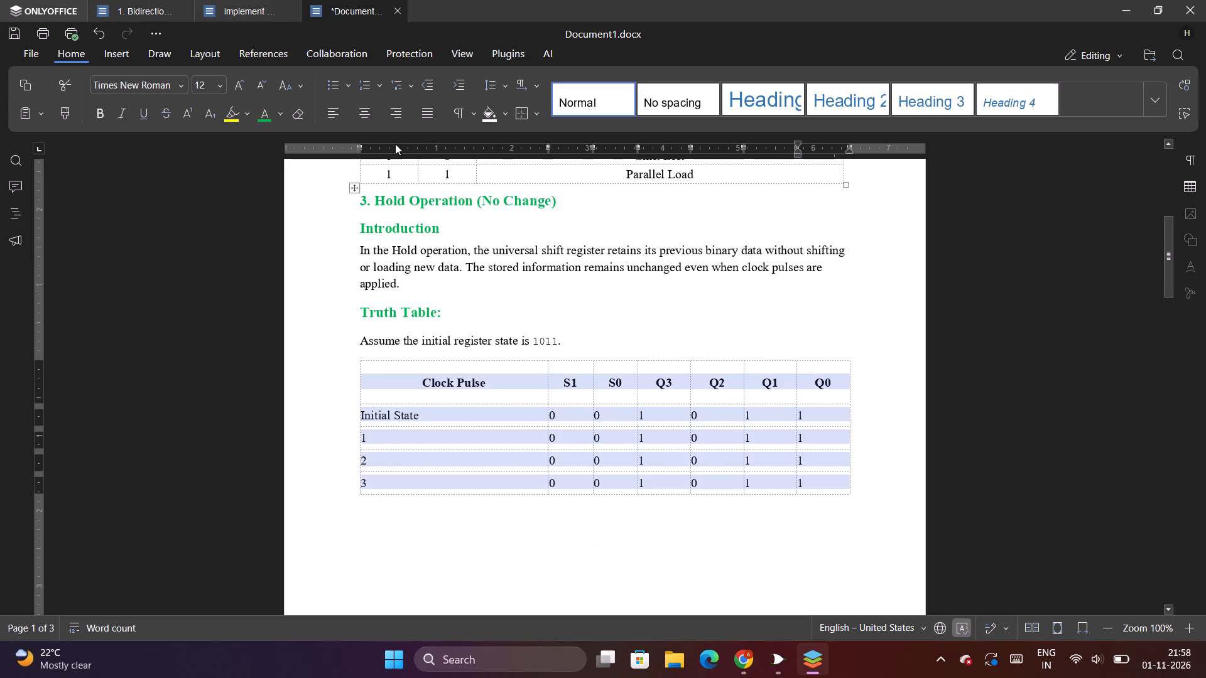
{"action": "left_click", "coordinate": [354, 112]}
Set the "4. Shift Right Operation" heading to size 14 and green, and colour its Introduction subheading green.
{"action": "scroll", "coordinate": [509, 406], "scroll_direction": "down", "scroll_amount": 3}
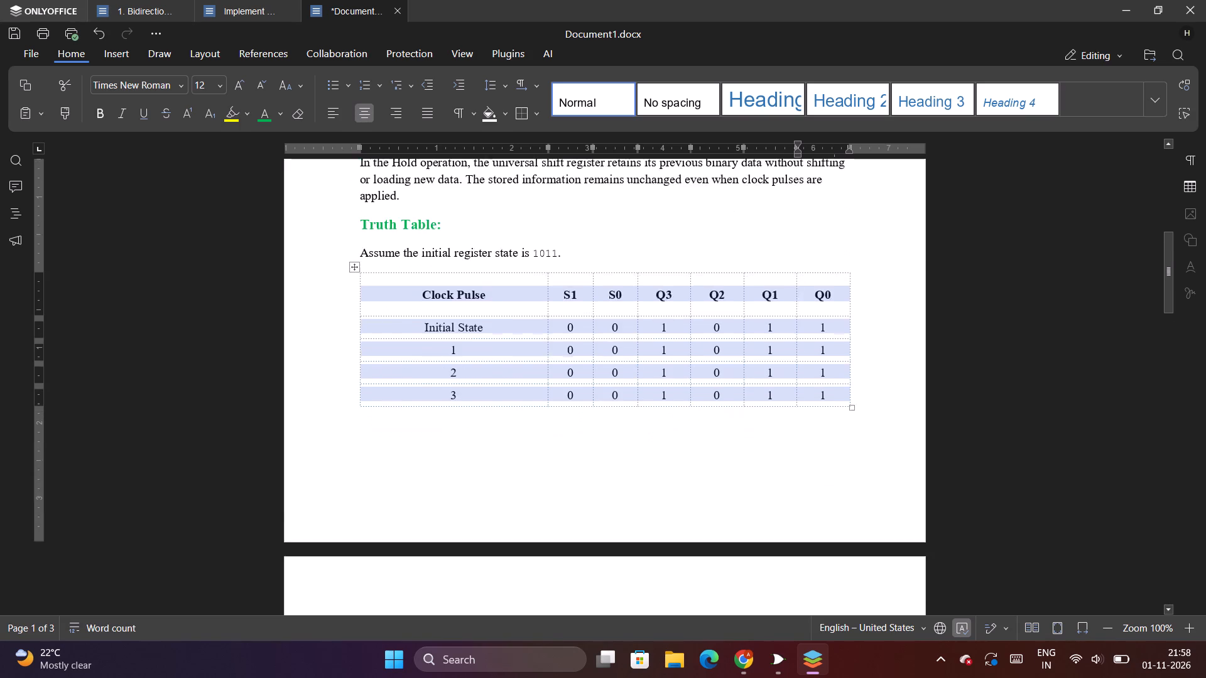
{"action": "scroll", "coordinate": [509, 406], "scroll_direction": "down", "scroll_amount": 6}
{"action": "left_click_drag", "start_coordinate": [564, 341], "coordinate": [229, 309]}
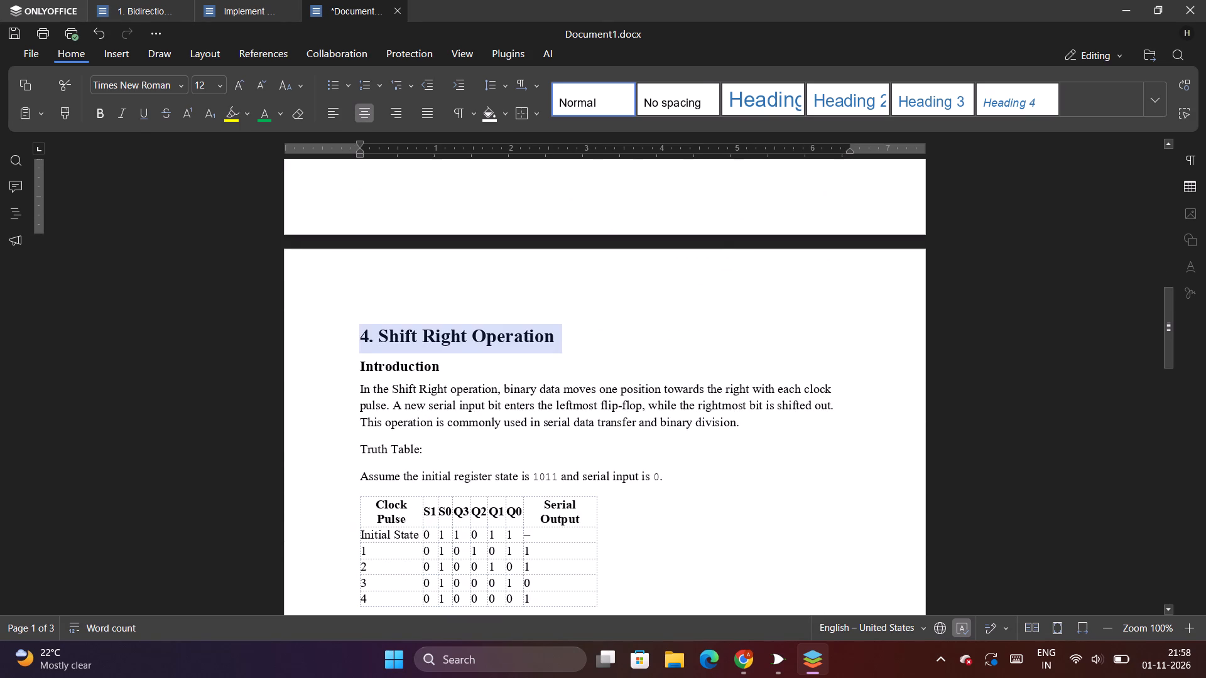
{"action": "left_click_drag", "start_coordinate": [229, 309], "coordinate": [228, 309]}
{"action": "scroll", "coordinate": [258, 202], "scroll_direction": "up", "scroll_amount": 4}
{"action": "scroll", "coordinate": [383, 268], "scroll_direction": "up", "scroll_amount": 5}
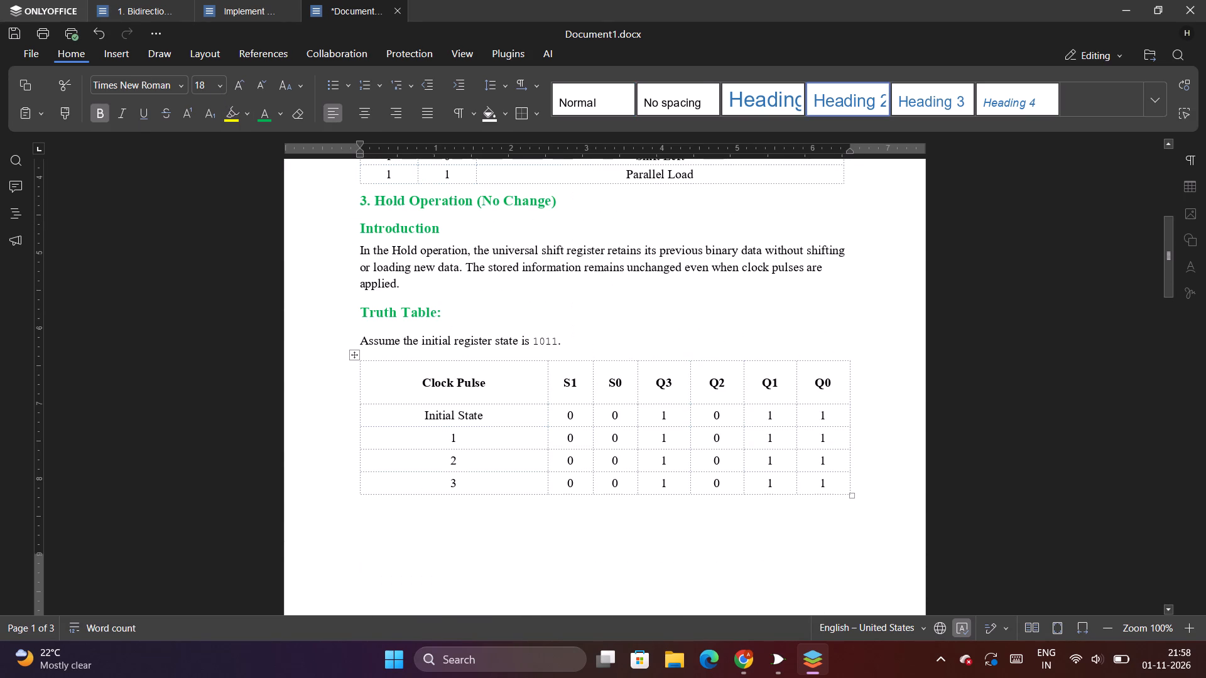
{"action": "scroll", "coordinate": [379, 279], "scroll_direction": "down", "scroll_amount": 9}
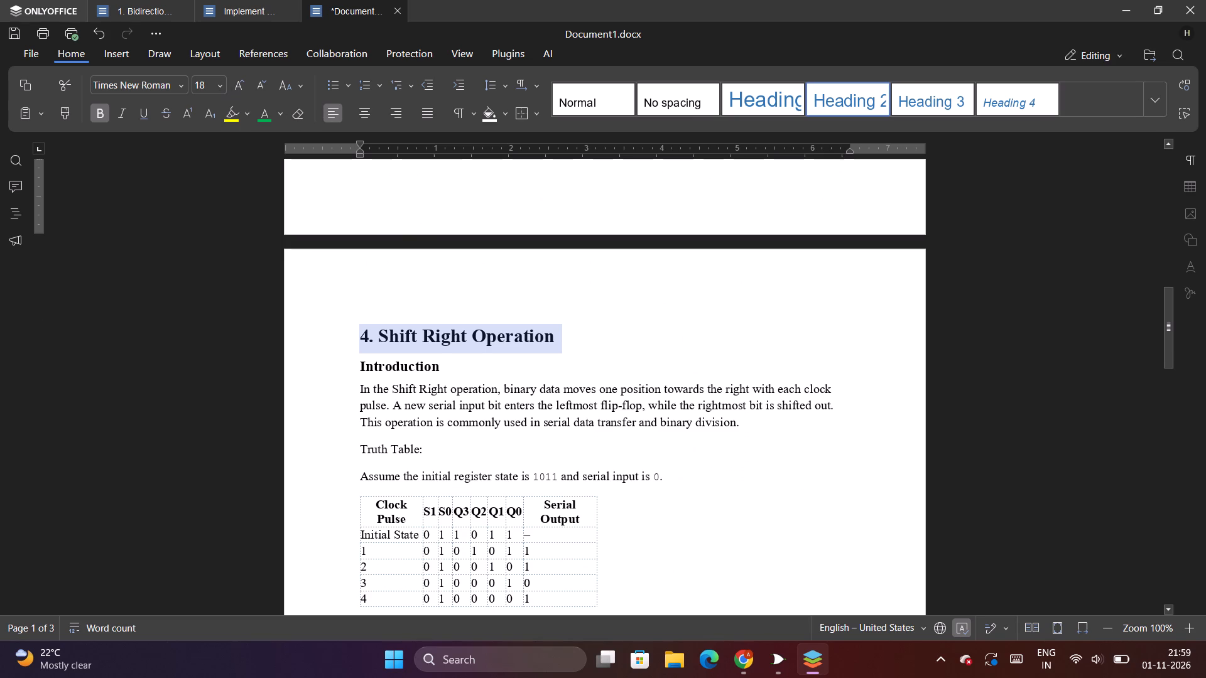
{"action": "left_click", "coordinate": [219, 80]}
{"action": "left_click", "coordinate": [210, 215]}
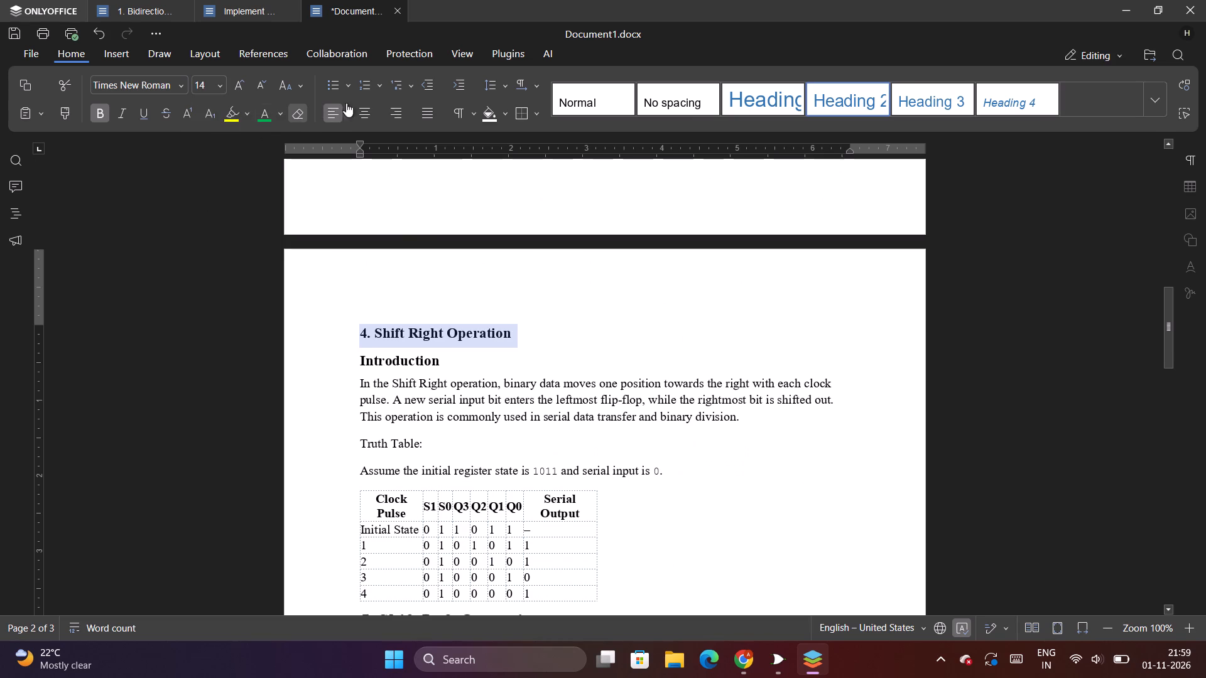
{"action": "left_click", "coordinate": [263, 118]}
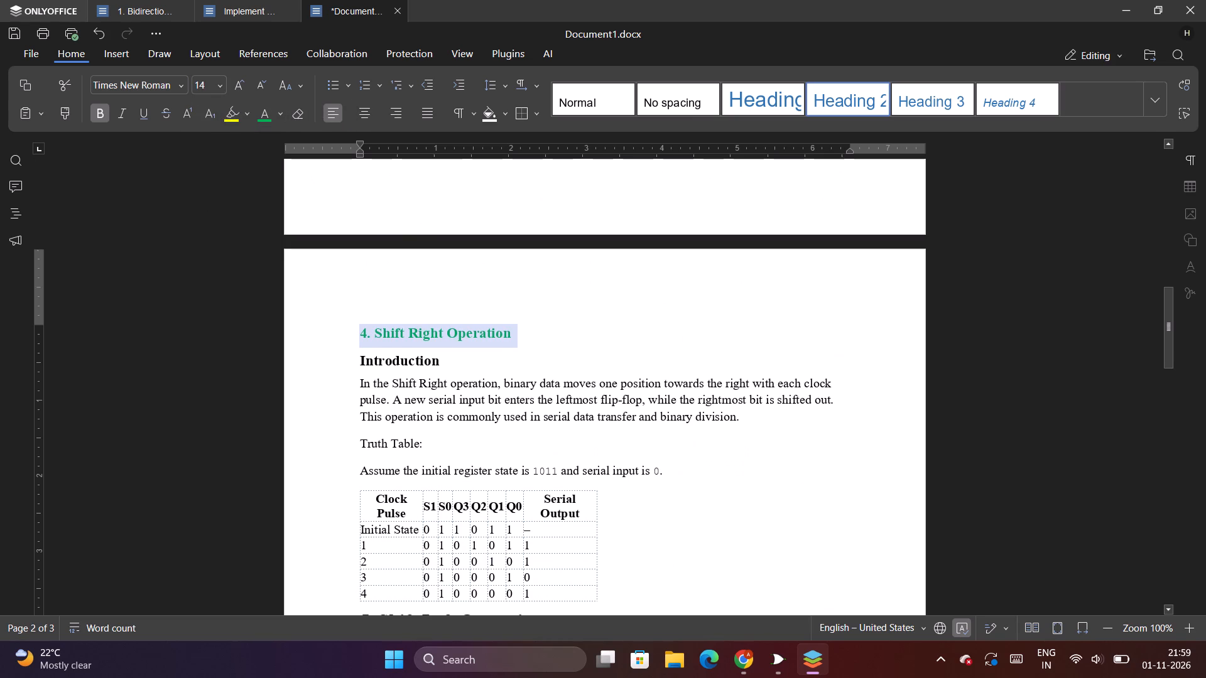
{"action": "left_click_drag", "start_coordinate": [445, 361], "coordinate": [257, 355]}
{"action": "left_click", "coordinate": [259, 117]}
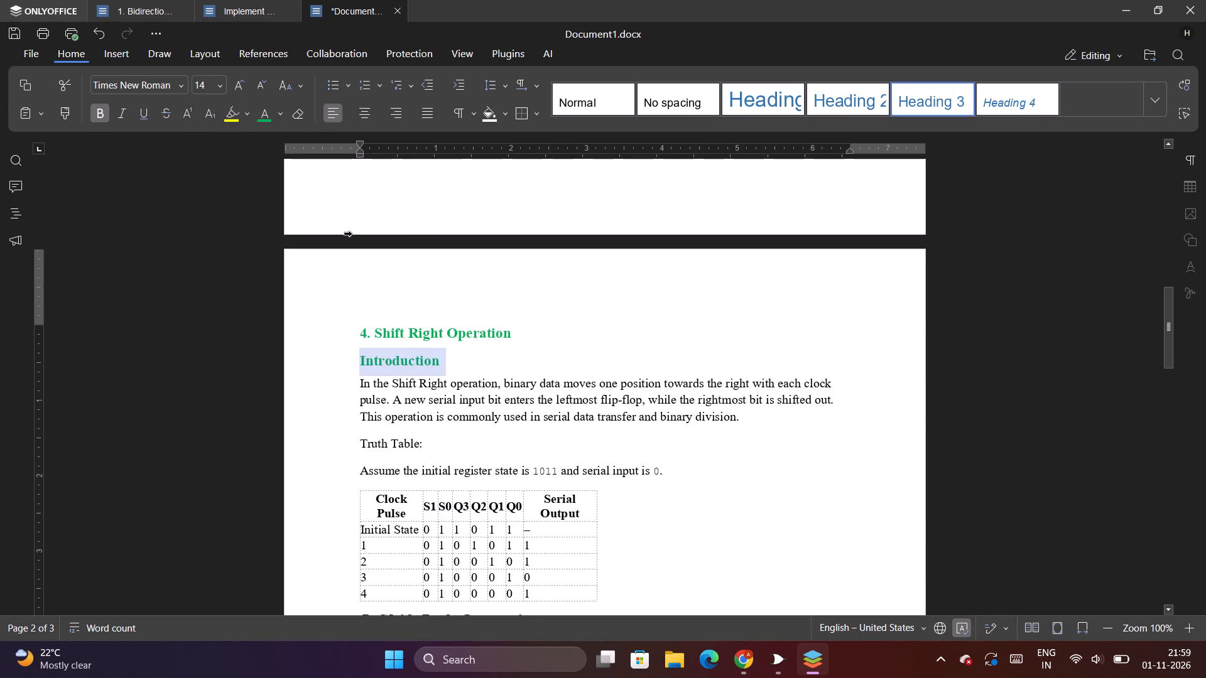
Format the "Truth Table:" label in the Shift Right Operation section at size 14, green and bold.
{"action": "scroll", "coordinate": [398, 267], "scroll_direction": "down", "scroll_amount": 2}
{"action": "left_click_drag", "start_coordinate": [435, 355], "coordinate": [301, 355]}
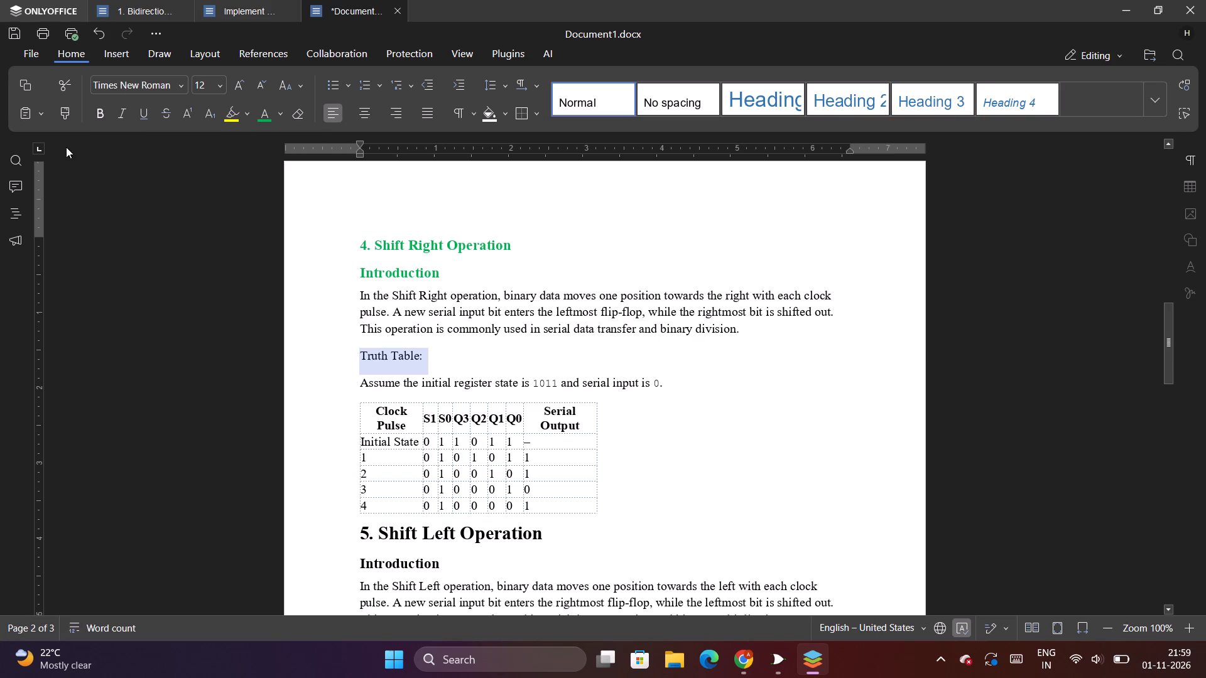
{"action": "left_click", "coordinate": [219, 87]}
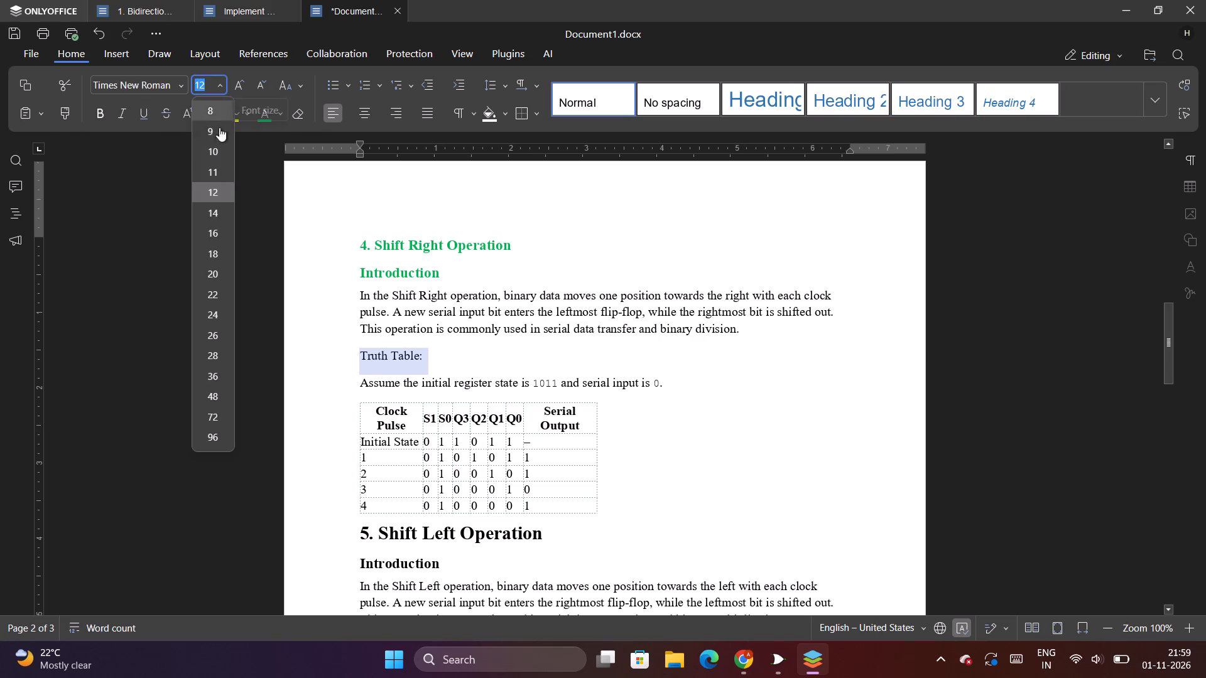
{"action": "left_click", "coordinate": [215, 209]}
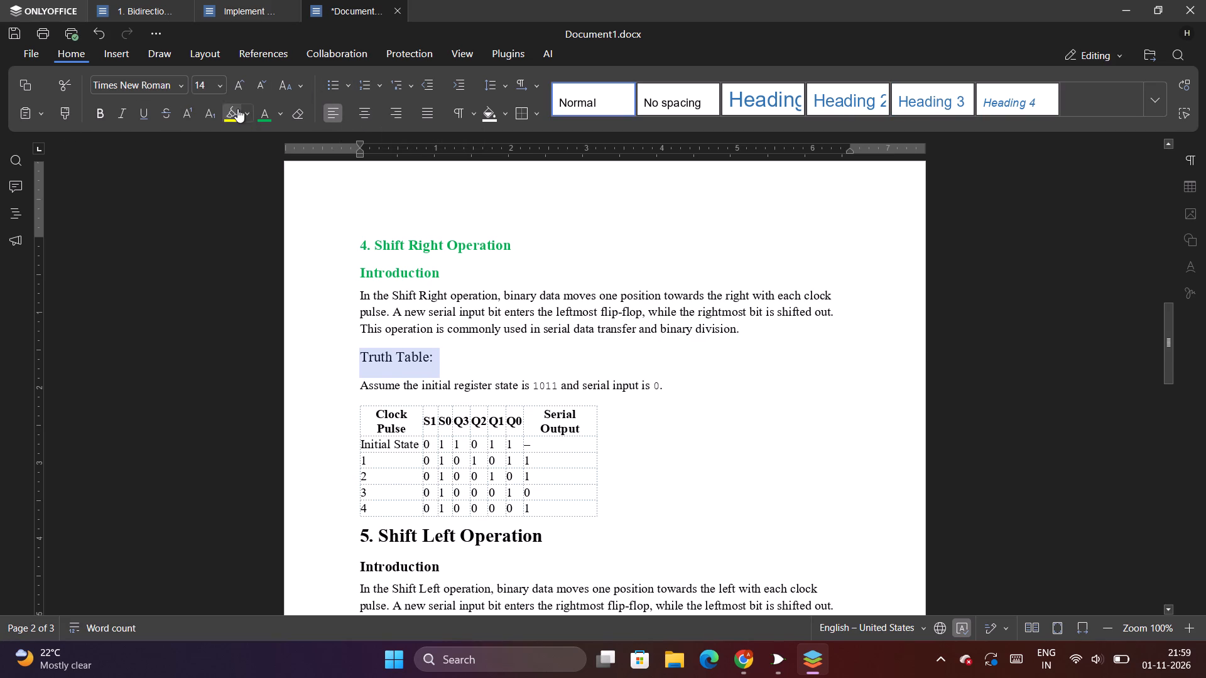
{"action": "left_click", "coordinate": [266, 114]}
{"action": "scroll", "coordinate": [322, 330], "scroll_direction": "down", "scroll_amount": 1}
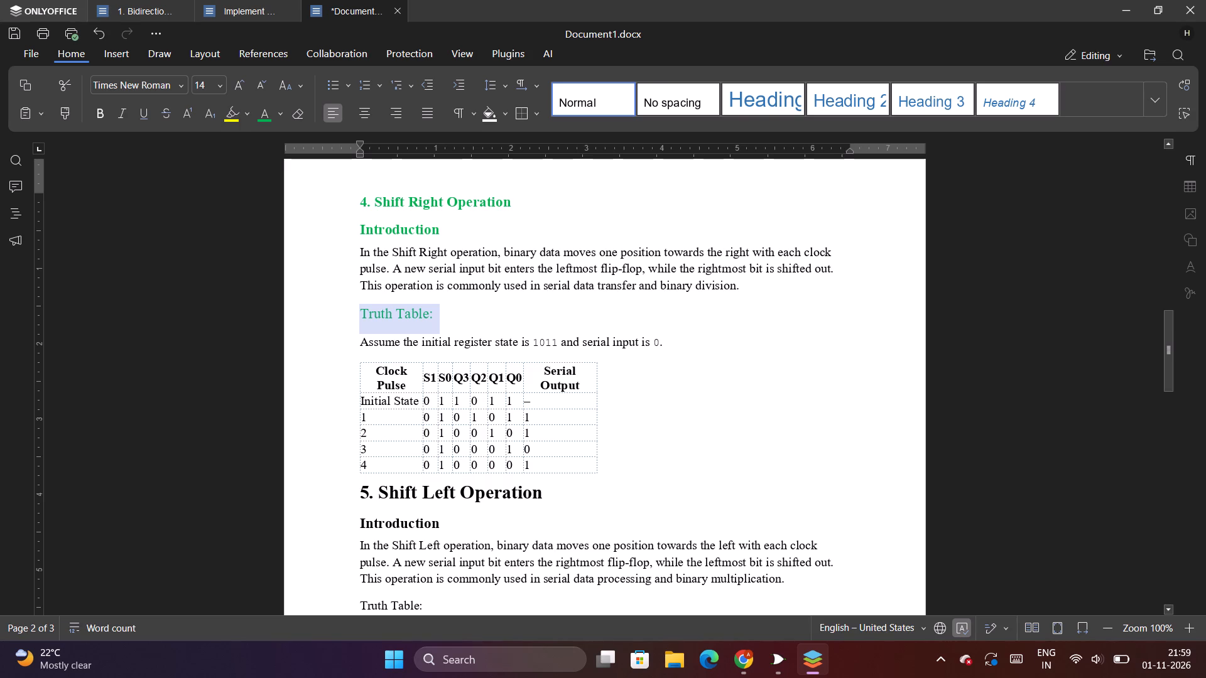
{"action": "left_click", "coordinate": [106, 106]}
Enlarge the Shift Right Operation truth table to span the full text width, with slightly taller rows.
{"action": "scroll", "coordinate": [402, 411], "scroll_direction": "down", "scroll_amount": 1}
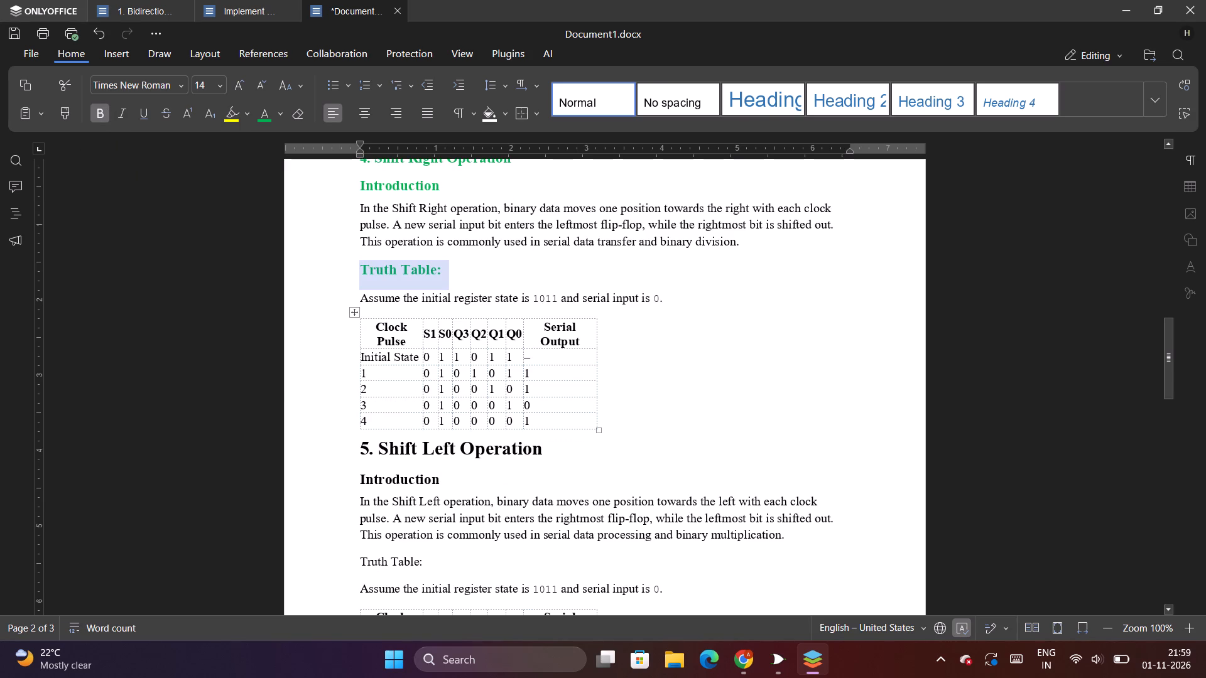
{"action": "left_click_drag", "start_coordinate": [599, 431], "coordinate": [742, 484]}
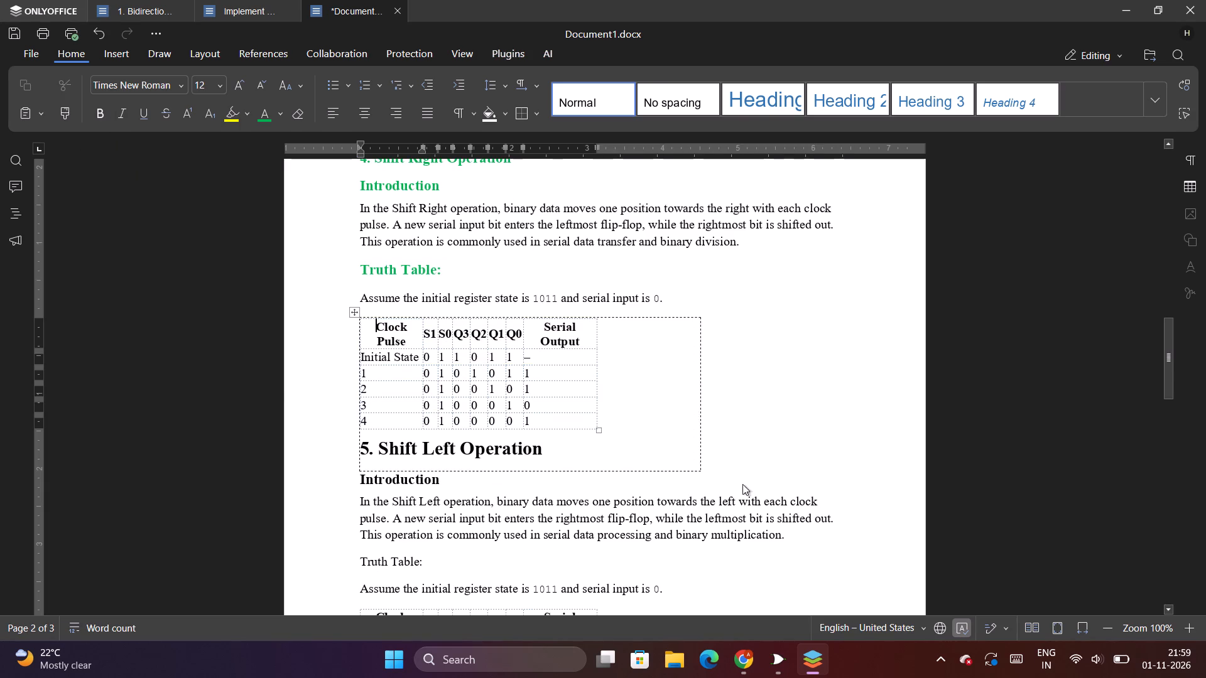
{"action": "left_click_drag", "start_coordinate": [742, 484], "coordinate": [859, 451]}
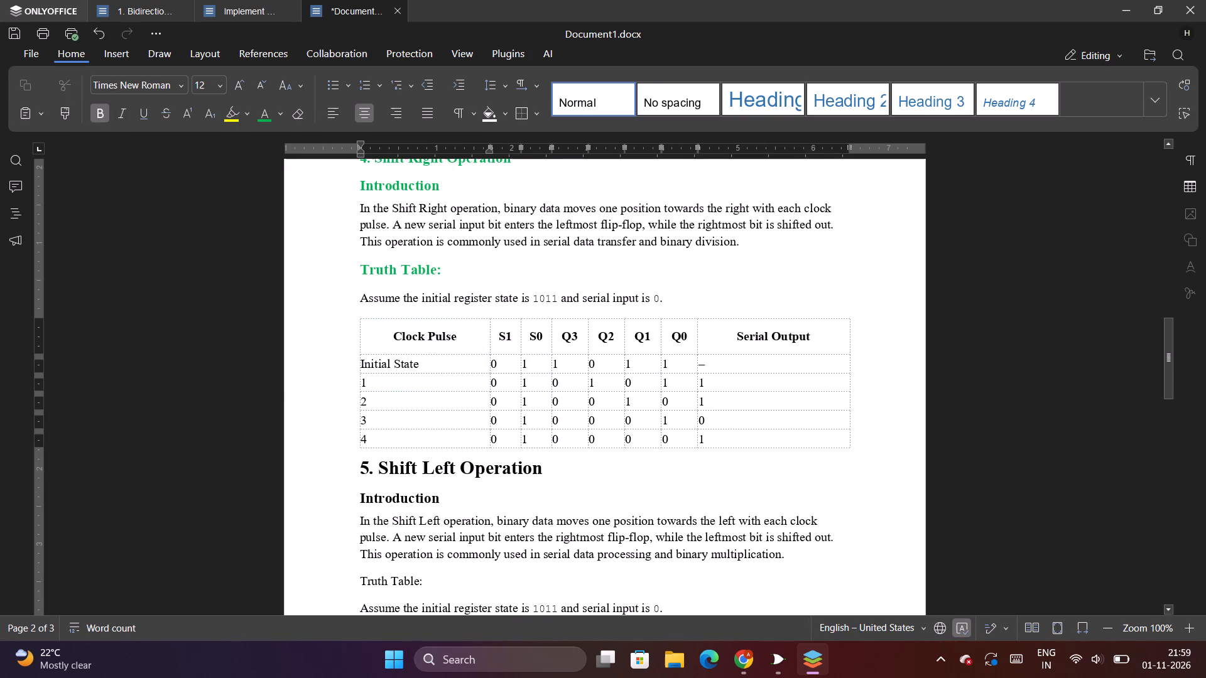
Centre the text in all cells of the Shift Right Operation truth table, keeping the text black.
{"action": "scroll", "coordinate": [810, 467], "scroll_direction": "down", "scroll_amount": 1}
{"action": "left_click", "coordinate": [356, 267]}
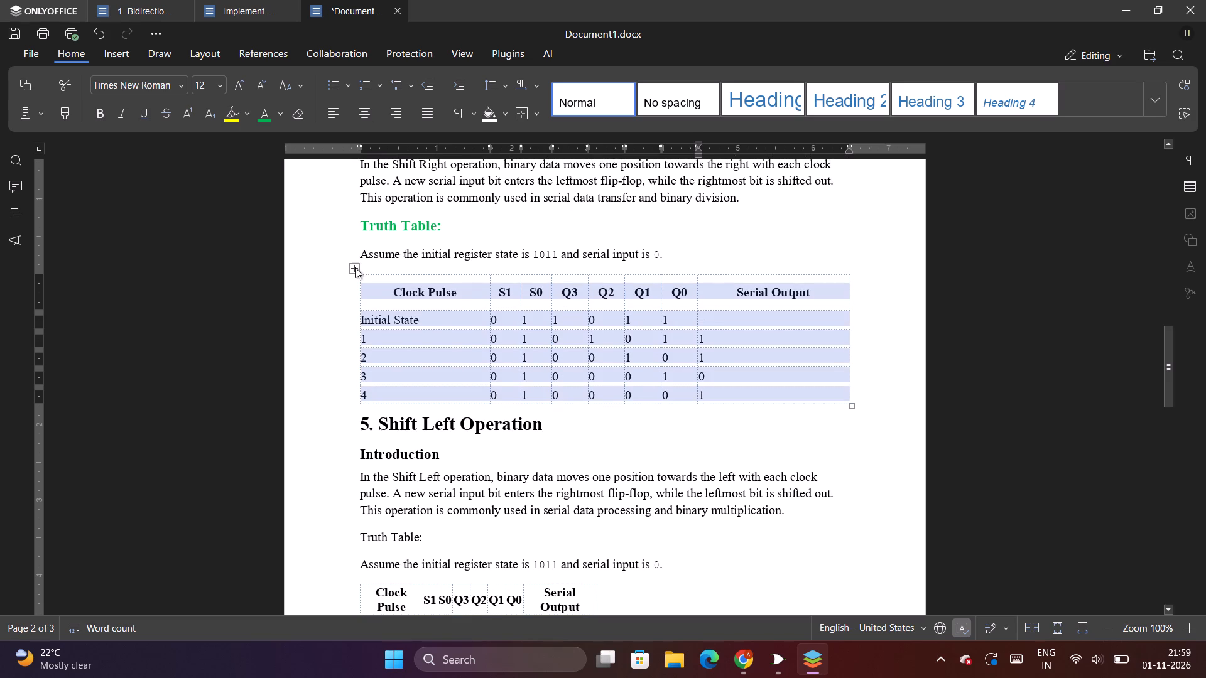
{"action": "left_click", "coordinate": [268, 109]}
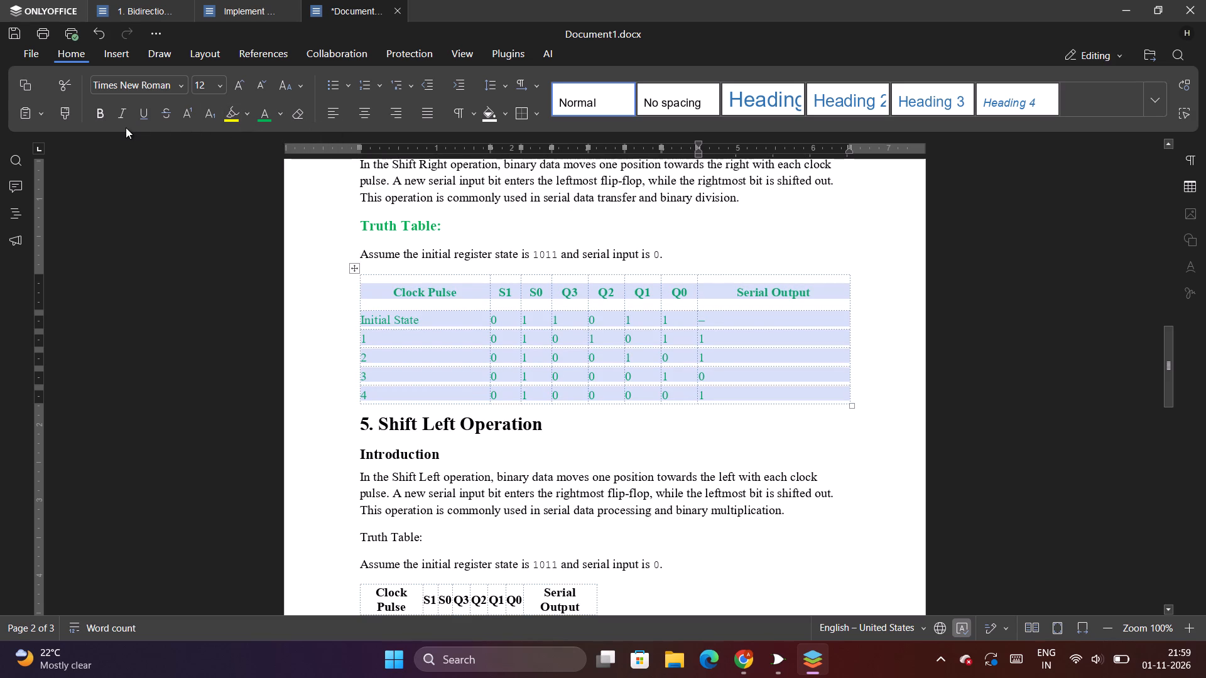
{"action": "key", "text": "ctrl+z"}
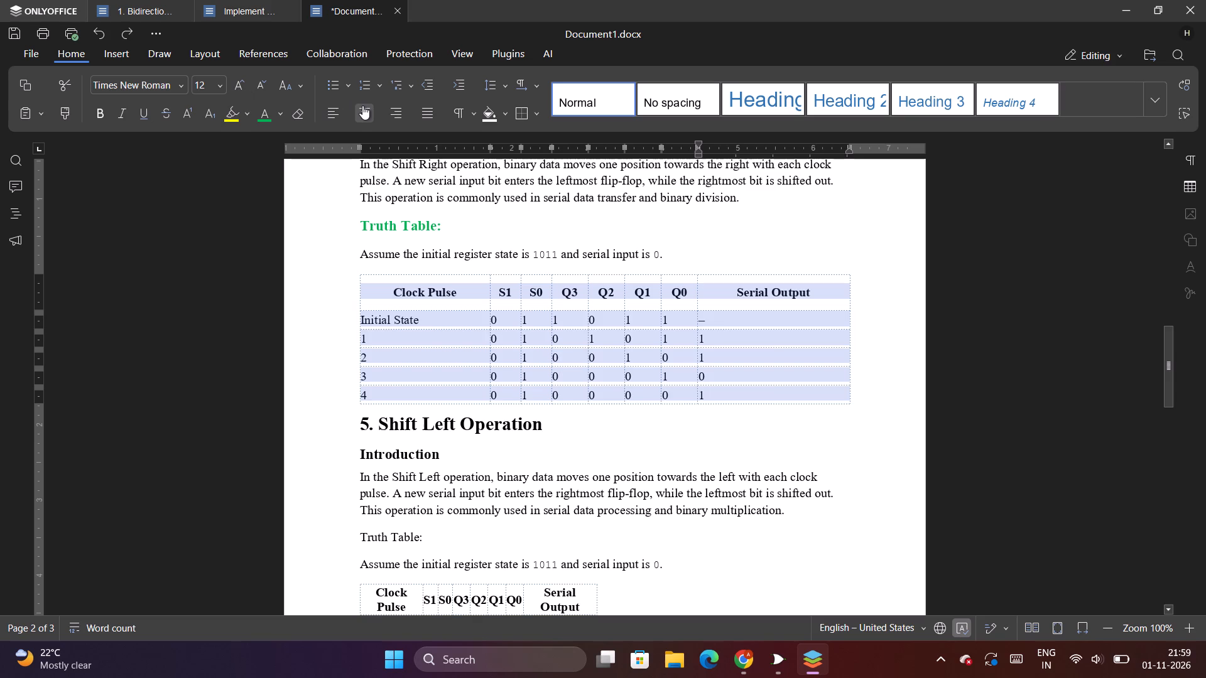
{"action": "left_click", "coordinate": [362, 105]}
{"action": "left_click", "coordinate": [325, 415]}
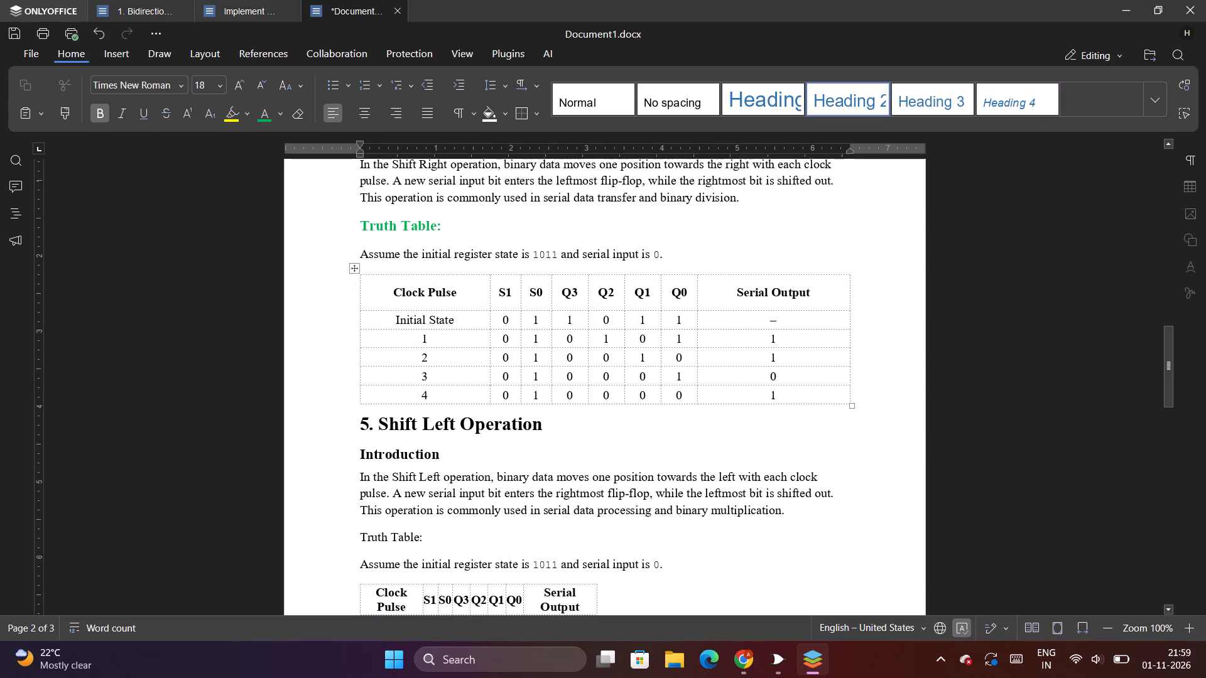
Reduce the height of the Shift Right Operation truth table slightly.
{"action": "left_click_drag", "start_coordinate": [852, 407], "coordinate": [852, 406]}
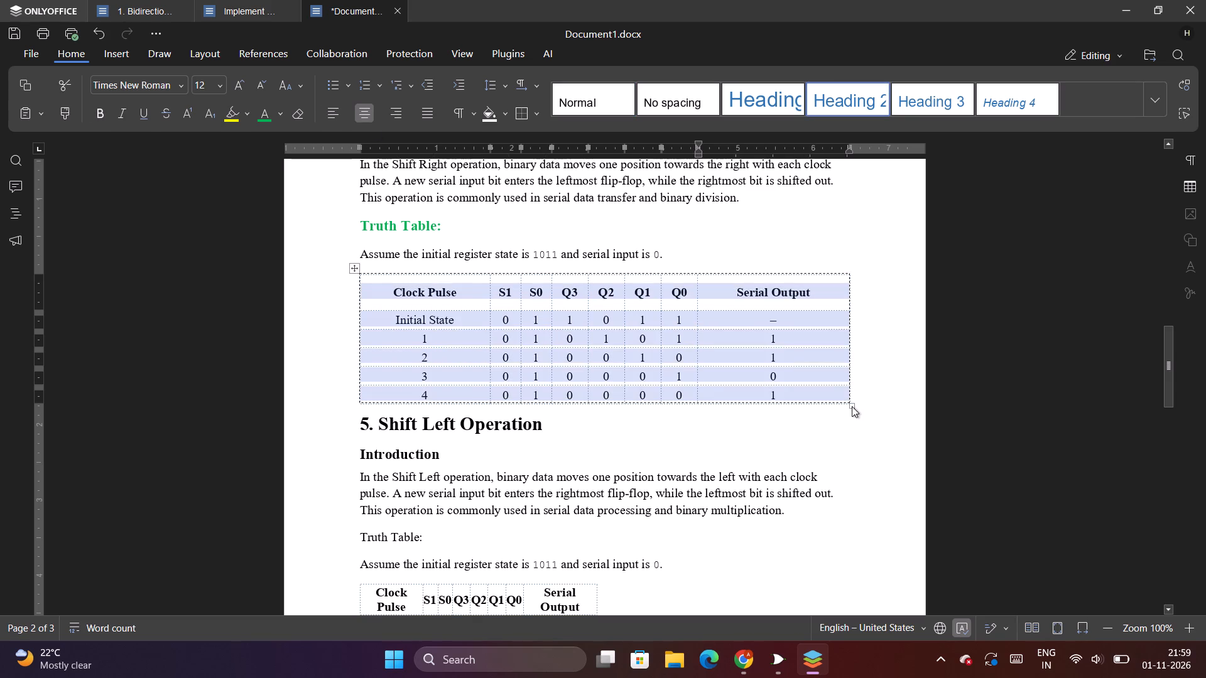
{"action": "left_click_drag", "start_coordinate": [852, 406], "coordinate": [852, 397]}
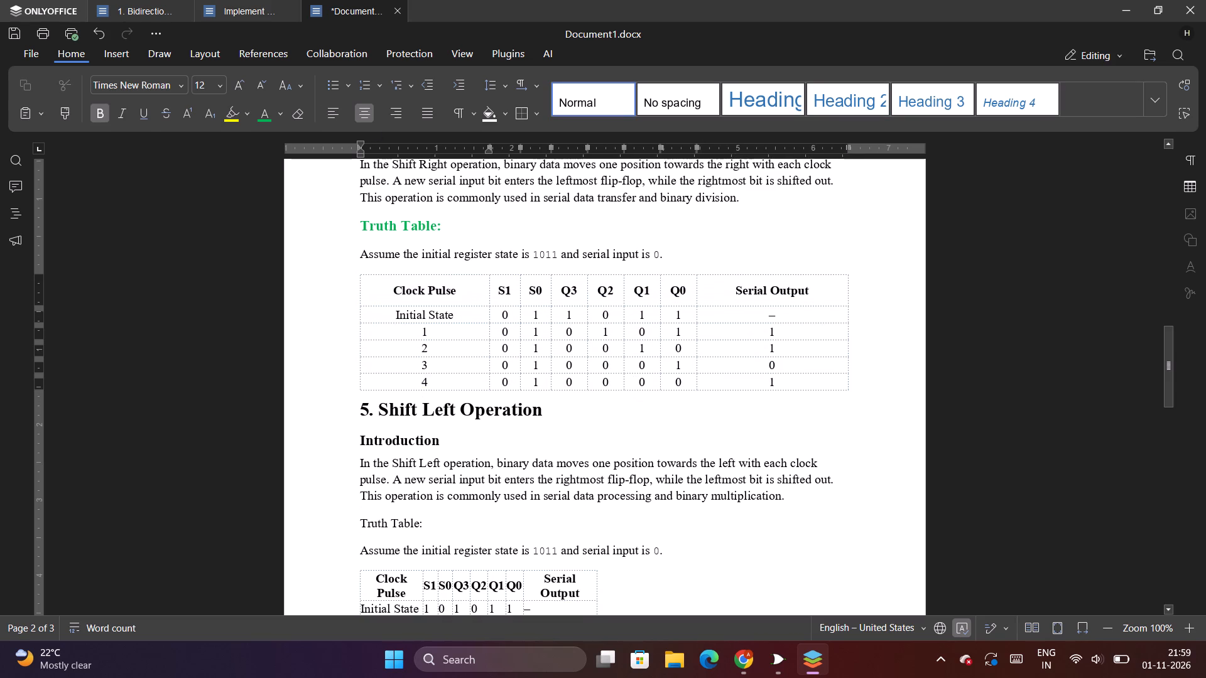
Set the "5. Shift Left Operation" heading to size 14 and green, and colour its Introduction subheading green.
{"action": "left_click_drag", "start_coordinate": [549, 404], "coordinate": [320, 392]}
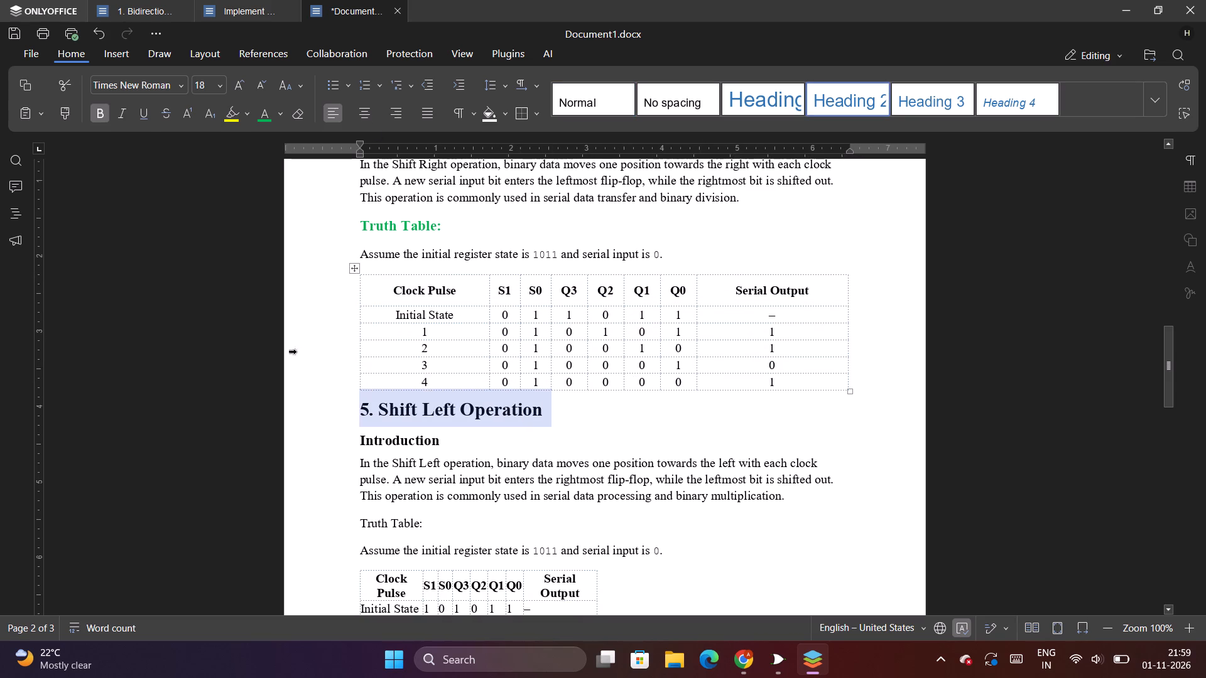
{"action": "left_click", "coordinate": [220, 82]}
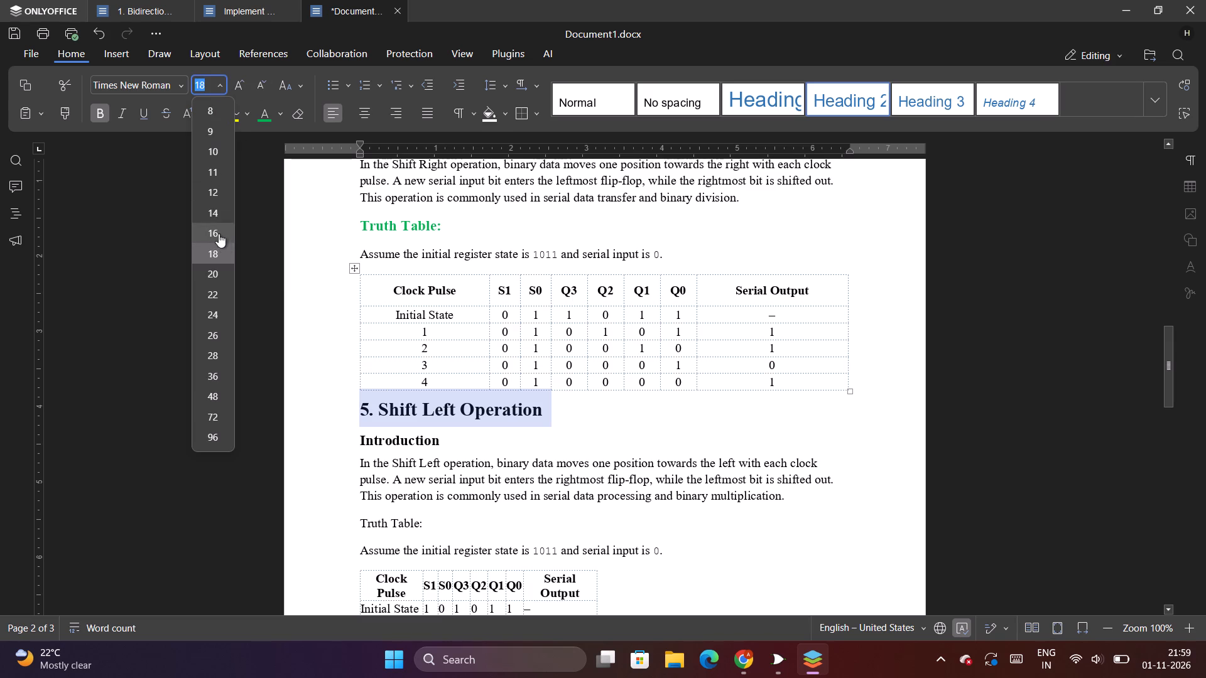
{"action": "left_click", "coordinate": [215, 213]}
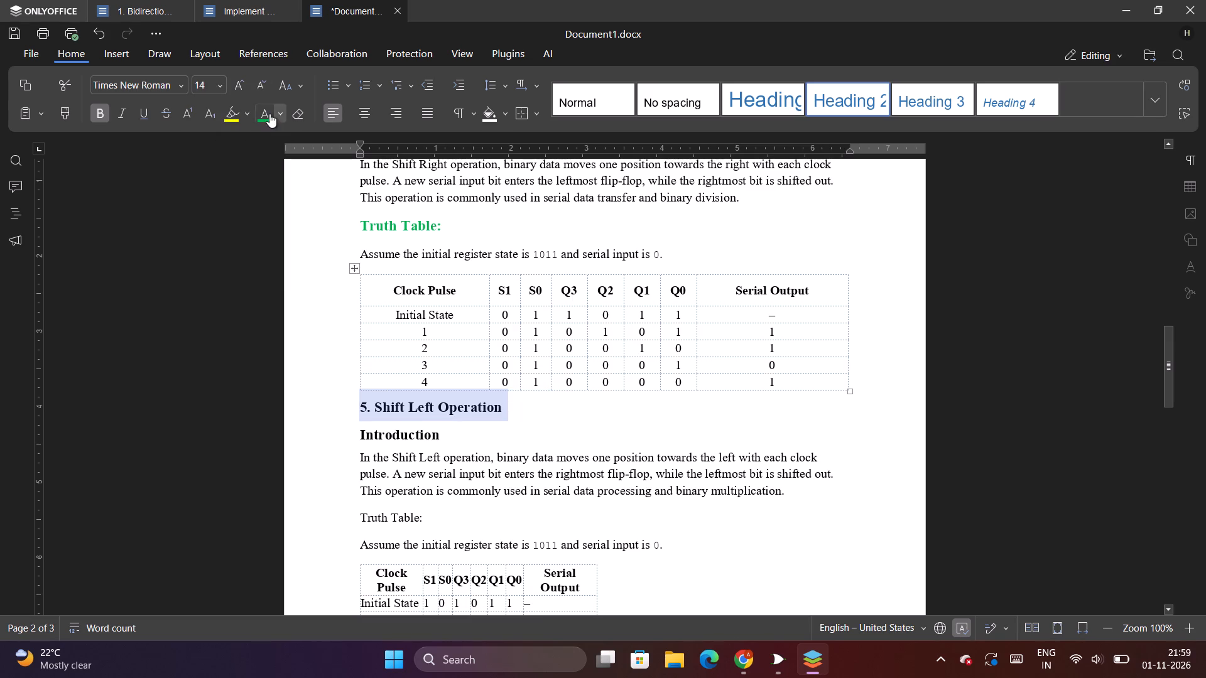
{"action": "left_click", "coordinate": [269, 112]}
{"action": "left_click_drag", "start_coordinate": [457, 436], "coordinate": [320, 436]}
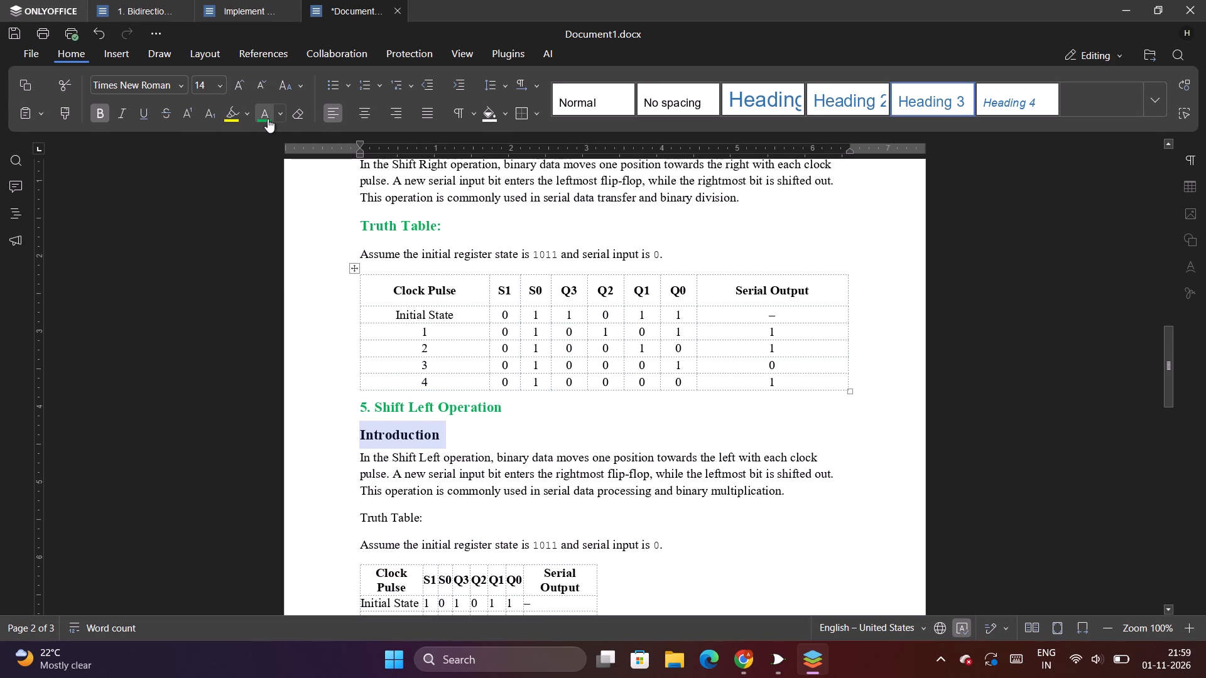
{"action": "left_click", "coordinate": [268, 119]}
Format the "Truth Table:" label in the Shift Left Operation section at size 14, bold and green.
{"action": "scroll", "coordinate": [368, 278], "scroll_direction": "down", "scroll_amount": 1}
{"action": "left_click_drag", "start_coordinate": [426, 471], "coordinate": [281, 459]}
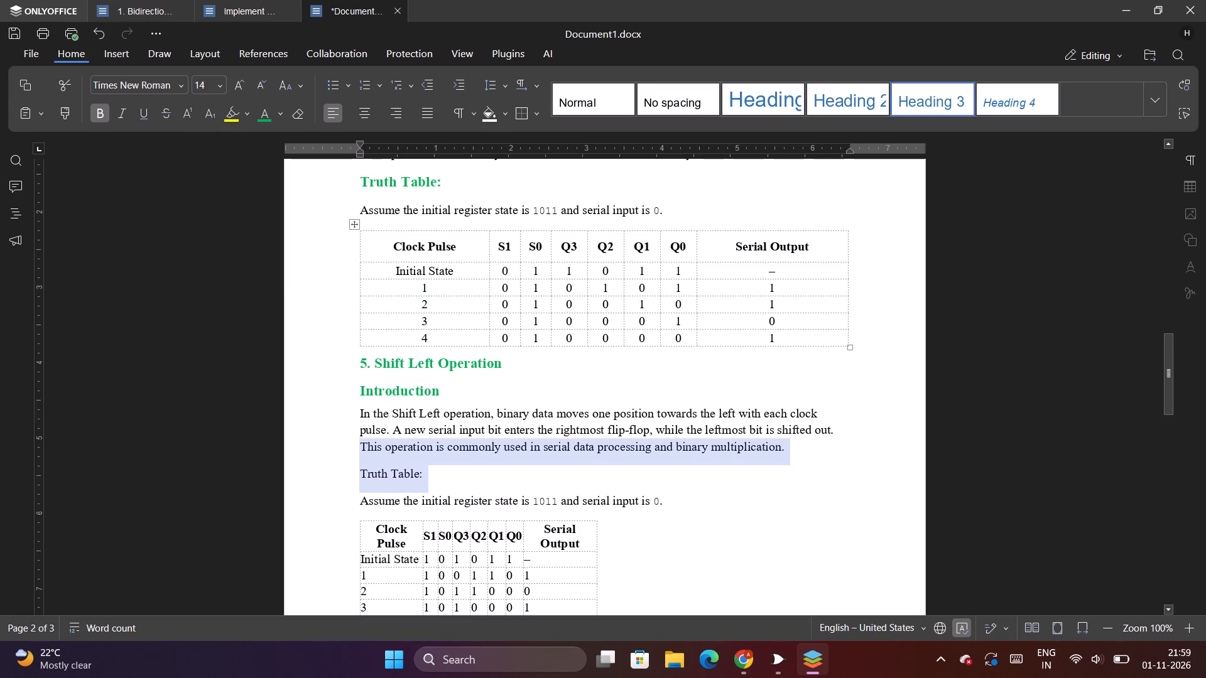
{"action": "left_click_drag", "start_coordinate": [281, 459], "coordinate": [280, 458]}
{"action": "left_click_drag", "start_coordinate": [479, 475], "coordinate": [459, 473]}
{"action": "left_click", "coordinate": [393, 465]}
{"action": "left_click_drag", "start_coordinate": [427, 473], "coordinate": [297, 480]}
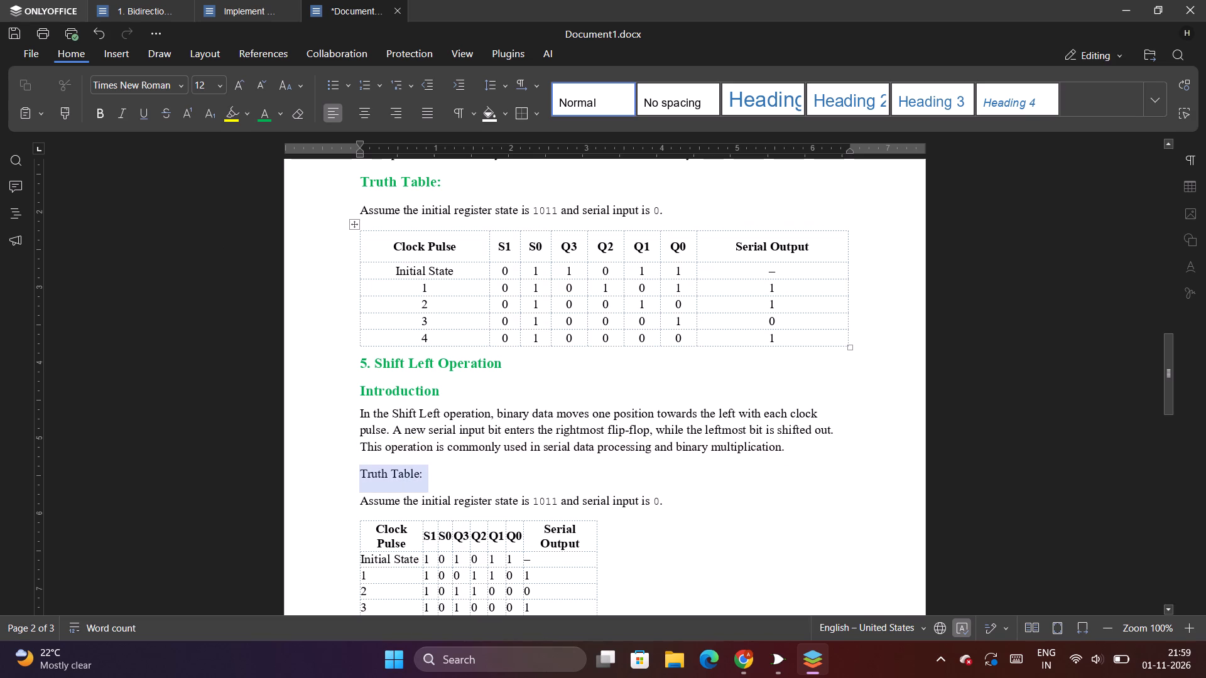
{"action": "left_click_drag", "start_coordinate": [297, 480], "coordinate": [290, 480]}
{"action": "left_click", "coordinate": [219, 92]}
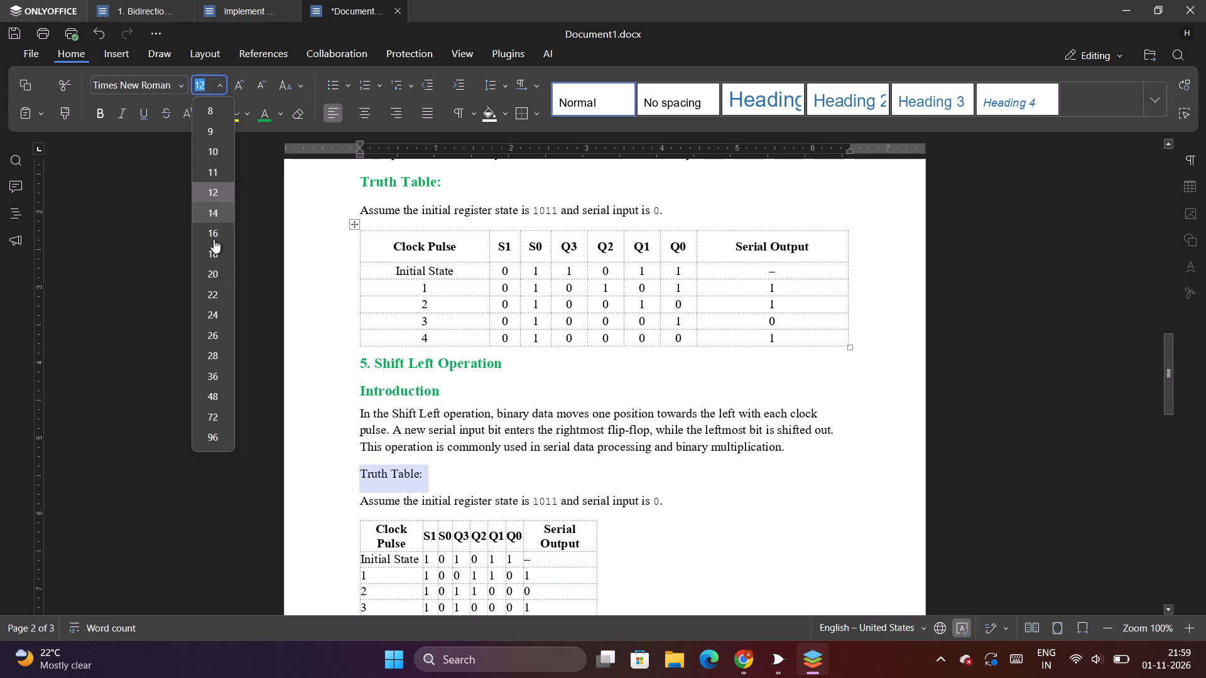
{"action": "left_click", "coordinate": [220, 205]}
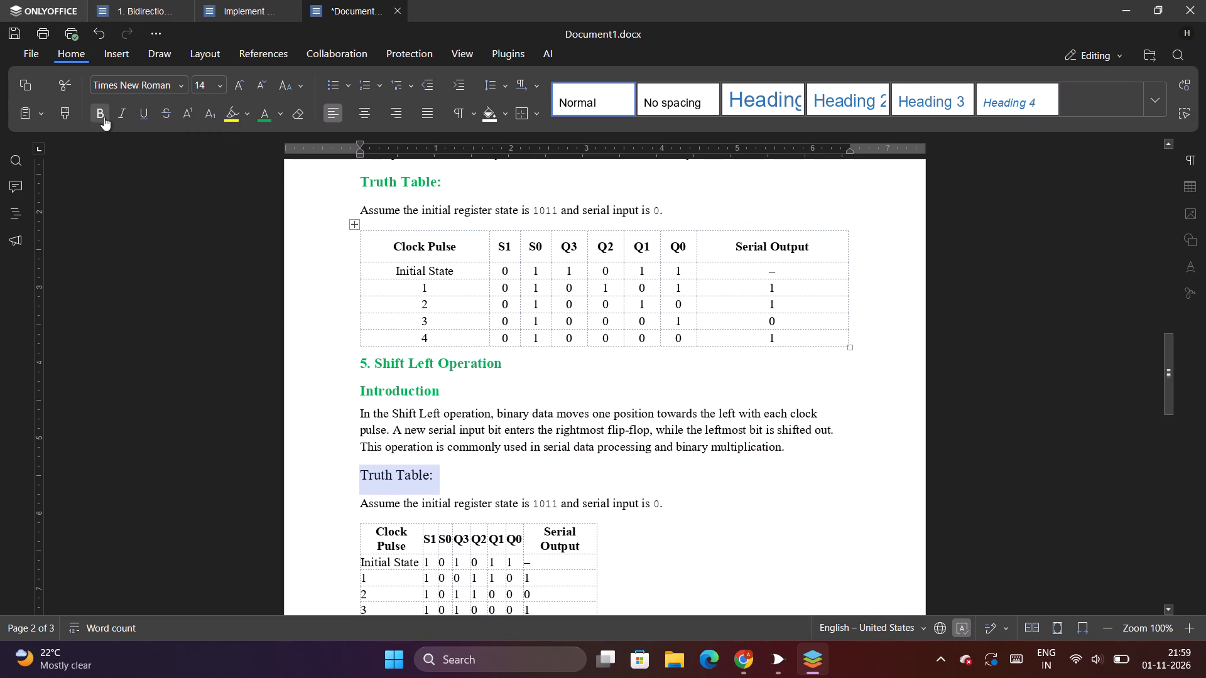
{"action": "left_click", "coordinate": [100, 117]}
{"action": "left_click", "coordinate": [266, 118]}
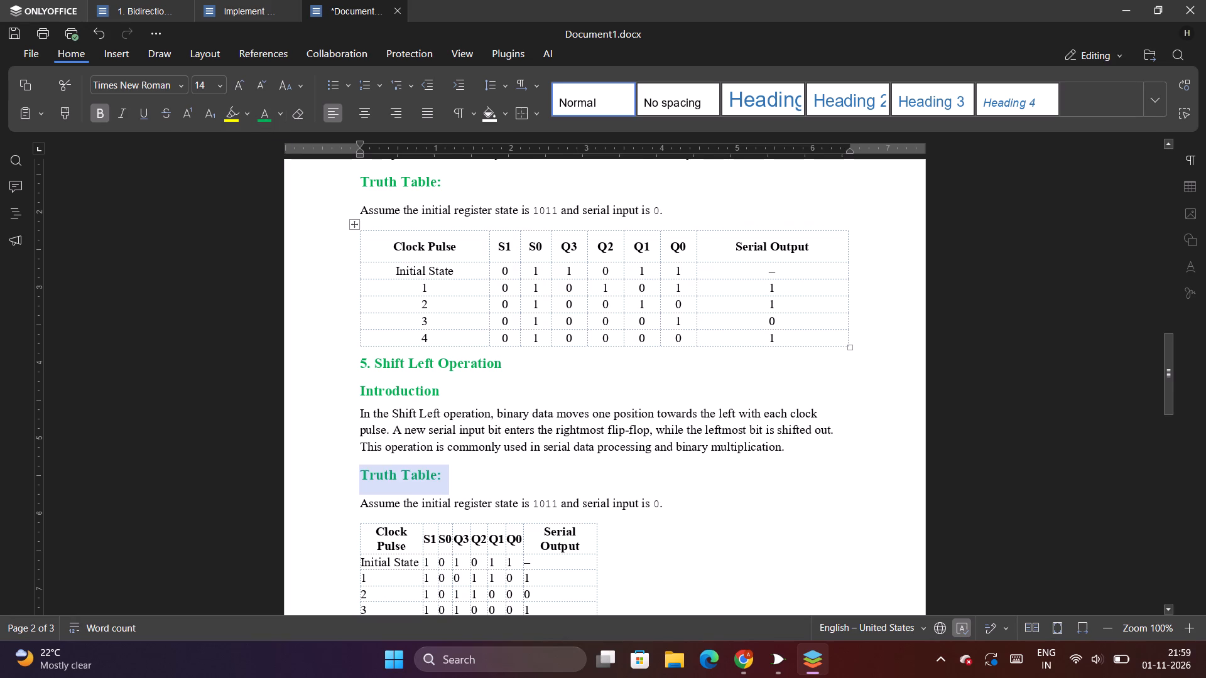
Enlarge the Shift Left Operation truth table to span the full text width, with slightly taller rows.
{"action": "scroll", "coordinate": [555, 405], "scroll_direction": "down", "scroll_amount": 2}
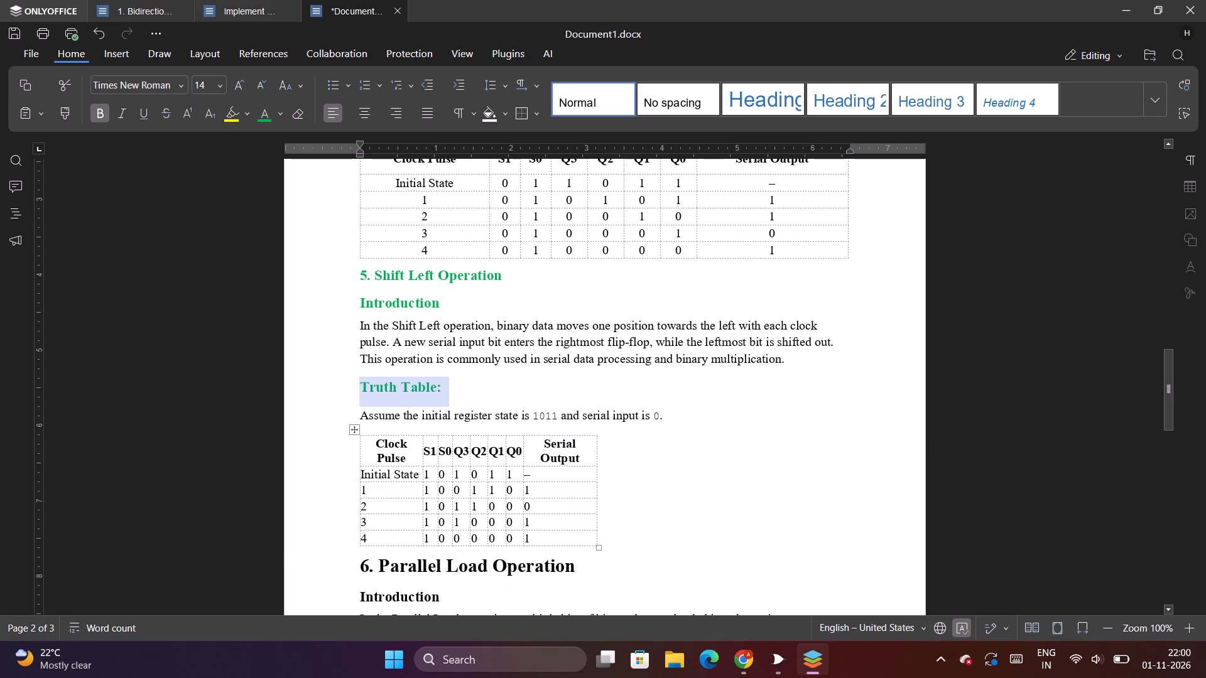
{"action": "left_click", "coordinate": [596, 544]}
{"action": "left_click_drag", "start_coordinate": [598, 546], "coordinate": [900, 559]}
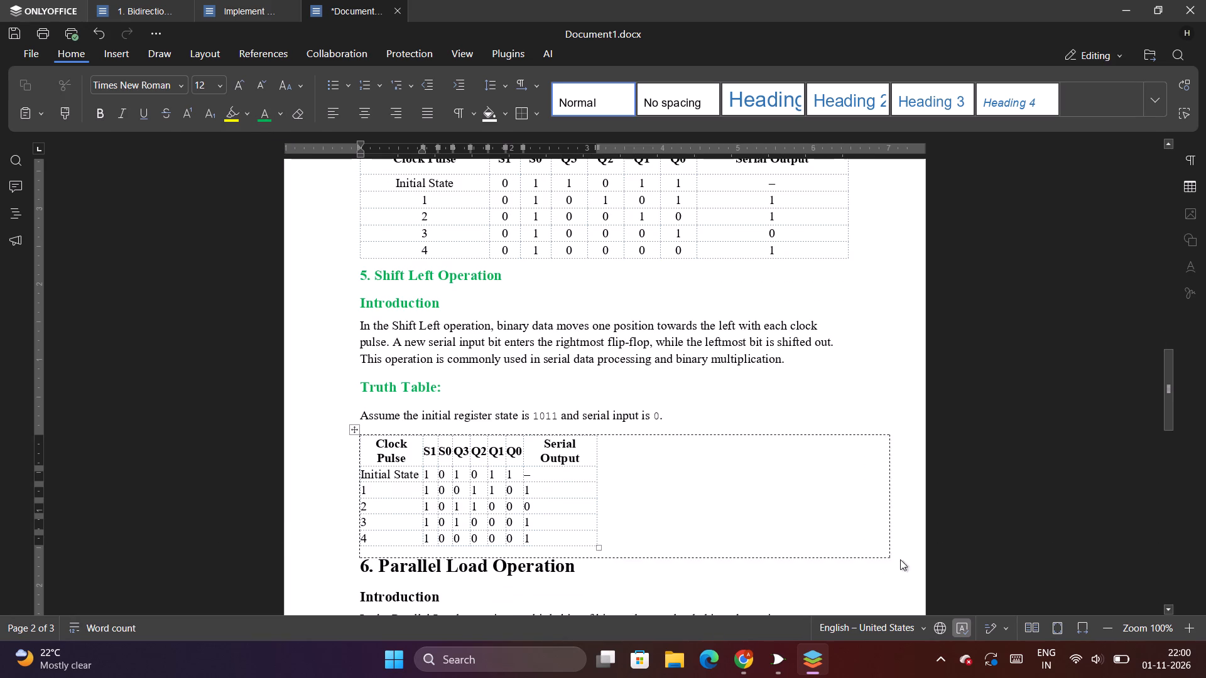
{"action": "left_click_drag", "start_coordinate": [900, 559], "coordinate": [858, 562]}
Centre the text in all cells of the Shift Left Operation truth table.
{"action": "scroll", "coordinate": [725, 568], "scroll_direction": "down", "scroll_amount": 2}
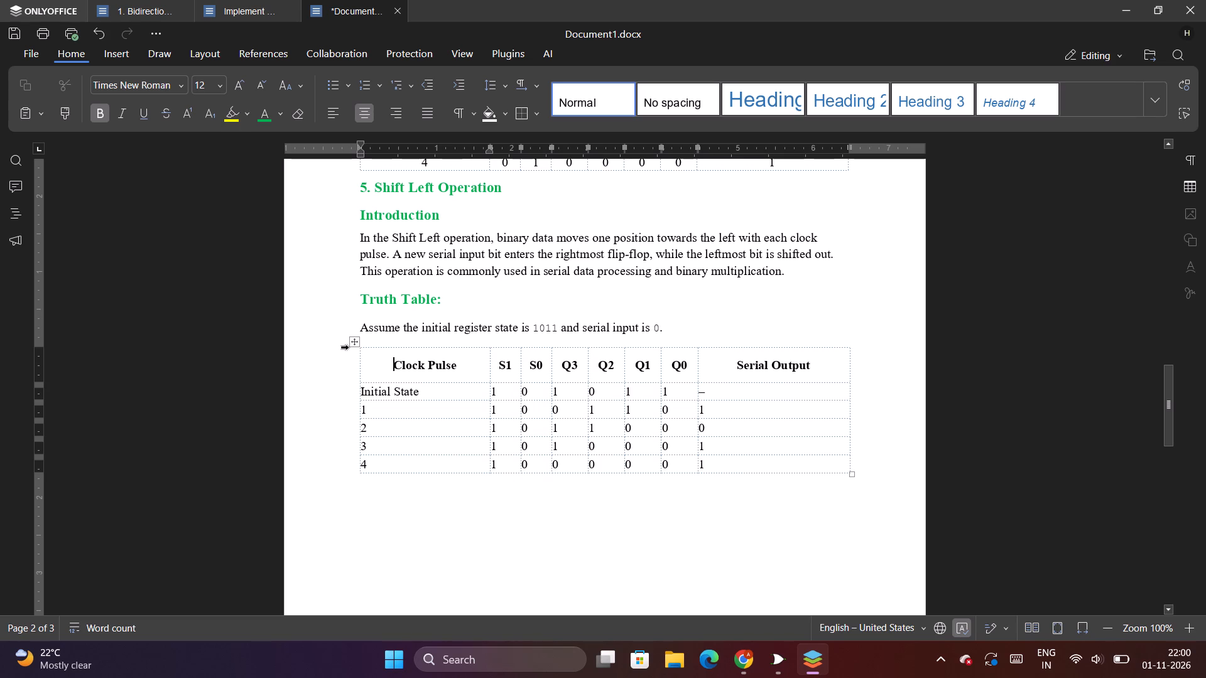
{"action": "left_click", "coordinate": [358, 342]}
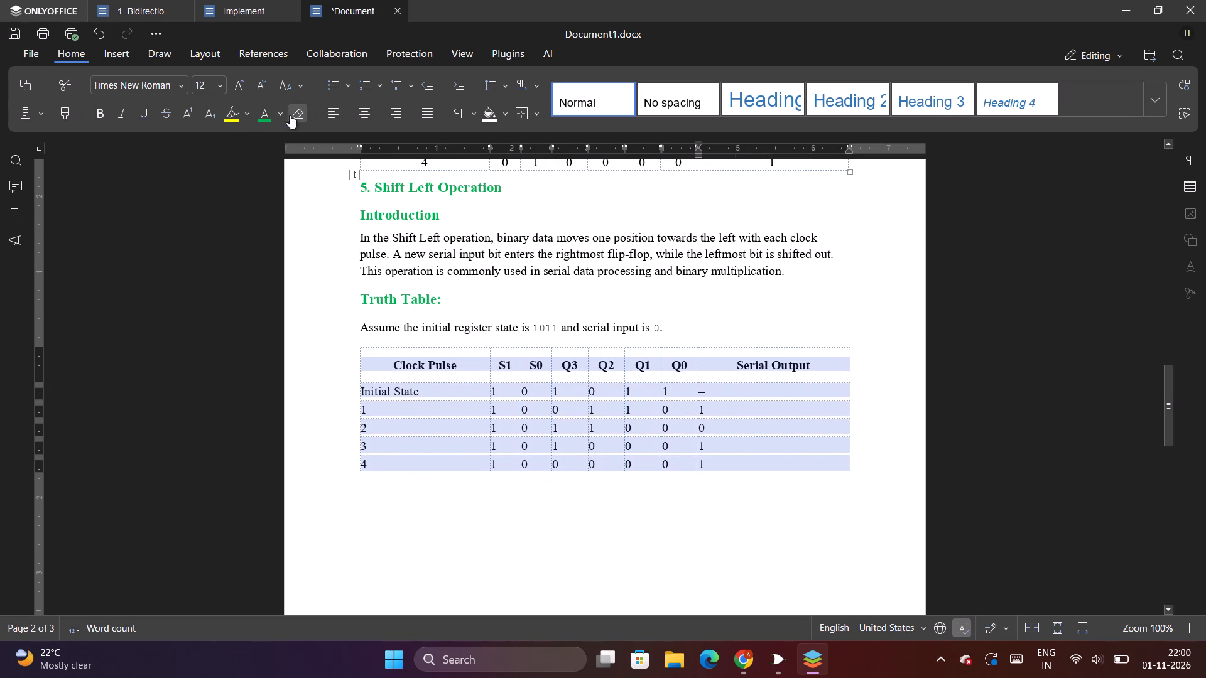
{"action": "left_click", "coordinate": [354, 112]}
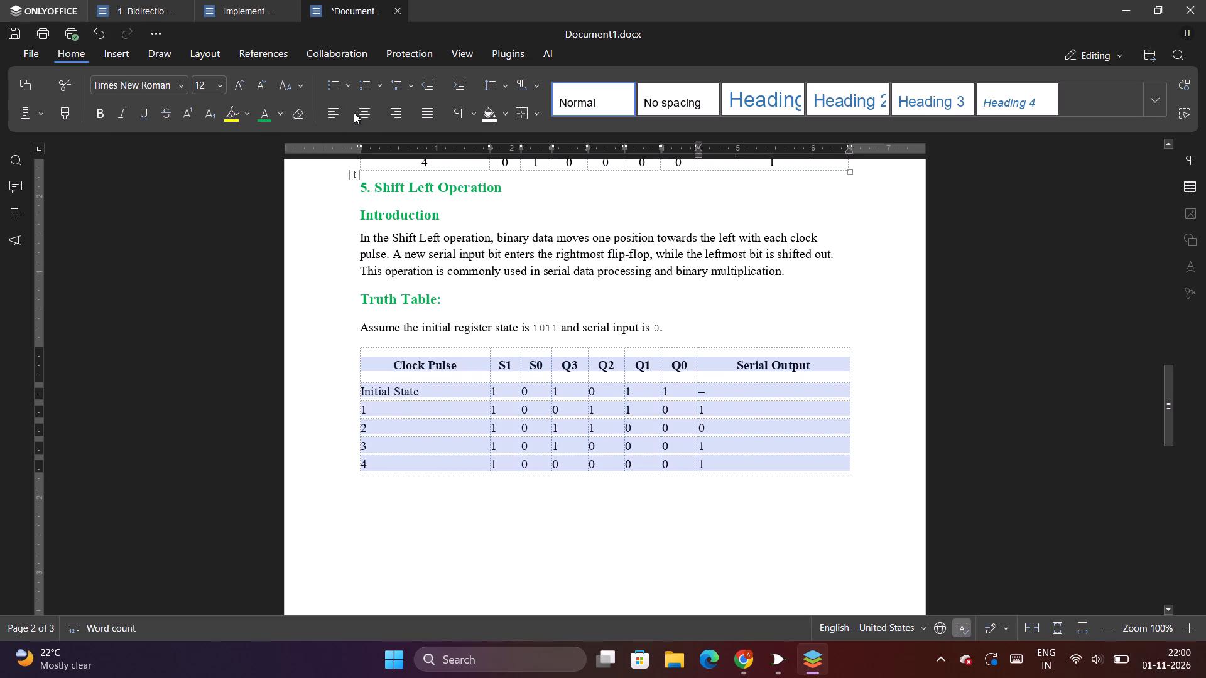
{"action": "left_click", "coordinate": [359, 112]}
Colour the "6. Parallel Load Operation" heading green.
{"action": "scroll", "coordinate": [586, 527], "scroll_direction": "down", "scroll_amount": 9}
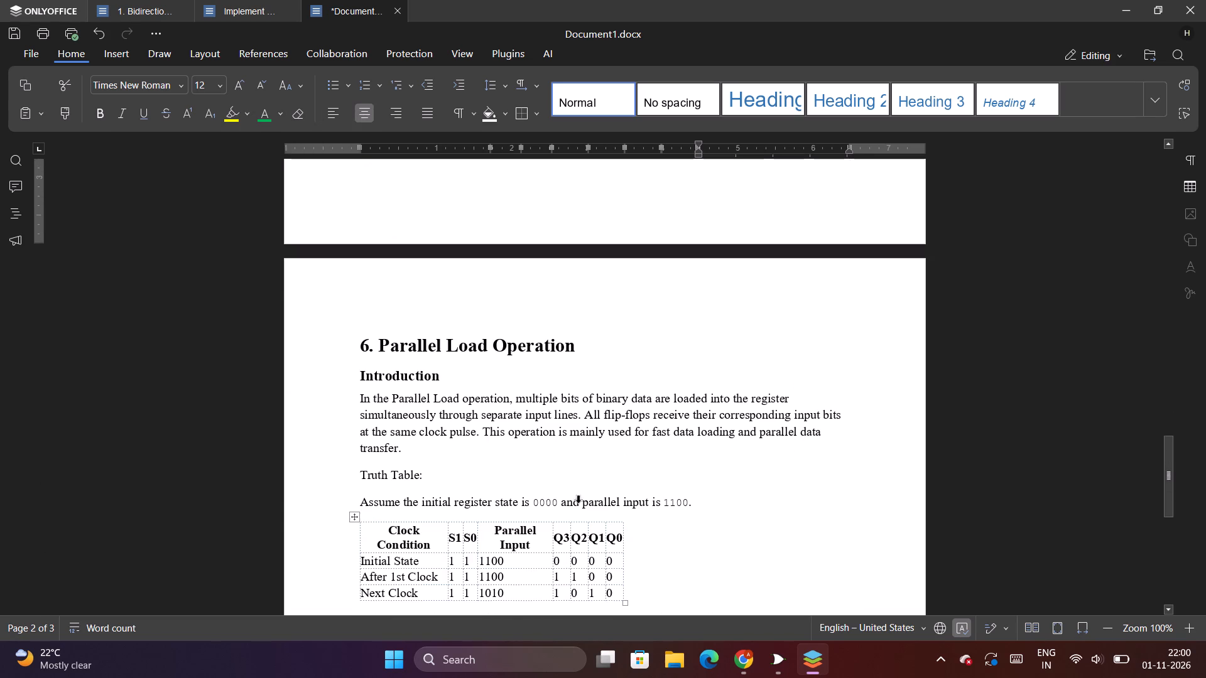
{"action": "left_click_drag", "start_coordinate": [587, 344], "coordinate": [347, 345]}
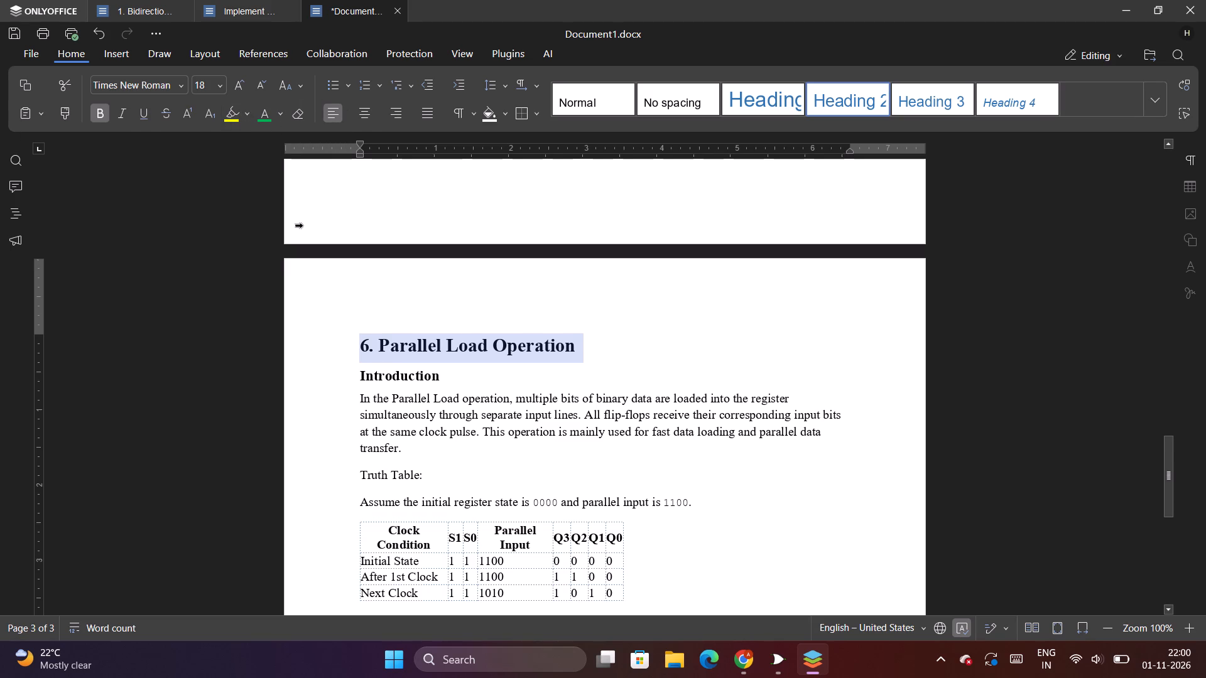
{"action": "left_click", "coordinate": [269, 114]}
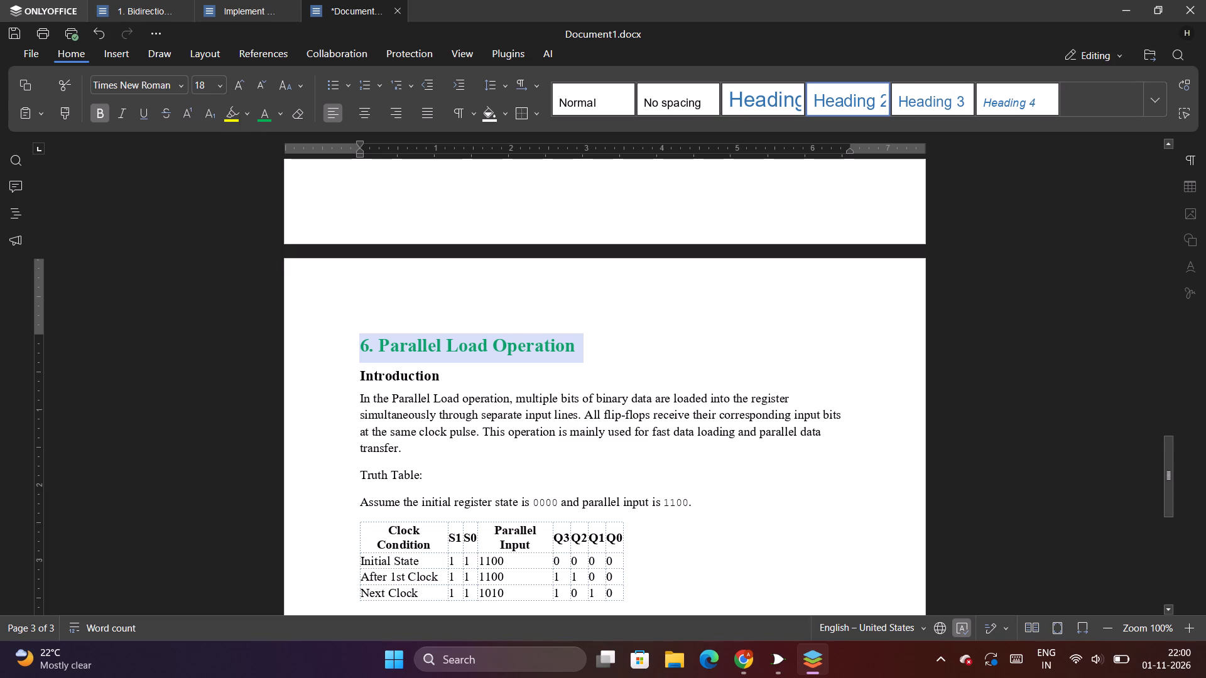
Set the "6. Parallel Load Operation" heading to font size 14.
{"action": "left_click", "coordinate": [218, 88]}
{"action": "left_click", "coordinate": [220, 202]}
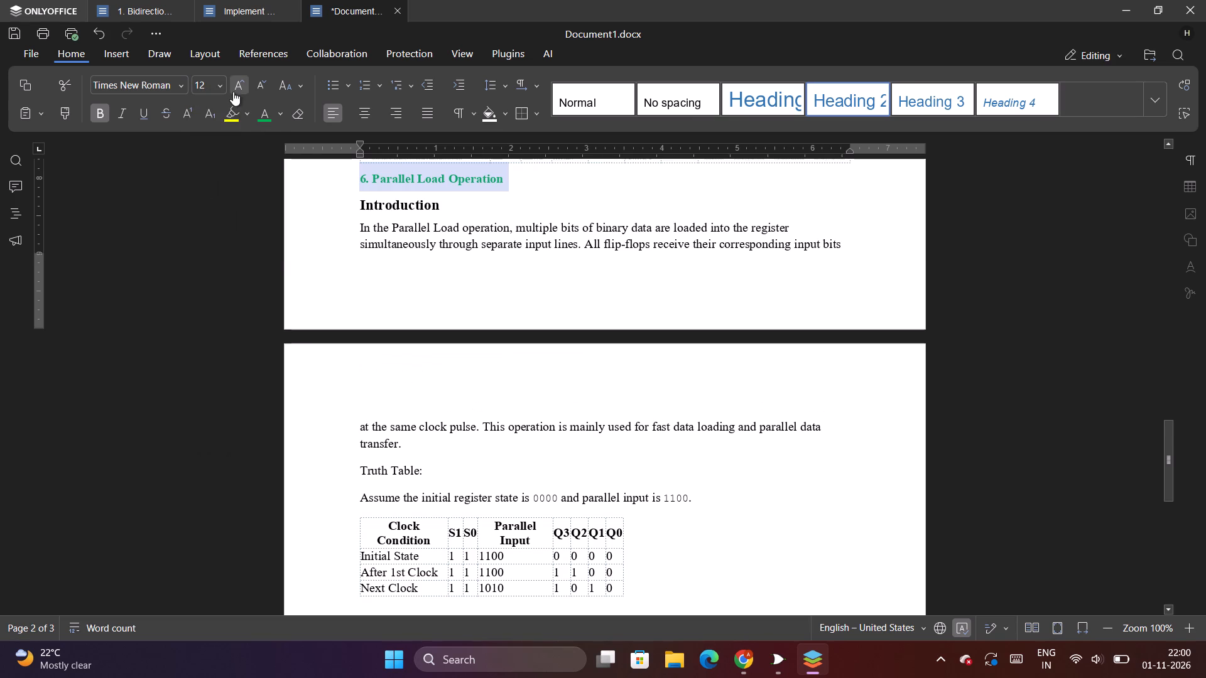
{"action": "left_click", "coordinate": [220, 92]}
{"action": "left_click", "coordinate": [214, 215]}
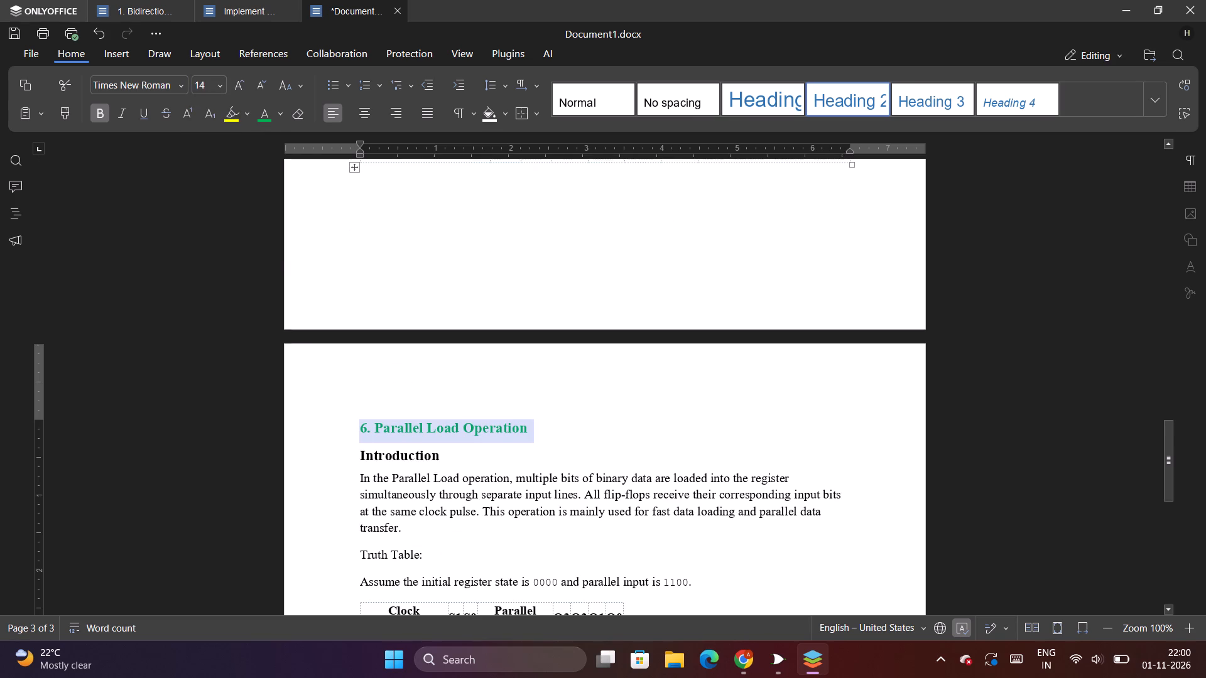
Colour the "Introduction" heading in the Parallel Load Operation section green.
{"action": "scroll", "coordinate": [433, 435], "scroll_direction": "down", "scroll_amount": 3}
{"action": "left_click_drag", "start_coordinate": [452, 320], "coordinate": [376, 331]}
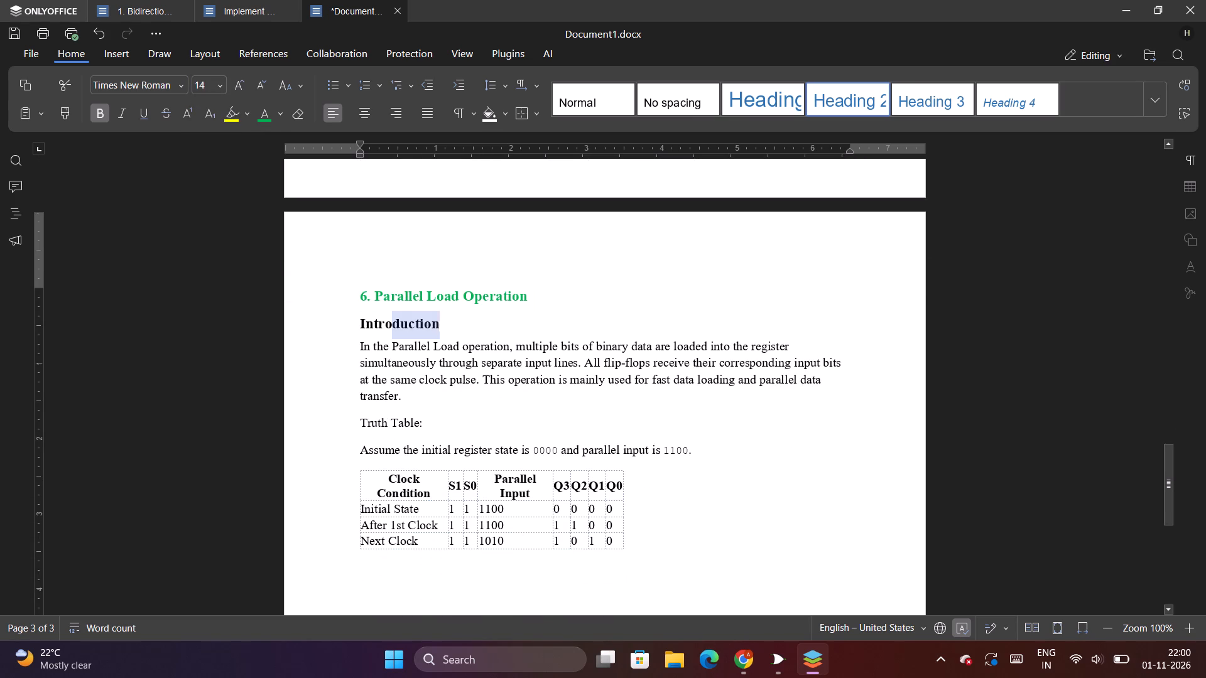
{"action": "left_click_drag", "start_coordinate": [376, 331], "coordinate": [316, 333]}
{"action": "left_click", "coordinate": [263, 110]}
Format the "Truth Table:" label in the Parallel Load Operation section at size 14, green and bold.
{"action": "left_click_drag", "start_coordinate": [428, 425], "coordinate": [328, 417]}
{"action": "left_click", "coordinate": [217, 84]}
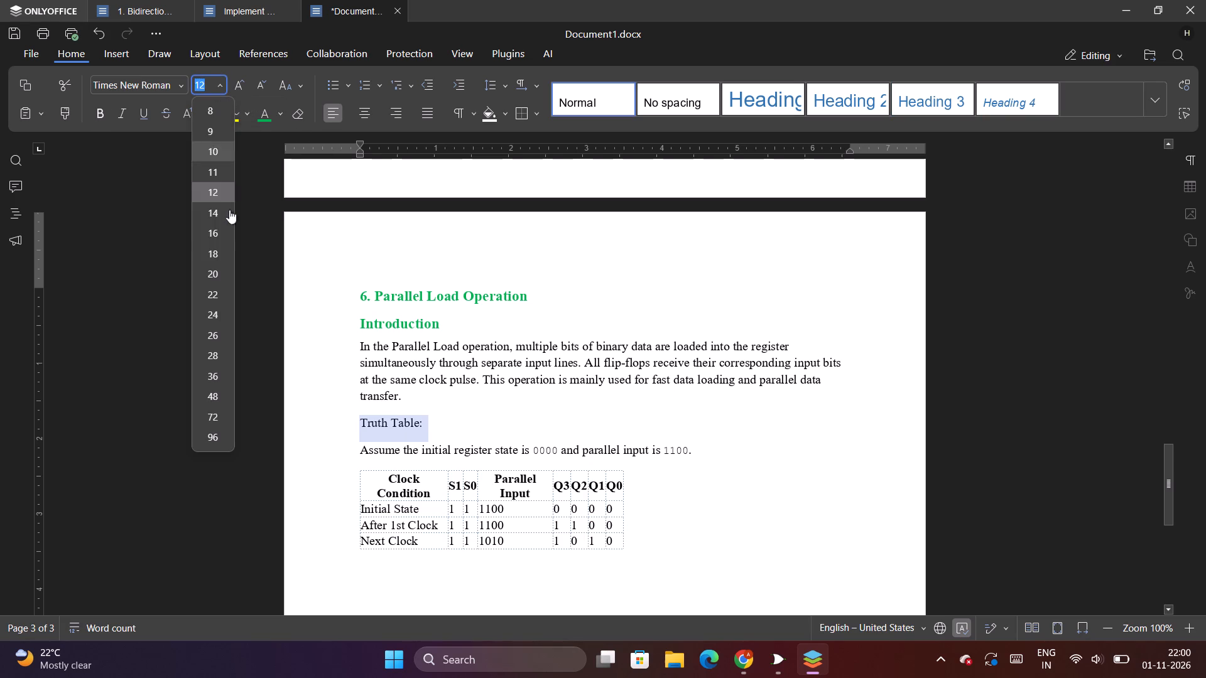
{"action": "left_click", "coordinate": [229, 214]}
{"action": "left_click", "coordinate": [267, 110]}
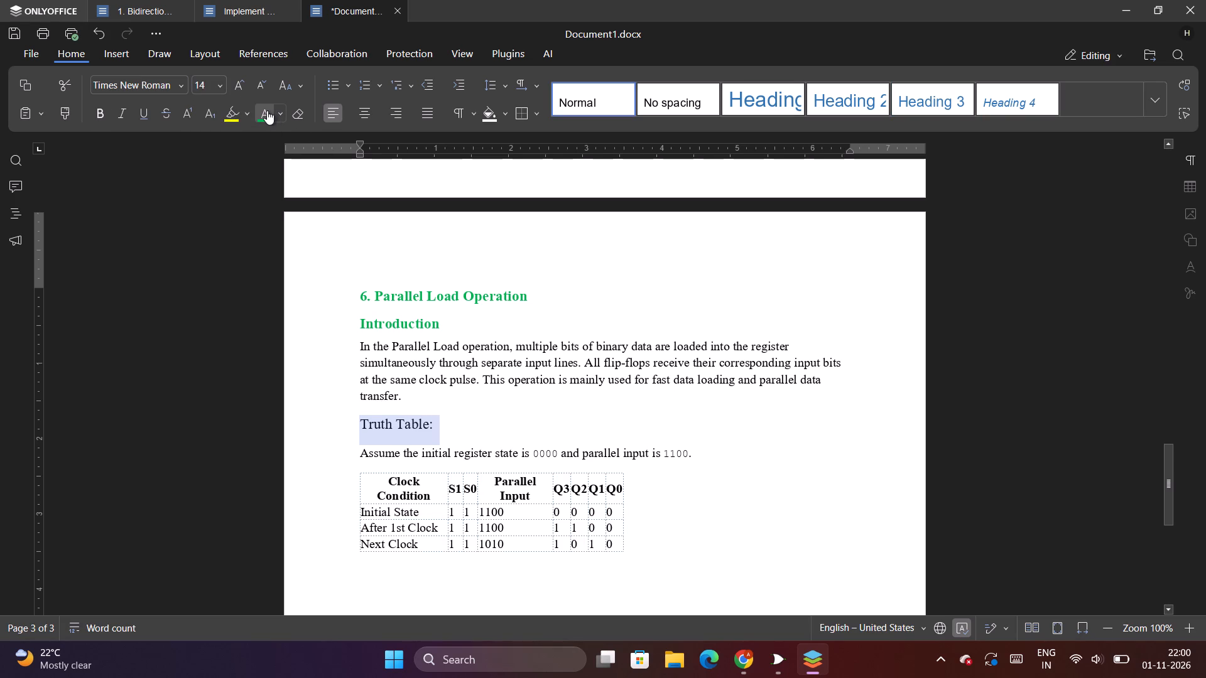
{"action": "left_click", "coordinate": [93, 112]}
Enlarge the Parallel Load Operation truth table to almost the full text width, with moderately taller rows.
{"action": "scroll", "coordinate": [464, 369], "scroll_direction": "down", "scroll_amount": 3}
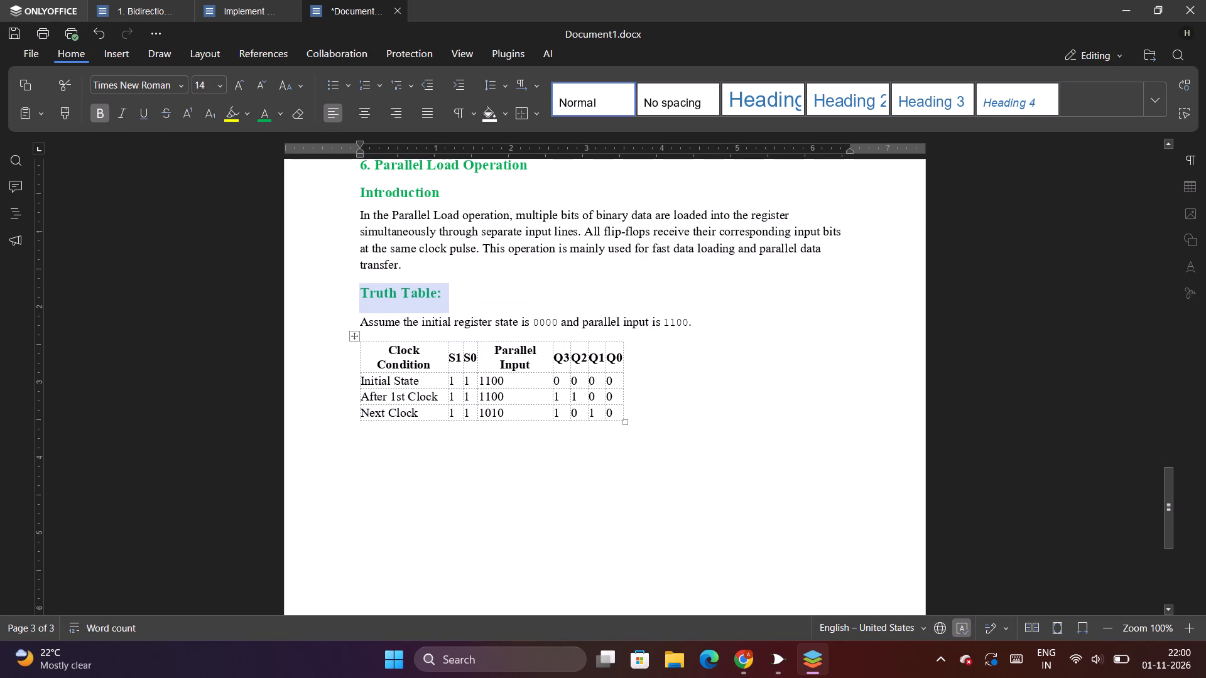
{"action": "left_click_drag", "start_coordinate": [624, 420], "coordinate": [877, 573]}
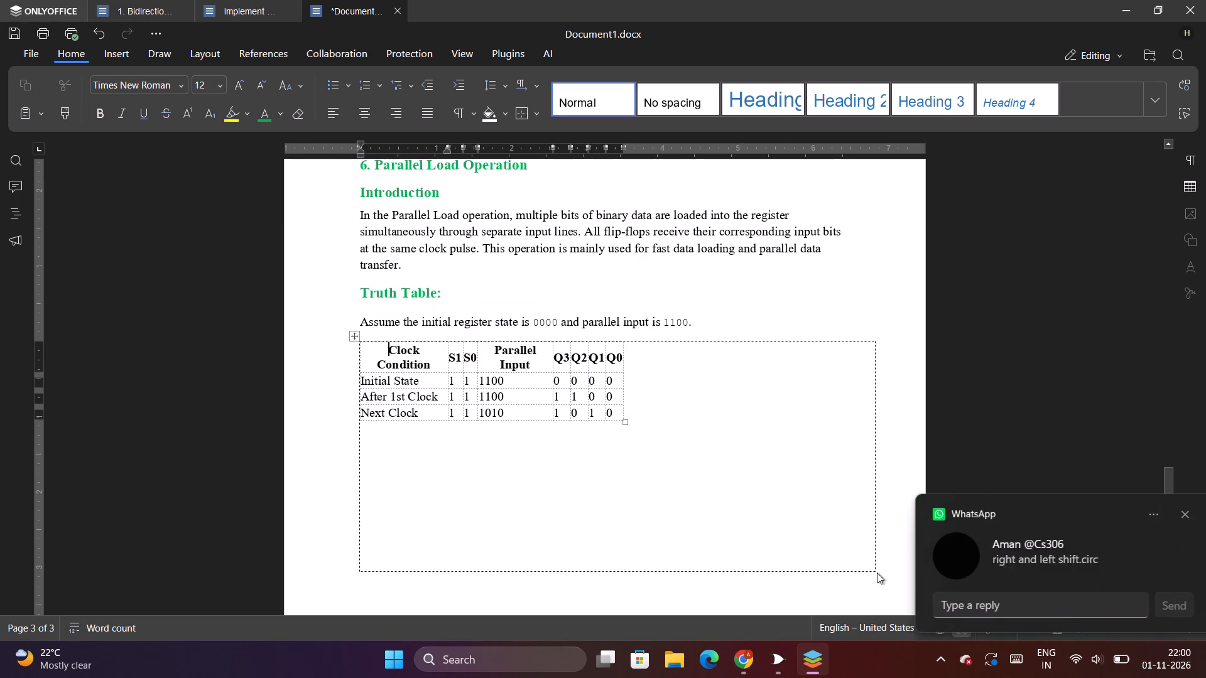
{"action": "left_click_drag", "start_coordinate": [877, 573], "coordinate": [872, 574]}
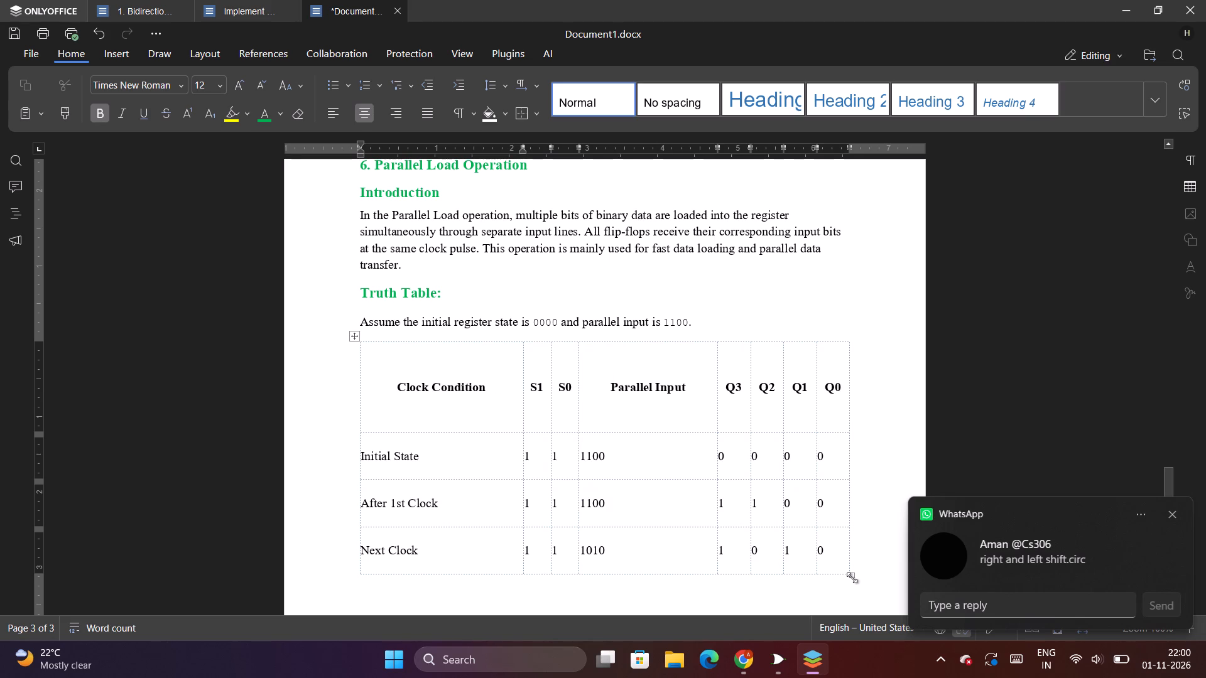
{"action": "left_click", "coordinate": [852, 578]}
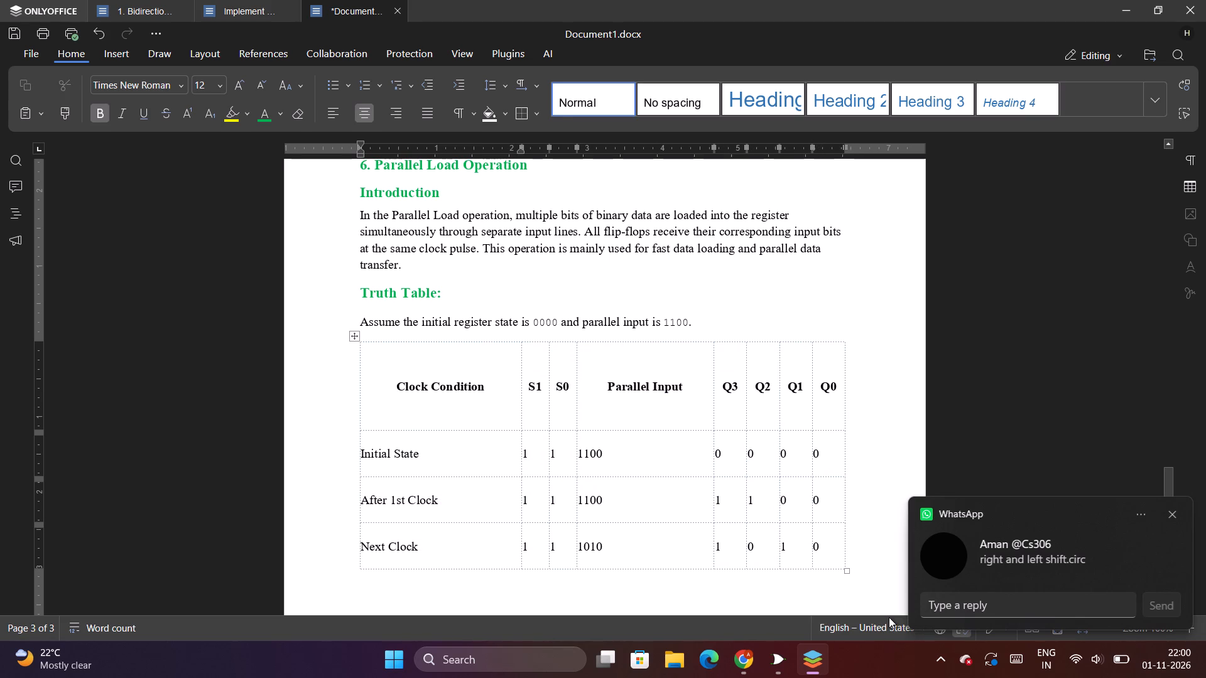
{"action": "left_click", "coordinate": [353, 338]}
{"action": "scroll", "coordinate": [685, 525], "scroll_direction": "down", "scroll_amount": 14}
{"action": "scroll", "coordinate": [692, 419], "scroll_direction": "up", "scroll_amount": 3}
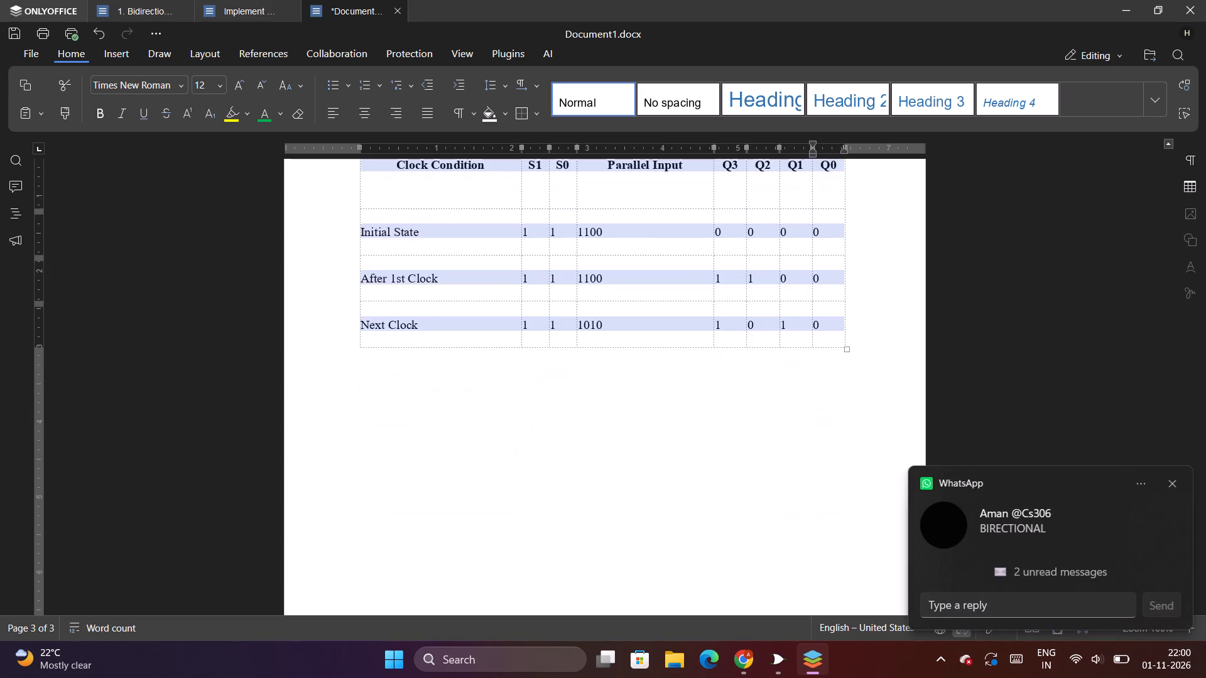
{"action": "left_click_drag", "start_coordinate": [848, 396], "coordinate": [837, 311]}
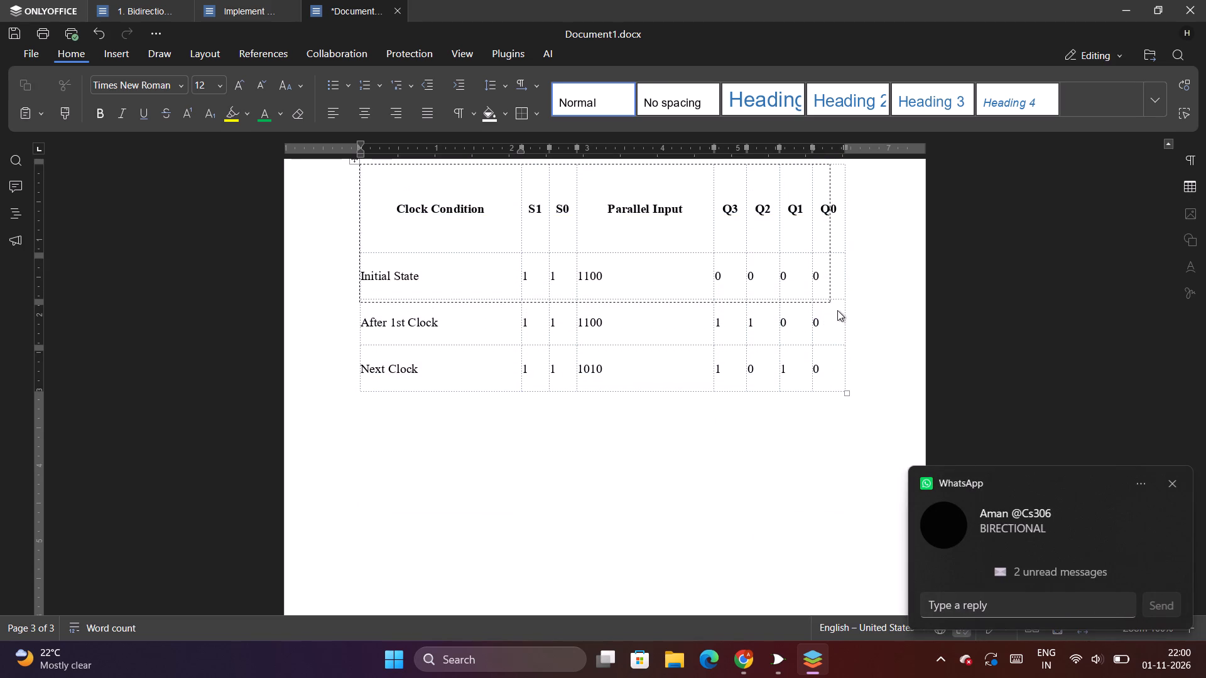
Centre the text in all cells of the Parallel Load Operation truth table.
{"action": "scroll", "coordinate": [857, 406], "scroll_direction": "up", "scroll_amount": 2}
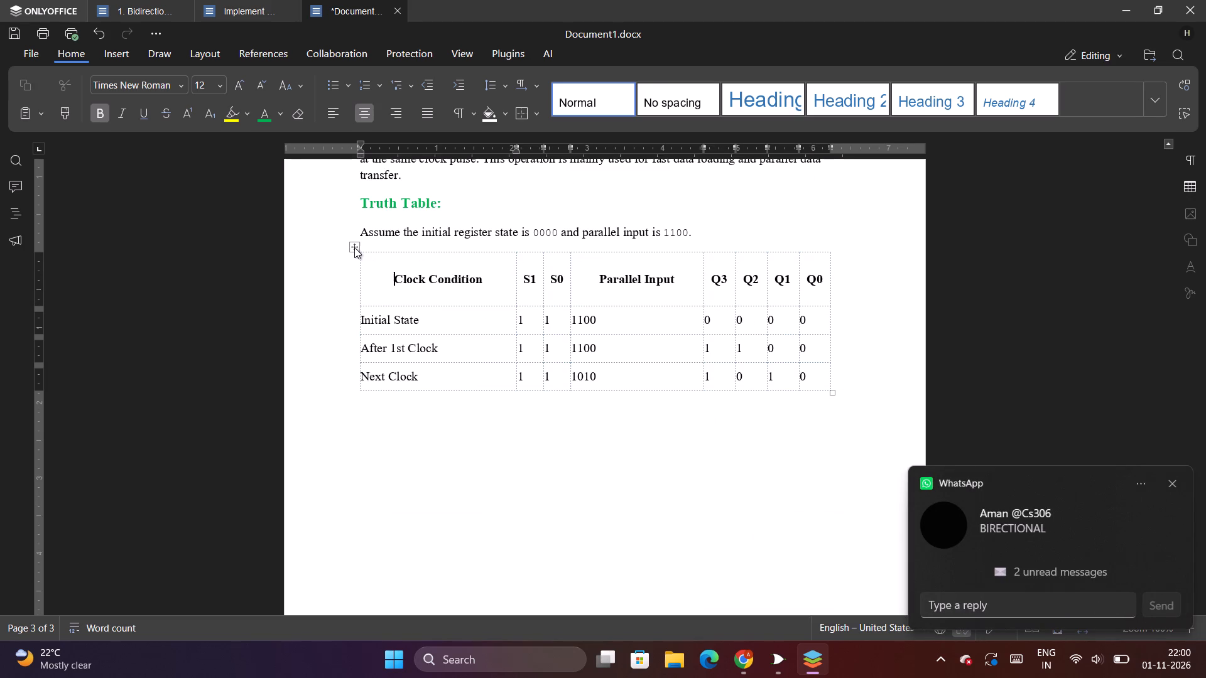
{"action": "left_click", "coordinate": [354, 247]}
{"action": "left_click", "coordinate": [368, 110]}
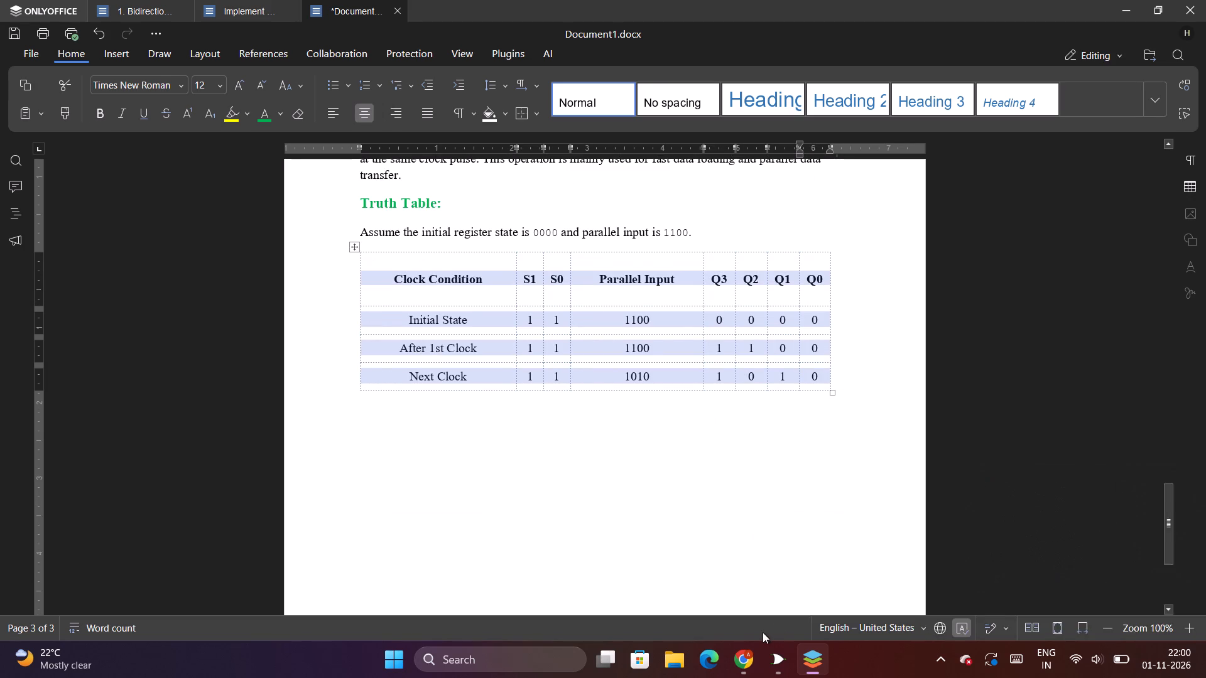
Switch to the desktop and open WhatsApp.
{"action": "double_click", "coordinate": [504, 264]}
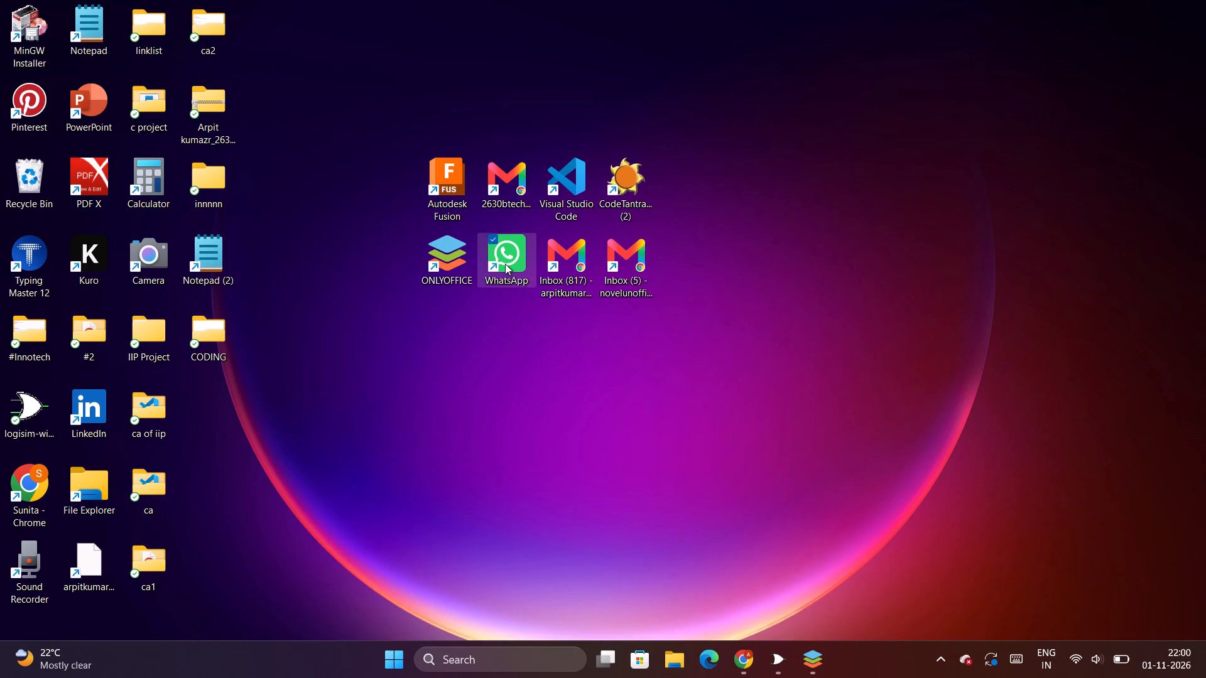
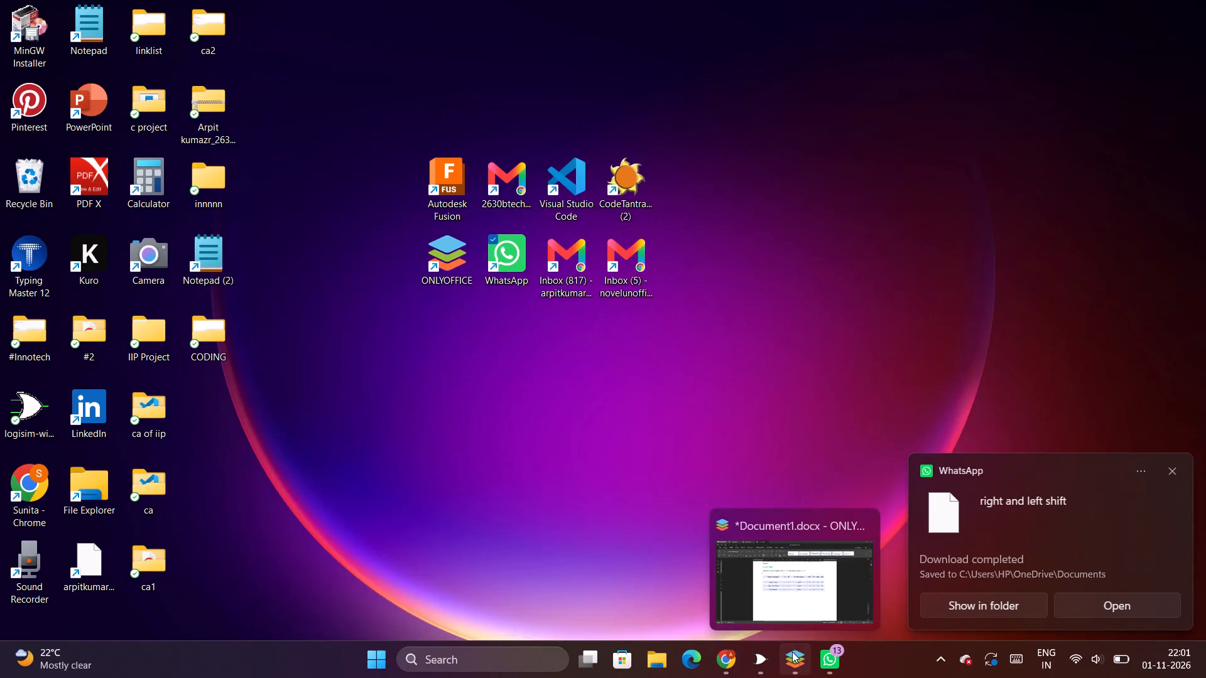
Switch to ONLYOFFICE and look over the open Document1 and "1. Bidirectional Shift Register" documents.
{"action": "left_click", "coordinate": [792, 652]}
{"action": "scroll", "coordinate": [585, 463], "scroll_direction": "up", "scroll_amount": 4}
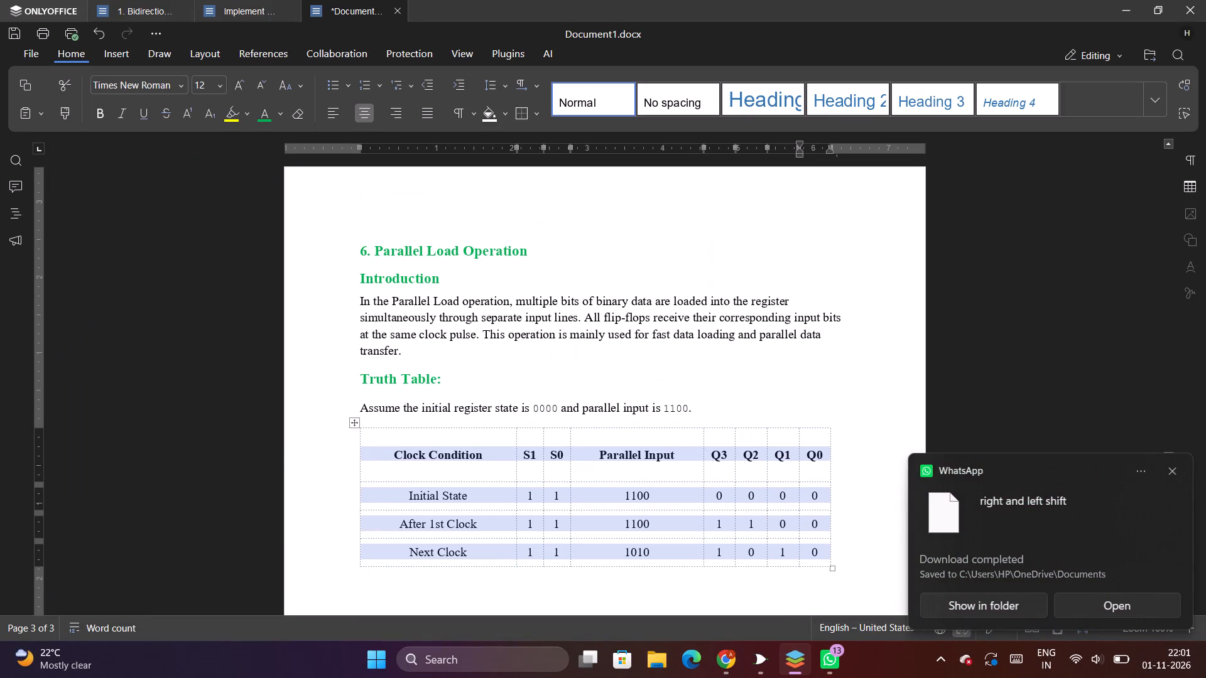
{"action": "left_click", "coordinate": [232, 8]}
{"action": "left_click", "coordinate": [135, 0]}
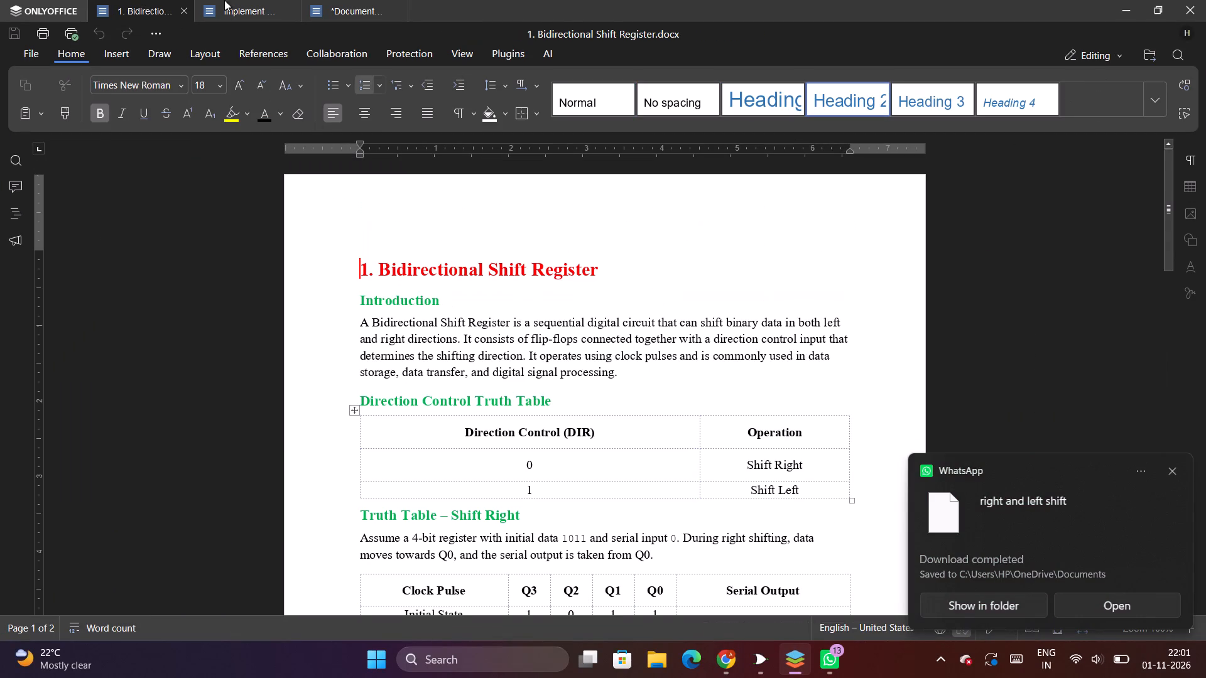
Review the circuit diagrams and truth tables in the "Implement and Simulate SISO, SIPO, PISO and PIPO shift Registers" document.
{"action": "left_click", "coordinate": [239, 6]}
{"action": "scroll", "coordinate": [570, 256], "scroll_direction": "down", "scroll_amount": 2}
{"action": "scroll", "coordinate": [570, 256], "scroll_direction": "up", "scroll_amount": 14}
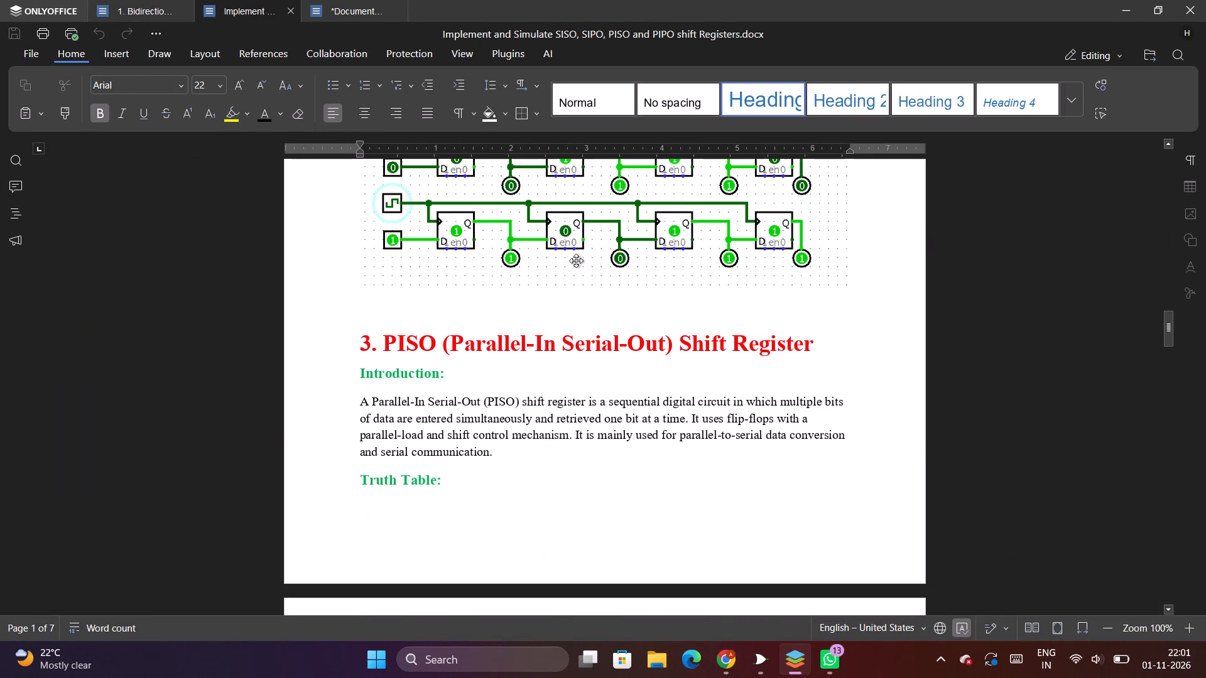
{"action": "scroll", "coordinate": [630, 378], "scroll_direction": "up", "scroll_amount": 5}
{"action": "scroll", "coordinate": [790, 480], "scroll_direction": "down", "scroll_amount": 5}
{"action": "scroll", "coordinate": [653, 461], "scroll_direction": "up", "scroll_amount": 3}
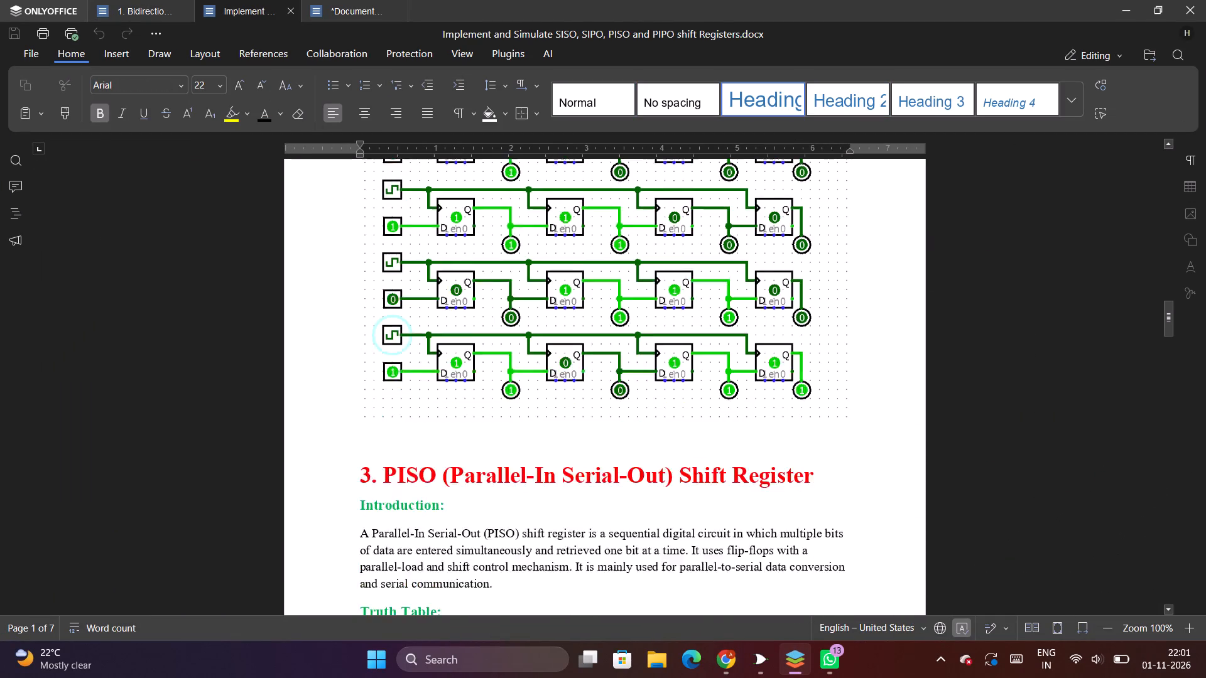
{"action": "scroll", "coordinate": [653, 461], "scroll_direction": "up", "scroll_amount": 15}
{"action": "scroll", "coordinate": [653, 461], "scroll_direction": "up", "scroll_amount": 7}
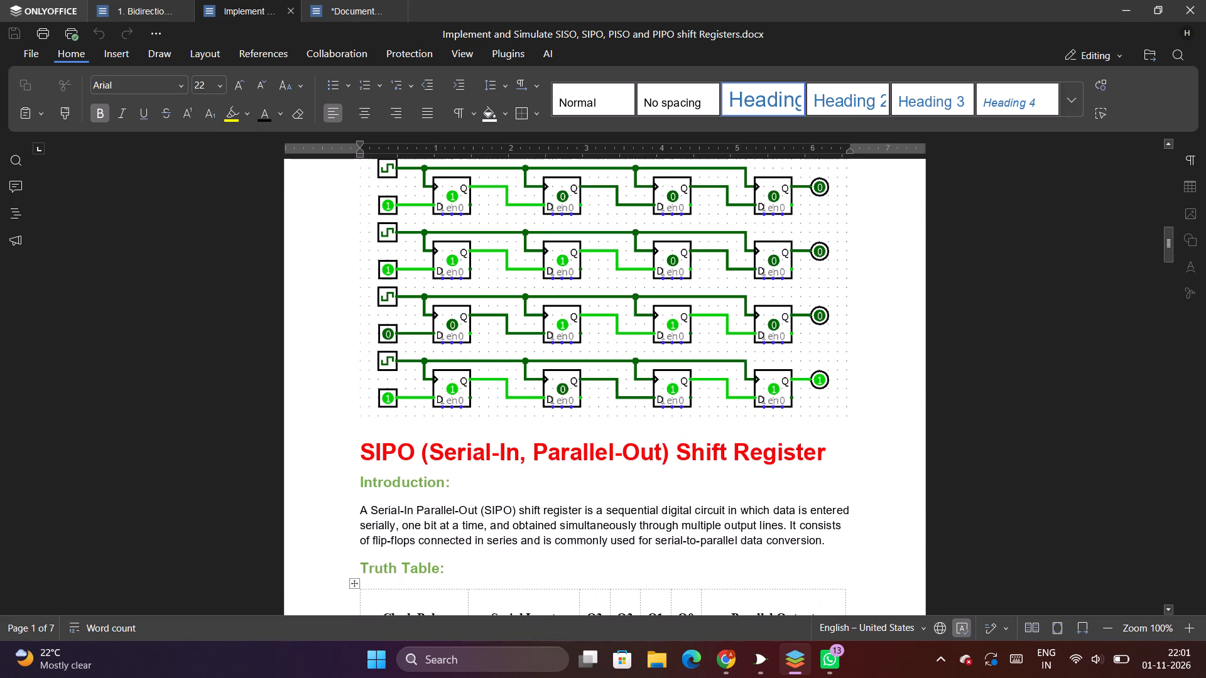
{"action": "scroll", "coordinate": [634, 487], "scroll_direction": "down", "scroll_amount": 14}
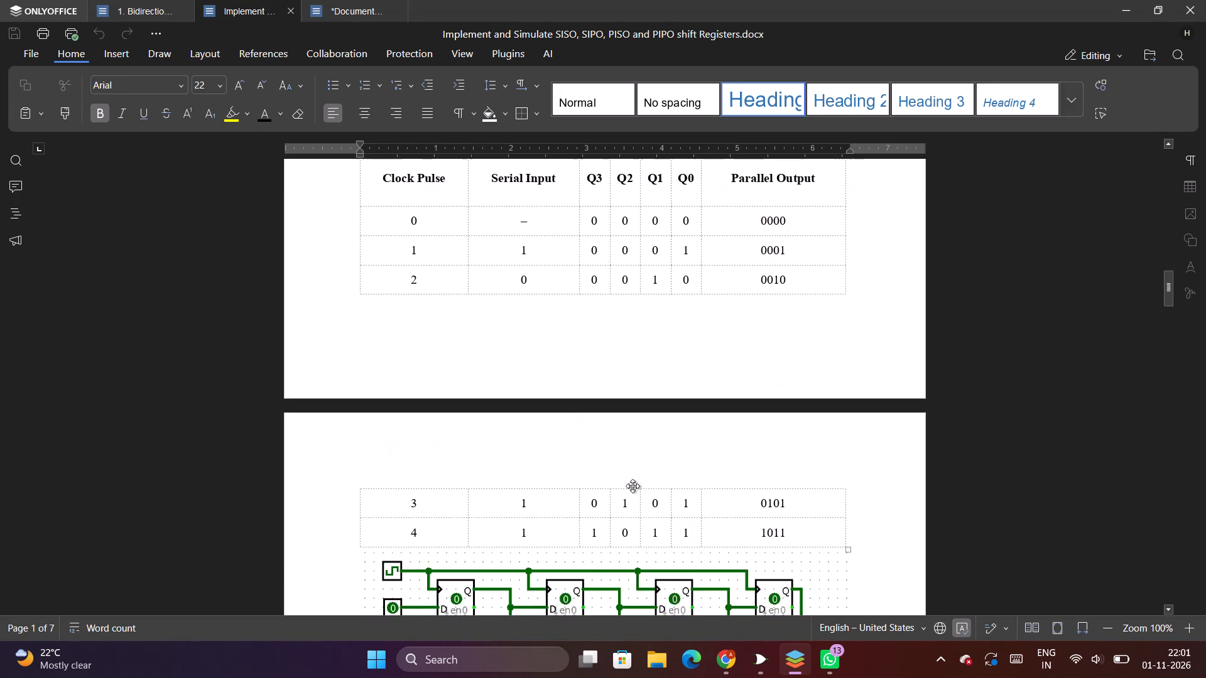
{"action": "scroll", "coordinate": [633, 486], "scroll_direction": "down", "scroll_amount": 20}
{"action": "scroll", "coordinate": [633, 486], "scroll_direction": "down", "scroll_amount": 16}
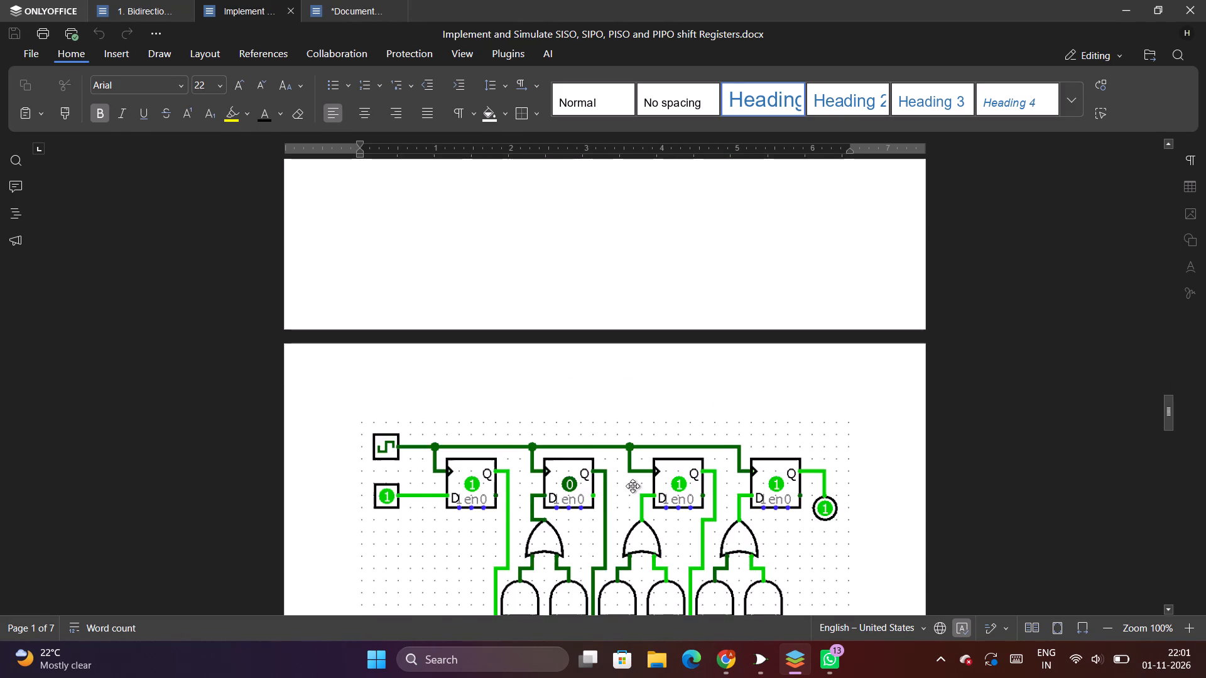
{"action": "scroll", "coordinate": [633, 486], "scroll_direction": "down", "scroll_amount": 18}
{"action": "scroll", "coordinate": [632, 486], "scroll_direction": "up", "scroll_amount": 5}
{"action": "scroll", "coordinate": [632, 486], "scroll_direction": "down", "scroll_amount": 11}
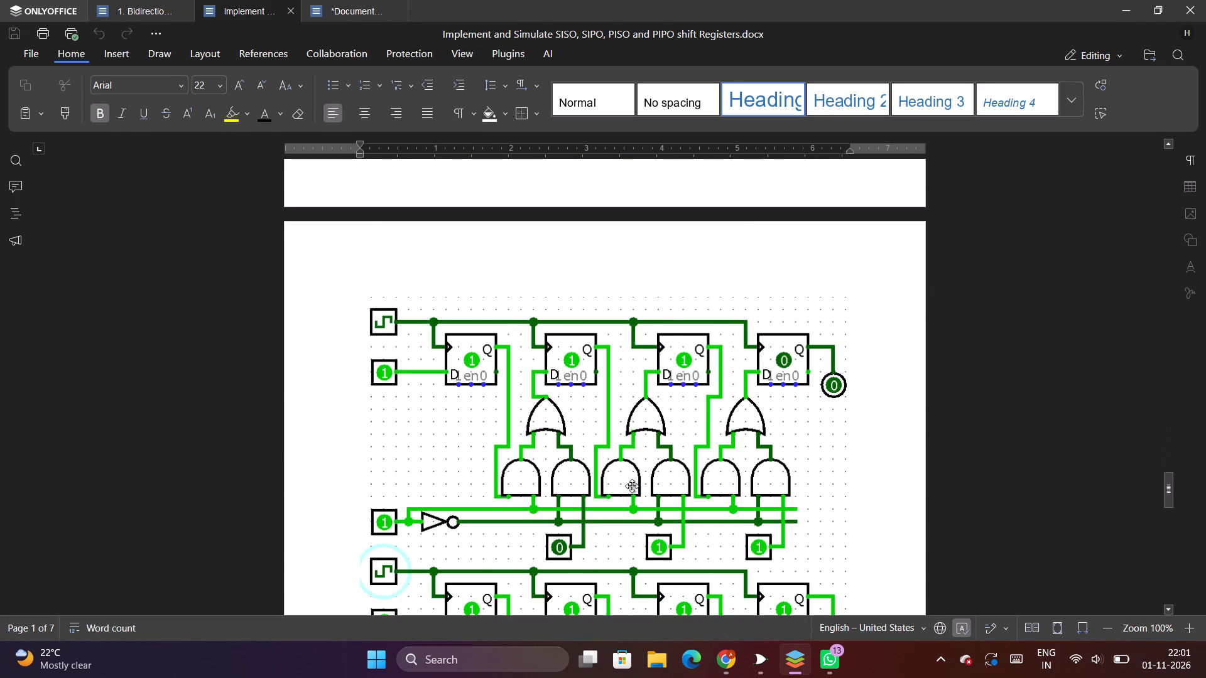
{"action": "scroll", "coordinate": [632, 486], "scroll_direction": "down", "scroll_amount": 13}
{"action": "scroll", "coordinate": [632, 485], "scroll_direction": "up", "scroll_amount": 3}
{"action": "scroll", "coordinate": [632, 485], "scroll_direction": "down", "scroll_amount": 13}
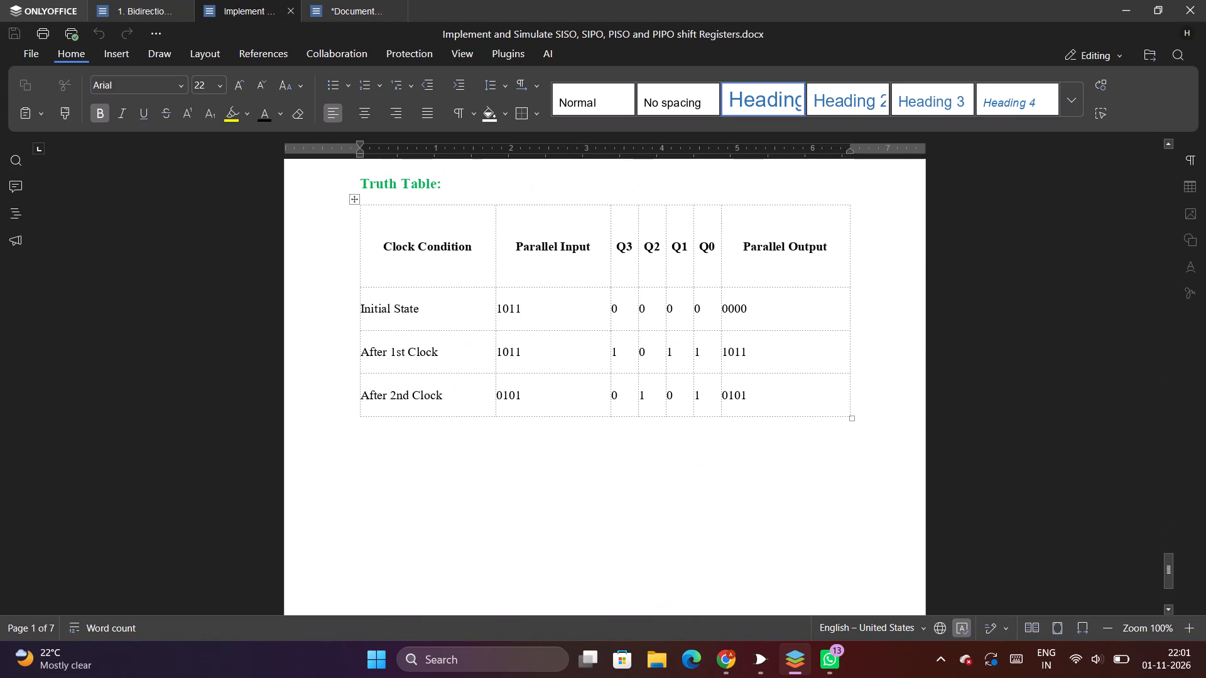
{"action": "scroll", "coordinate": [633, 482], "scroll_direction": "up", "scroll_amount": 7}
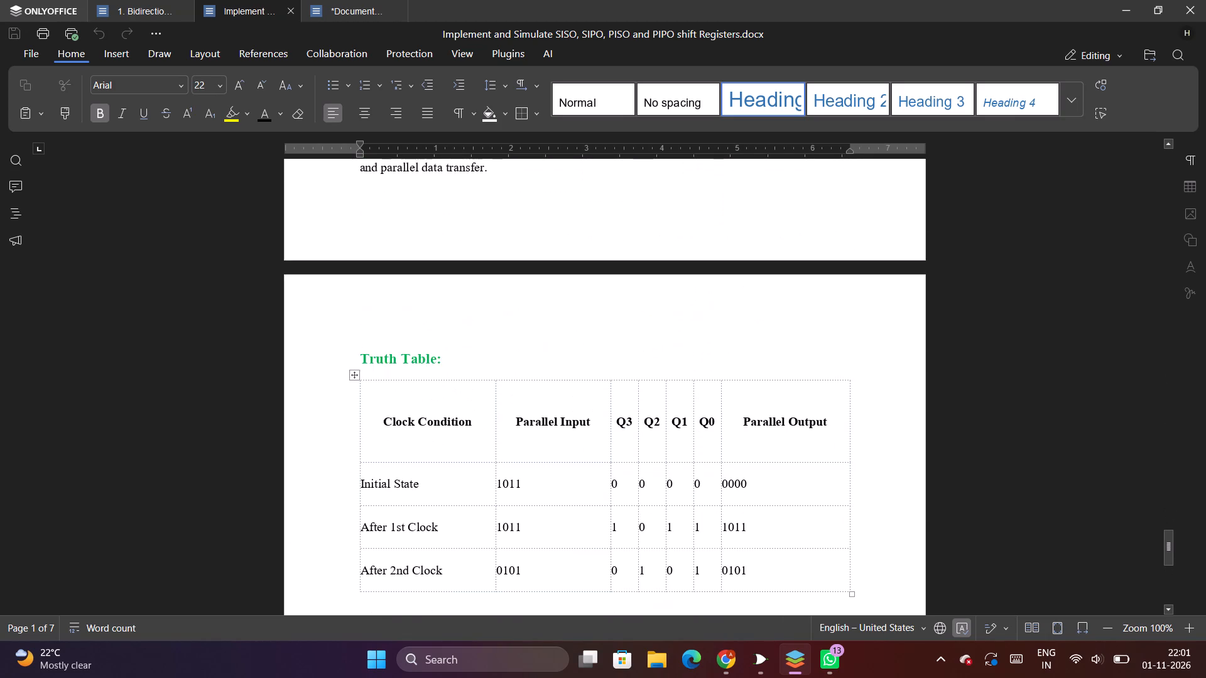
{"action": "scroll", "coordinate": [633, 482], "scroll_direction": "up", "scroll_amount": 1}
{"action": "scroll", "coordinate": [633, 480], "scroll_direction": "down", "scroll_amount": 1}
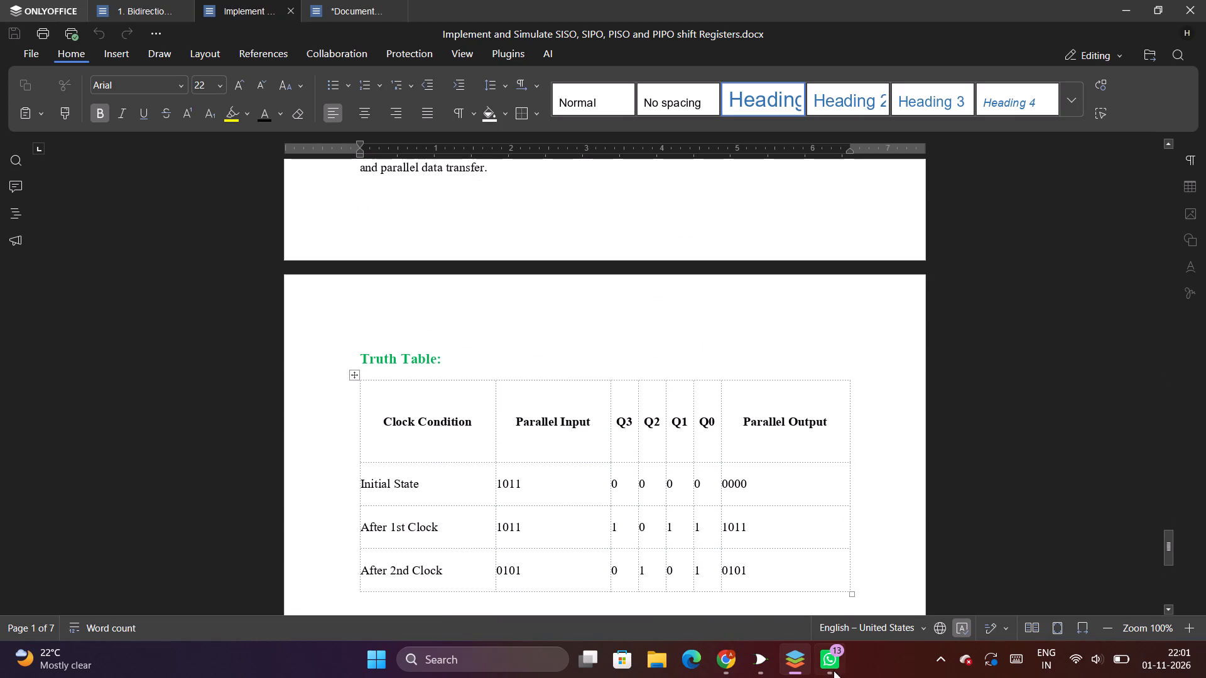
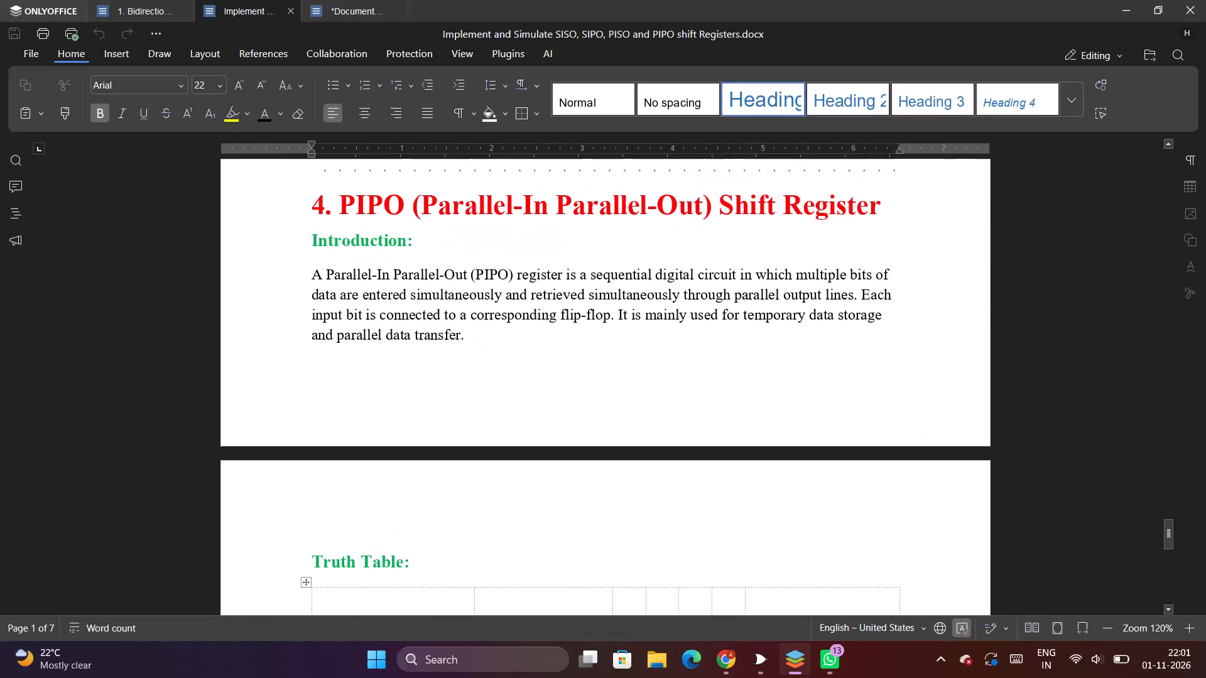
Examine the PISO and PIPO sections of the SISO, SIPO, PISO and PIPO shift registers document, including headings, truth table and circuit images.
{"action": "scroll", "coordinate": [680, 549], "scroll_direction": "down", "scroll_amount": 10}
{"action": "scroll", "coordinate": [680, 549], "scroll_direction": "up", "scroll_amount": 6}
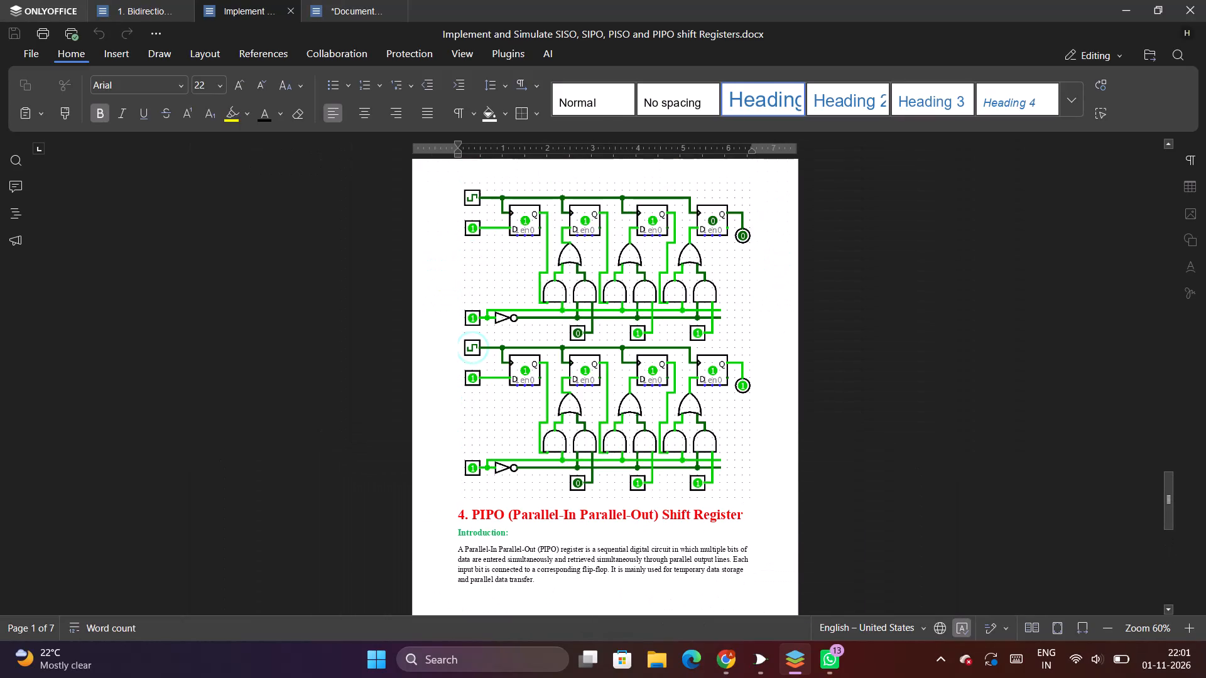
{"action": "scroll", "coordinate": [680, 549], "scroll_direction": "up", "scroll_amount": 8}
{"action": "scroll", "coordinate": [680, 549], "scroll_direction": "down", "scroll_amount": 13}
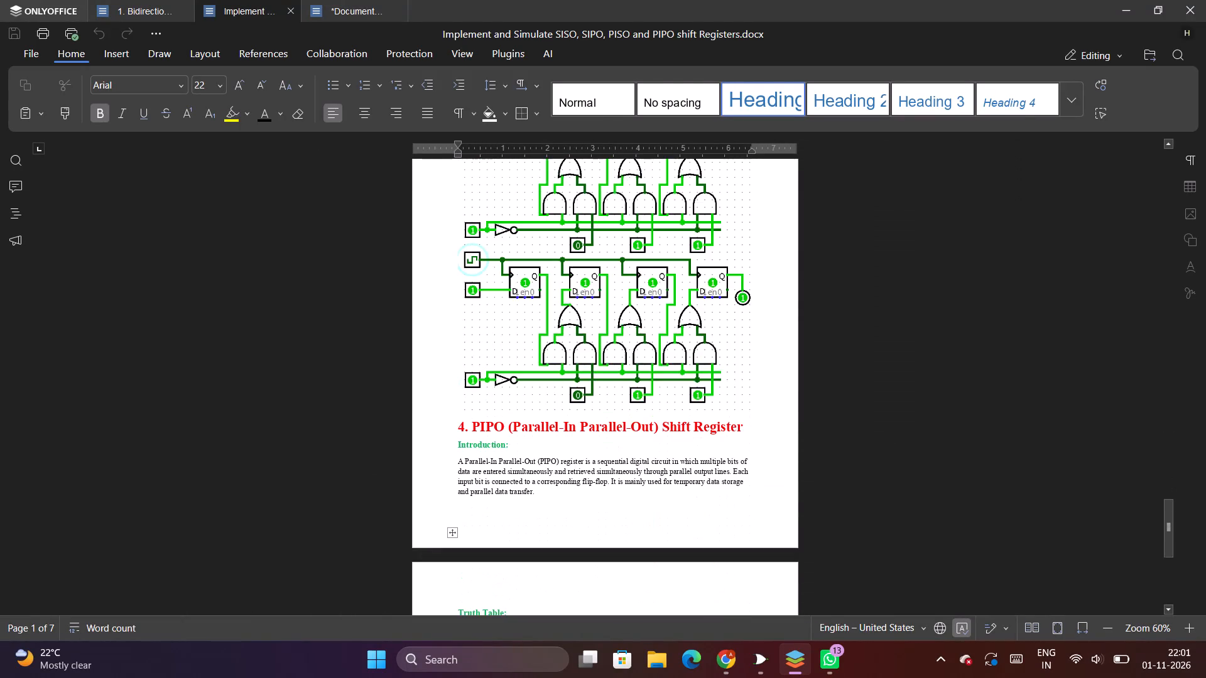
{"action": "scroll", "coordinate": [680, 550], "scroll_direction": "down", "scroll_amount": 8}
{"action": "scroll", "coordinate": [680, 550], "scroll_direction": "up", "scroll_amount": 10}
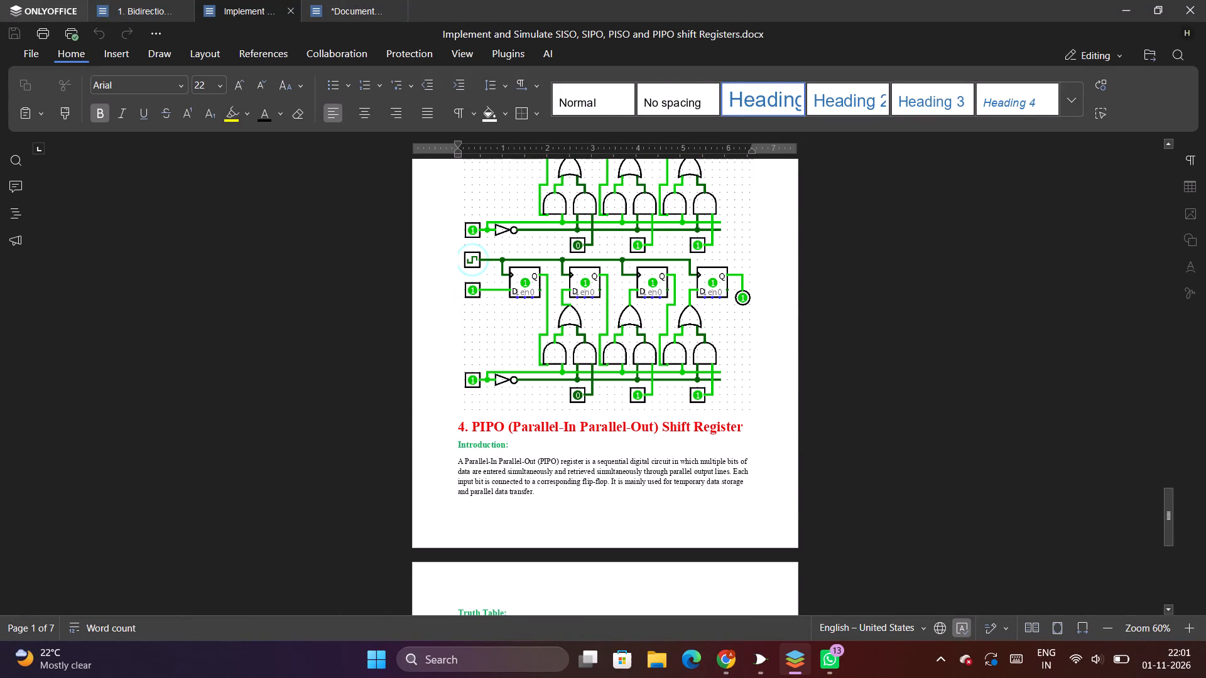
{"action": "scroll", "coordinate": [680, 550], "scroll_direction": "up", "scroll_amount": 8}
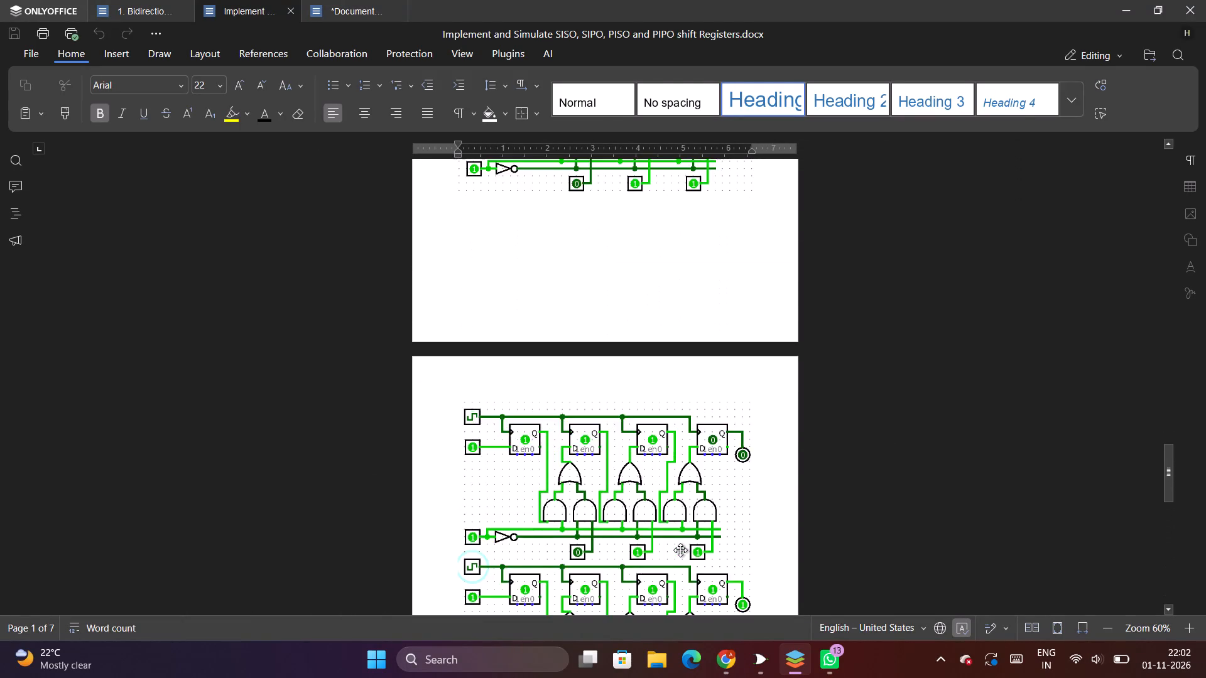
{"action": "scroll", "coordinate": [680, 550], "scroll_direction": "up", "scroll_amount": 16}
{"action": "scroll", "coordinate": [680, 549], "scroll_direction": "up", "scroll_amount": 8}
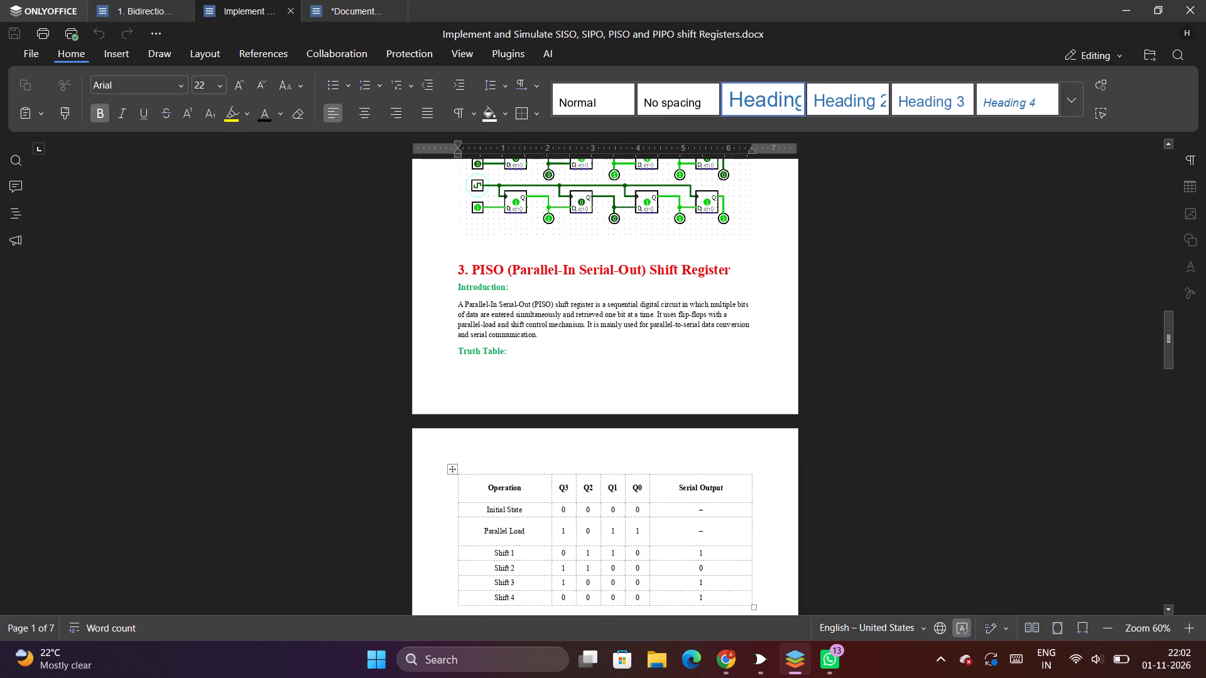
{"action": "scroll", "coordinate": [680, 549], "scroll_direction": "down", "scroll_amount": 1}
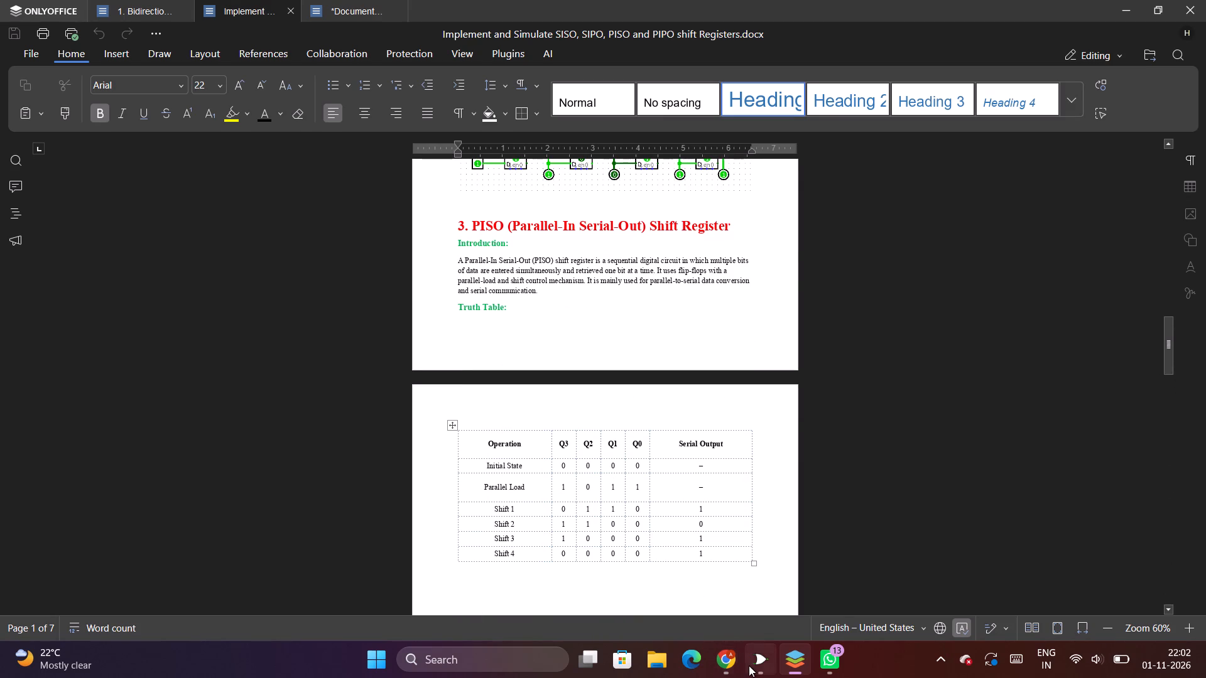
Switch to the Chrome window showing Registers (1).pdf to consult the shift register notes.
{"action": "left_click", "coordinate": [790, 590]}
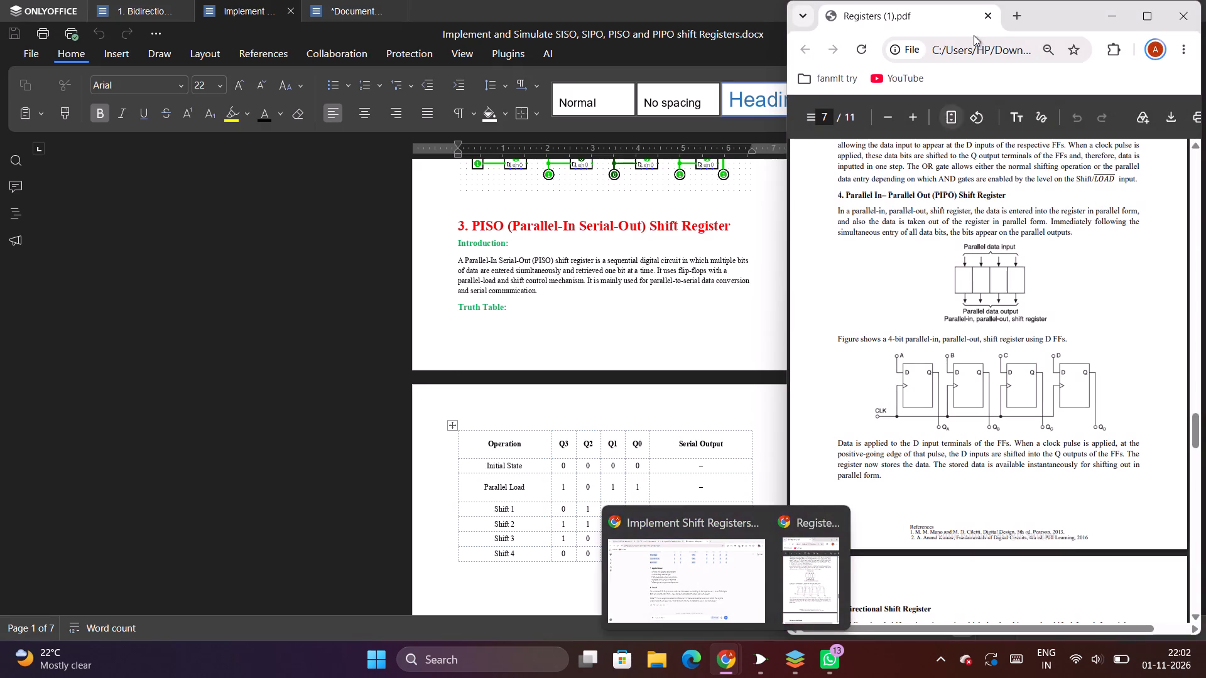
Undock the Registers (1).pdf browser window from its snapped position so it floats over the shift register document.
{"action": "left_click_drag", "start_coordinate": [952, 17], "coordinate": [776, 137]}
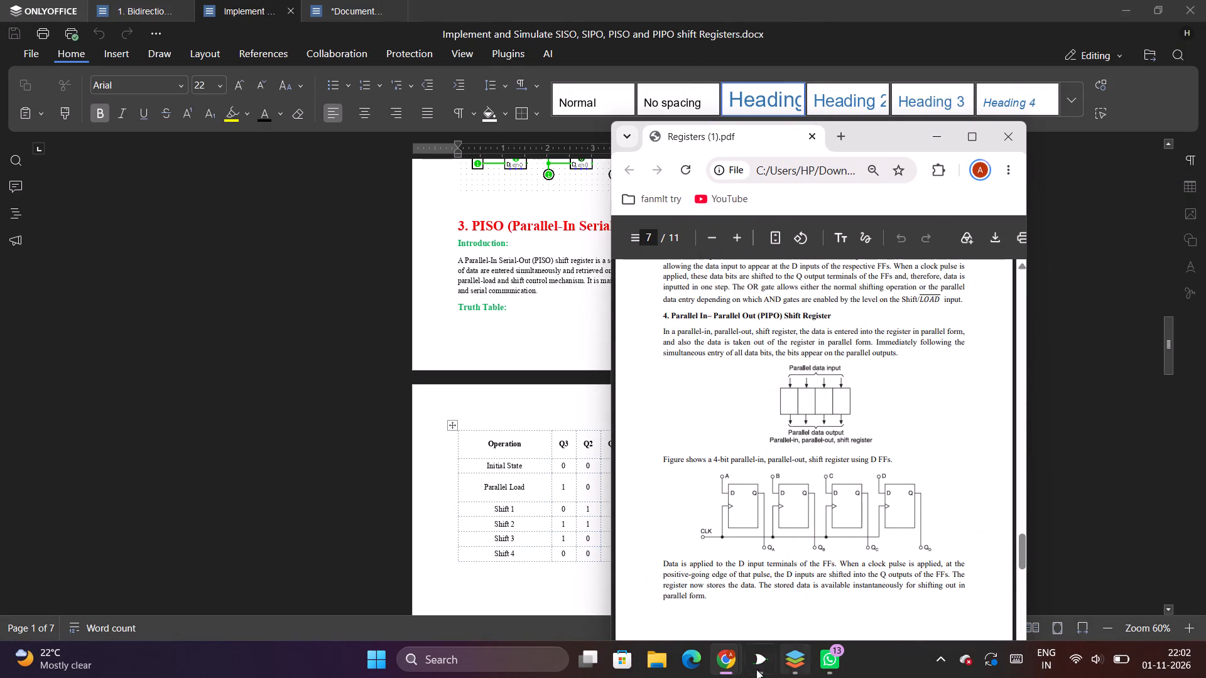
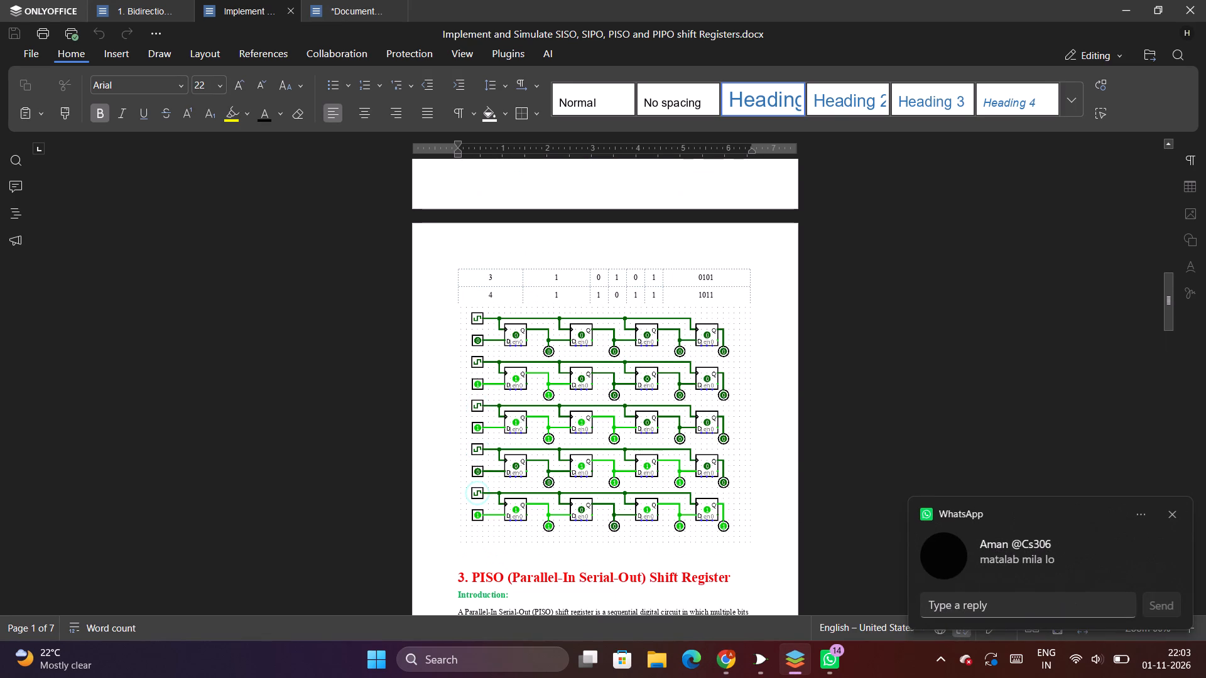
{"action": "scroll", "coordinate": [578, 566], "scroll_direction": "down", "scroll_amount": 19}
{"action": "scroll", "coordinate": [585, 554], "scroll_direction": "down", "scroll_amount": 6}
{"action": "scroll", "coordinate": [585, 554], "scroll_direction": "up", "scroll_amount": 6}
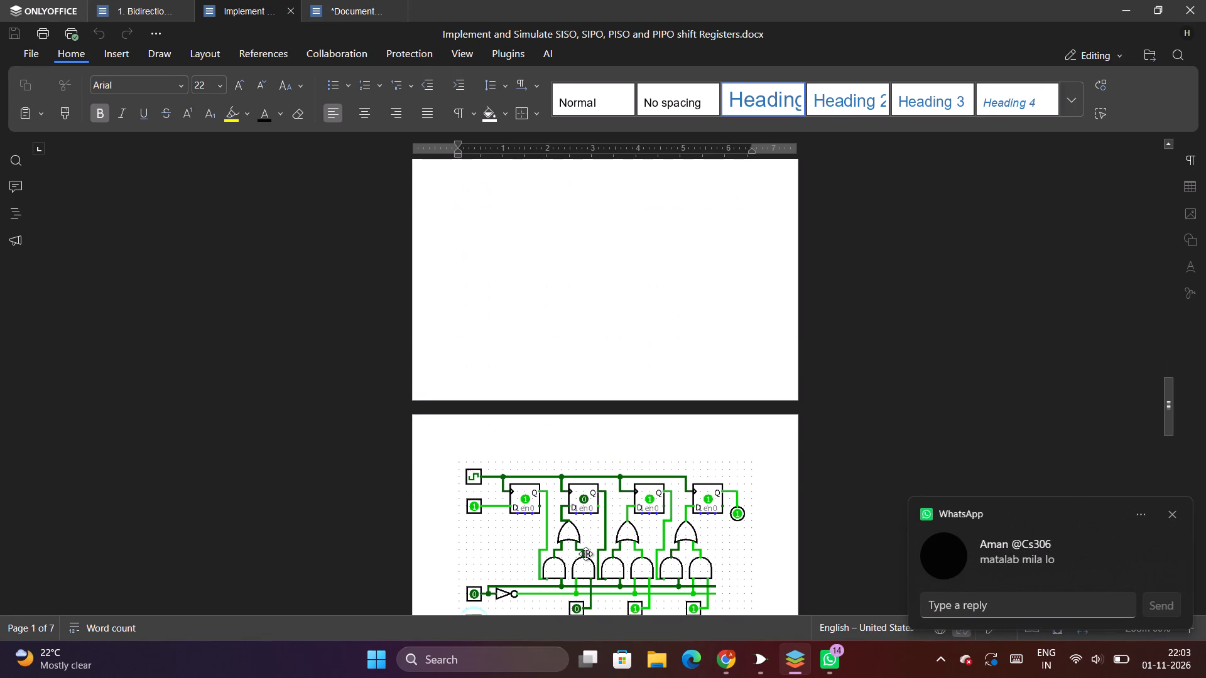
{"action": "scroll", "coordinate": [585, 553], "scroll_direction": "up", "scroll_amount": 7}
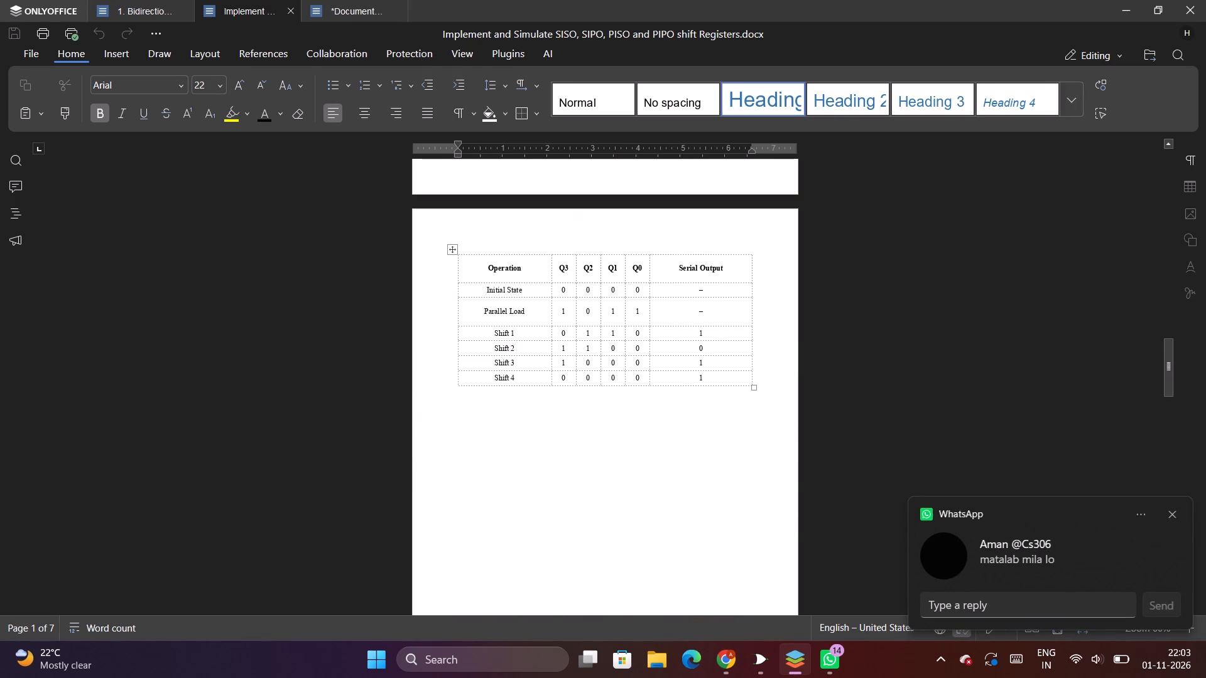
{"action": "scroll", "coordinate": [585, 553], "scroll_direction": "up", "scroll_amount": 16}
{"action": "scroll", "coordinate": [585, 553], "scroll_direction": "down", "scroll_amount": 7}
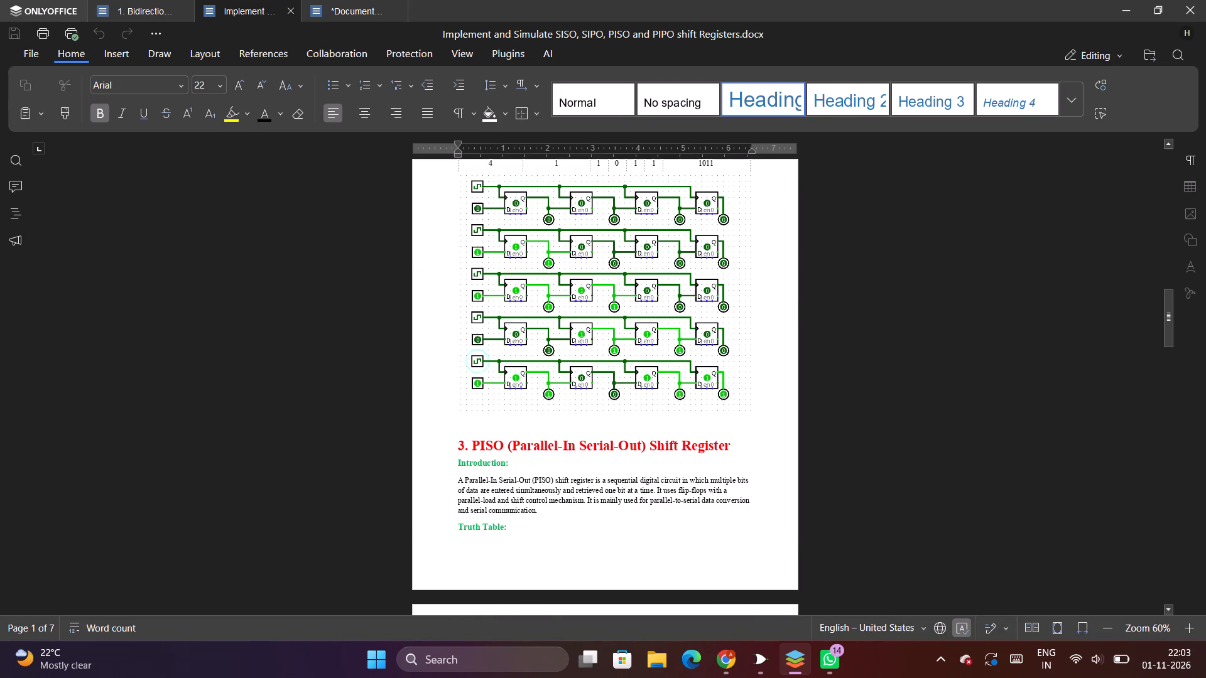
{"action": "scroll", "coordinate": [585, 553], "scroll_direction": "down", "scroll_amount": 1}
{"action": "scroll", "coordinate": [585, 553], "scroll_direction": "up", "scroll_amount": 8}
{"action": "scroll", "coordinate": [585, 553], "scroll_direction": "down", "scroll_amount": 14}
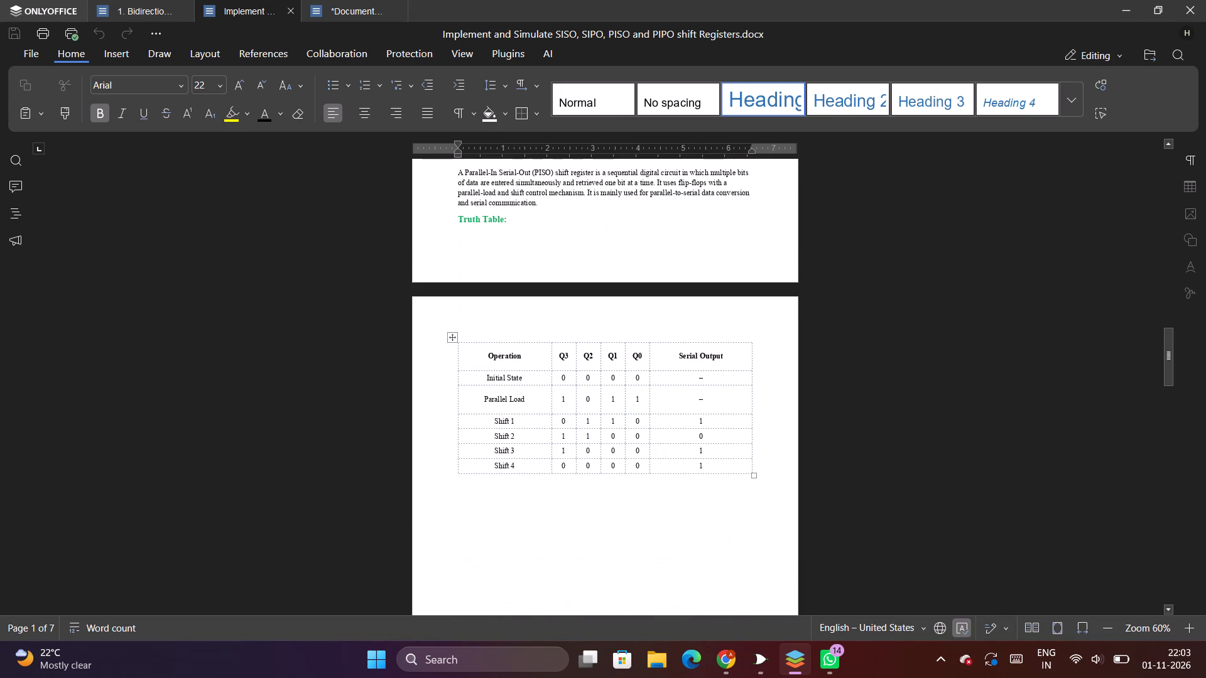
{"action": "scroll", "coordinate": [585, 553], "scroll_direction": "down", "scroll_amount": 1}
{"action": "scroll", "coordinate": [587, 549], "scroll_direction": "up", "scroll_amount": 12}
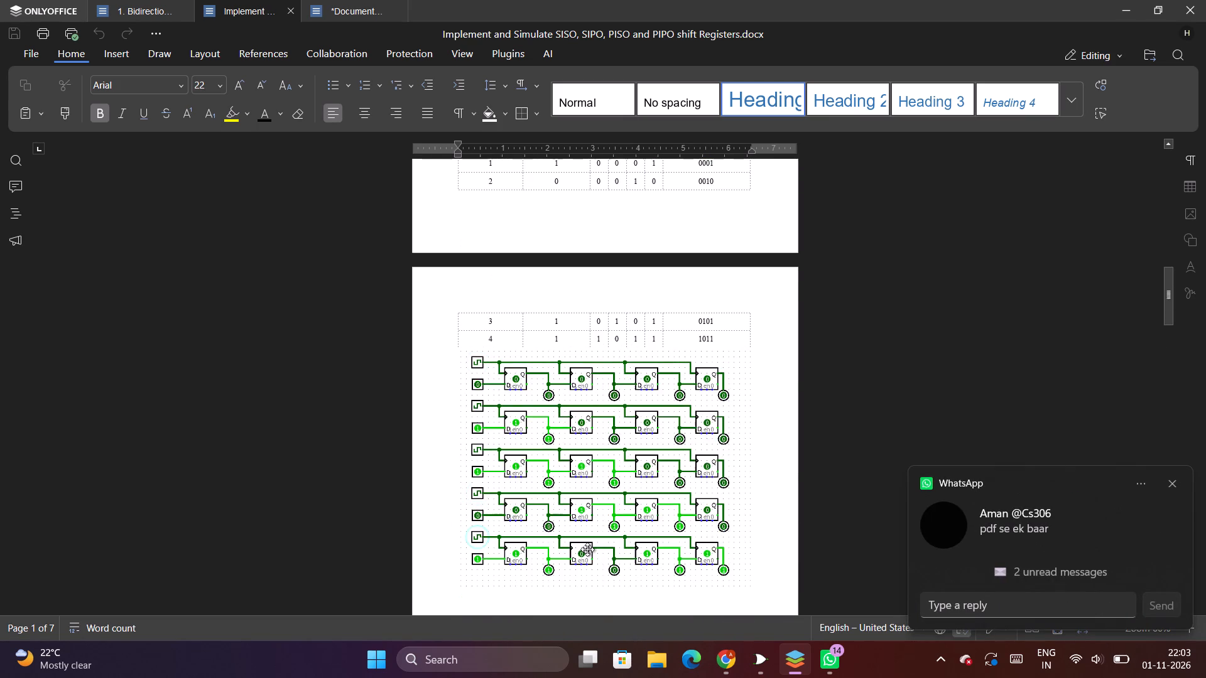
Examine the PISO circuit diagrams and the PIPO section's introduction and truth table in the shift registers report.
{"action": "scroll", "coordinate": [587, 549], "scroll_direction": "down", "scroll_amount": 20}
{"action": "scroll", "coordinate": [587, 547], "scroll_direction": "down", "scroll_amount": 2}
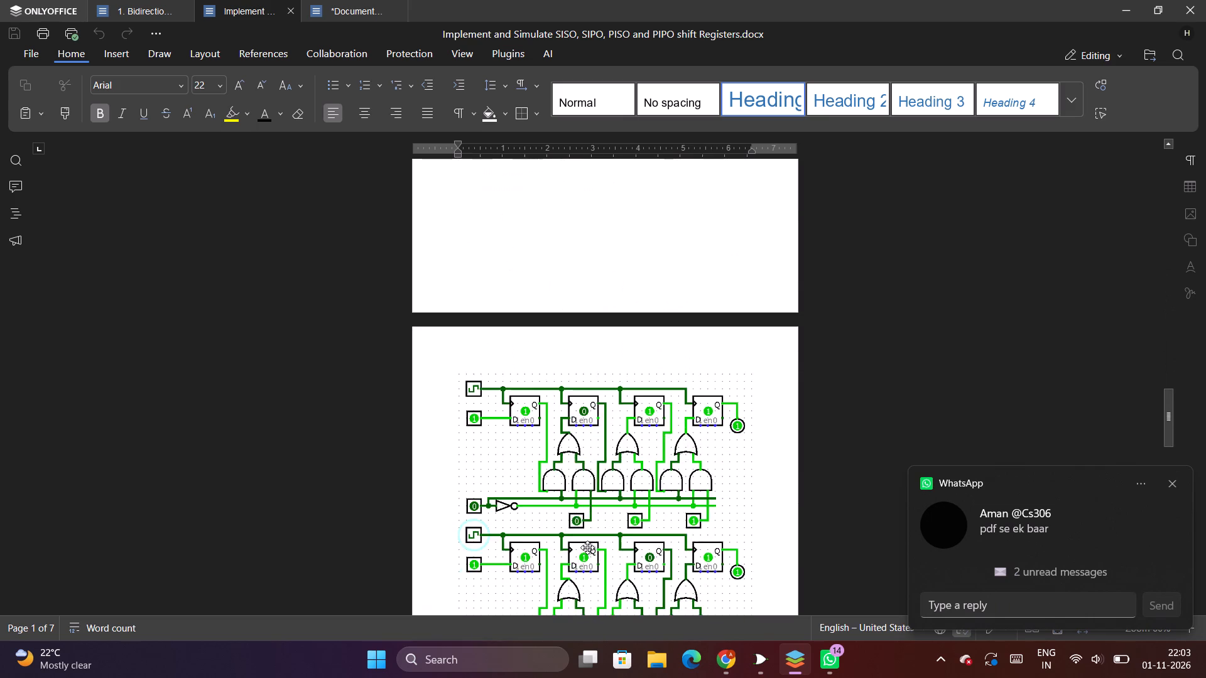
{"action": "scroll", "coordinate": [587, 547], "scroll_direction": "down", "scroll_amount": 2}
{"action": "scroll", "coordinate": [587, 547], "scroll_direction": "up", "scroll_amount": 4}
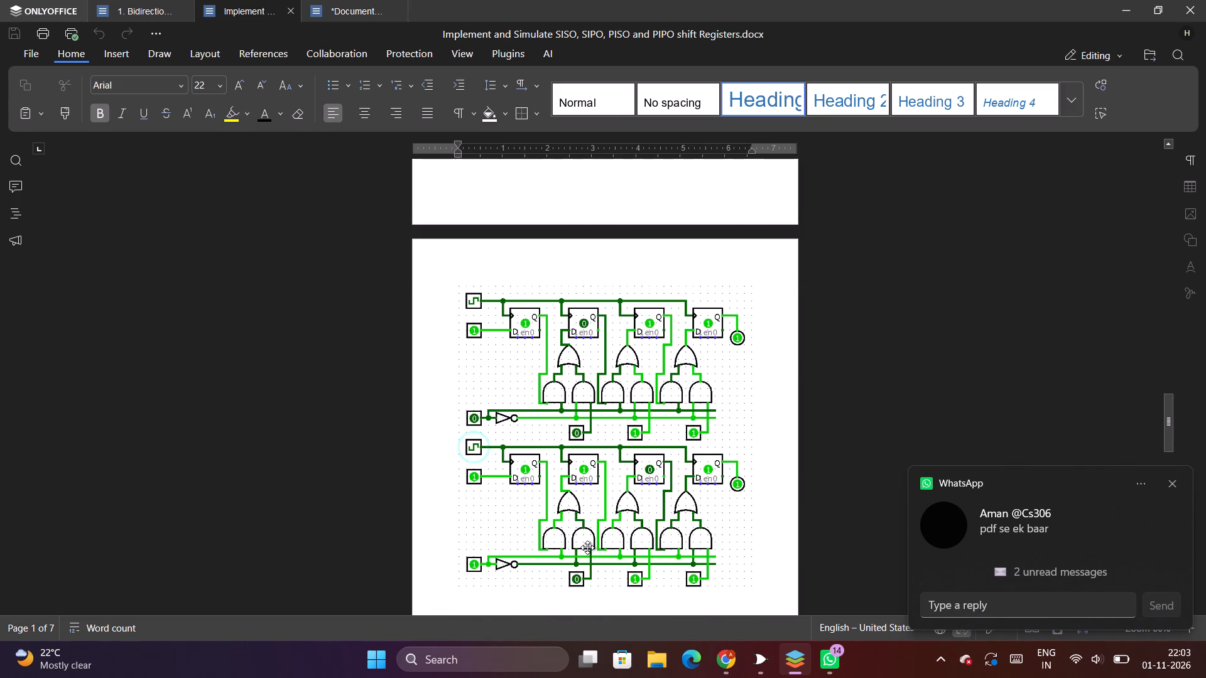
{"action": "scroll", "coordinate": [587, 547], "scroll_direction": "up", "scroll_amount": 5}
{"action": "scroll", "coordinate": [588, 545], "scroll_direction": "down", "scroll_amount": 8}
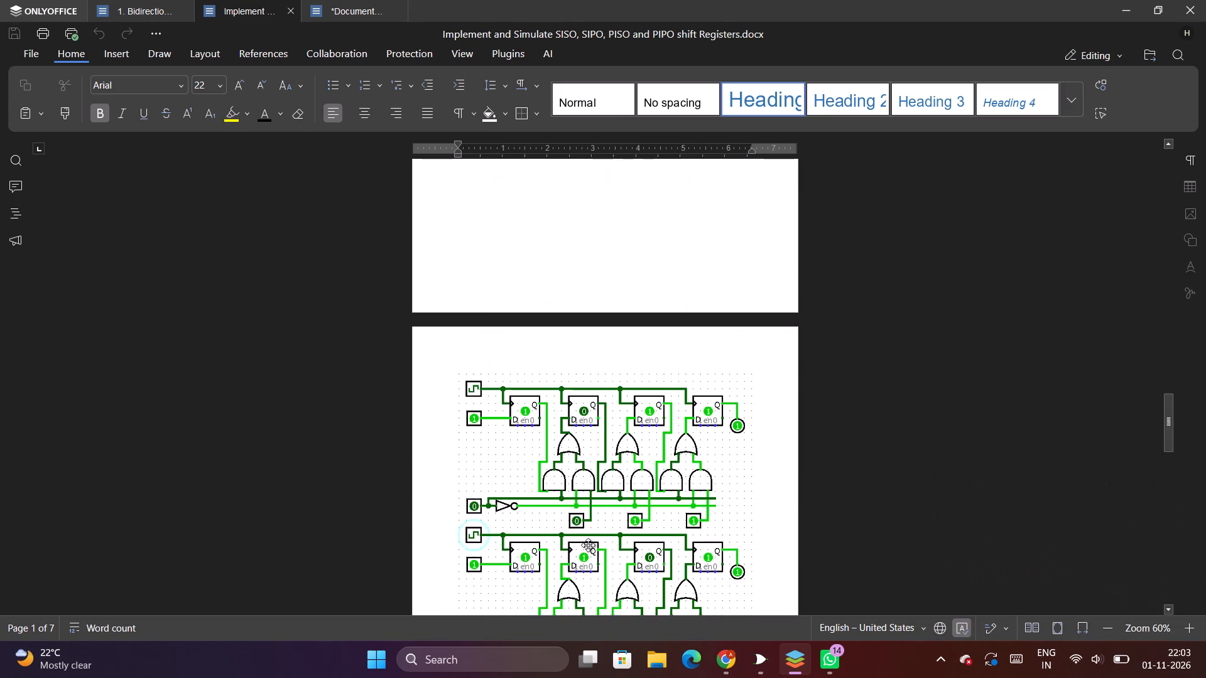
{"action": "scroll", "coordinate": [588, 545], "scroll_direction": "down", "scroll_amount": 19}
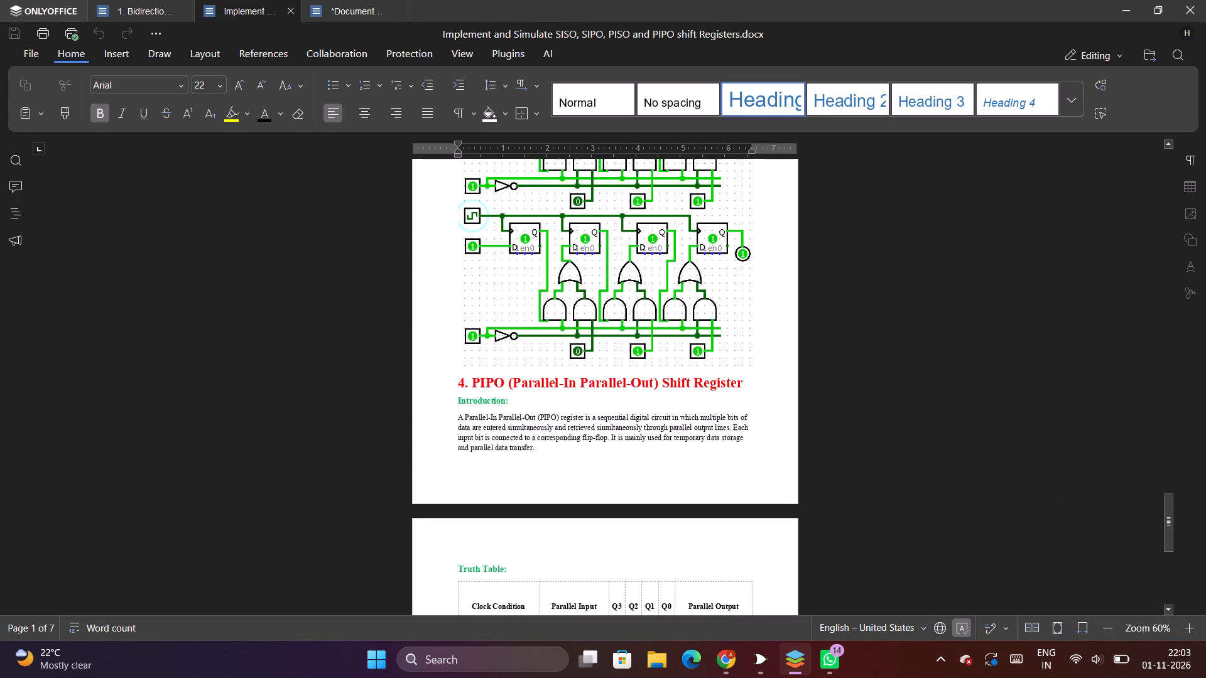
{"action": "scroll", "coordinate": [588, 545], "scroll_direction": "down", "scroll_amount": 4}
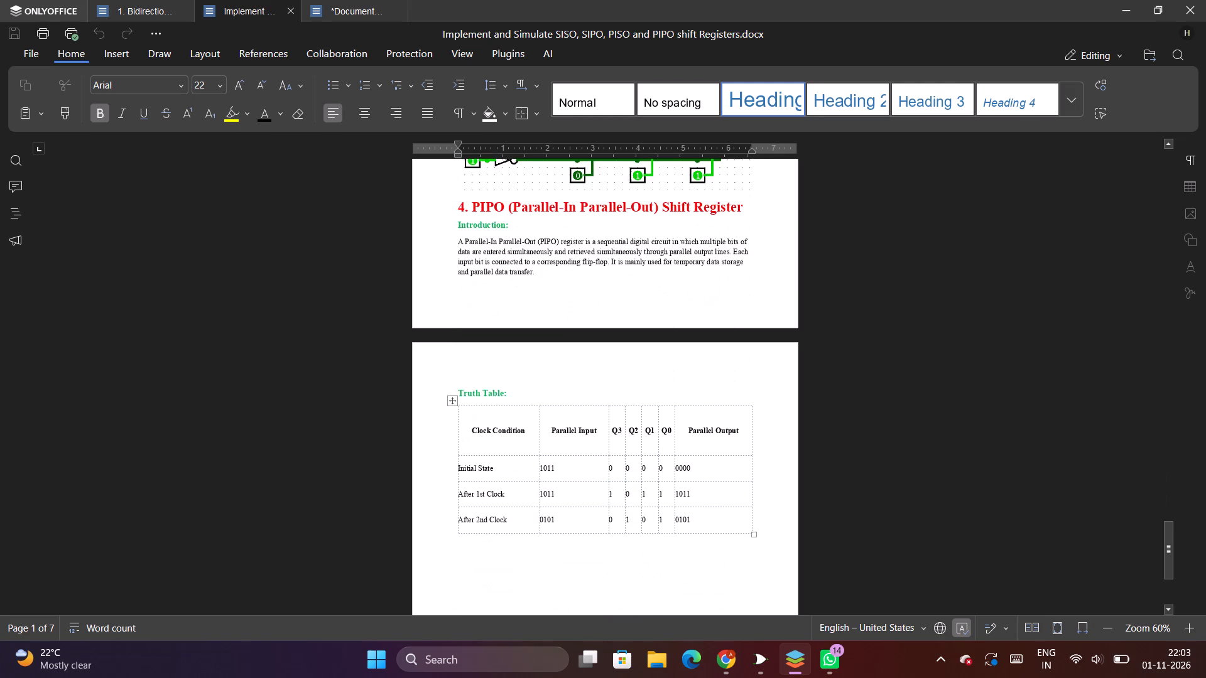
{"action": "scroll", "coordinate": [588, 545], "scroll_direction": "up", "scroll_amount": 4}
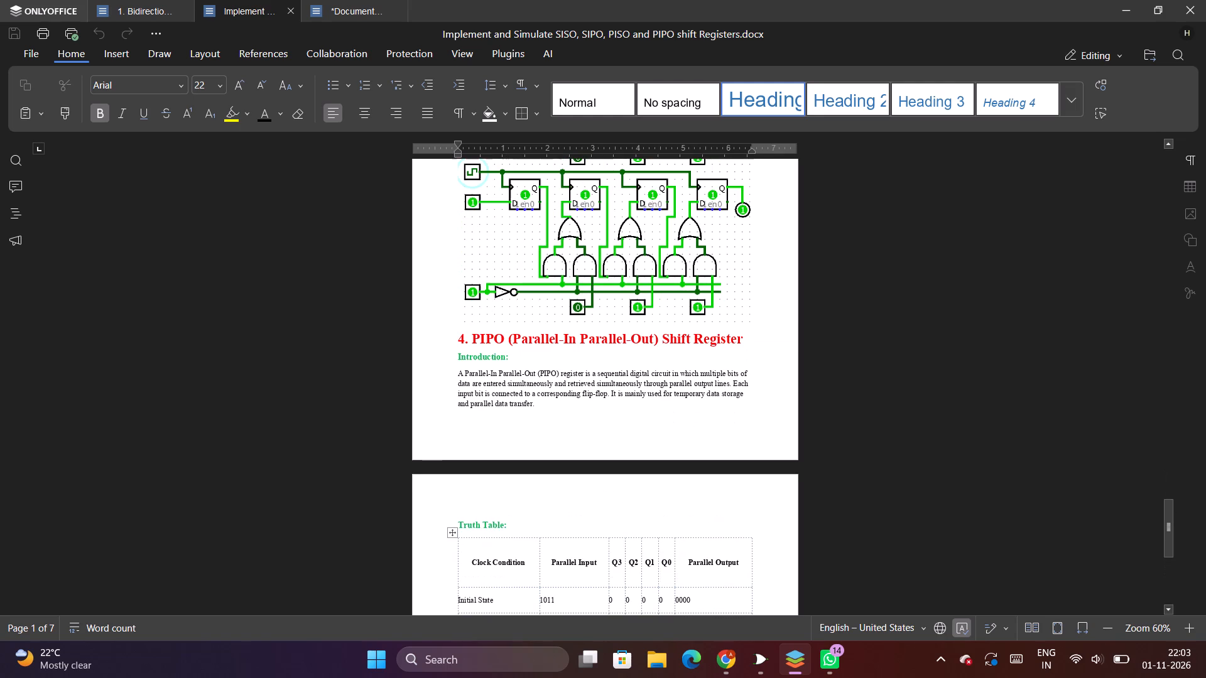
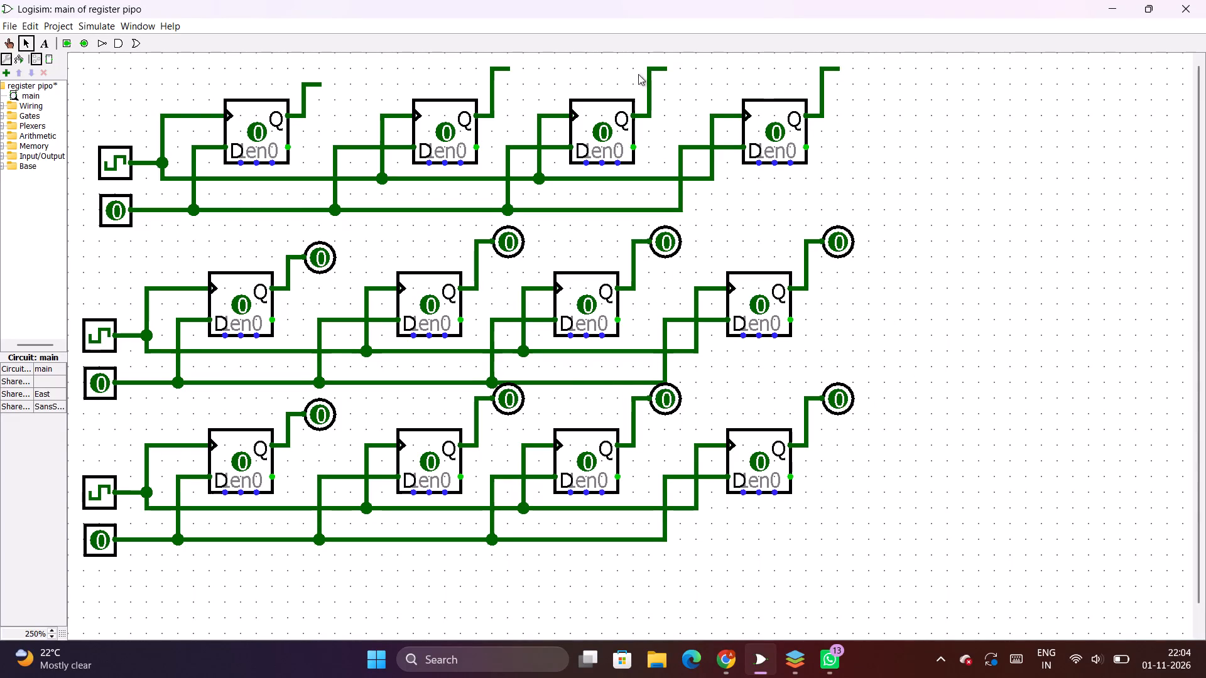
Switch to Logisim and open the circuit file right and left shift.circ from Documents.
{"action": "left_click", "coordinate": [13, 26]}
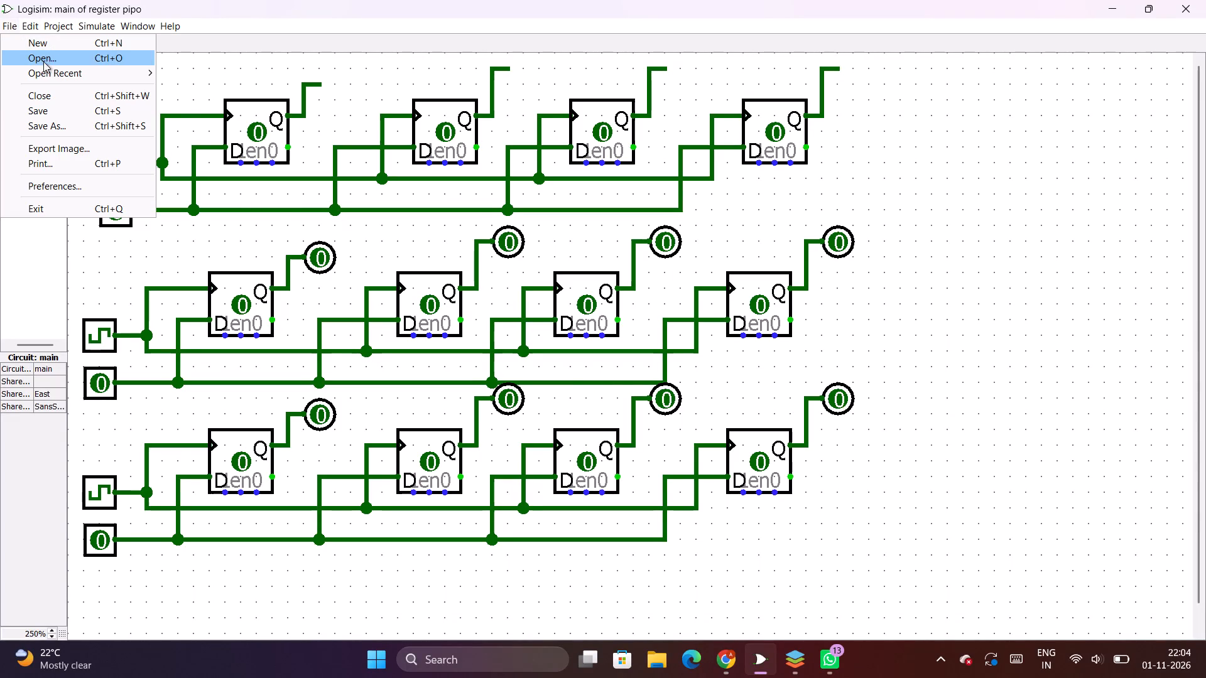
{"action": "left_click", "coordinate": [45, 58]}
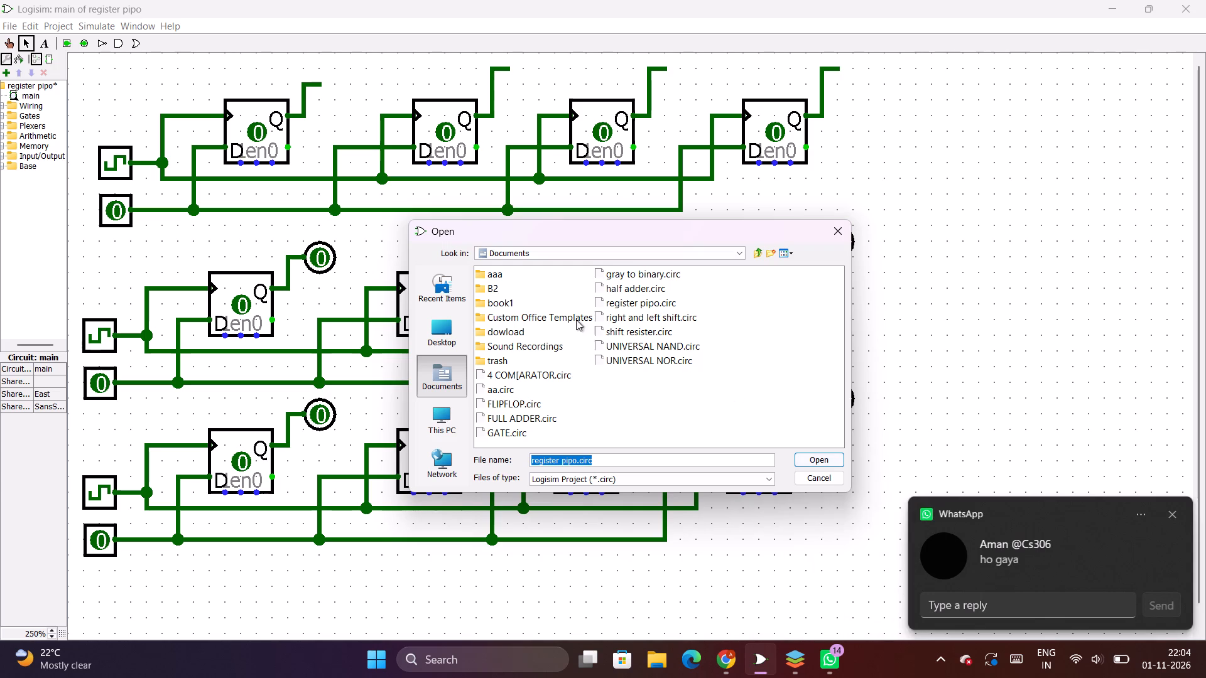
{"action": "left_click", "coordinate": [623, 316]}
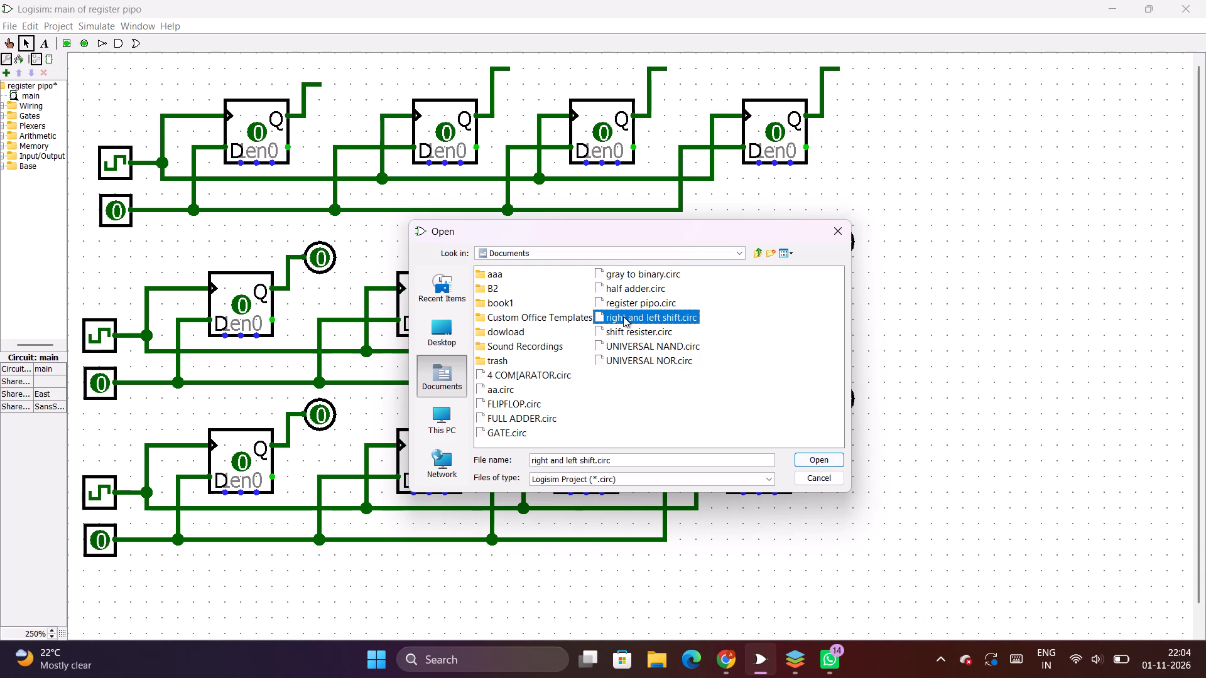
{"action": "left_click", "coordinate": [805, 464]}
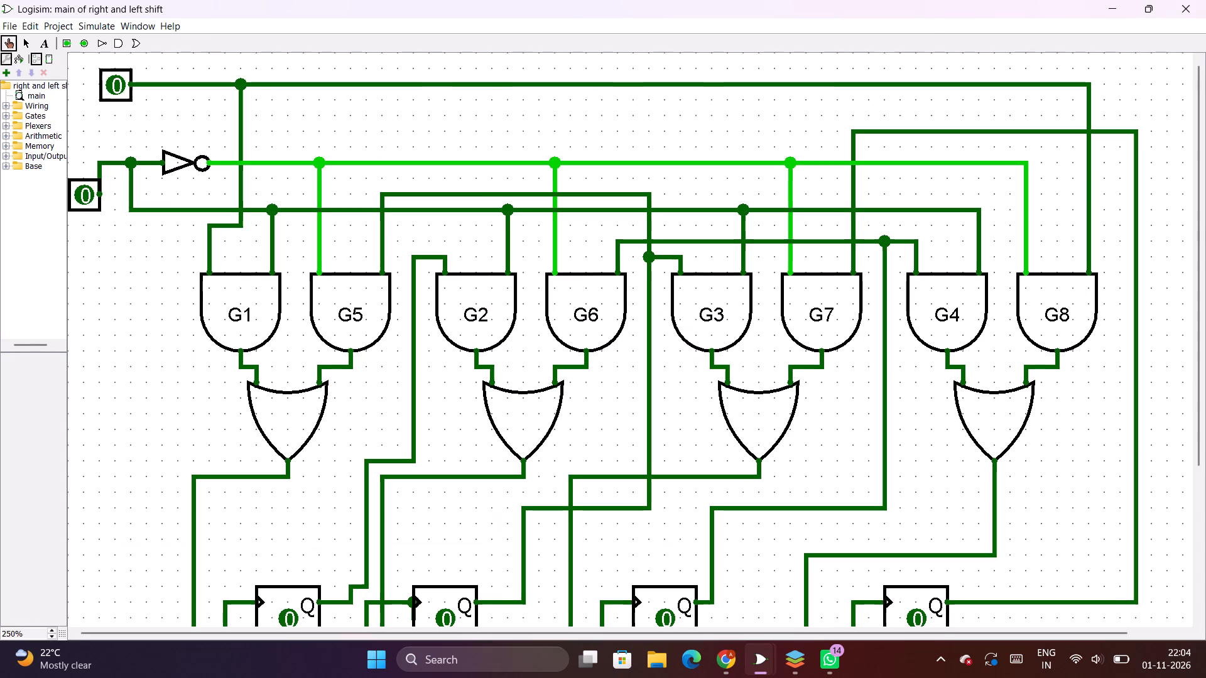
Close the register pipo circuit window and maximise the right and left shift window.
{"action": "left_click_drag", "start_coordinate": [959, 12], "coordinate": [853, 100]}
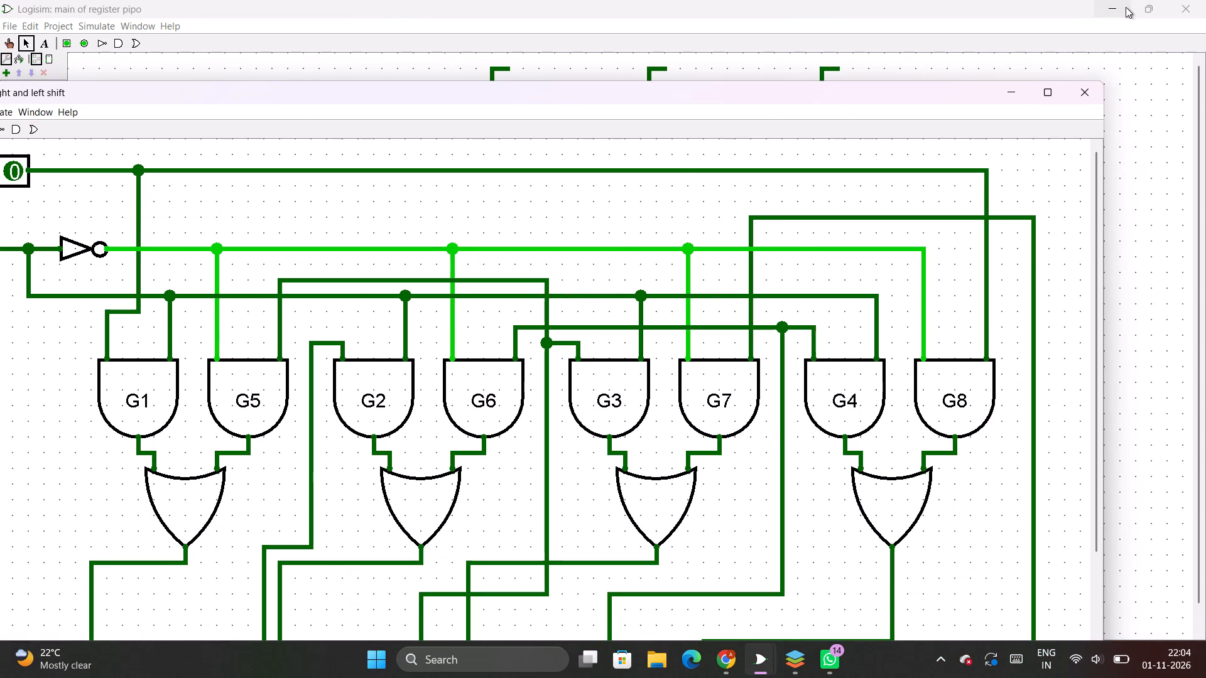
{"action": "left_click", "coordinate": [1197, 13]}
{"action": "left_click", "coordinate": [603, 345]}
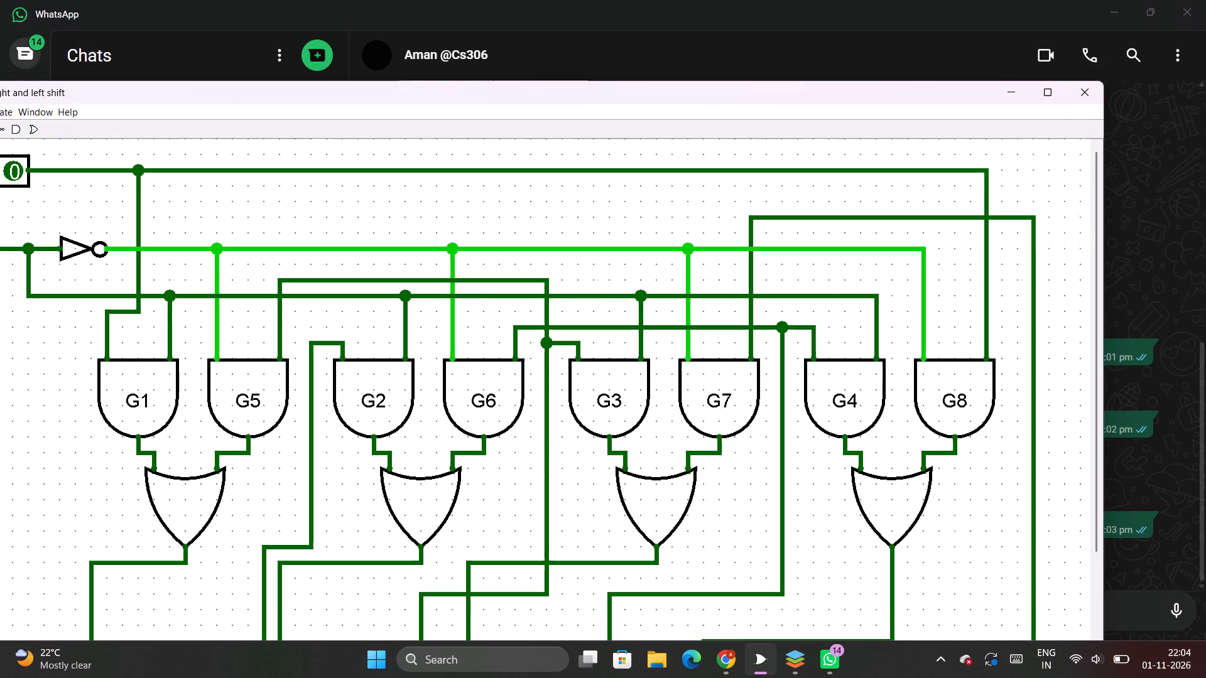
{"action": "left_click", "coordinate": [1052, 97]}
Move the first D flip-flop up so it sits just below the OR gate fed by G1 and G5.
{"action": "scroll", "coordinate": [218, 438], "scroll_direction": "down", "scroll_amount": 2}
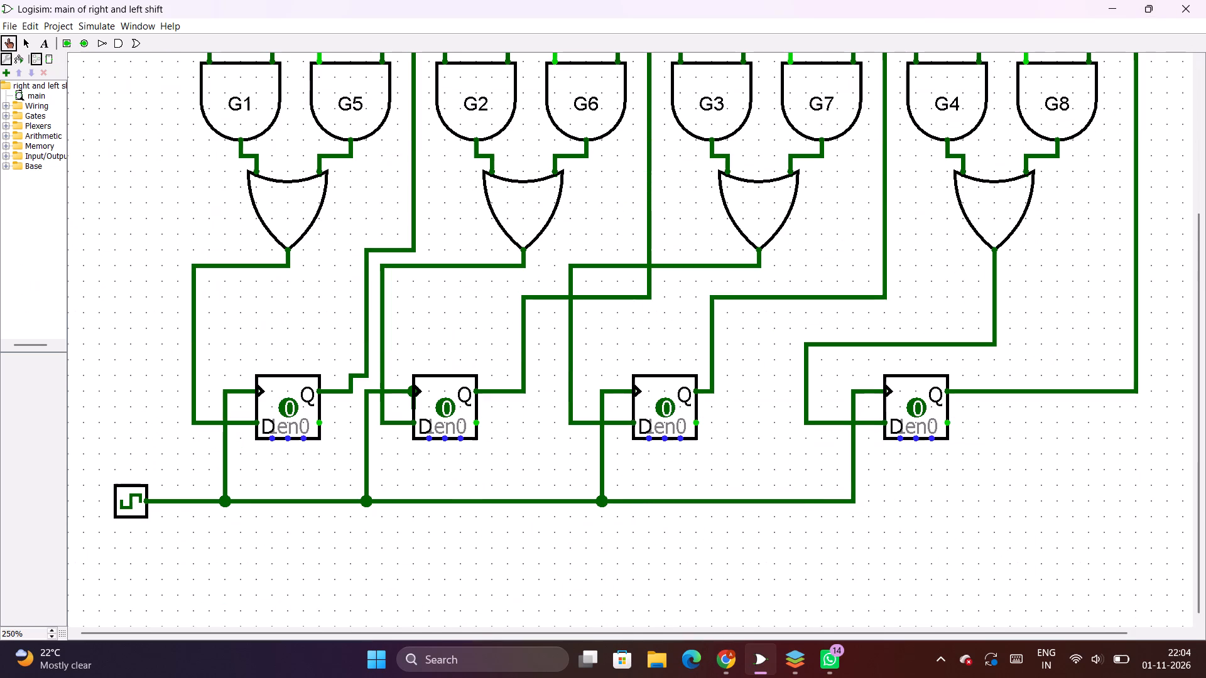
{"action": "scroll", "coordinate": [273, 519], "scroll_direction": "down", "scroll_amount": 4}
{"action": "scroll", "coordinate": [288, 495], "scroll_direction": "up", "scroll_amount": 3}
{"action": "scroll", "coordinate": [295, 487], "scroll_direction": "down", "scroll_amount": 2}
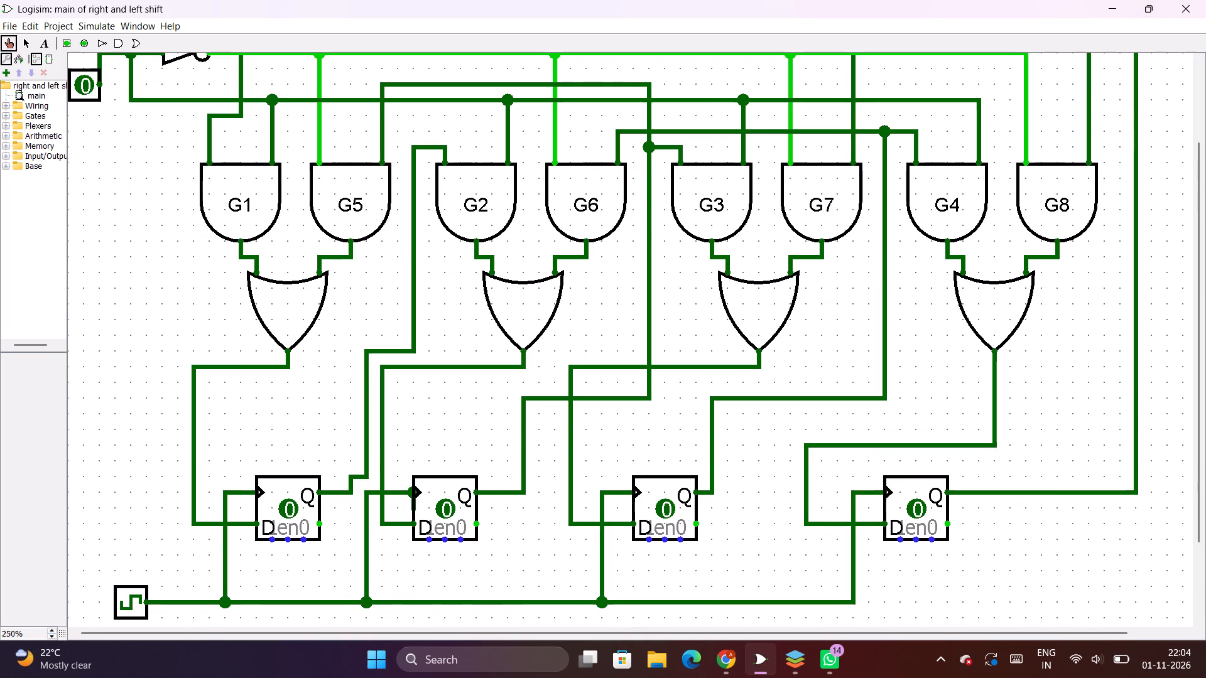
{"action": "left_click", "coordinate": [50, 635]}
{"action": "left_click", "coordinate": [50, 635]}
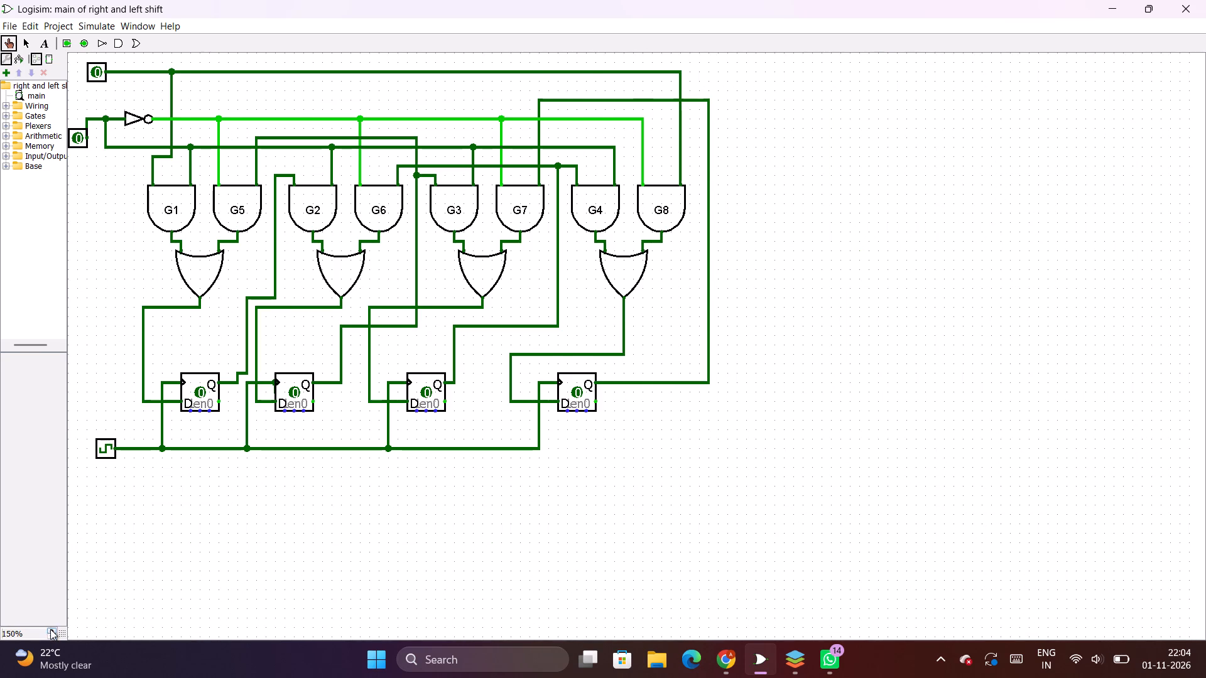
{"action": "left_click", "coordinate": [50, 629]}
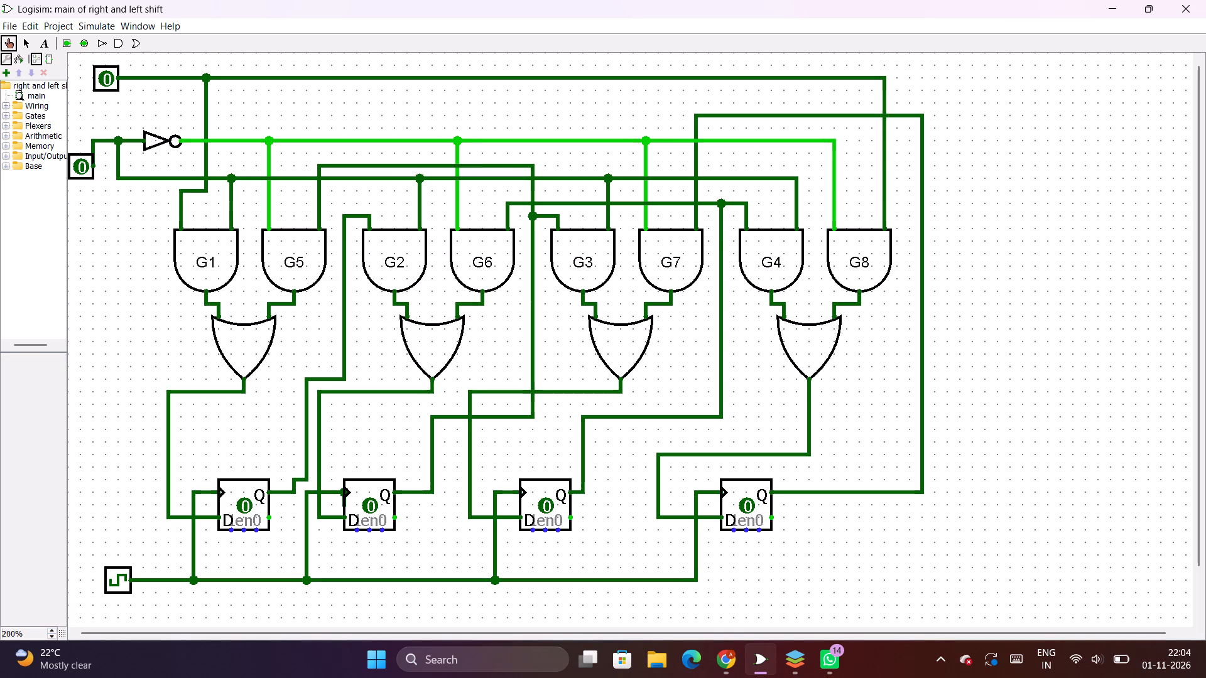
{"action": "left_click_drag", "start_coordinate": [255, 501], "coordinate": [256, 478]}
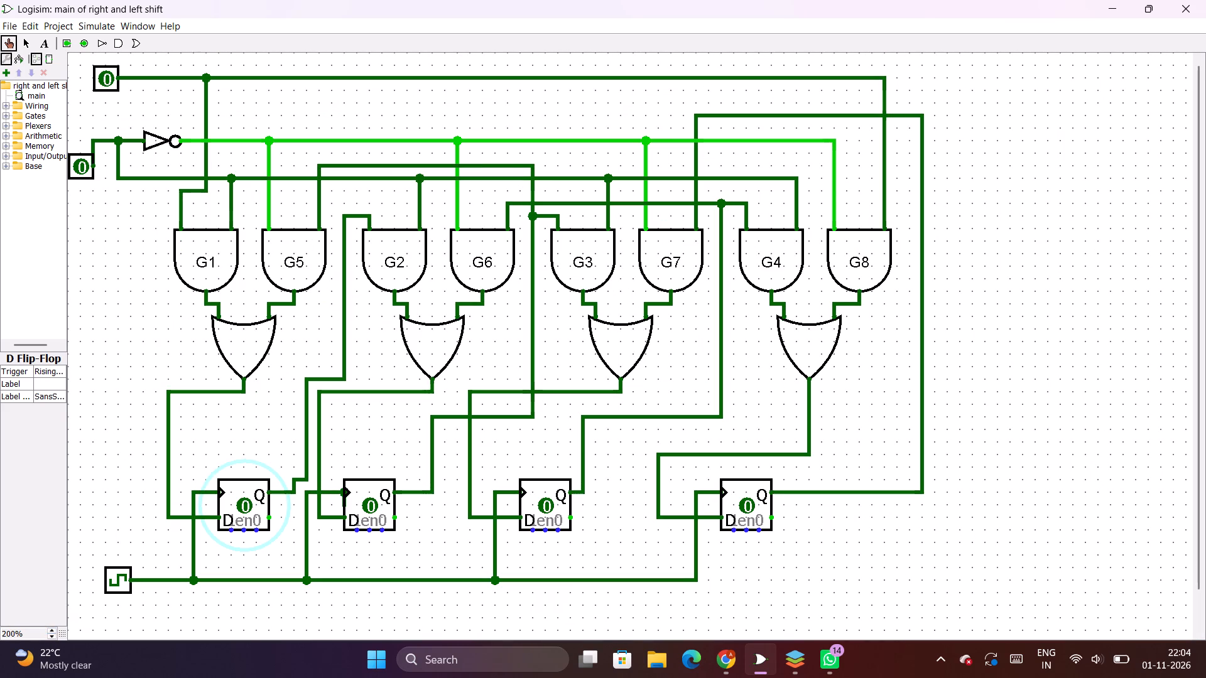
{"action": "left_click", "coordinate": [25, 40]}
{"action": "left_click_drag", "start_coordinate": [240, 502], "coordinate": [238, 488]}
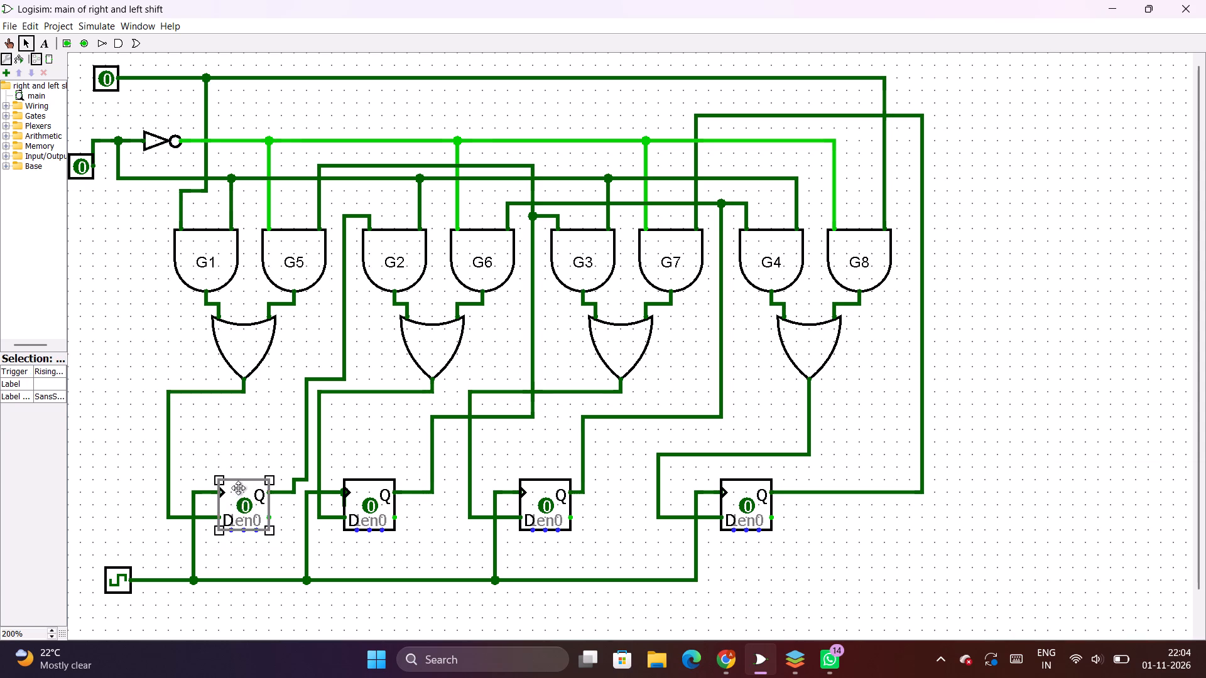
{"action": "left_click_drag", "start_coordinate": [238, 488], "coordinate": [244, 434]}
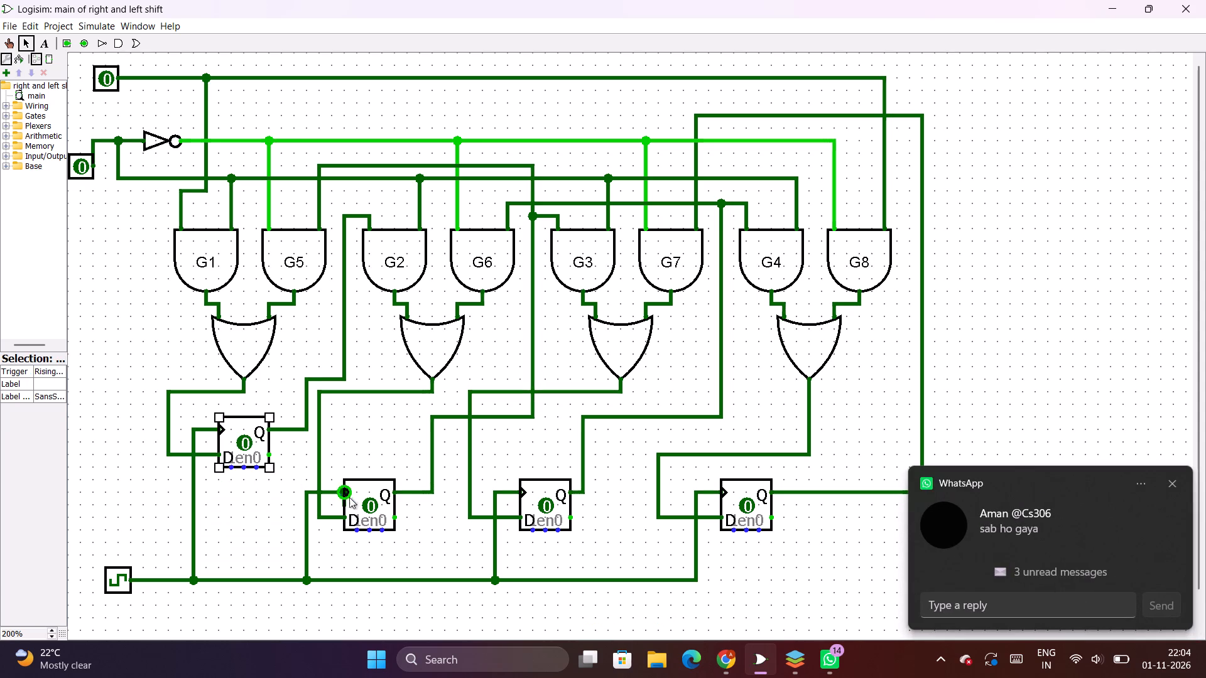
Move the second and third D flip-flops up, level with each other and nearly in line with the first.
{"action": "left_click_drag", "start_coordinate": [373, 508], "coordinate": [387, 460]}
{"action": "left_click_drag", "start_coordinate": [342, 503], "coordinate": [345, 496]}
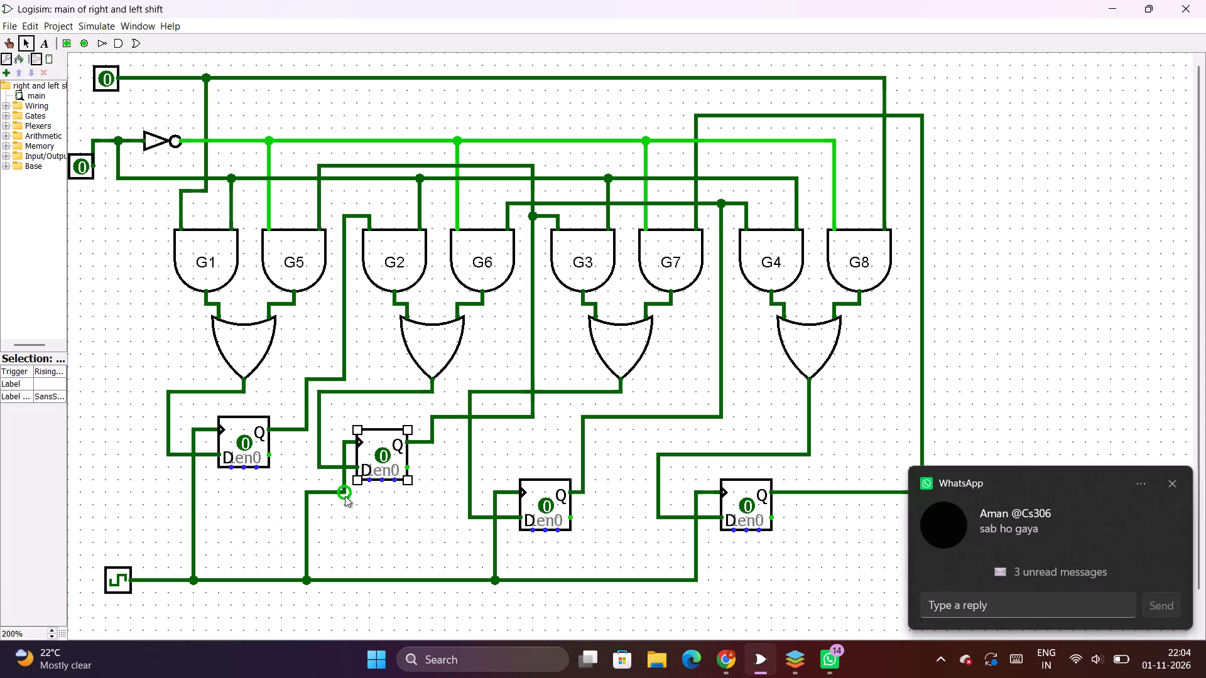
{"action": "left_click_drag", "start_coordinate": [545, 502], "coordinate": [550, 461]}
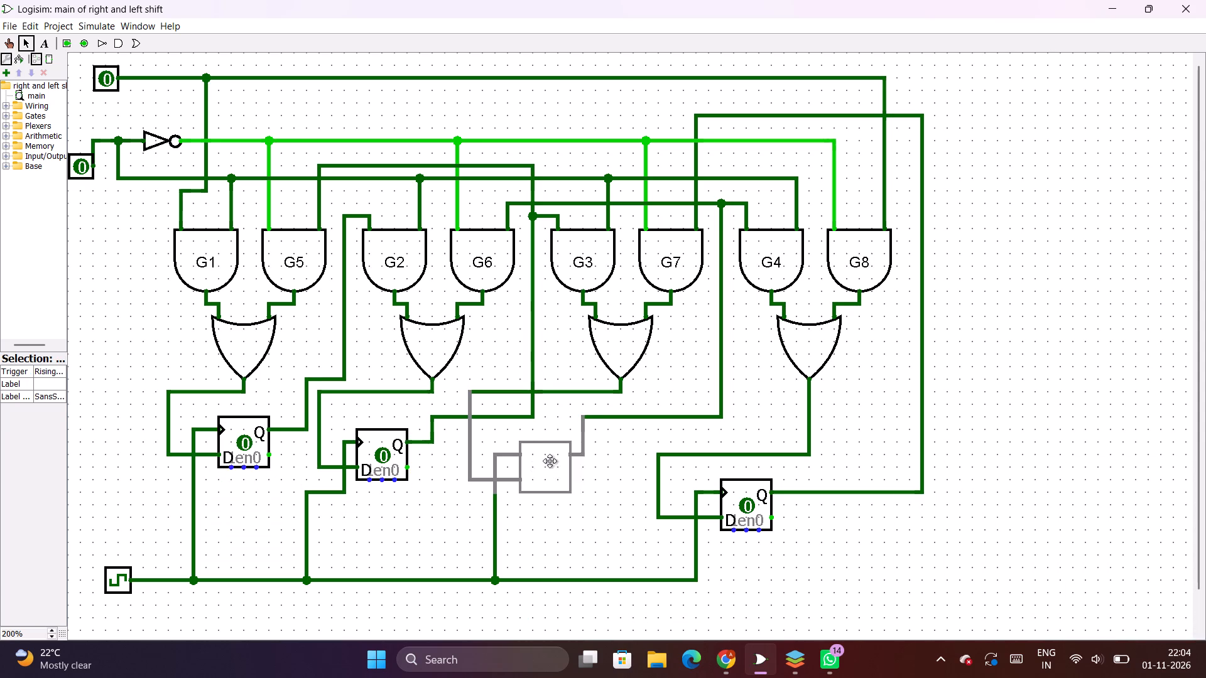
{"action": "left_click_drag", "start_coordinate": [550, 461], "coordinate": [539, 454]}
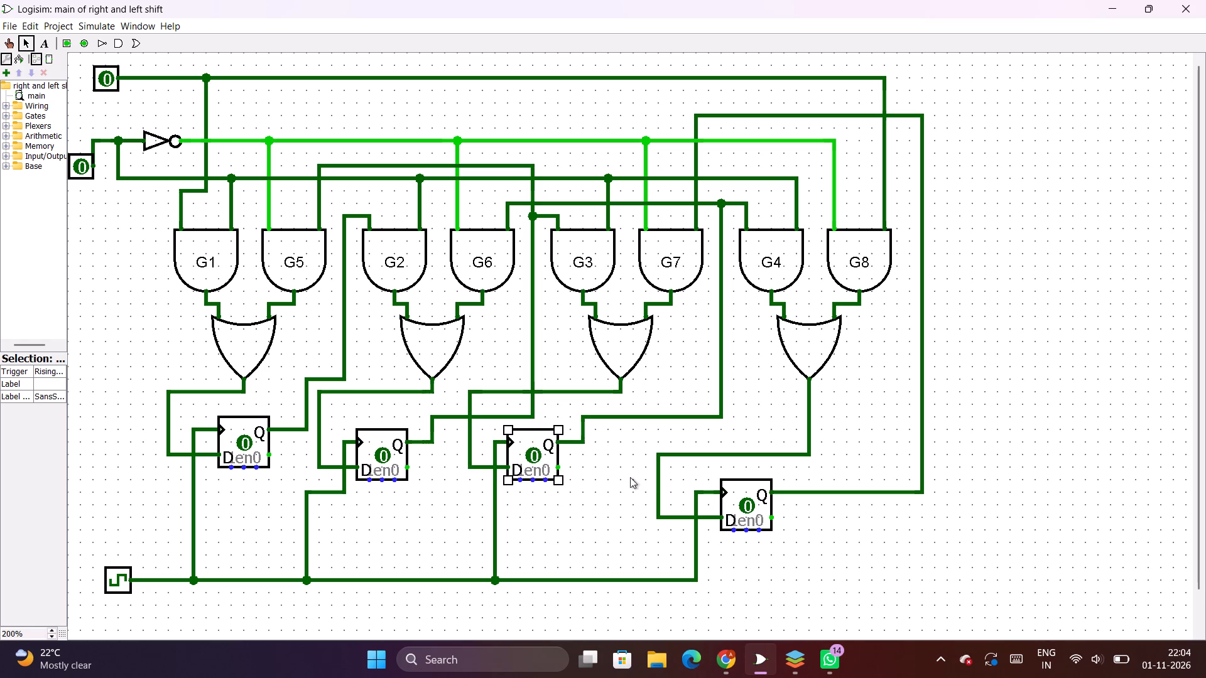
{"action": "left_click_drag", "start_coordinate": [538, 461], "coordinate": [553, 461]}
Raise the wire from the G4/G8 OR gate and move the fourth D flip-flop up beneath it.
{"action": "left_click_drag", "start_coordinate": [745, 507], "coordinate": [744, 500]}
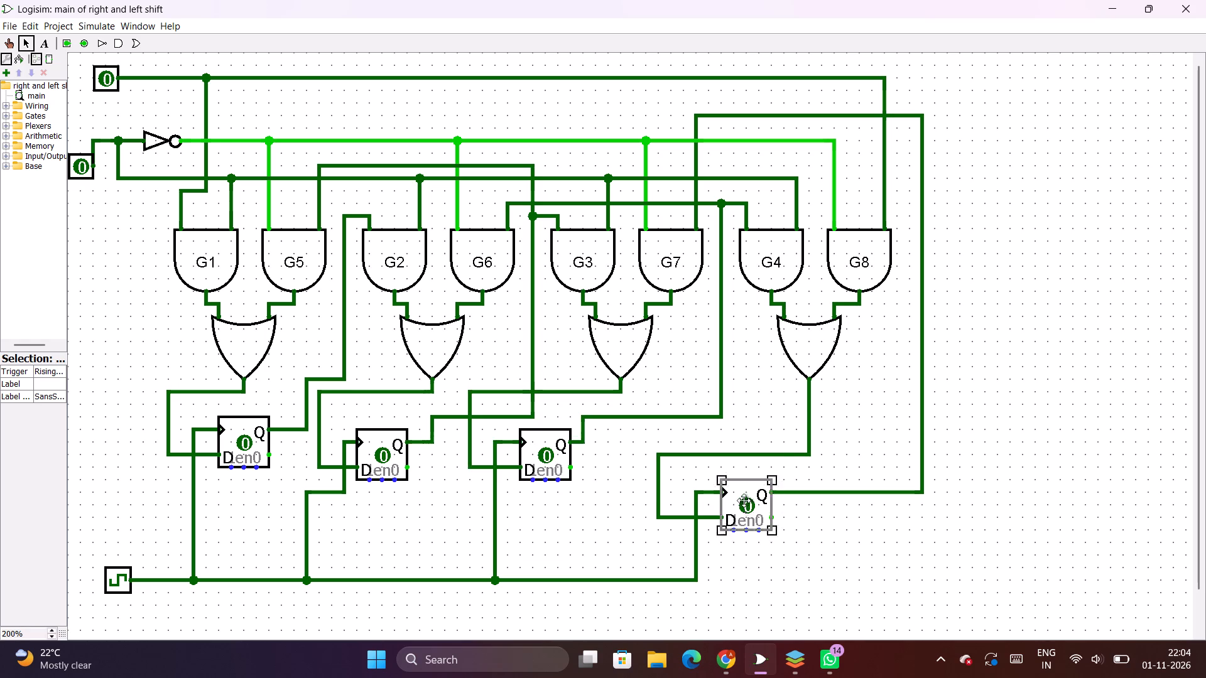
{"action": "left_click_drag", "start_coordinate": [744, 500], "coordinate": [745, 495]}
{"action": "left_click", "coordinate": [743, 493]}
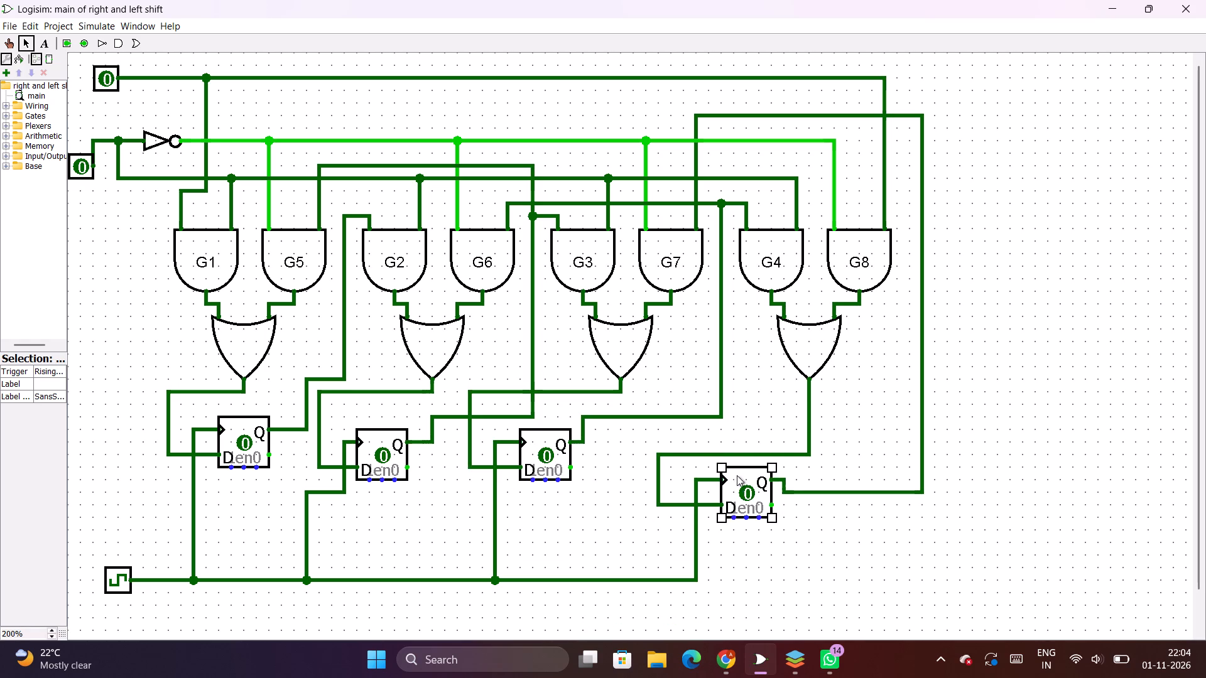
{"action": "left_click", "coordinate": [732, 458]}
{"action": "left_click_drag", "start_coordinate": [732, 456], "coordinate": [731, 434]}
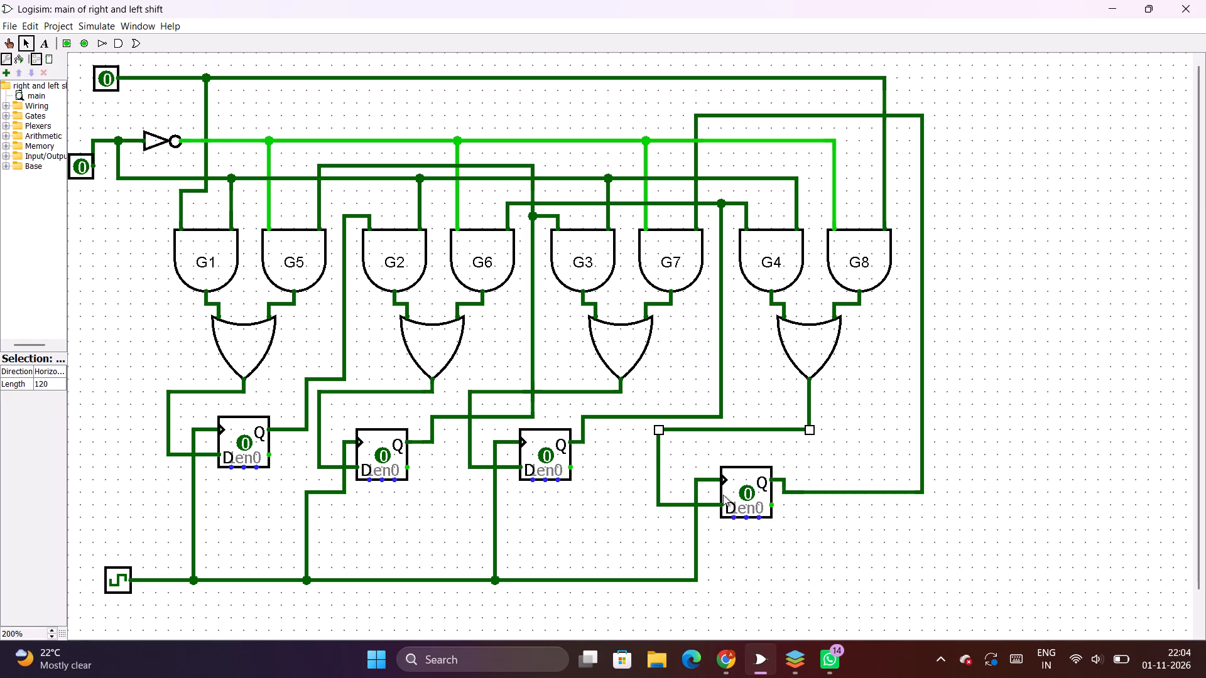
{"action": "left_click", "coordinate": [739, 514]}
{"action": "left_click_drag", "start_coordinate": [736, 492], "coordinate": [737, 470]}
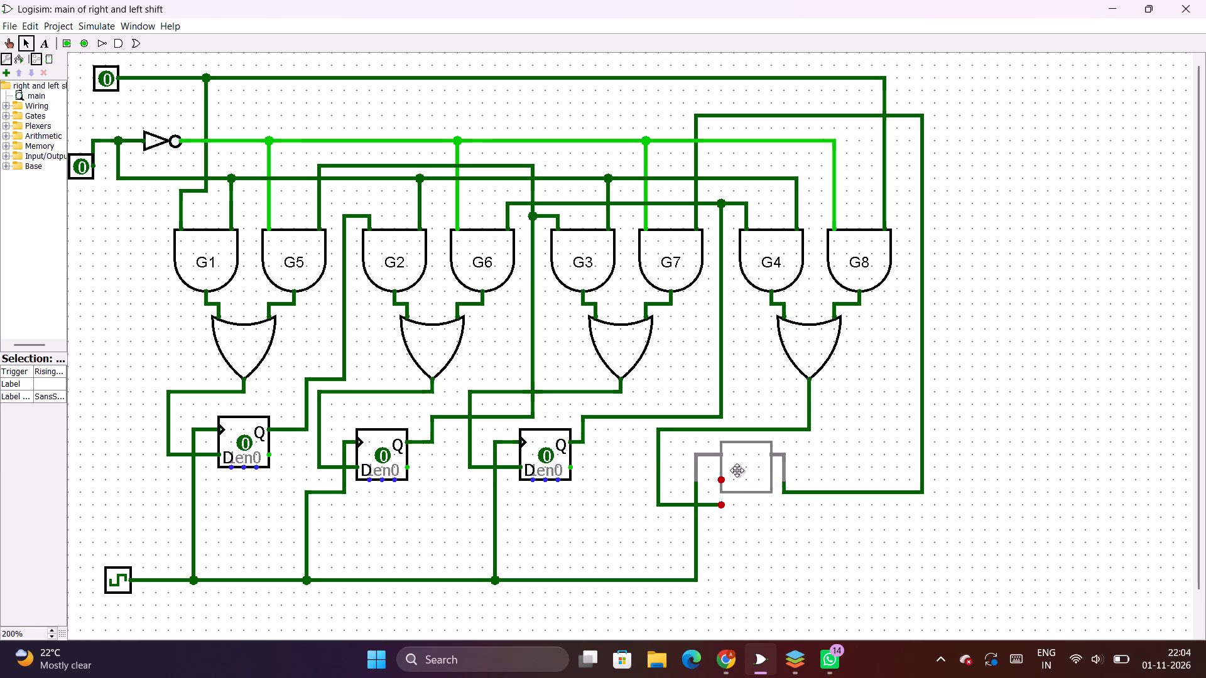
{"action": "left_click_drag", "start_coordinate": [737, 470], "coordinate": [737, 479]}
{"action": "left_click_drag", "start_coordinate": [737, 479], "coordinate": [737, 470]}
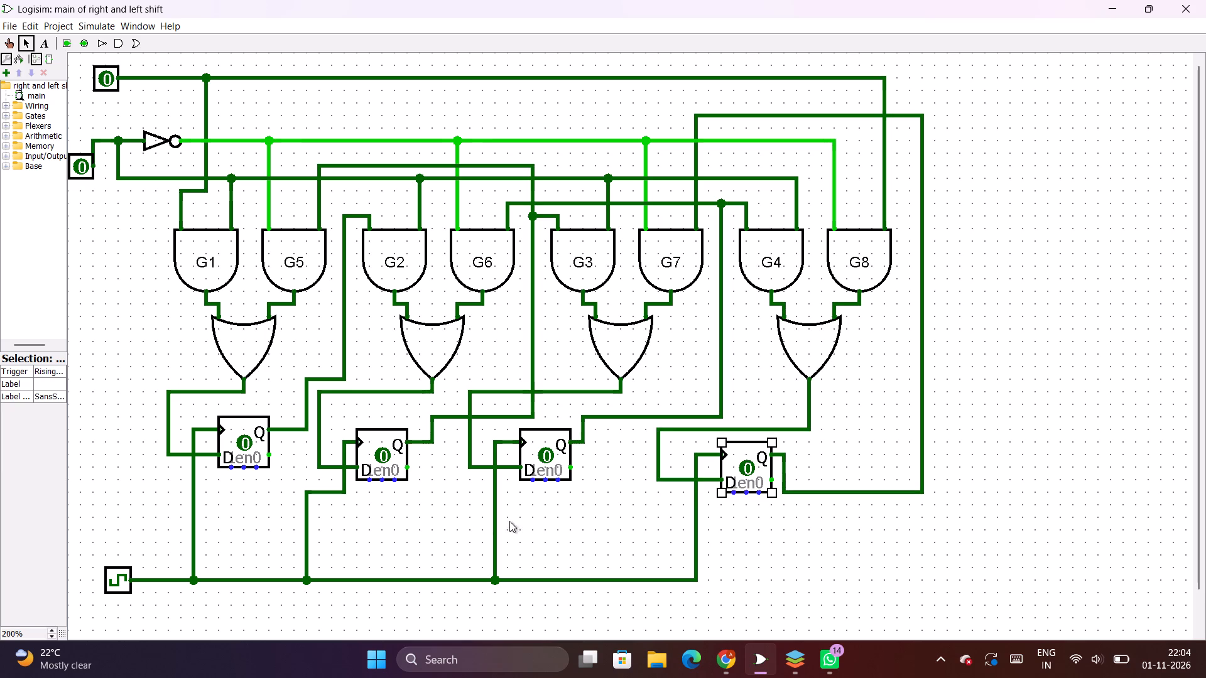
Raise the clock wire between the first two flip-flops to just below them and move the clock source level with it.
{"action": "left_click", "coordinate": [246, 576]}
{"action": "left_click_drag", "start_coordinate": [247, 580], "coordinate": [268, 516]}
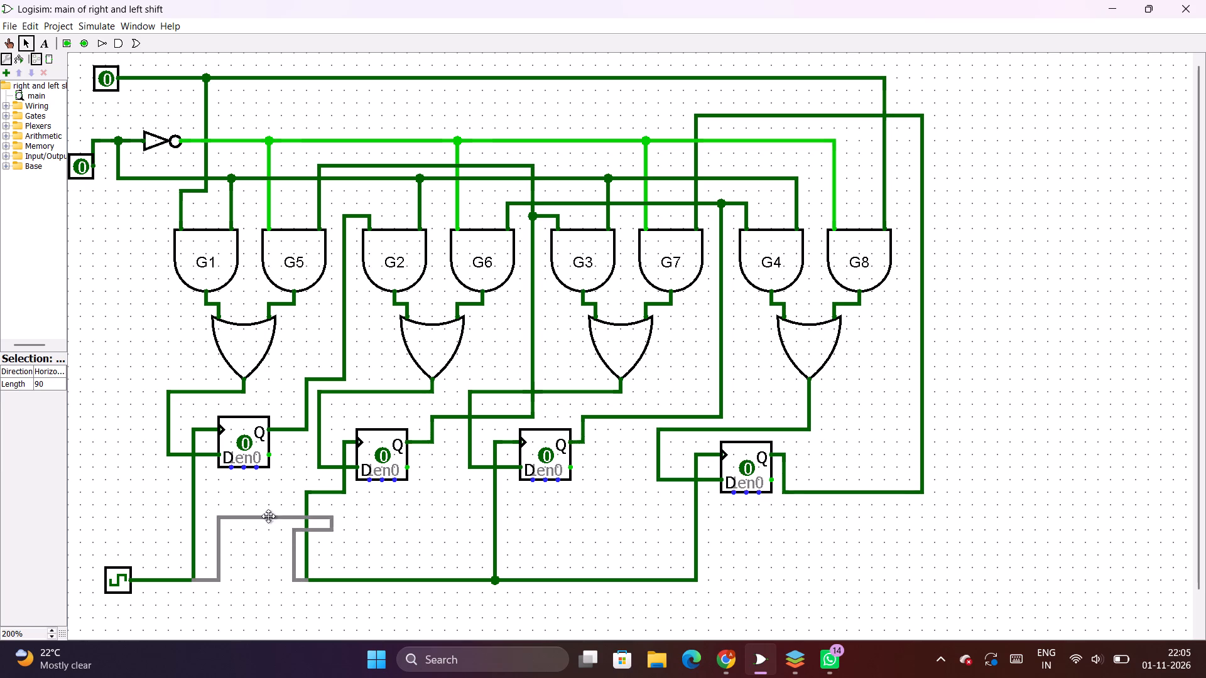
{"action": "left_click_drag", "start_coordinate": [268, 516], "coordinate": [249, 508]}
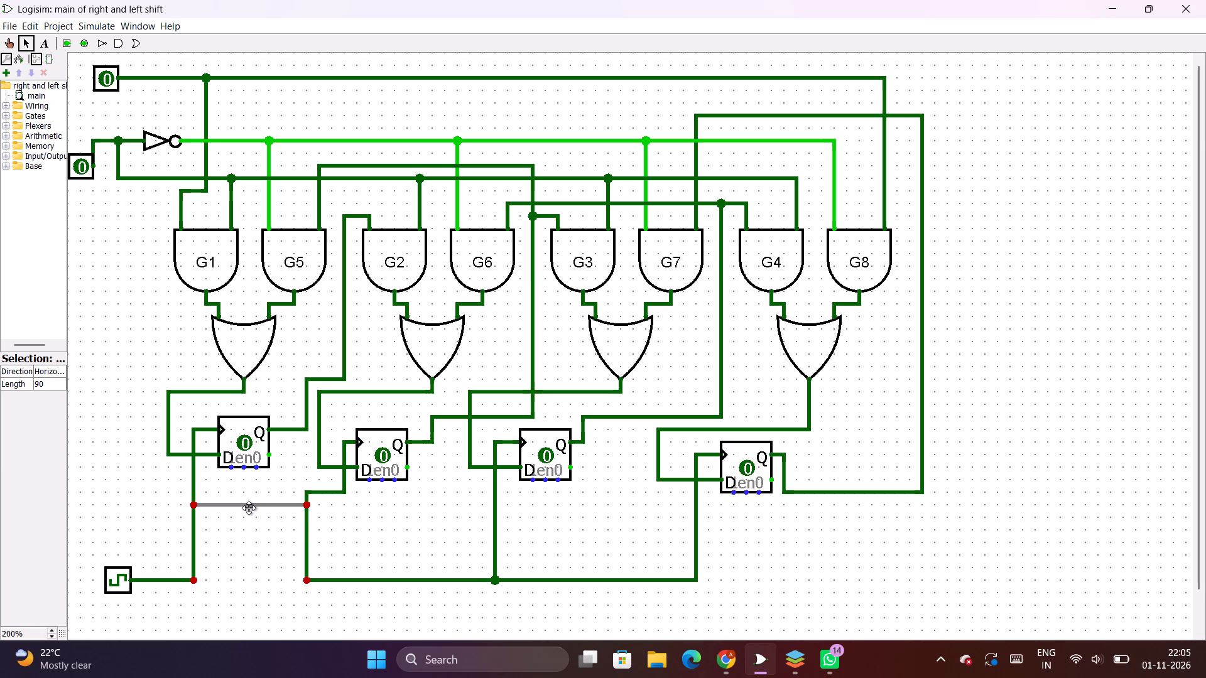
{"action": "left_click_drag", "start_coordinate": [249, 508], "coordinate": [248, 494]}
{"action": "left_click_drag", "start_coordinate": [147, 580], "coordinate": [147, 579]}
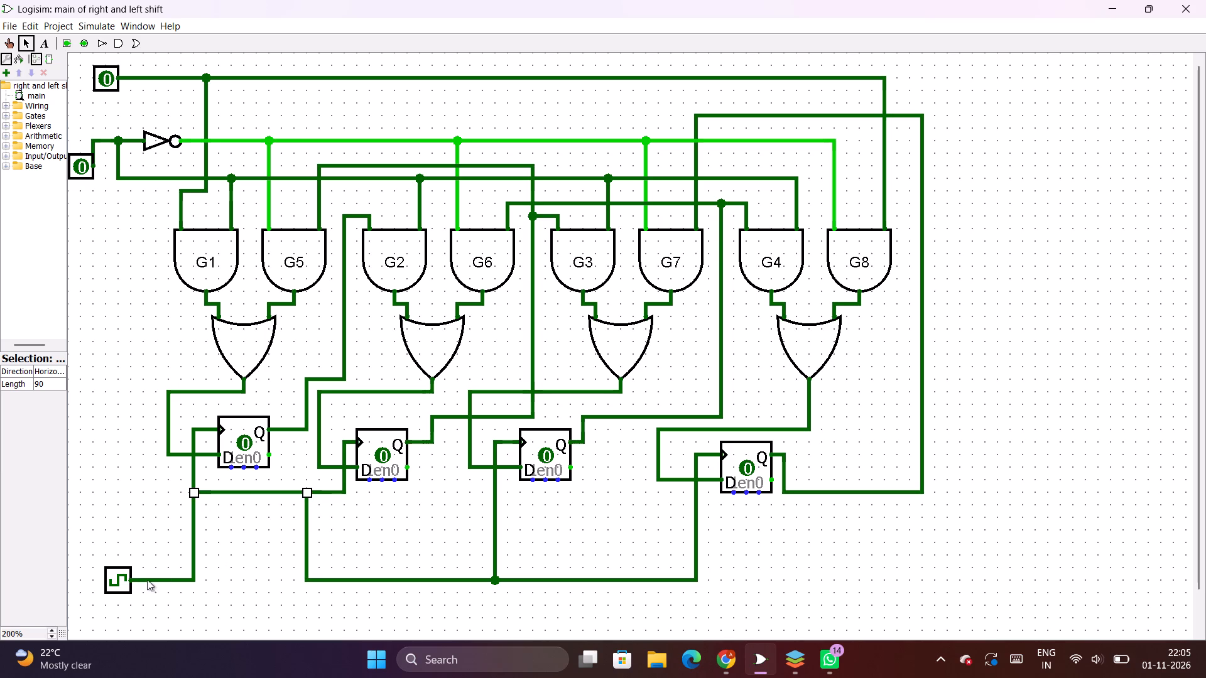
{"action": "left_click_drag", "start_coordinate": [147, 579], "coordinate": [160, 575]}
{"action": "left_click_drag", "start_coordinate": [121, 578], "coordinate": [170, 489]}
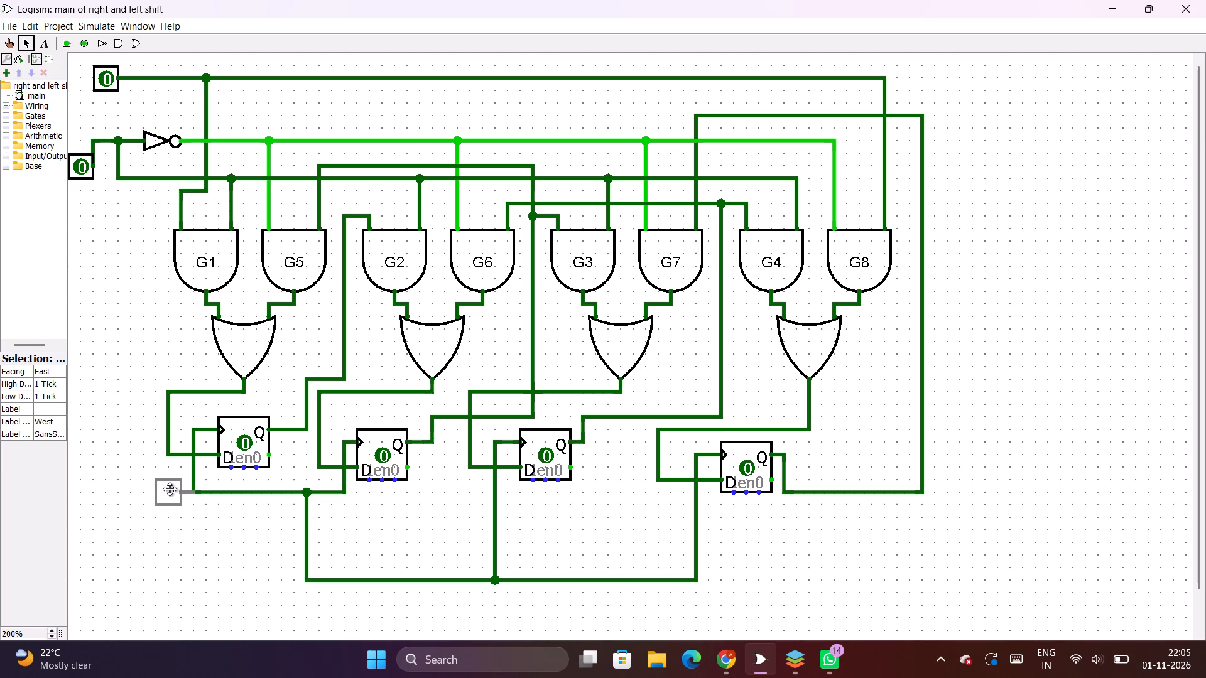
{"action": "left_click_drag", "start_coordinate": [170, 489], "coordinate": [134, 486]}
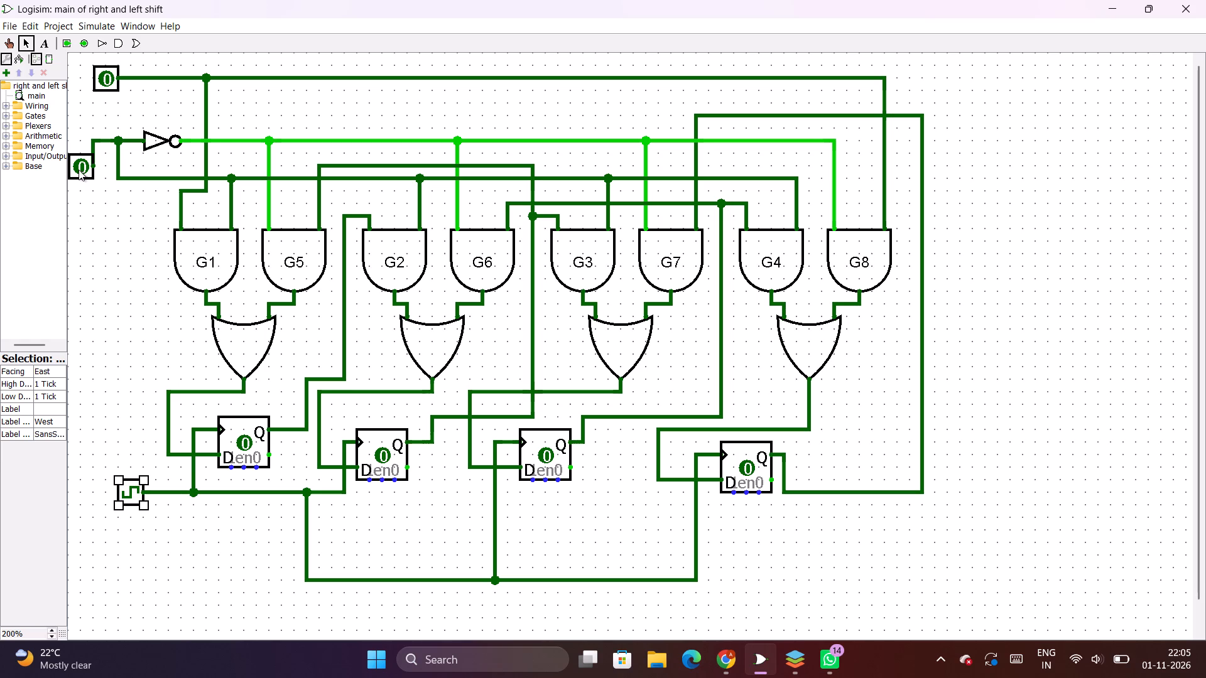
Move the lower input pin into line with the NOT gate so its wire runs straight.
{"action": "left_click_drag", "start_coordinate": [79, 169], "coordinate": [89, 147]}
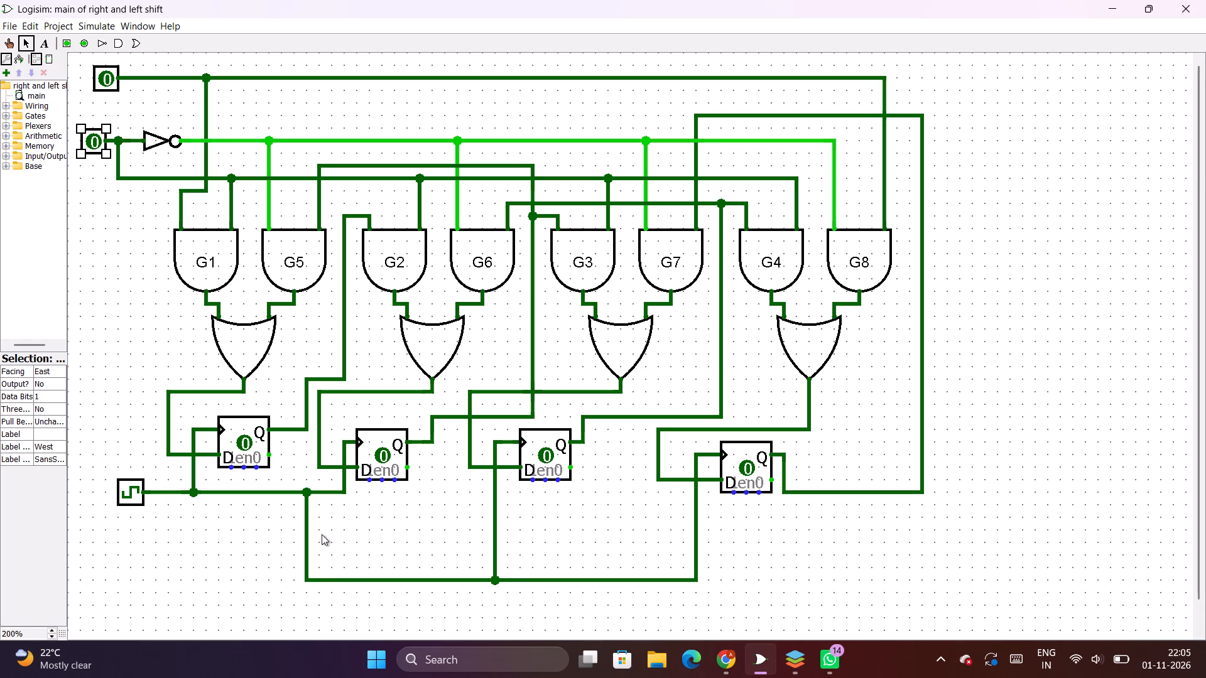
Remove the low horizontal clock wire section between the second flip-flop's branch and the third flip-flop's branch.
{"action": "left_click", "coordinate": [362, 583]}
{"action": "left_click_drag", "start_coordinate": [389, 576], "coordinate": [391, 544]}
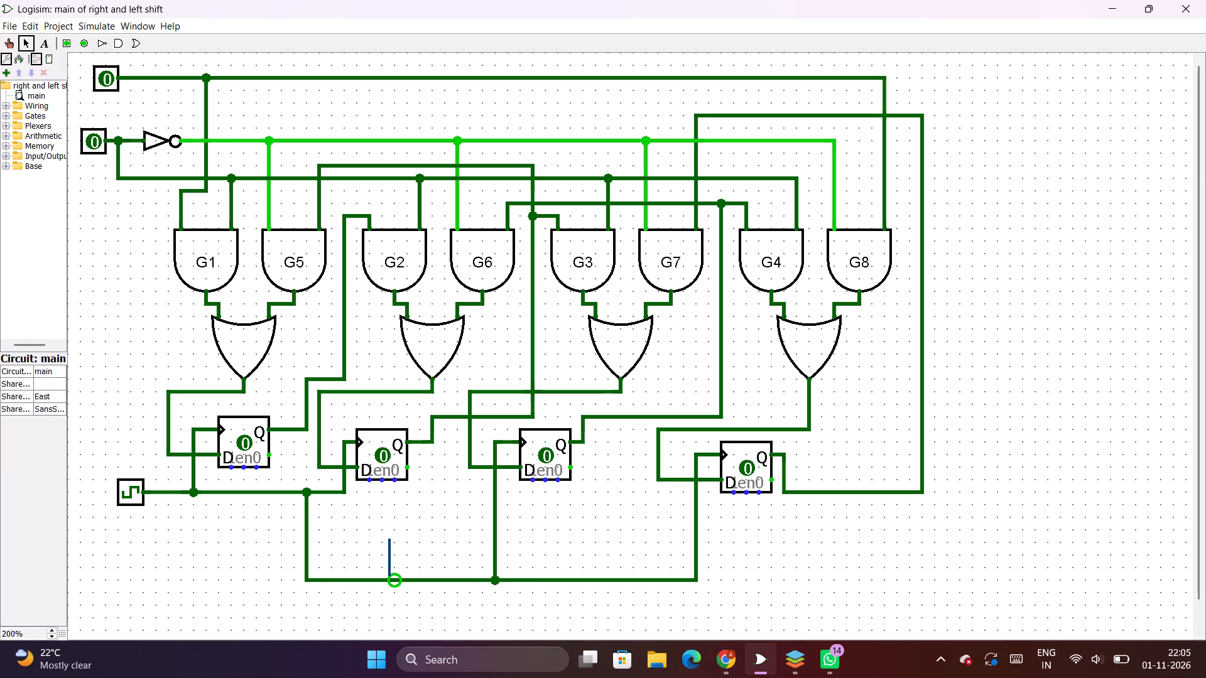
{"action": "left_click_drag", "start_coordinate": [391, 544], "coordinate": [393, 582]}
{"action": "left_click", "coordinate": [389, 585]}
{"action": "left_click_drag", "start_coordinate": [300, 582], "coordinate": [313, 582]}
{"action": "left_click_drag", "start_coordinate": [317, 581], "coordinate": [481, 581]}
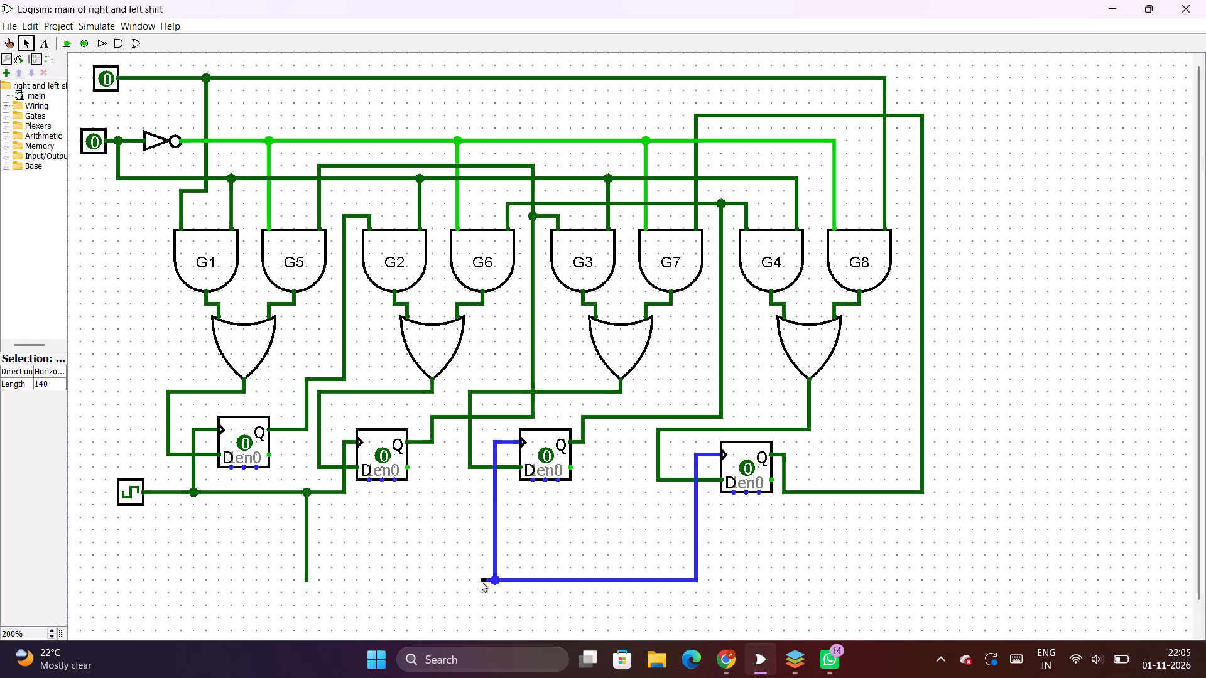
{"action": "left_click_drag", "start_coordinate": [481, 581], "coordinate": [496, 579]}
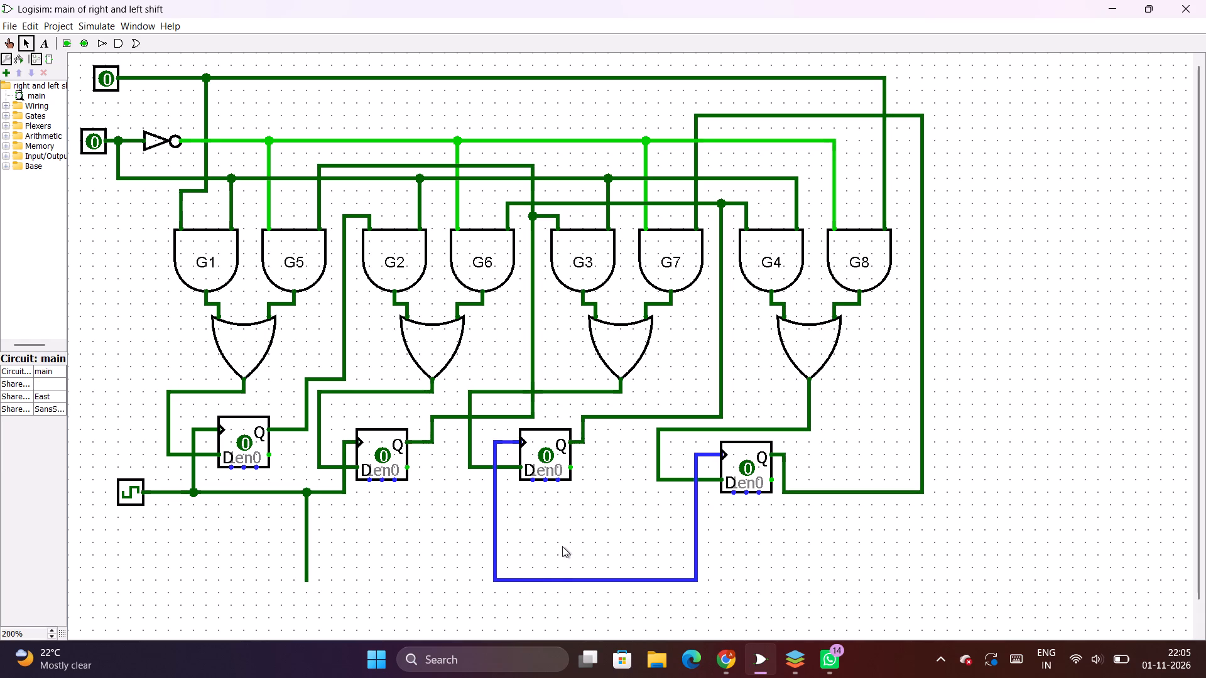
Delete the horizontal clock wire joining the third and fourth flip-flops and the vertical wires down from their clock inputs.
{"action": "left_click", "coordinate": [491, 539]}
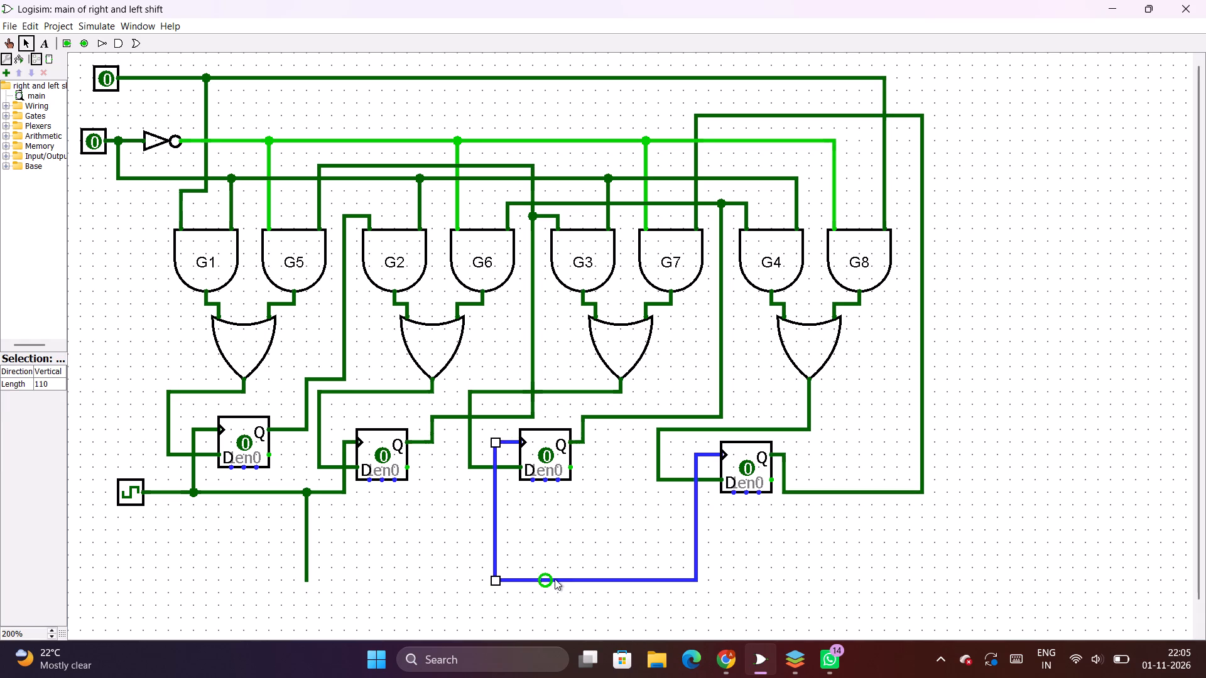
{"action": "left_click", "coordinate": [555, 579]}
{"action": "key", "text": "BackSpace"}
{"action": "left_click", "coordinate": [692, 526]}
{"action": "key", "text": "BackSpace"}
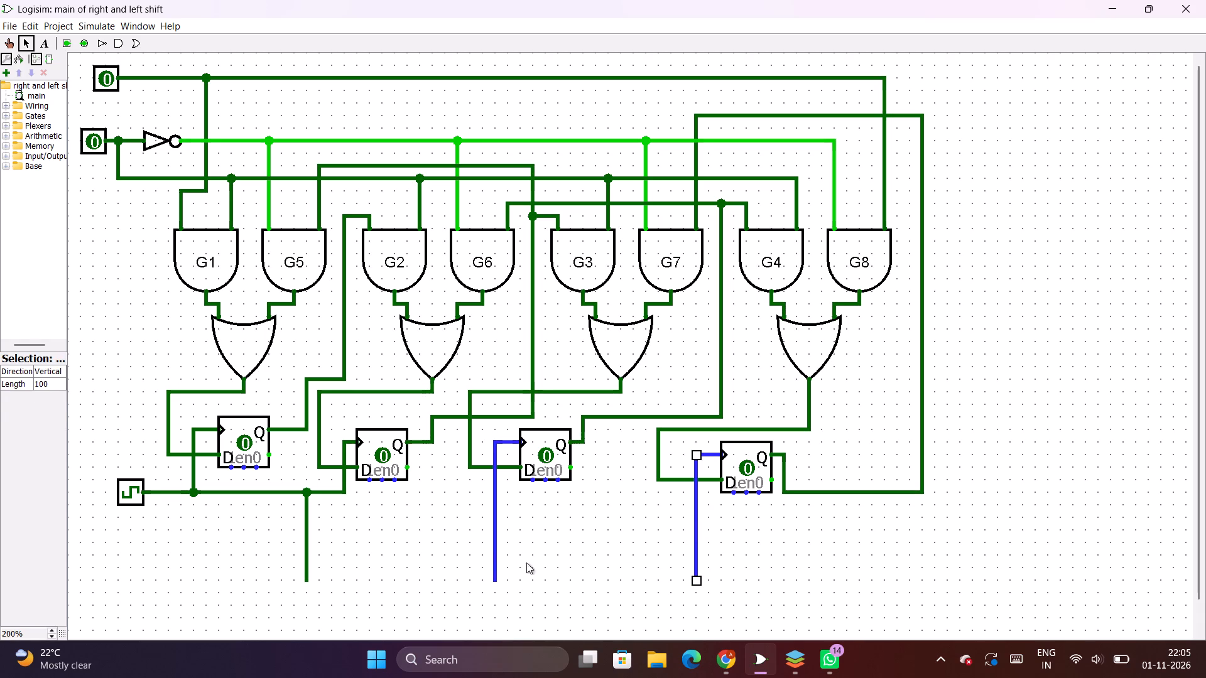
{"action": "left_click", "coordinate": [498, 546]}
{"action": "key", "text": "BackSpace"}
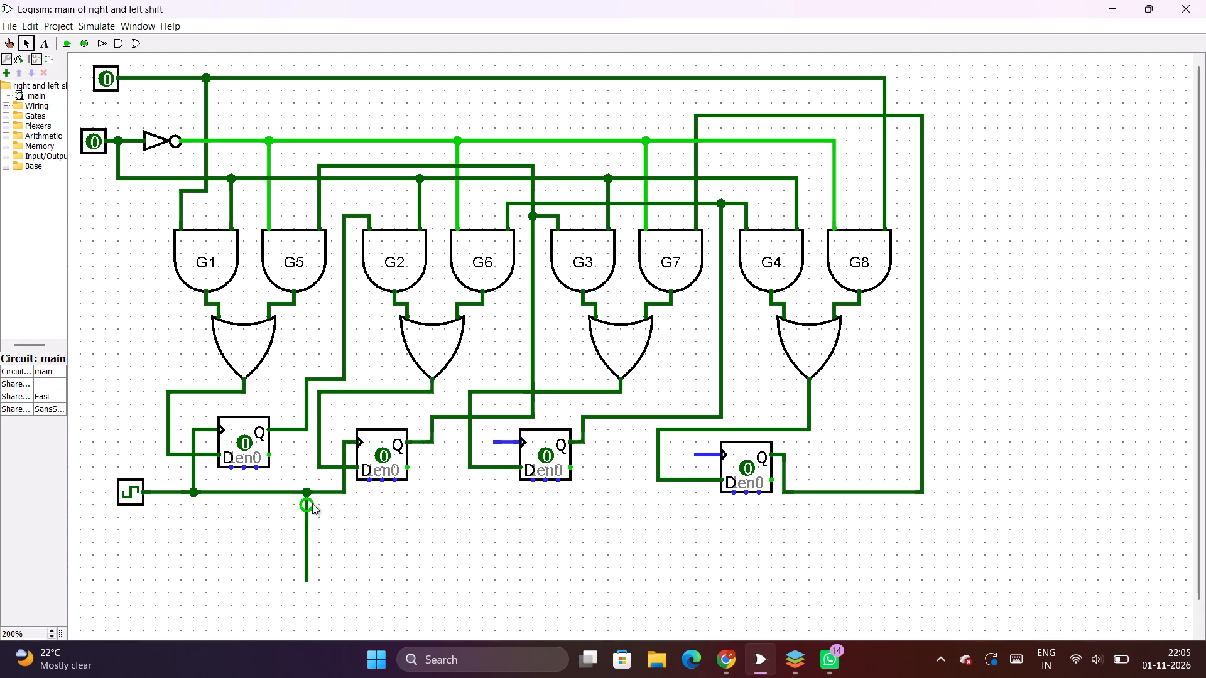
Extend the horizontal clock wire from the second flip-flop's branch and connect it up to the third and fourth flip-flops' clock inputs.
{"action": "left_click_drag", "start_coordinate": [341, 494], "coordinate": [491, 493]}
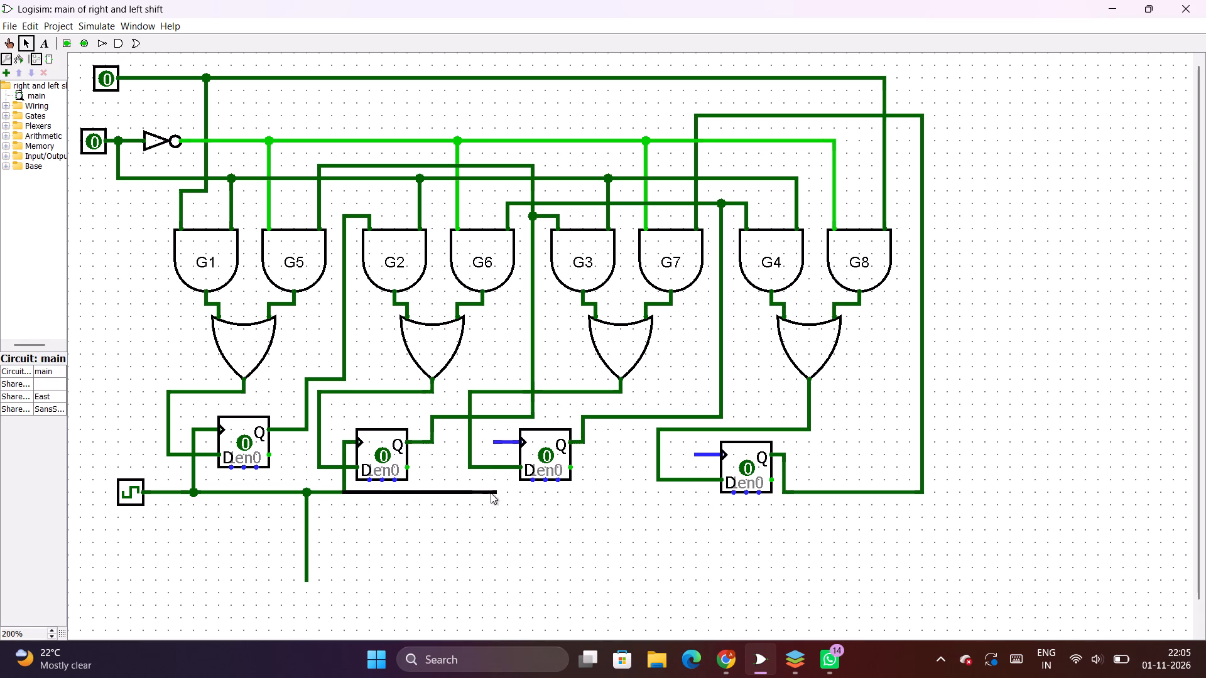
{"action": "left_click_drag", "start_coordinate": [491, 493], "coordinate": [494, 447]}
{"action": "left_click_drag", "start_coordinate": [496, 490], "coordinate": [622, 483]}
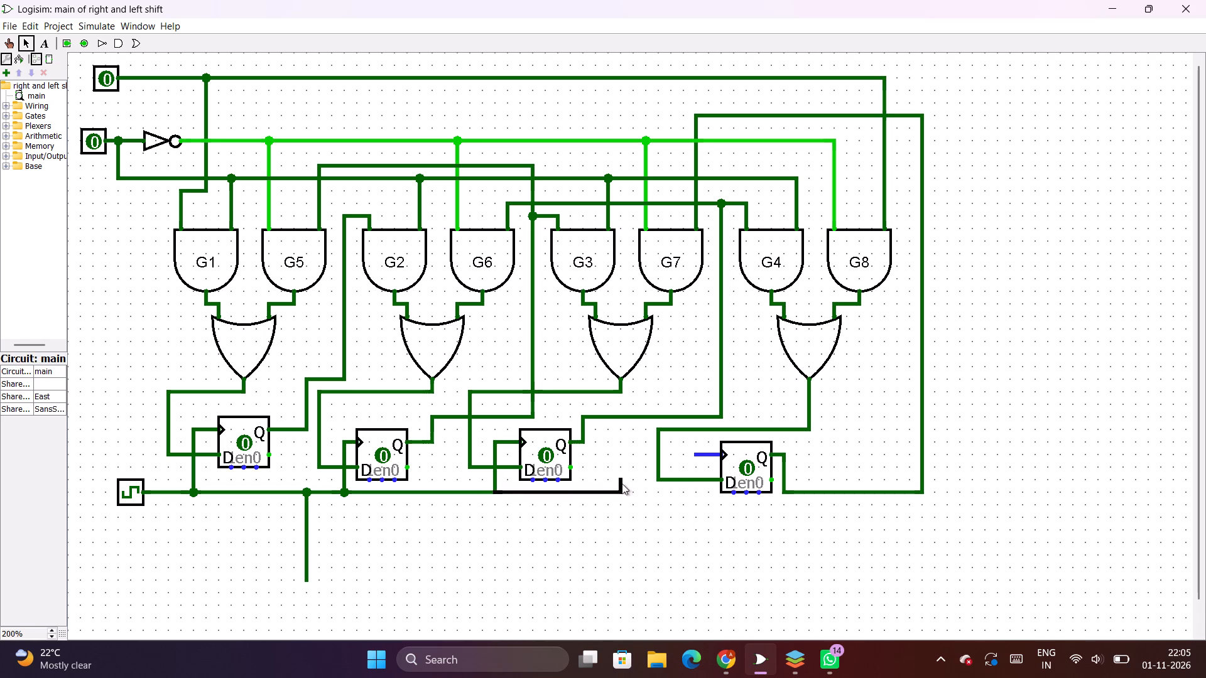
{"action": "left_click_drag", "start_coordinate": [622, 483], "coordinate": [696, 458]}
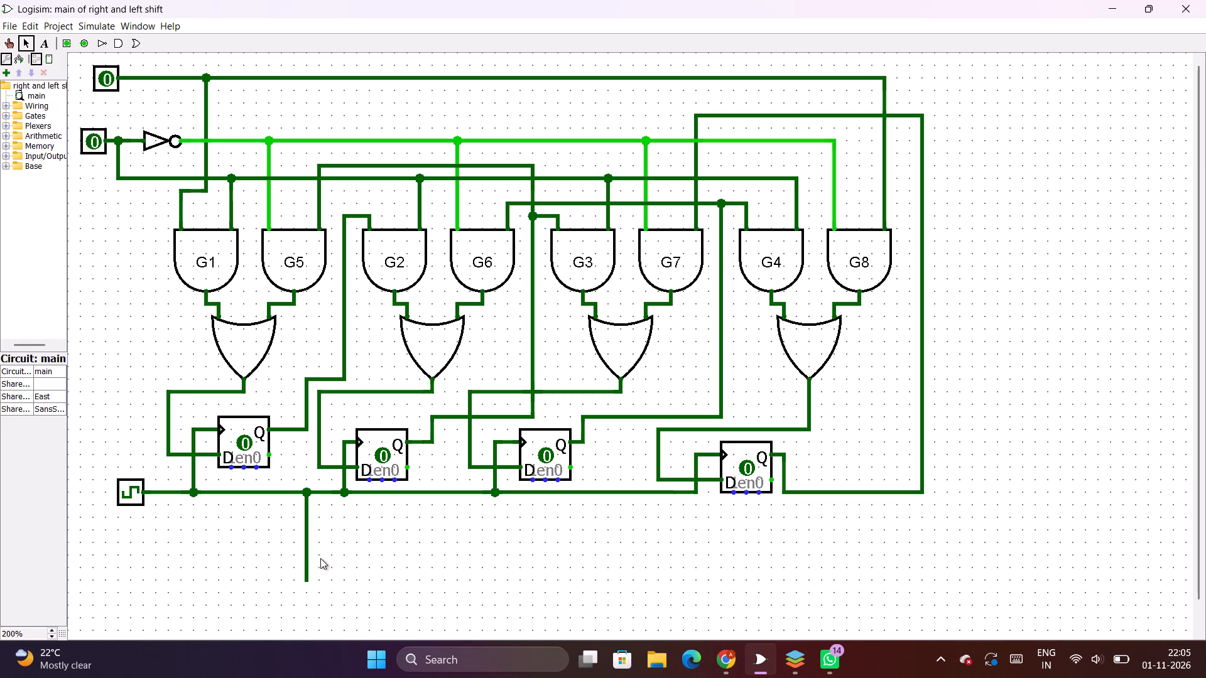
Delete the leftover vertical wire hanging below the clock line between the first two flip-flops.
{"action": "left_click", "coordinate": [310, 555]}
{"action": "key", "text": "BackSpace"}
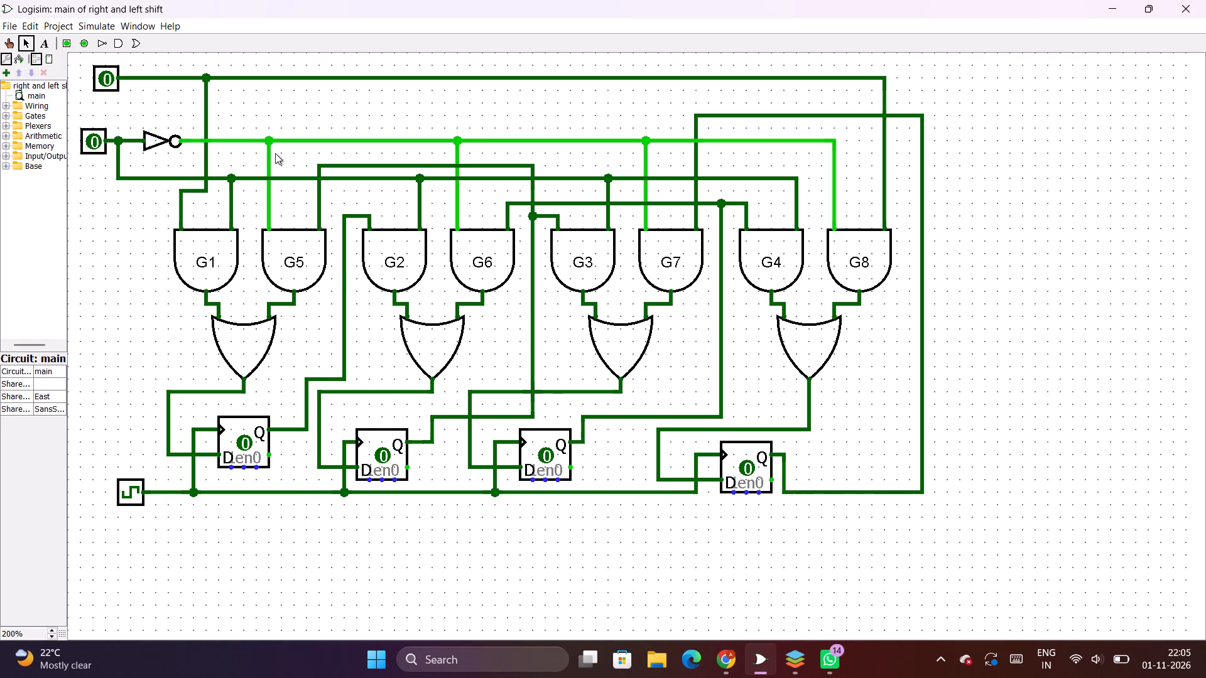
Shorten G1's vertical data branch, move the upper input pin directly above the lower one, and lower the long data wire to its level.
{"action": "left_click_drag", "start_coordinate": [205, 79], "coordinate": [207, 121]}
{"action": "left_click_drag", "start_coordinate": [110, 77], "coordinate": [97, 101]}
{"action": "left_click", "coordinate": [244, 81]}
{"action": "left_click", "coordinate": [264, 78]}
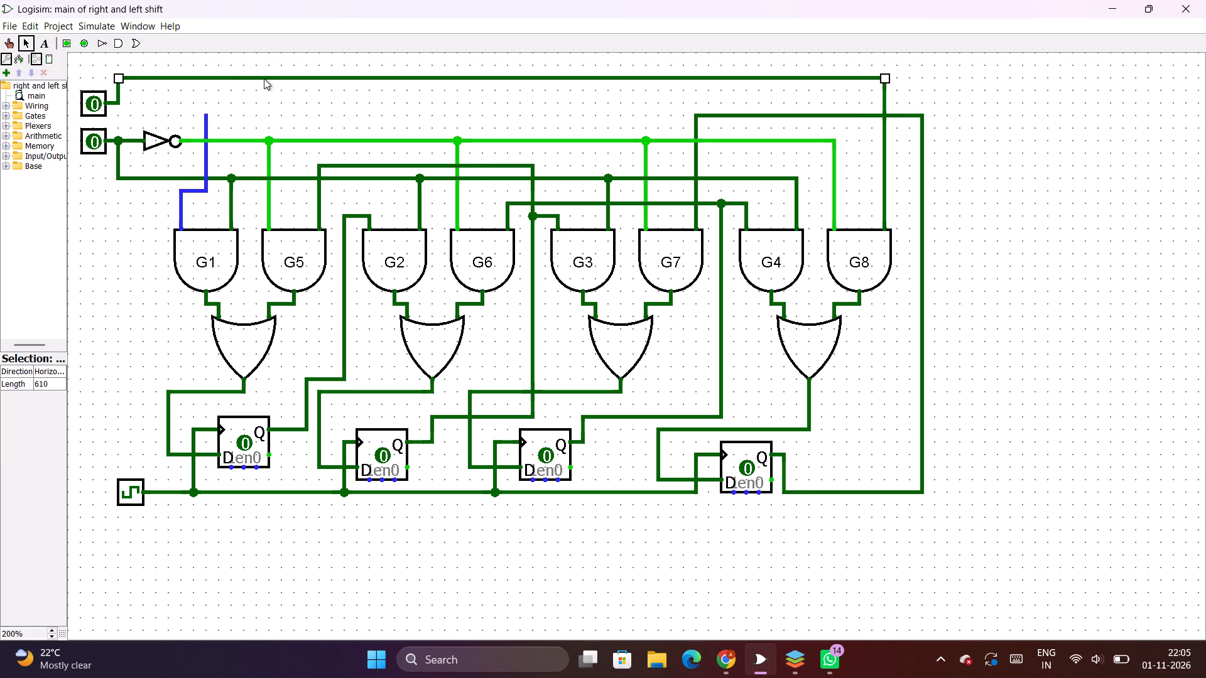
{"action": "left_click_drag", "start_coordinate": [264, 78], "coordinate": [264, 107]}
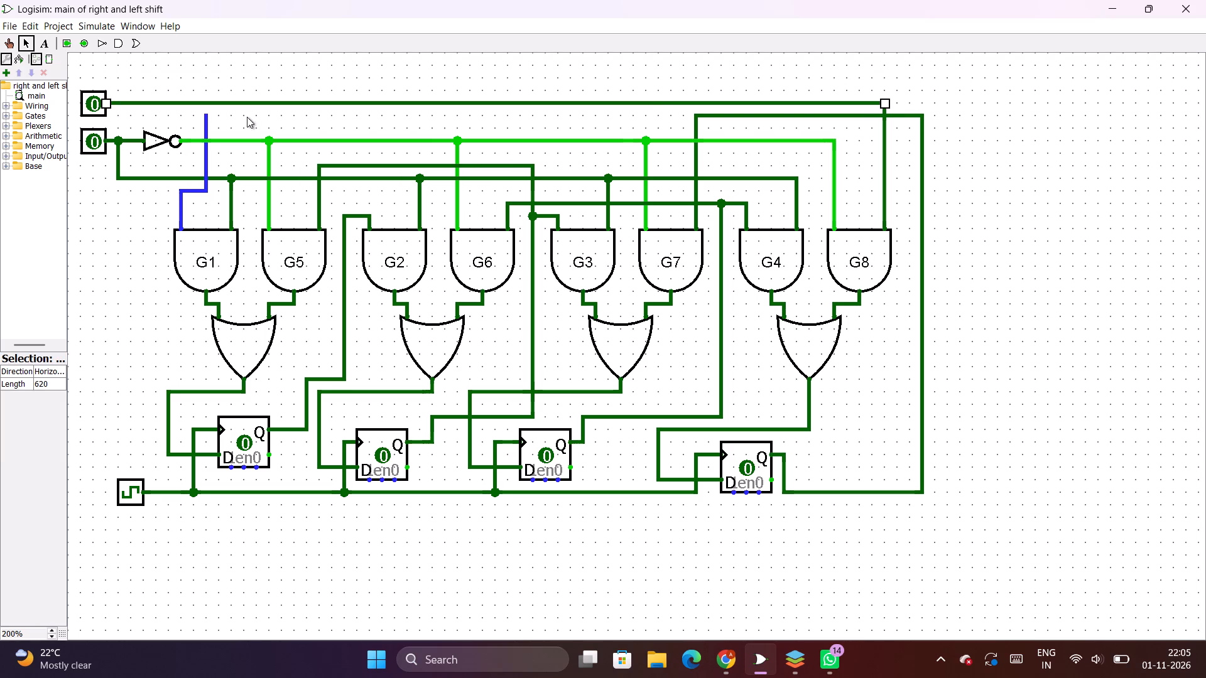
Lower the horizontal feedback wire that feeds G7 by one grid step to make room for the data wire.
{"action": "left_click", "coordinate": [800, 114]}
{"action": "left_click_drag", "start_coordinate": [798, 114], "coordinate": [798, 124]}
Lower the long data wire to meet G1's branch and reconnect its input end to the upper input pin with a short jog.
{"action": "left_click", "coordinate": [396, 104]}
{"action": "left_click_drag", "start_coordinate": [396, 103], "coordinate": [398, 114]}
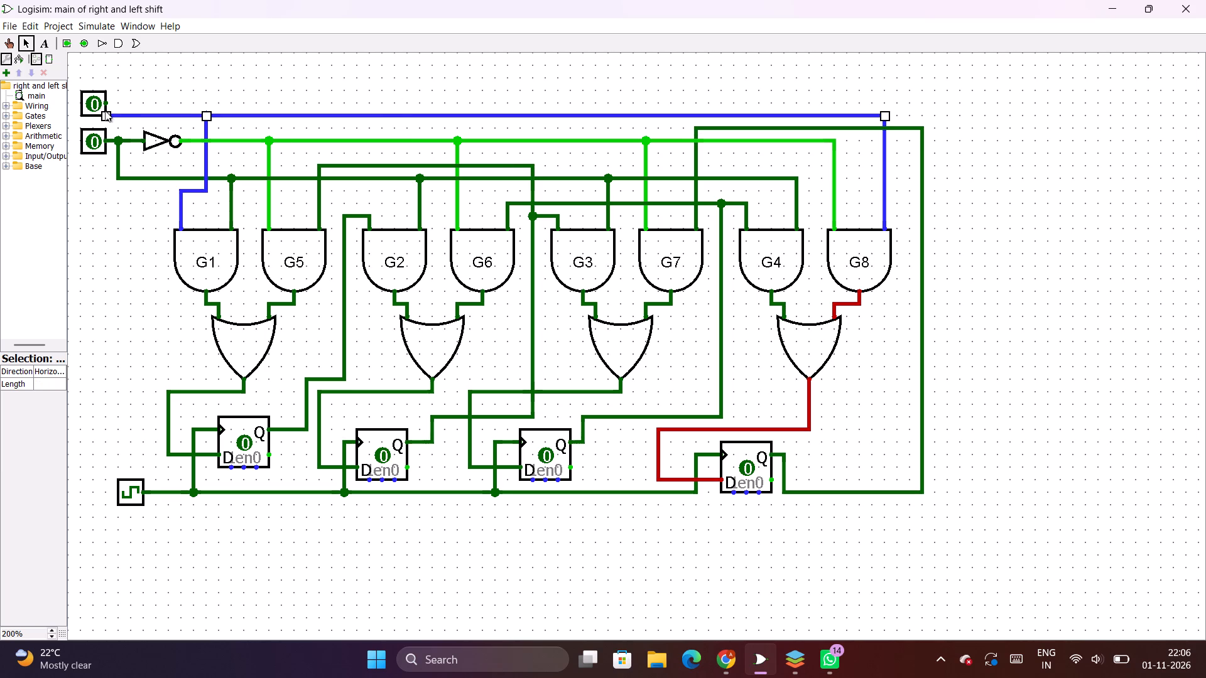
{"action": "left_click", "coordinate": [119, 115]}
{"action": "left_click_drag", "start_coordinate": [108, 115], "coordinate": [117, 100]}
{"action": "left_click_drag", "start_coordinate": [117, 100], "coordinate": [125, 116]}
{"action": "left_click_drag", "start_coordinate": [129, 115], "coordinate": [109, 102]}
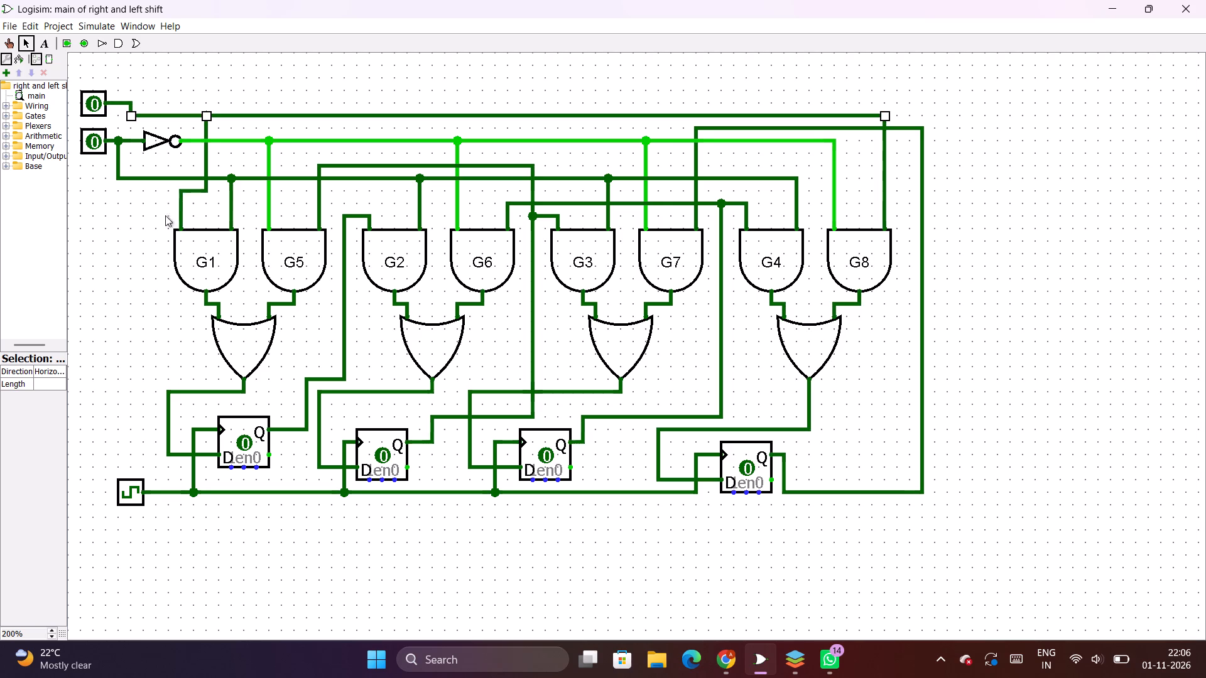
Move the vertical feedback wire from the fourth flip-flop's output inward until it runs just outside gate G8.
{"action": "left_click", "coordinate": [924, 173]}
{"action": "left_click_drag", "start_coordinate": [924, 173], "coordinate": [879, 173]}
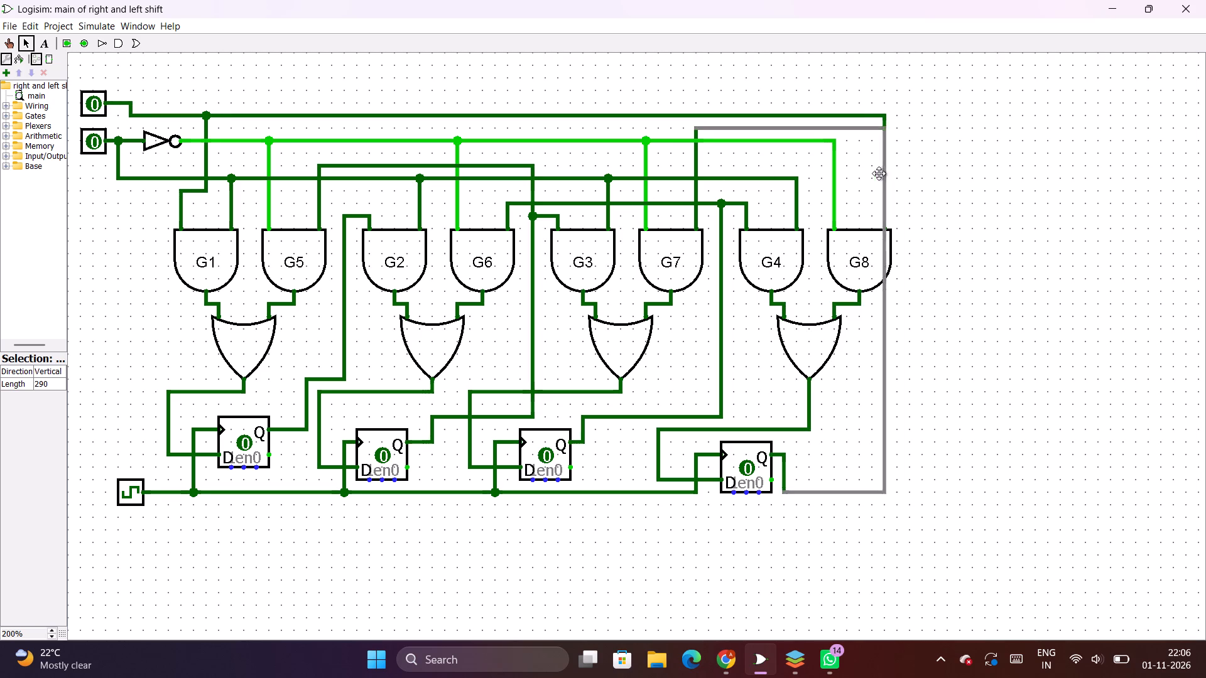
{"action": "left_click_drag", "start_coordinate": [879, 173], "coordinate": [905, 173]}
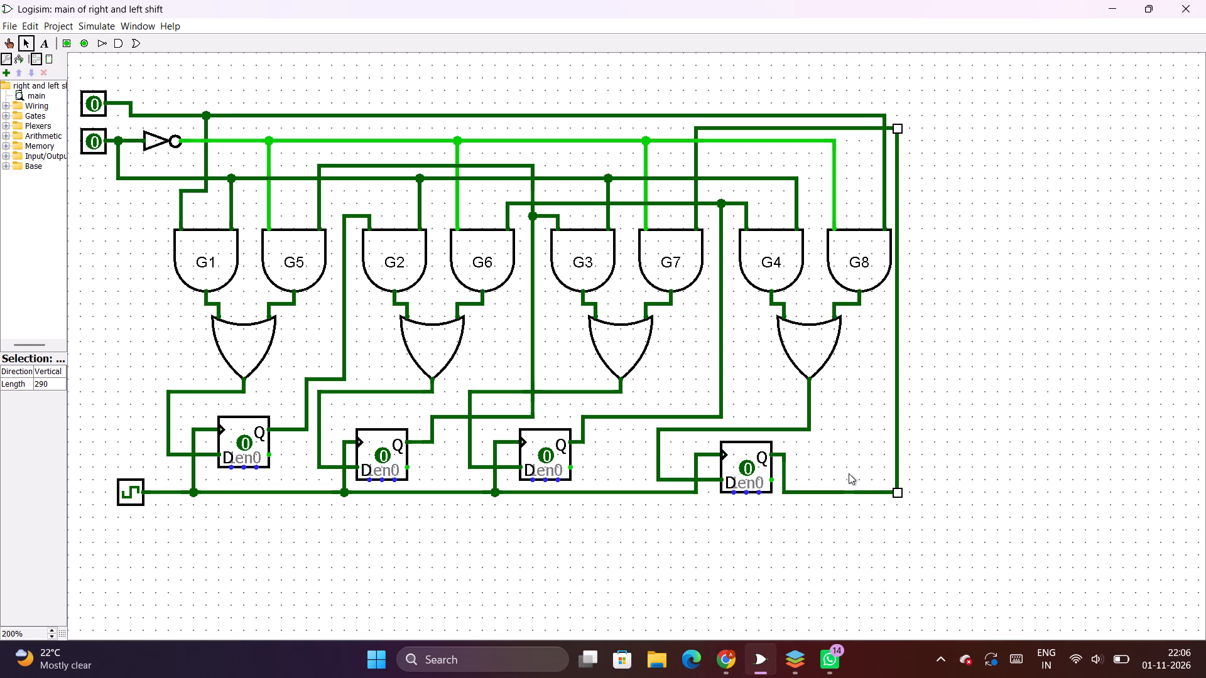
{"action": "left_click", "coordinate": [844, 490]}
{"action": "left_click", "coordinate": [519, 527]}
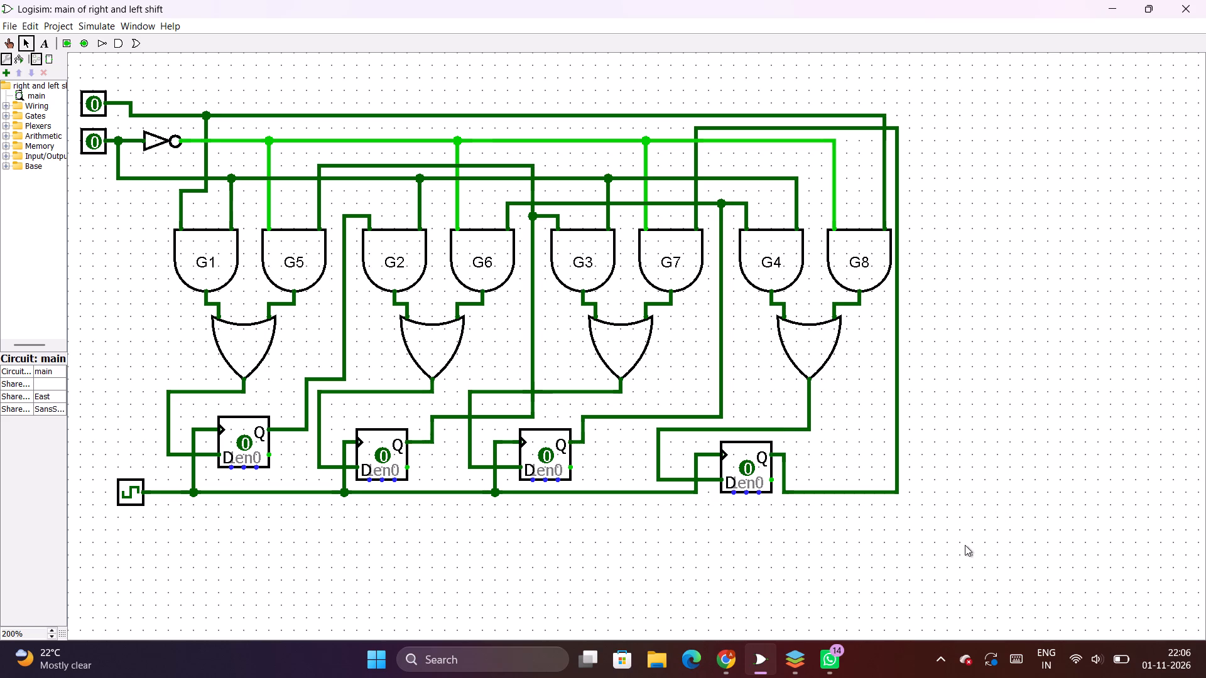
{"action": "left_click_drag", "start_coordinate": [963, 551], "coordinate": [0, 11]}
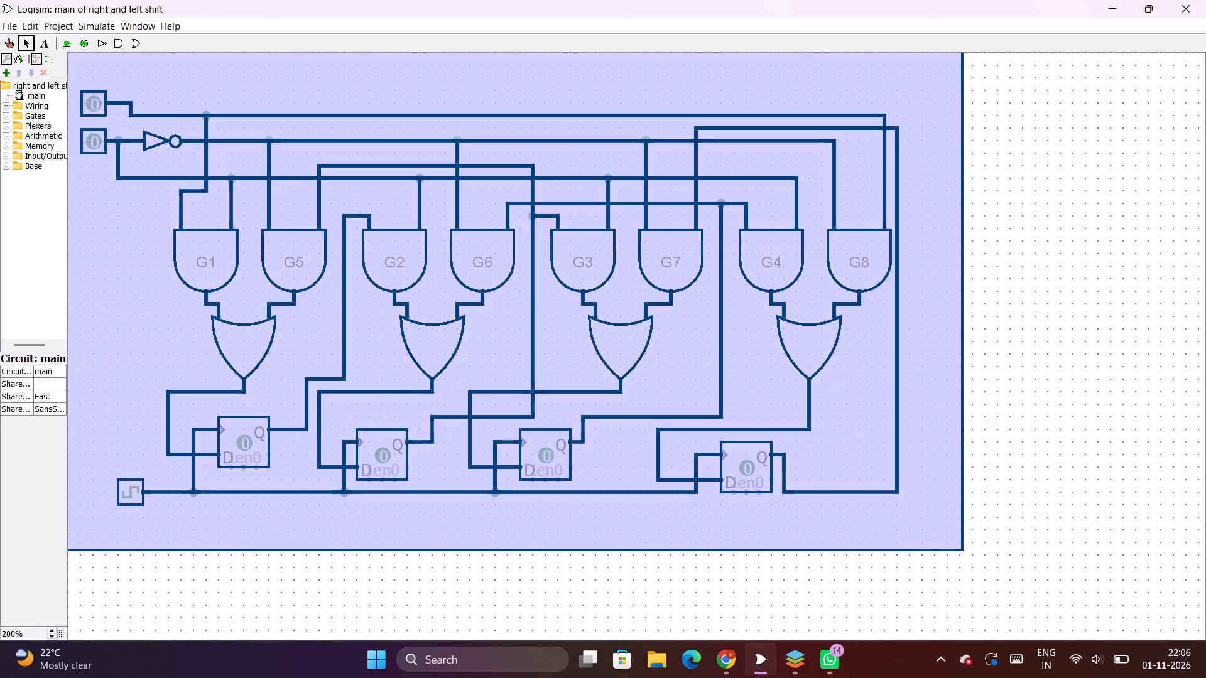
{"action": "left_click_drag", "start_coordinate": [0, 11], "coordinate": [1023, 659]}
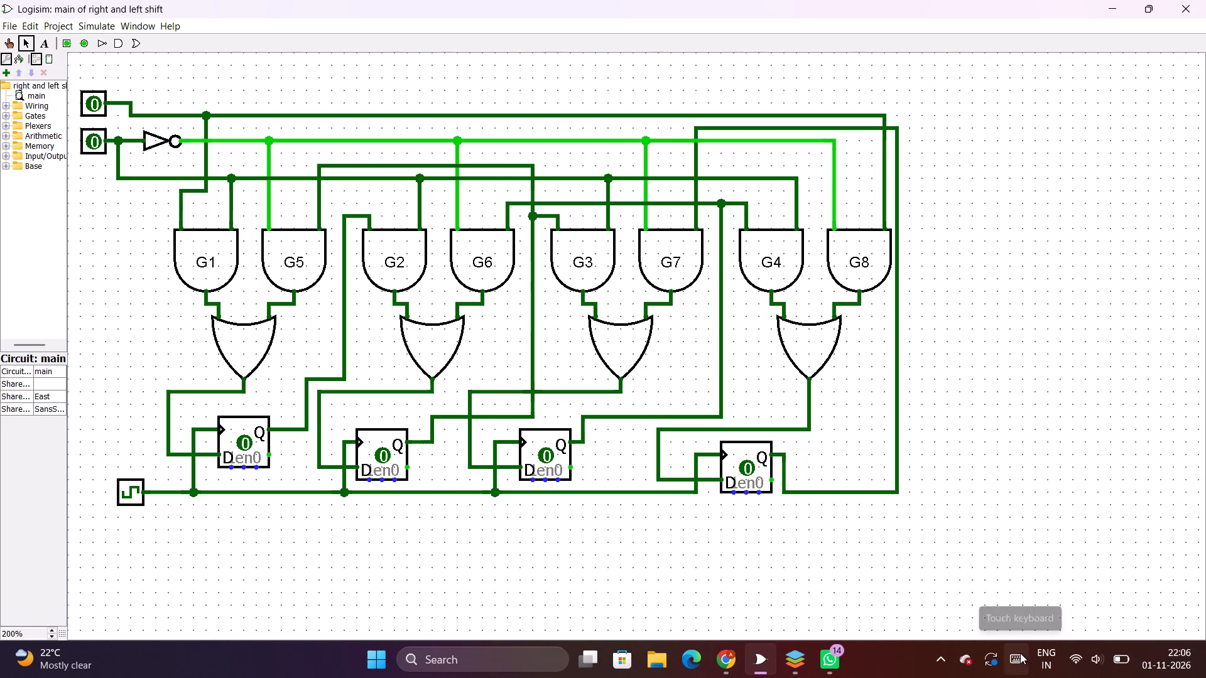
Capture a screenshot of the whole shift register circuit, from the input pins to the clock line and outer feedback wire.
{"action": "key", "text": "Print"}
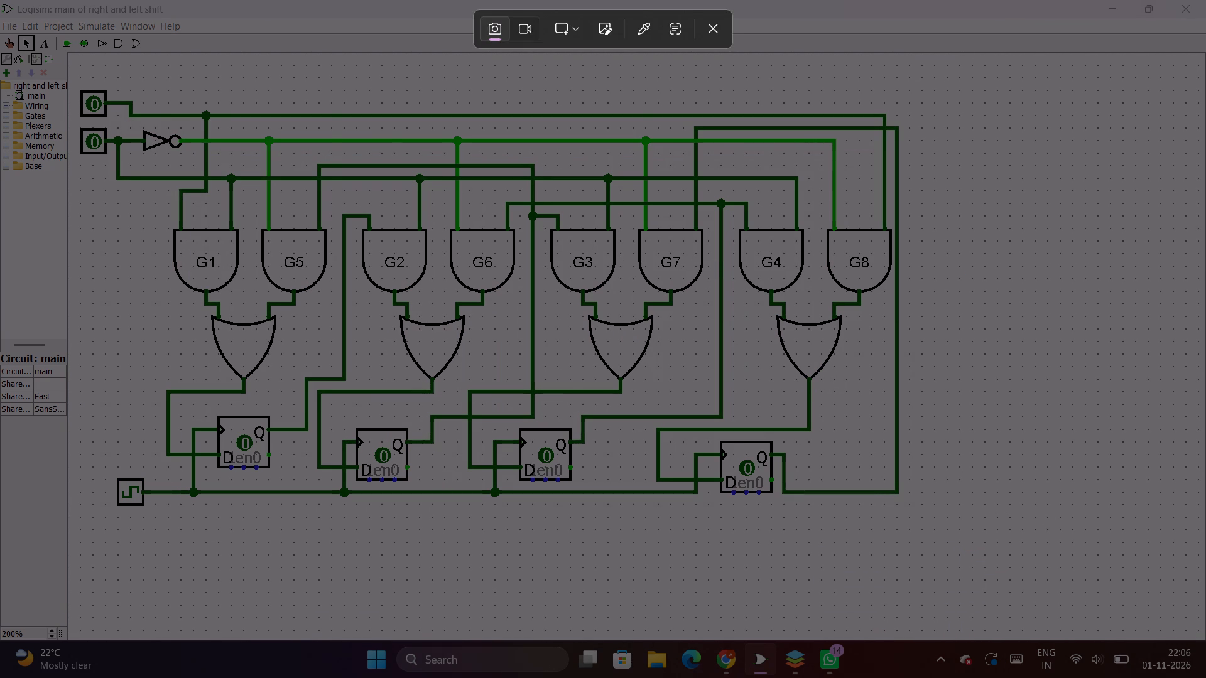
{"action": "left_click_drag", "start_coordinate": [70, 76], "coordinate": [907, 517]}
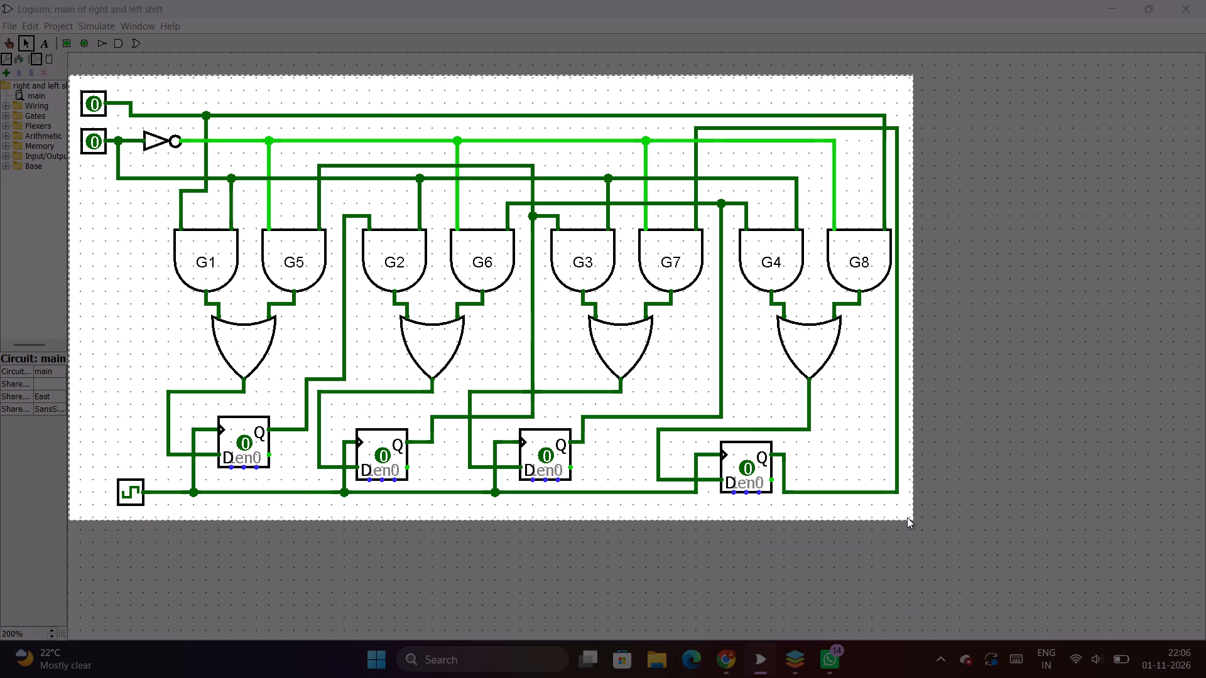
{"action": "left_click_drag", "start_coordinate": [907, 517], "coordinate": [915, 512]}
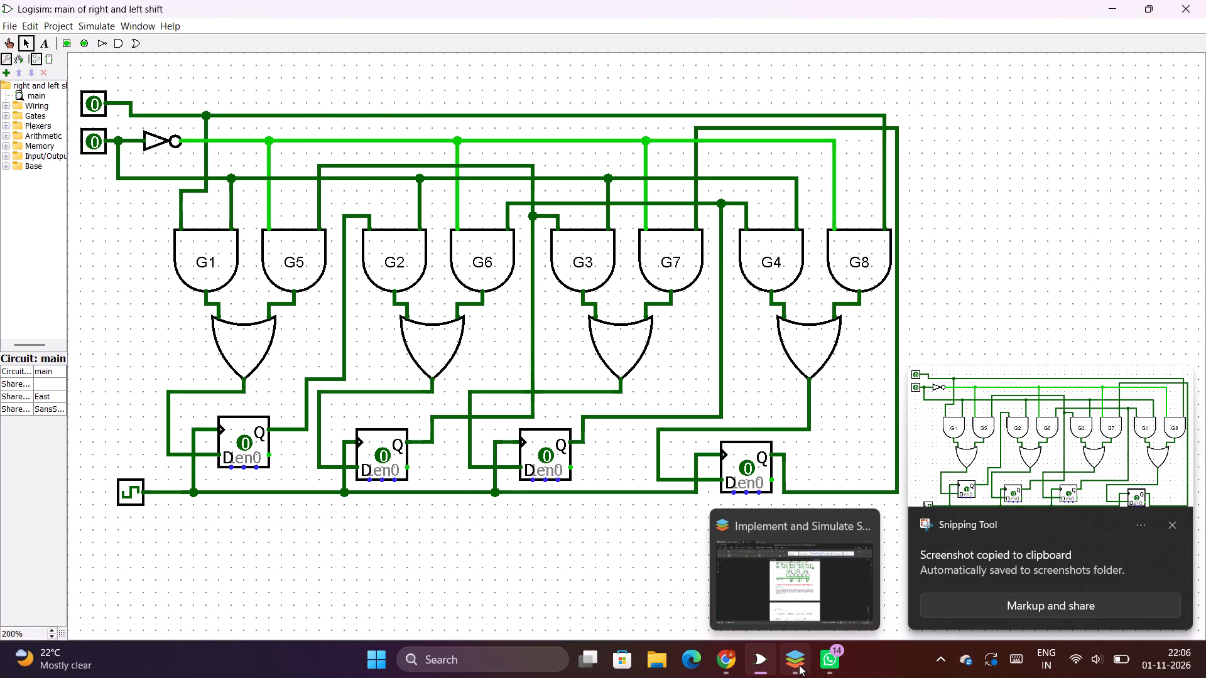
Switch to ONLYOFFICE and look through the PISO and PIPO sections of the earlier shift register report for its circuit images and truth table.
{"action": "left_click", "coordinate": [799, 665]}
{"action": "left_click", "coordinate": [799, 665]}
{"action": "left_click", "coordinate": [722, 665]}
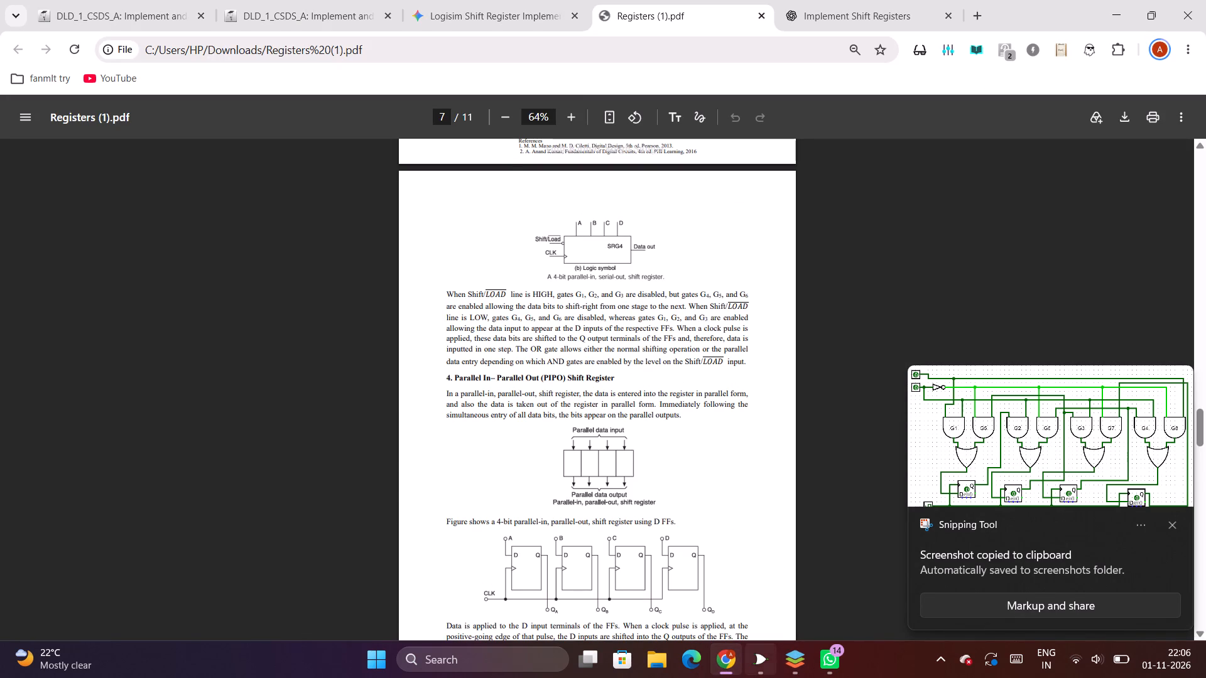
{"action": "left_click", "coordinate": [803, 666]}
{"action": "scroll", "coordinate": [541, 456], "scroll_direction": "down", "scroll_amount": 9}
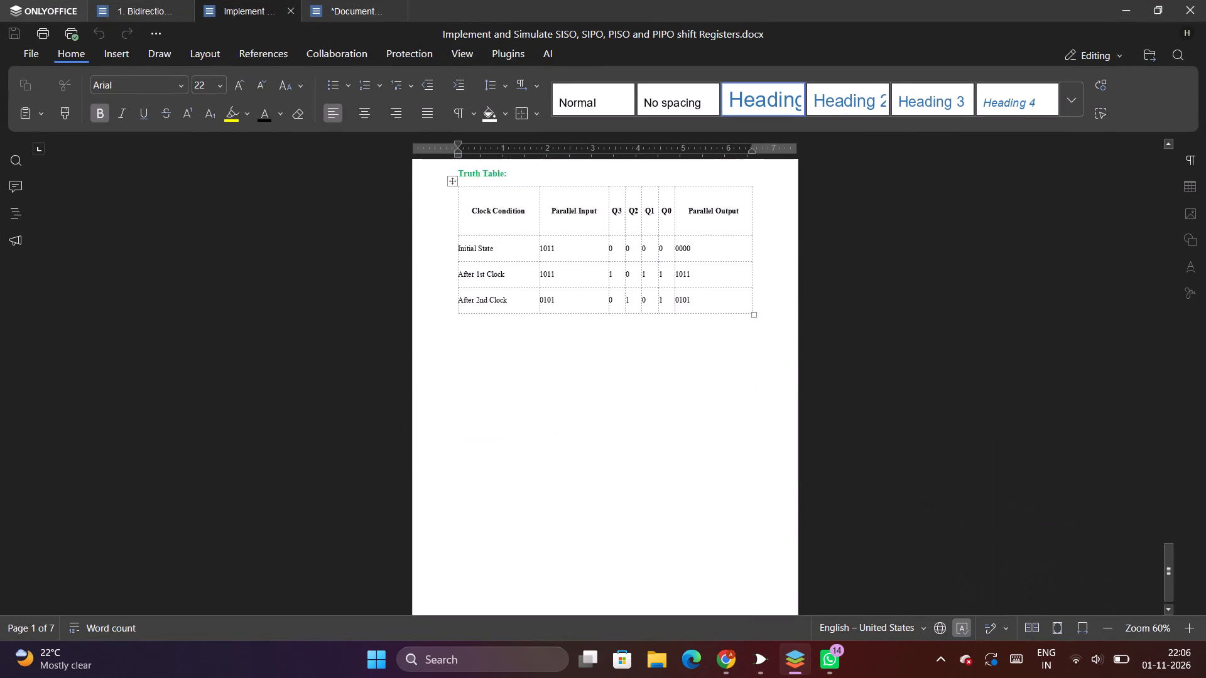
{"action": "scroll", "coordinate": [541, 456], "scroll_direction": "up", "scroll_amount": 6}
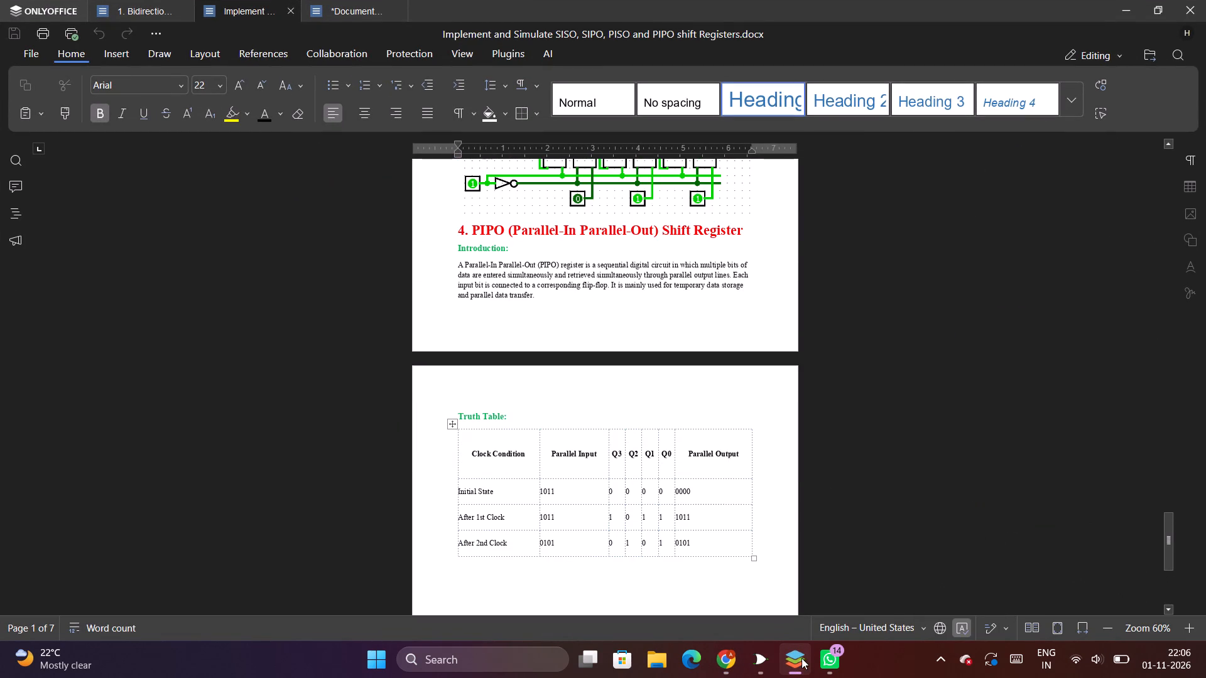
{"action": "scroll", "coordinate": [783, 628], "scroll_direction": "up", "scroll_amount": 3}
{"action": "scroll", "coordinate": [627, 459], "scroll_direction": "up", "scroll_amount": 4}
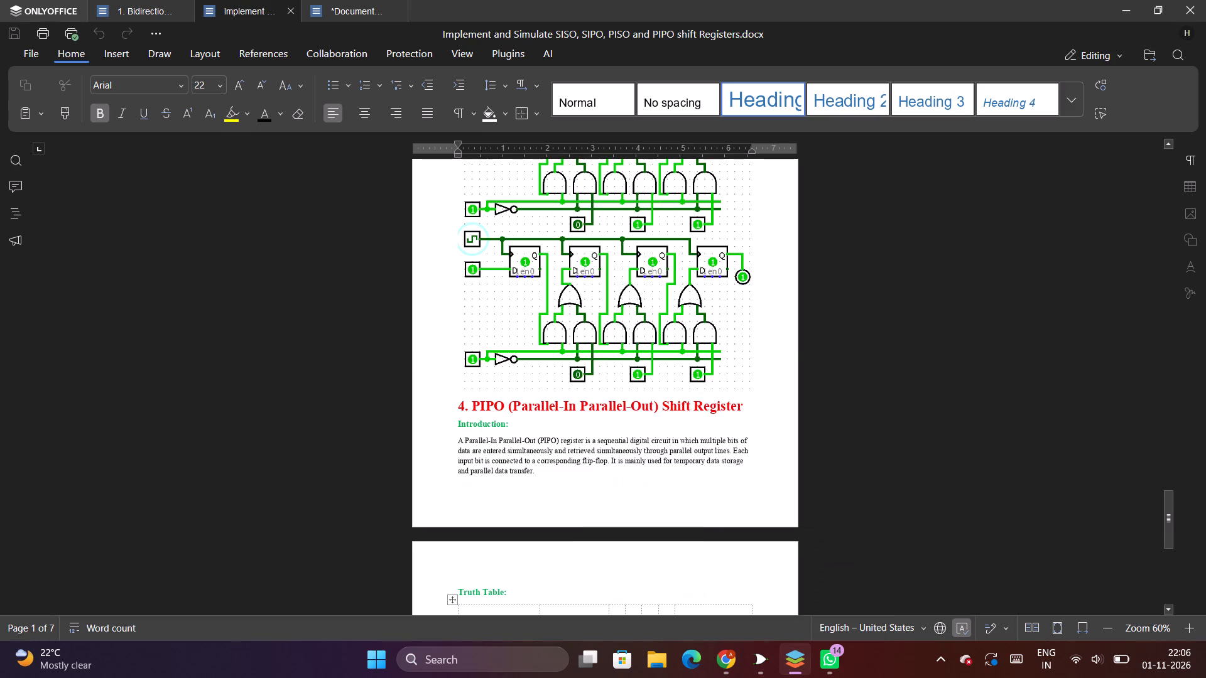
{"action": "scroll", "coordinate": [743, 651], "scroll_direction": "up", "scroll_amount": 1}
{"action": "scroll", "coordinate": [738, 521], "scroll_direction": "up", "scroll_amount": 2}
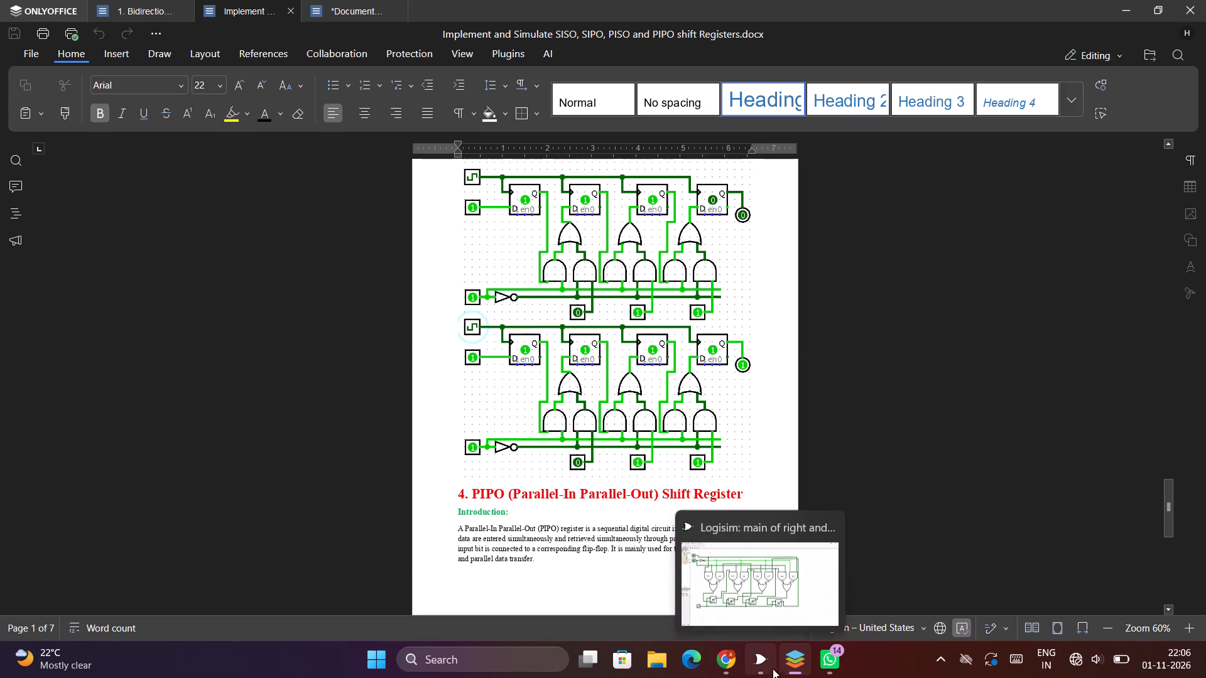
{"action": "left_click", "coordinate": [763, 656]}
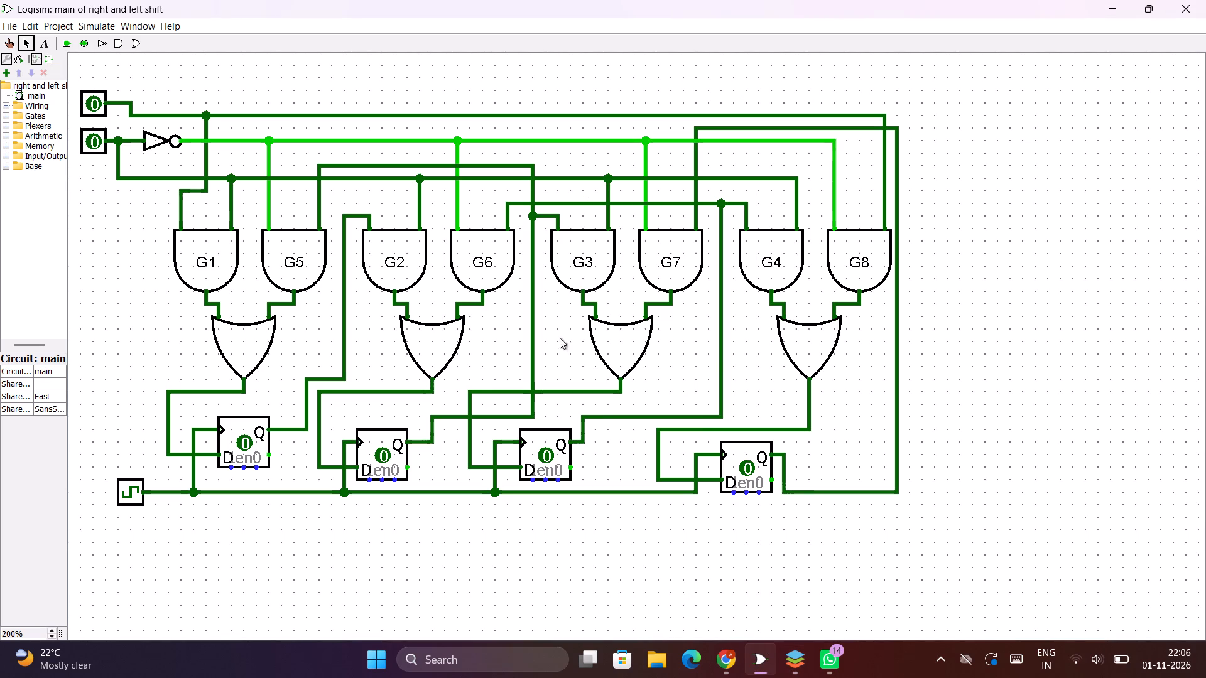
{"action": "left_click", "coordinate": [751, 653]}
Switch to Chrome and examine the bidirectional, PIPO and PISO shift register diagrams and explanations in Registers (1).pdf.
{"action": "left_click", "coordinate": [725, 657]}
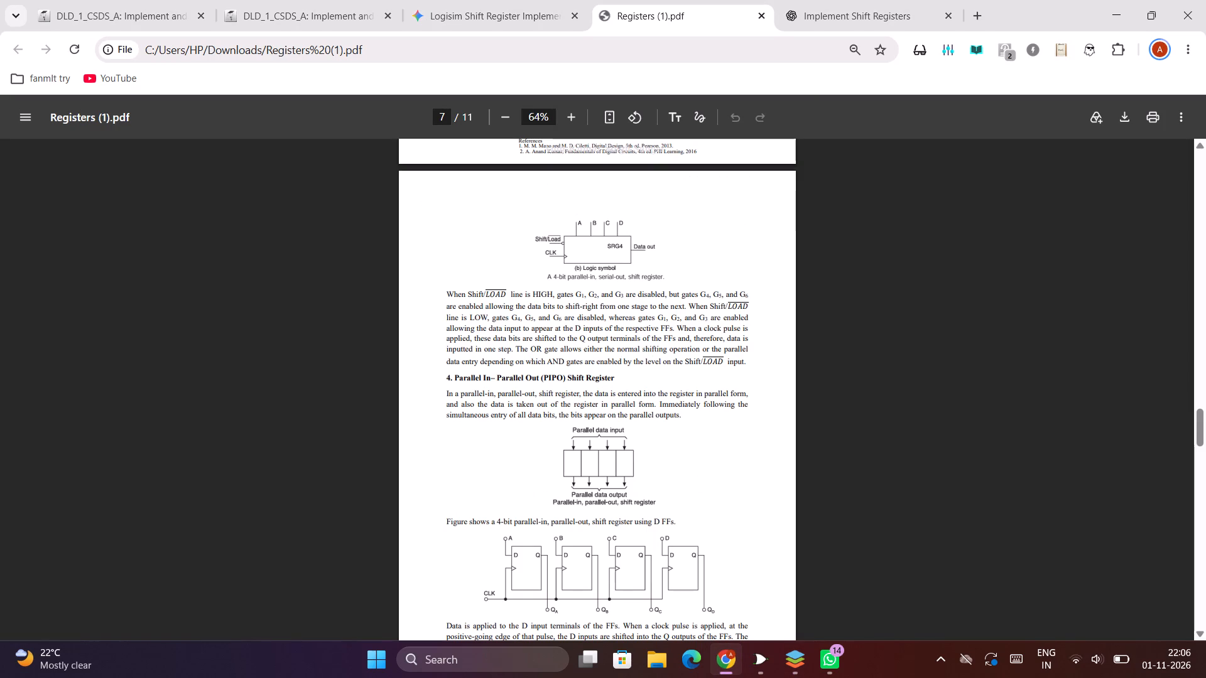
{"action": "scroll", "coordinate": [617, 444], "scroll_direction": "down", "scroll_amount": 3}
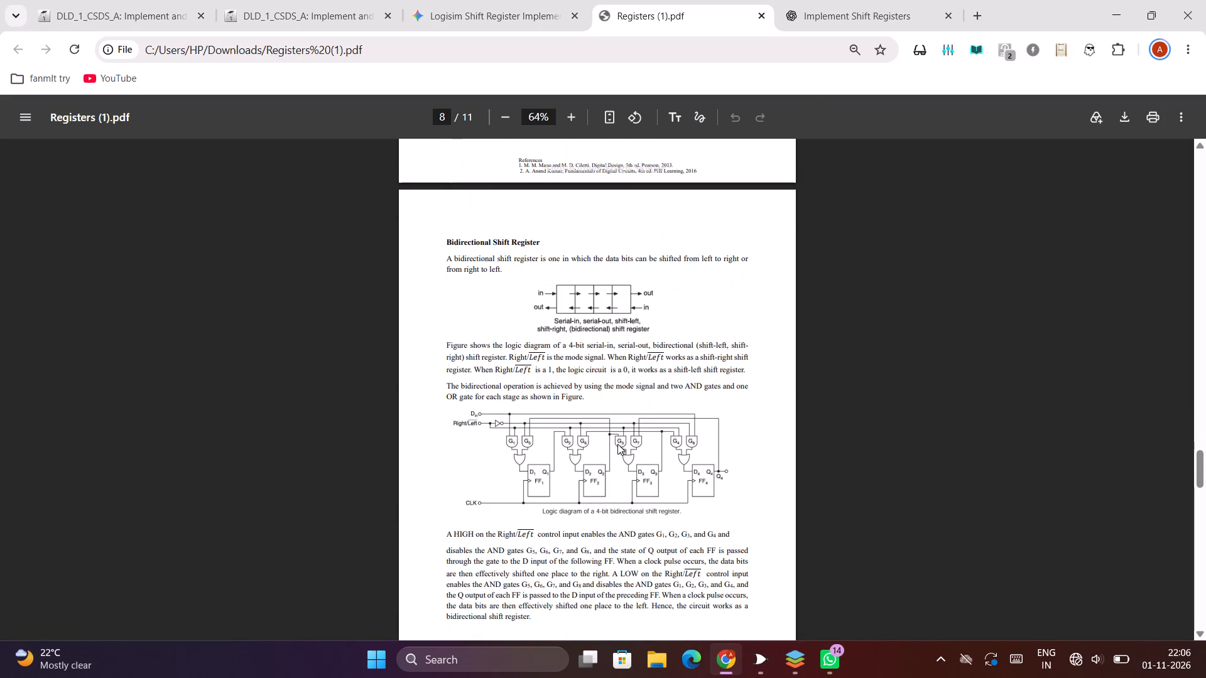
{"action": "scroll", "coordinate": [617, 444], "scroll_direction": "up", "scroll_amount": 3}
{"action": "scroll", "coordinate": [617, 444], "scroll_direction": "down", "scroll_amount": 2}
{"action": "scroll", "coordinate": [617, 444], "scroll_direction": "up", "scroll_amount": 2}
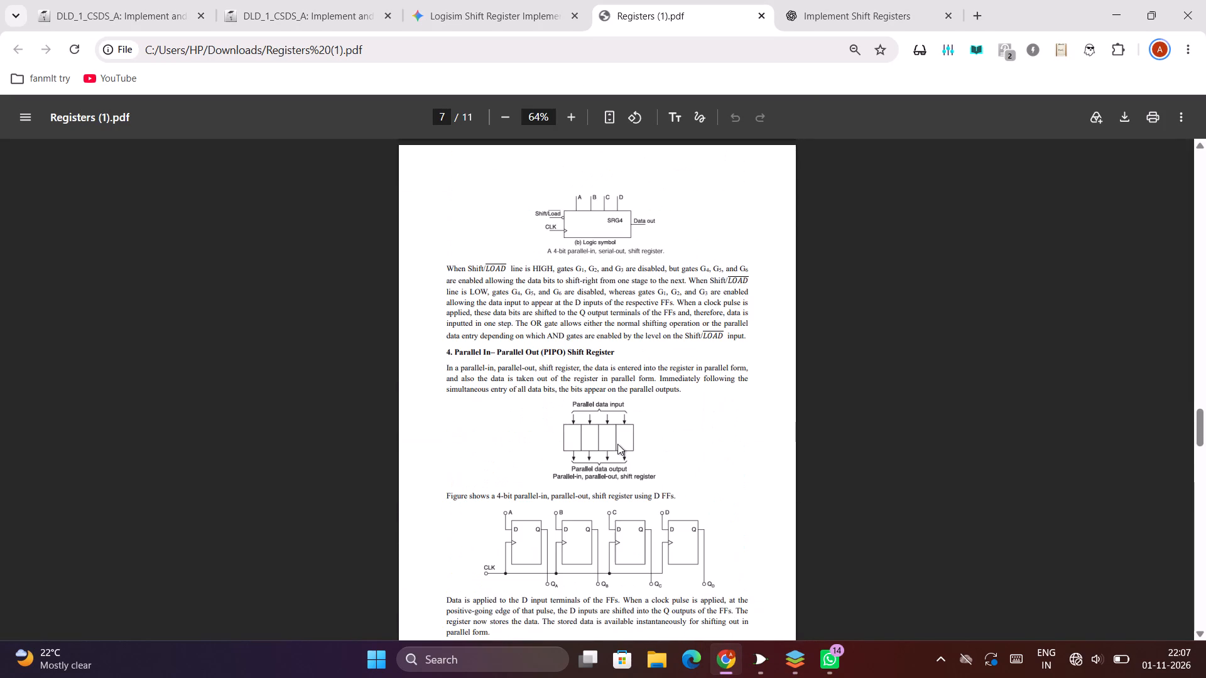
{"action": "scroll", "coordinate": [617, 444], "scroll_direction": "up", "scroll_amount": 3}
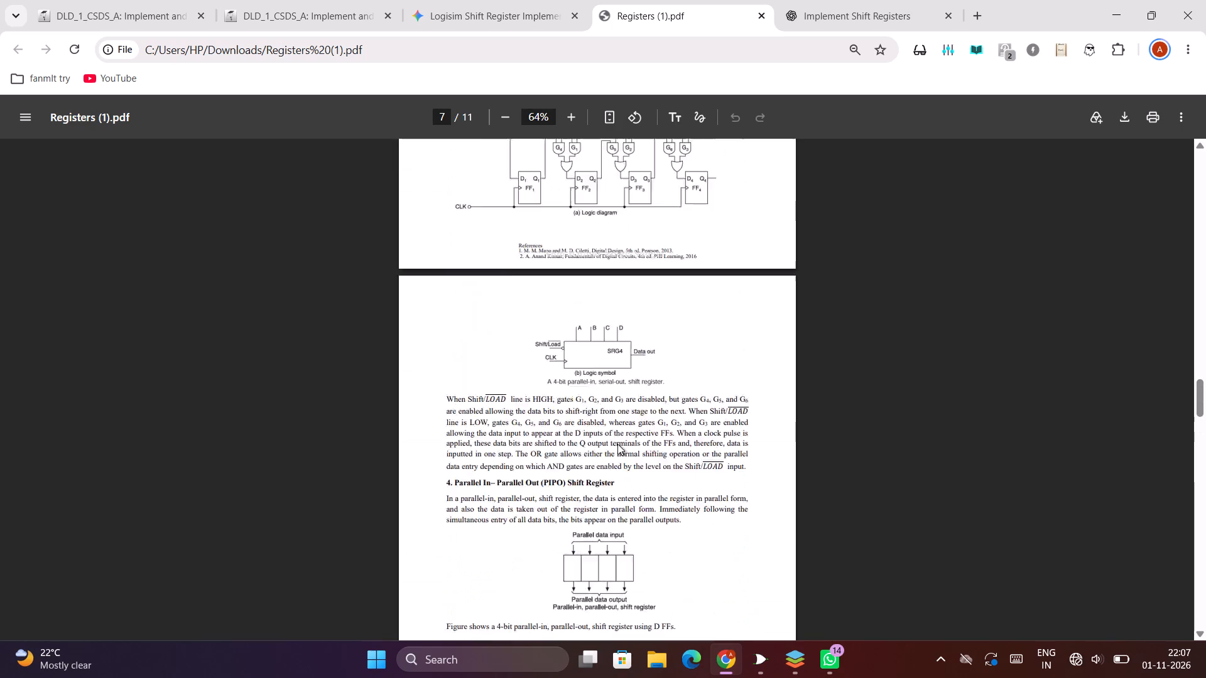
{"action": "scroll", "coordinate": [617, 444], "scroll_direction": "up", "scroll_amount": 1}
{"action": "scroll", "coordinate": [617, 444], "scroll_direction": "down", "scroll_amount": 2}
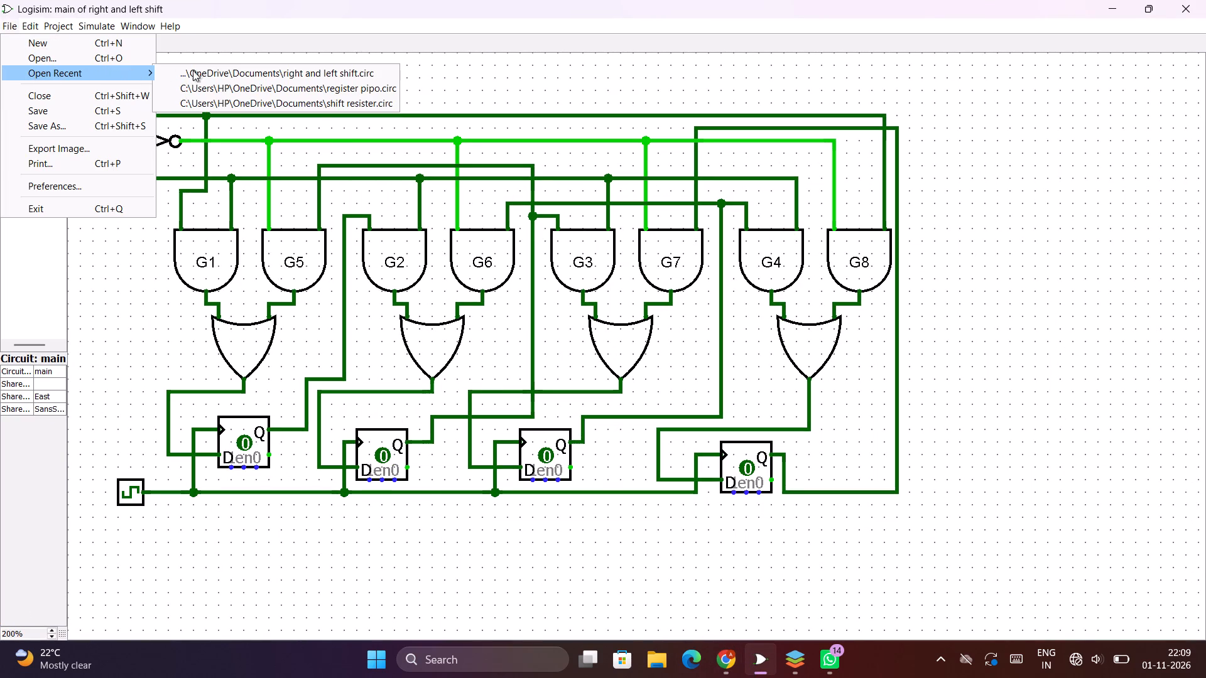
{"action": "left_click", "coordinate": [302, 86]}
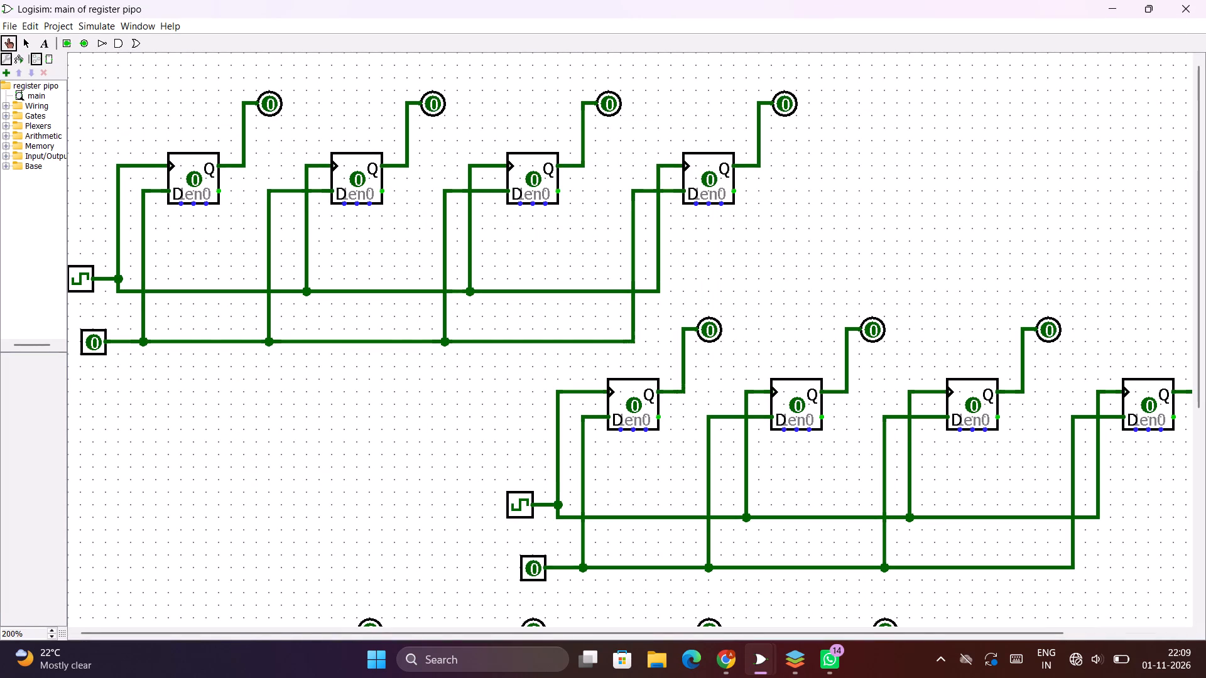
Delete the middle copy of the PIPO register circuit, including its flip-flops, wires, clock, input and output pins.
{"action": "scroll", "coordinate": [734, 341], "scroll_direction": "up", "scroll_amount": 2}
{"action": "double_click", "coordinate": [53, 635]}
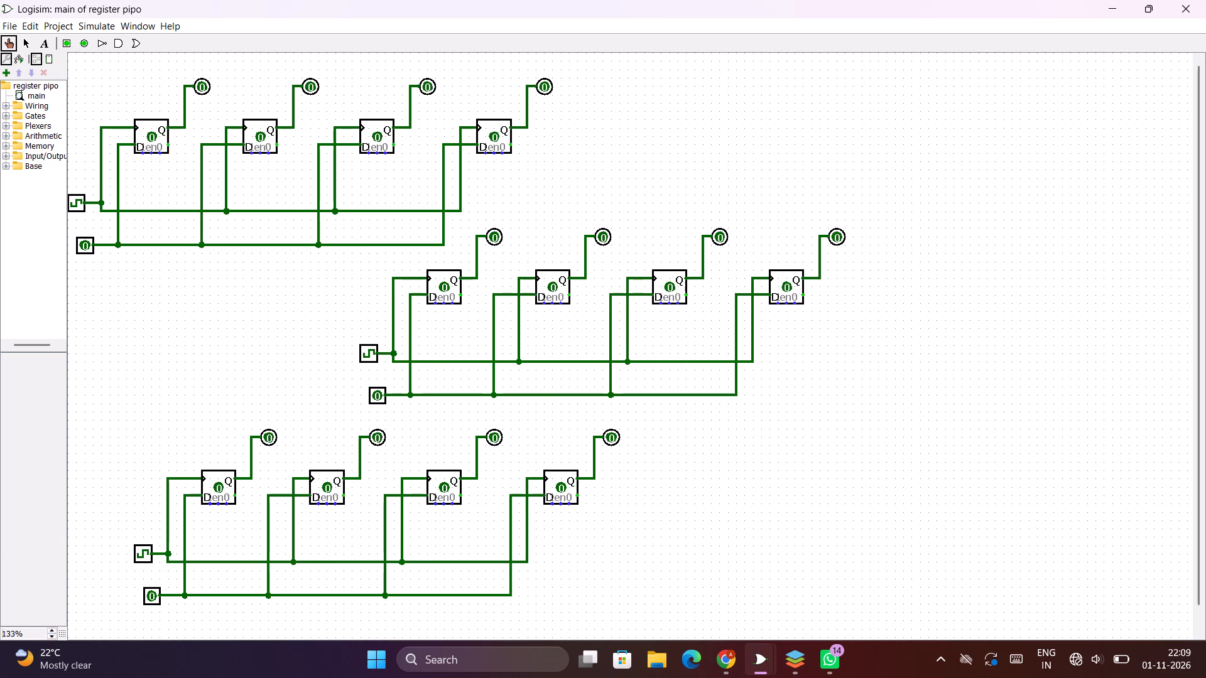
{"action": "left_click_drag", "start_coordinate": [887, 216], "coordinate": [429, 296]}
{"action": "left_click", "coordinate": [23, 40]}
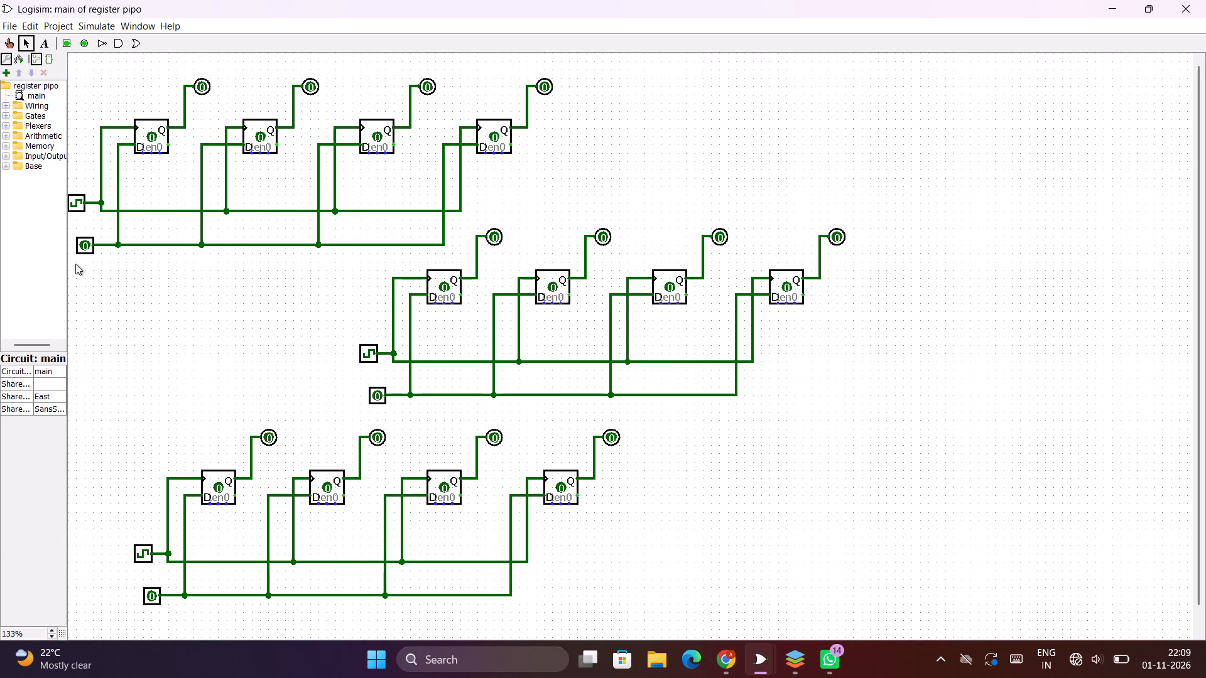
{"action": "left_click_drag", "start_coordinate": [538, 203], "coordinate": [462, 262]}
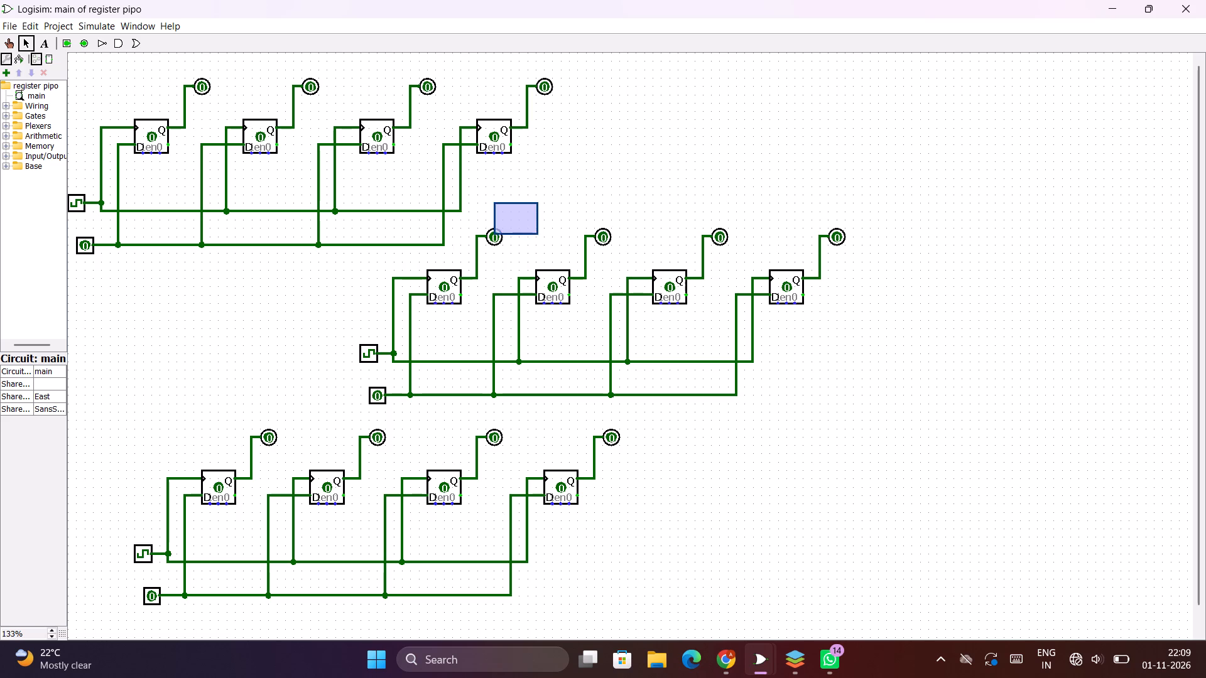
{"action": "left_click_drag", "start_coordinate": [462, 262], "coordinate": [464, 426]}
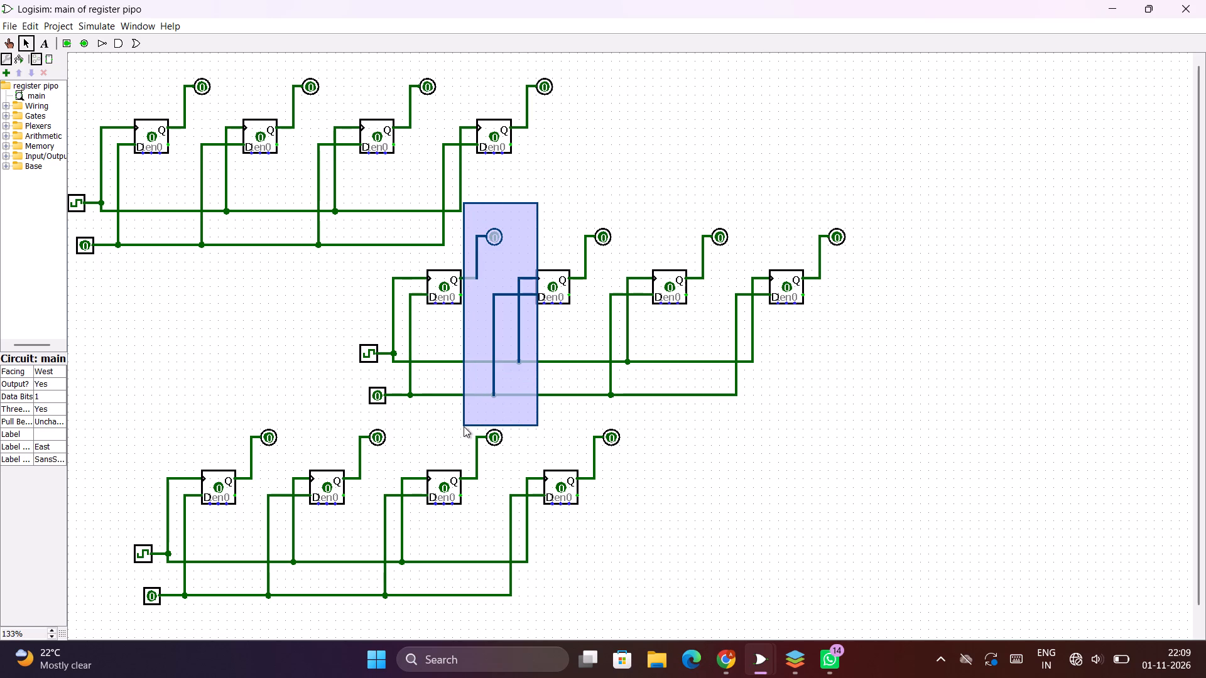
{"action": "key", "text": "Delete"}
{"action": "left_click_drag", "start_coordinate": [295, 406], "coordinate": [1095, 248]}
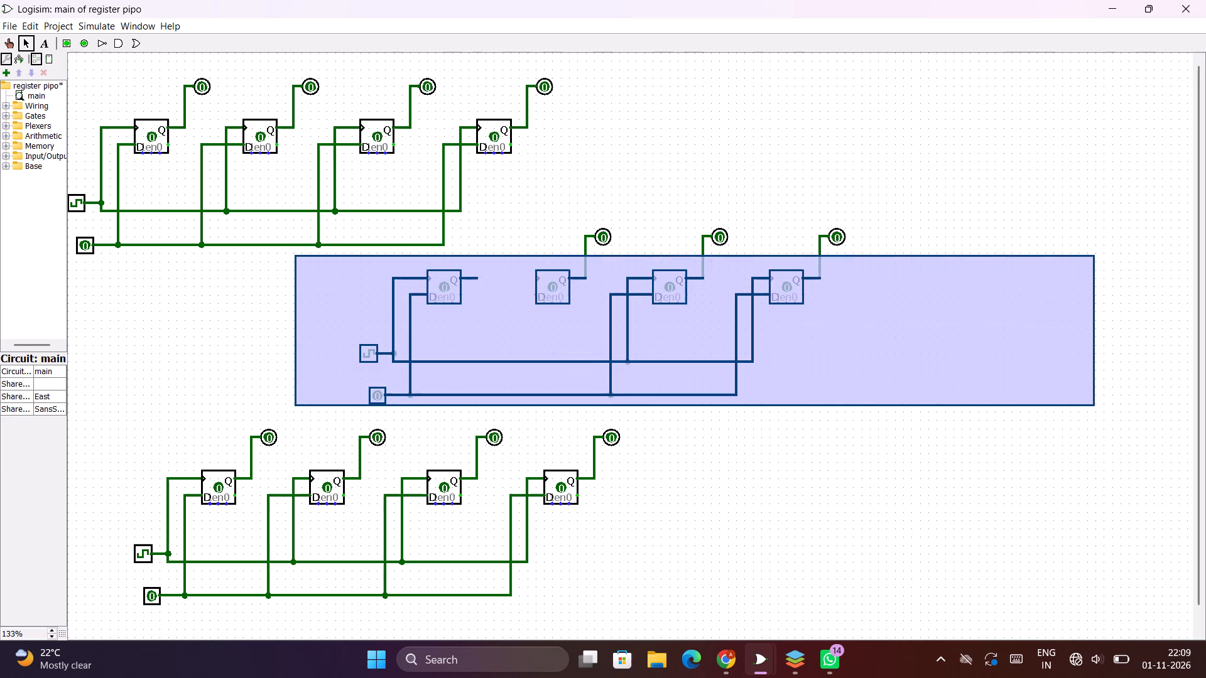
{"action": "left_click_drag", "start_coordinate": [1095, 248], "coordinate": [1095, 250]}
{"action": "key", "text": "Delete"}
{"action": "left_click_drag", "start_coordinate": [837, 210], "coordinate": [511, 308]}
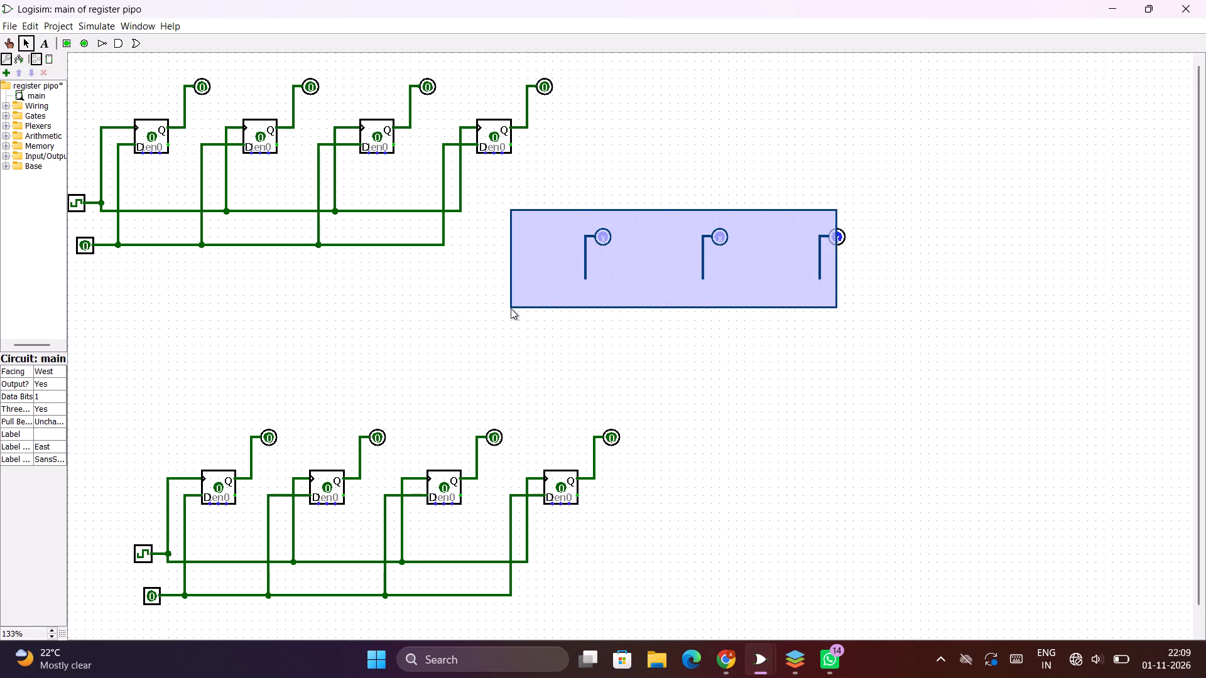
{"action": "key", "text": "Delete"}
{"action": "left_click_drag", "start_coordinate": [947, 226], "coordinate": [713, 292]}
{"action": "key", "text": "Delete"}
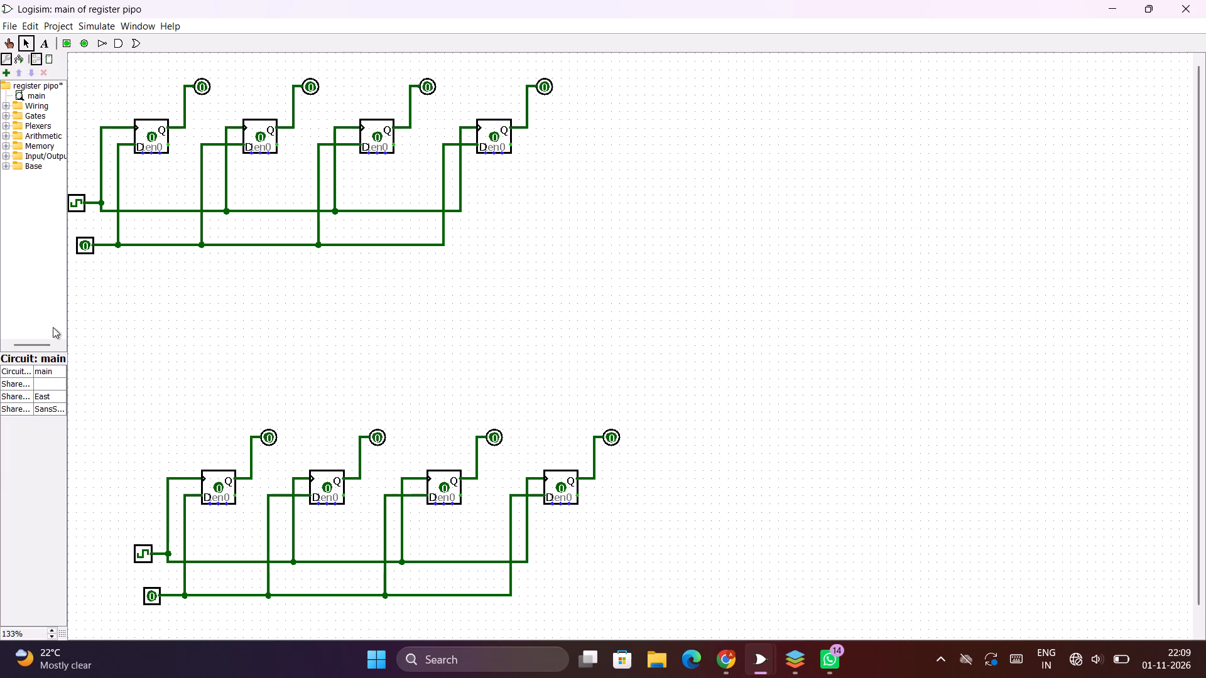
Move the entire upper PIPO register circuit away from the canvas edge into the open area.
{"action": "double_click", "coordinate": [51, 630]}
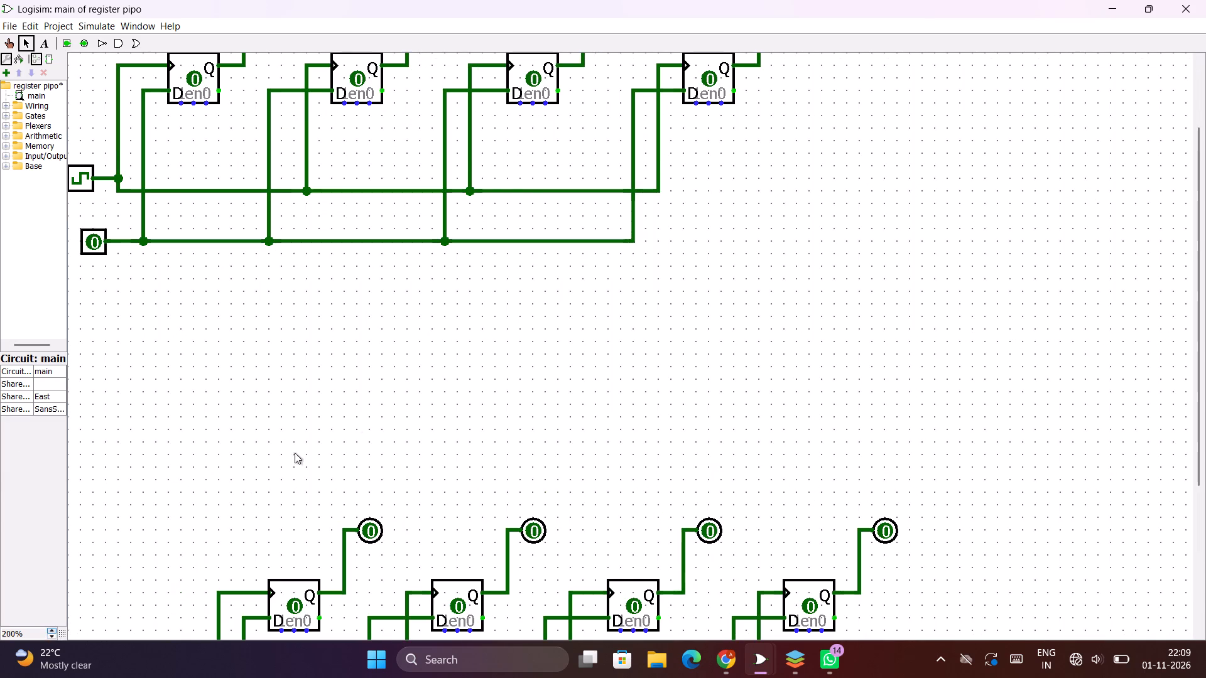
{"action": "scroll", "coordinate": [383, 404], "scroll_direction": "up", "scroll_amount": 5}
{"action": "left_click_drag", "start_coordinate": [933, 98], "coordinate": [84, 139]}
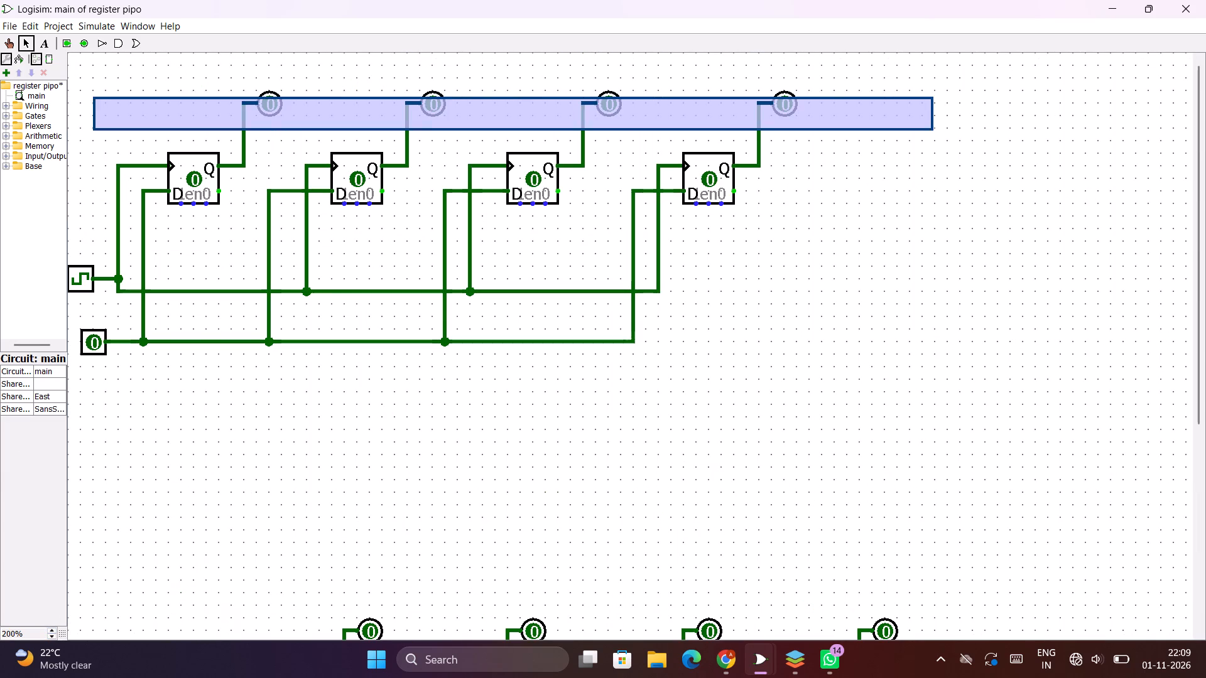
{"action": "left_click_drag", "start_coordinate": [84, 139], "coordinate": [0, 416]}
{"action": "left_click_drag", "start_coordinate": [75, 55], "coordinate": [82, 55]}
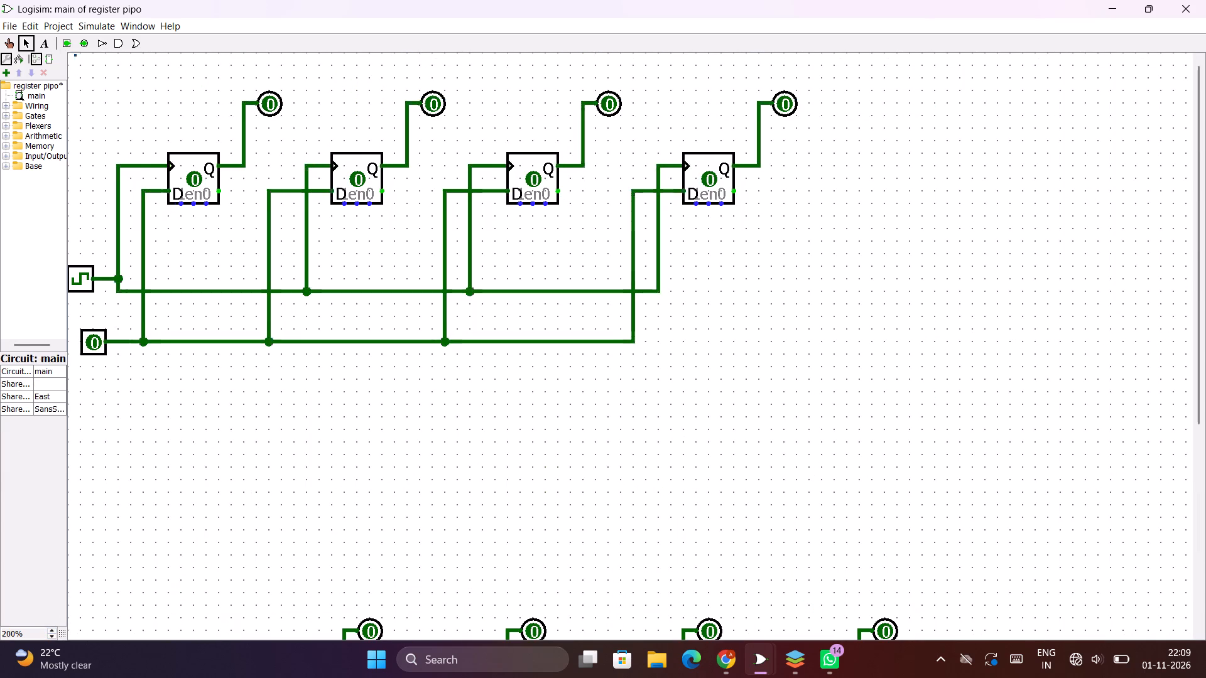
{"action": "left_click_drag", "start_coordinate": [82, 55], "coordinate": [1205, 677]}
{"action": "left_click_drag", "start_coordinate": [894, 471], "coordinate": [0, 31]}
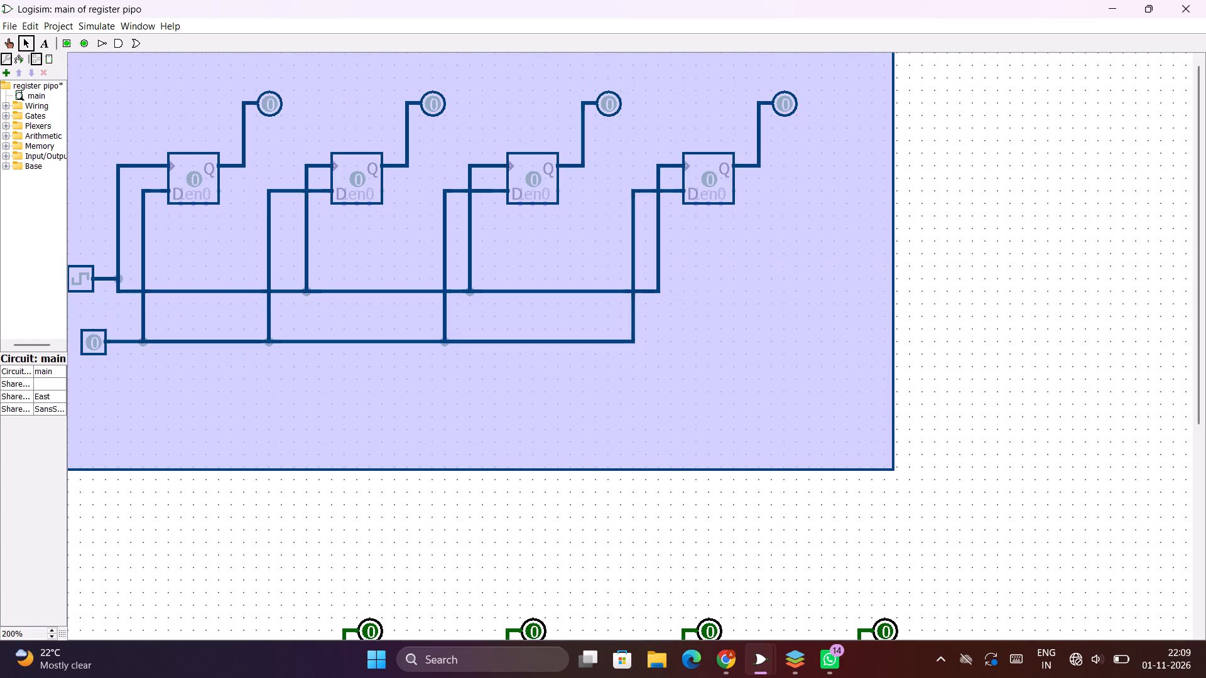
{"action": "left_click_drag", "start_coordinate": [0, 31], "coordinate": [0, 0]}
{"action": "left_click_drag", "start_coordinate": [357, 169], "coordinate": [491, 178]}
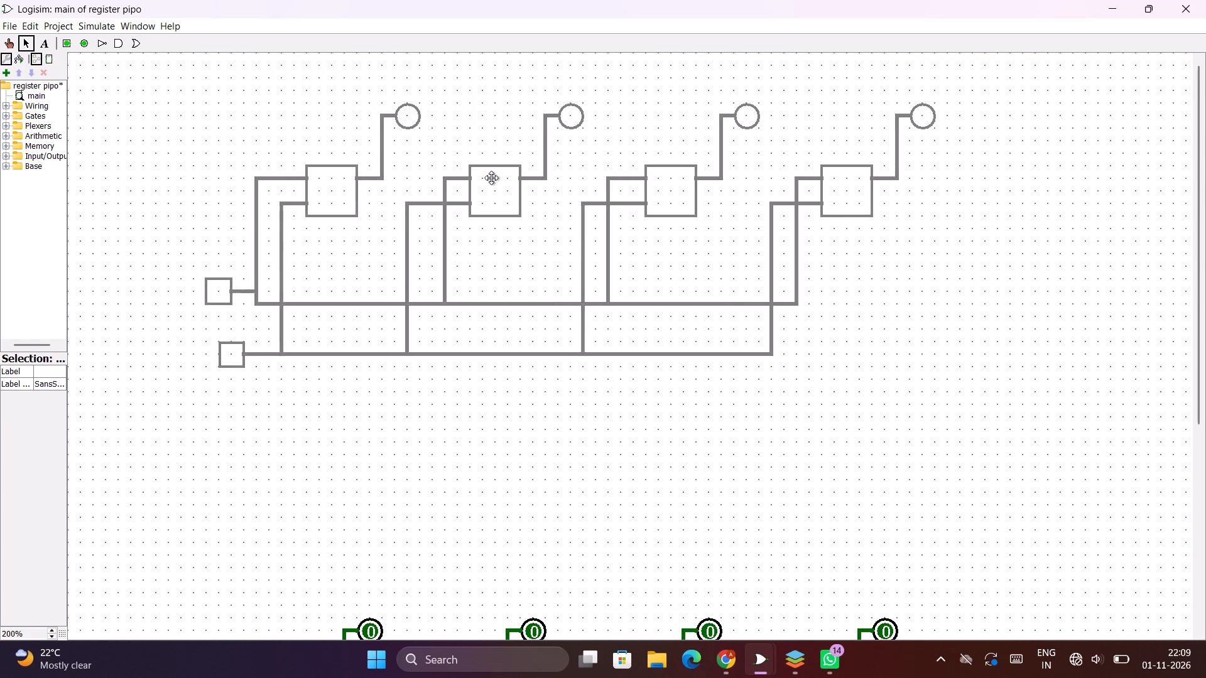
{"action": "left_click_drag", "start_coordinate": [491, 178], "coordinate": [464, 208]}
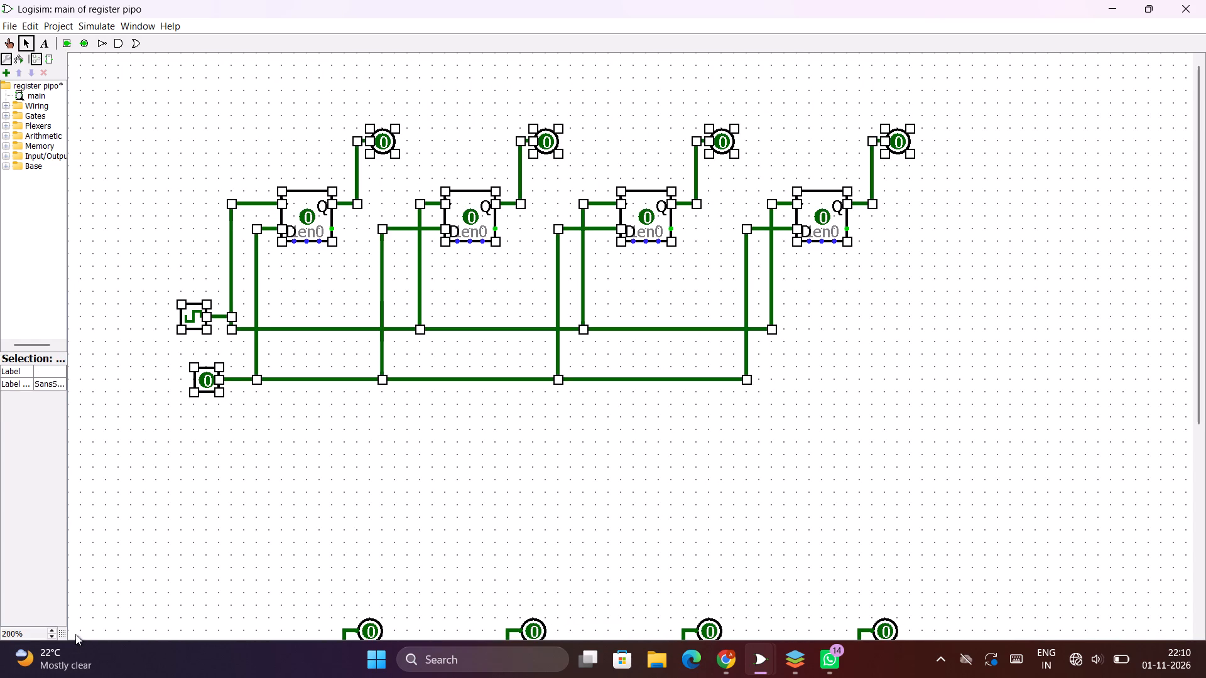
{"action": "left_click", "coordinate": [53, 631]}
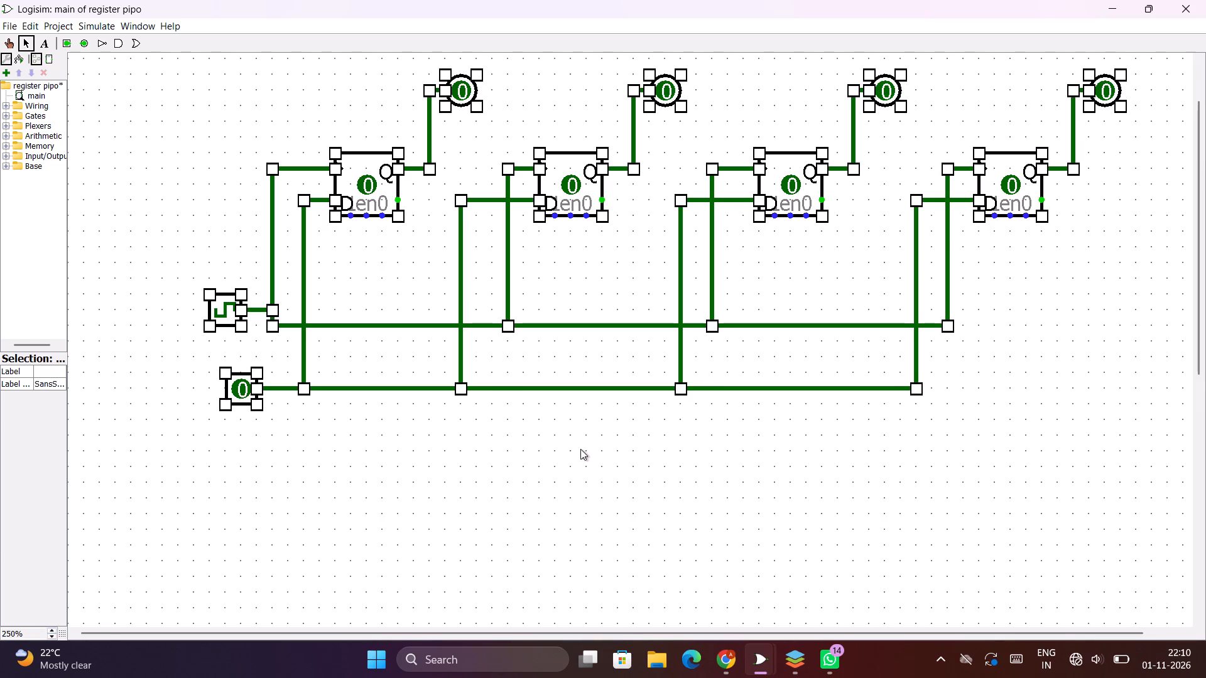
{"action": "scroll", "coordinate": [581, 448], "scroll_direction": "up", "scroll_amount": 2}
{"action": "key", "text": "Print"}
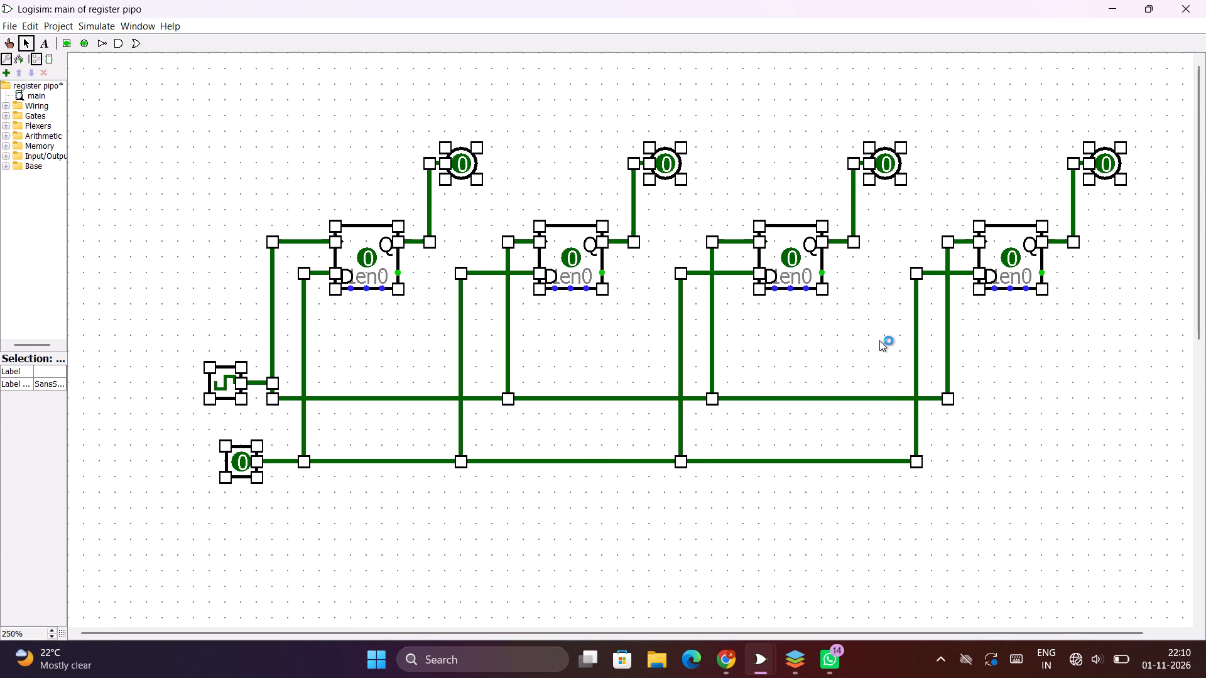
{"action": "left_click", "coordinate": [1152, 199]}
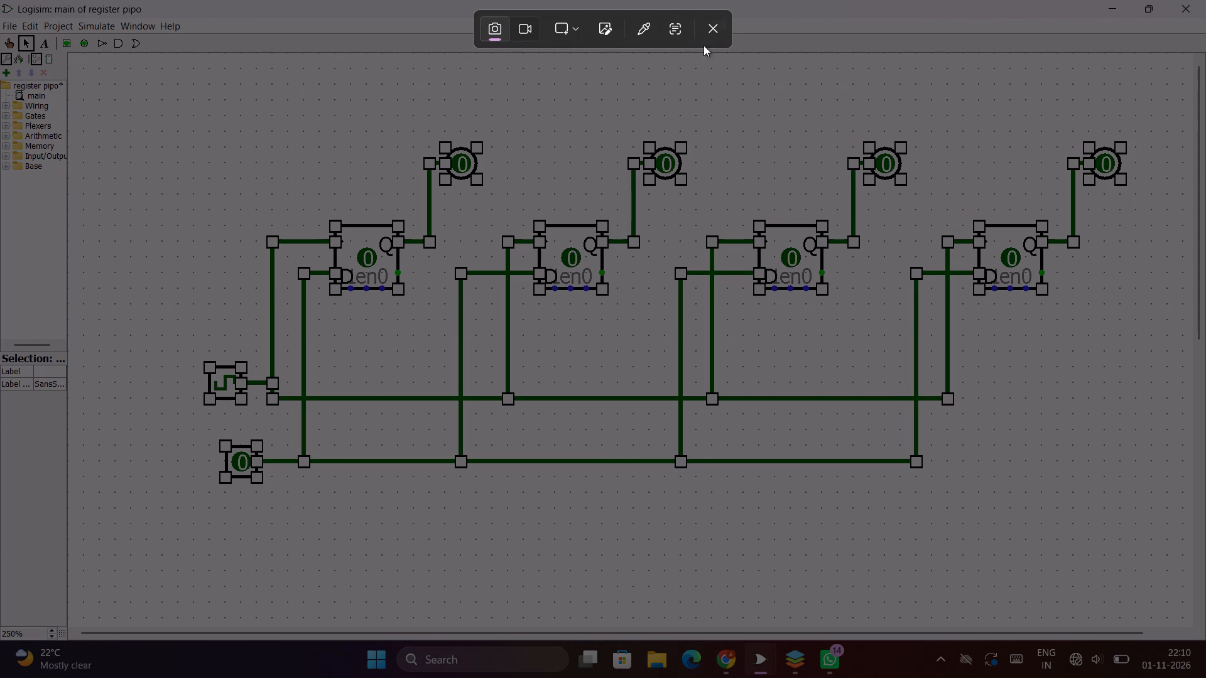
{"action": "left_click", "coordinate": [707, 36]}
Deselect the circuit and capture a screenshot of the whole four-flip-flop PIPO register with its clock, input and outputs.
{"action": "left_click", "coordinate": [908, 161]}
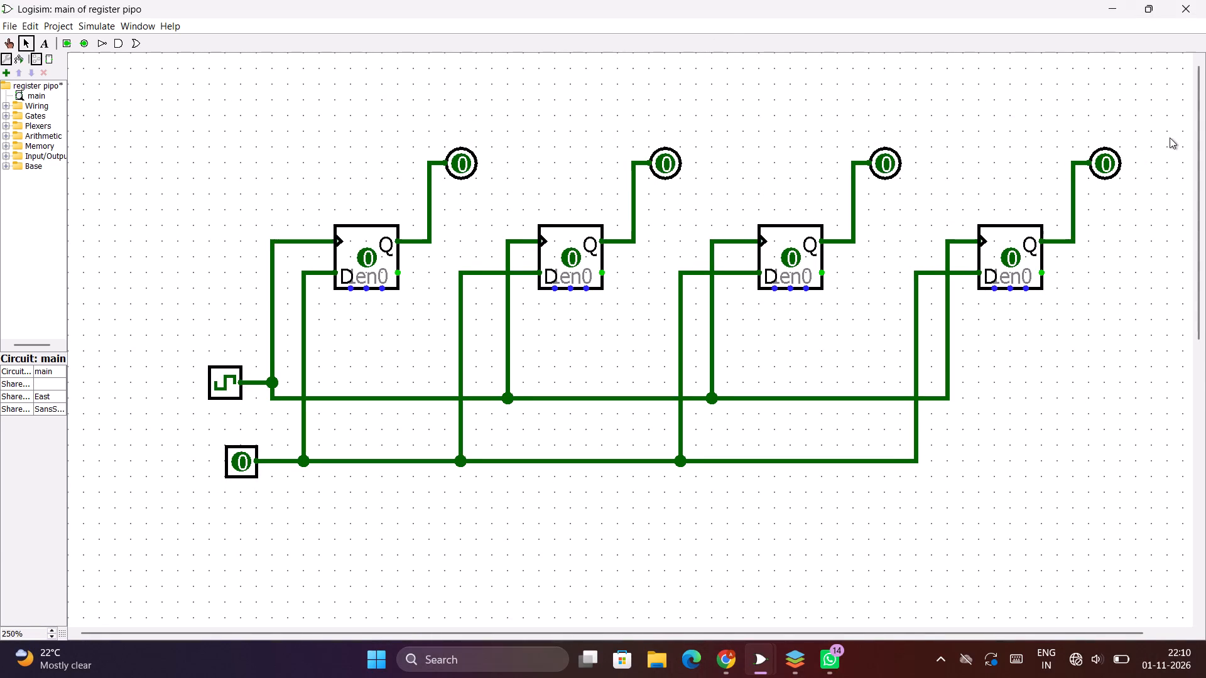
{"action": "key", "text": "Print"}
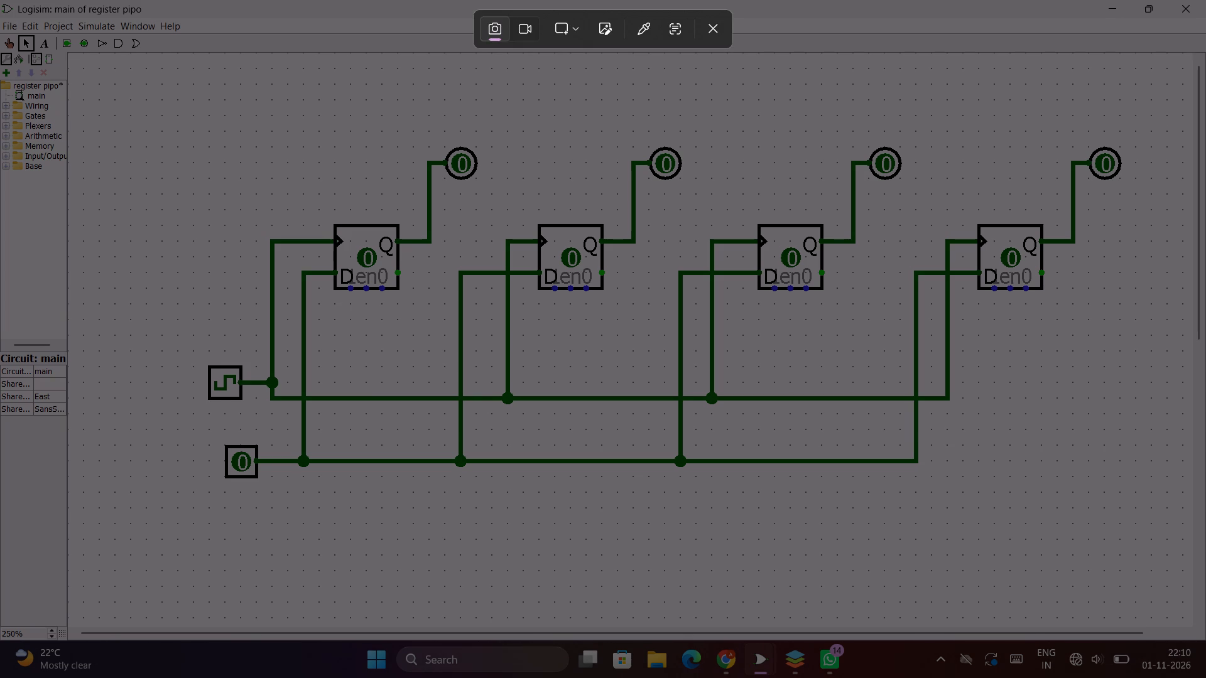
{"action": "left_click_drag", "start_coordinate": [1133, 121], "coordinate": [187, 497]}
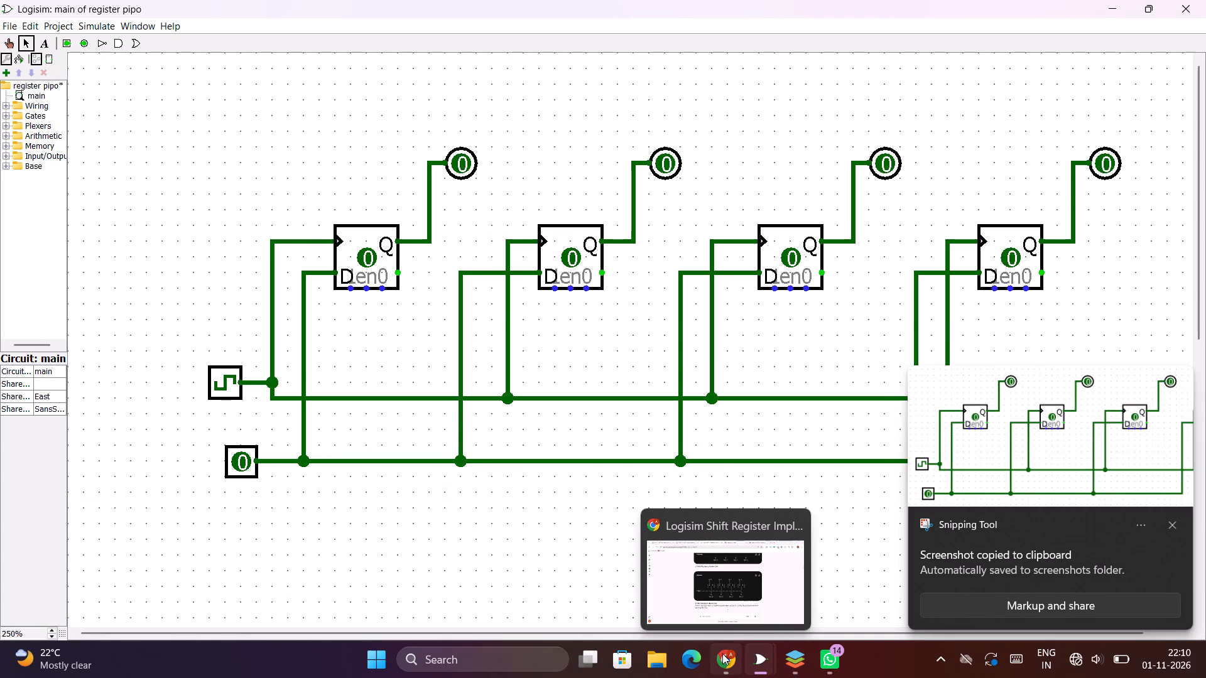
{"action": "left_click", "coordinate": [780, 667]}
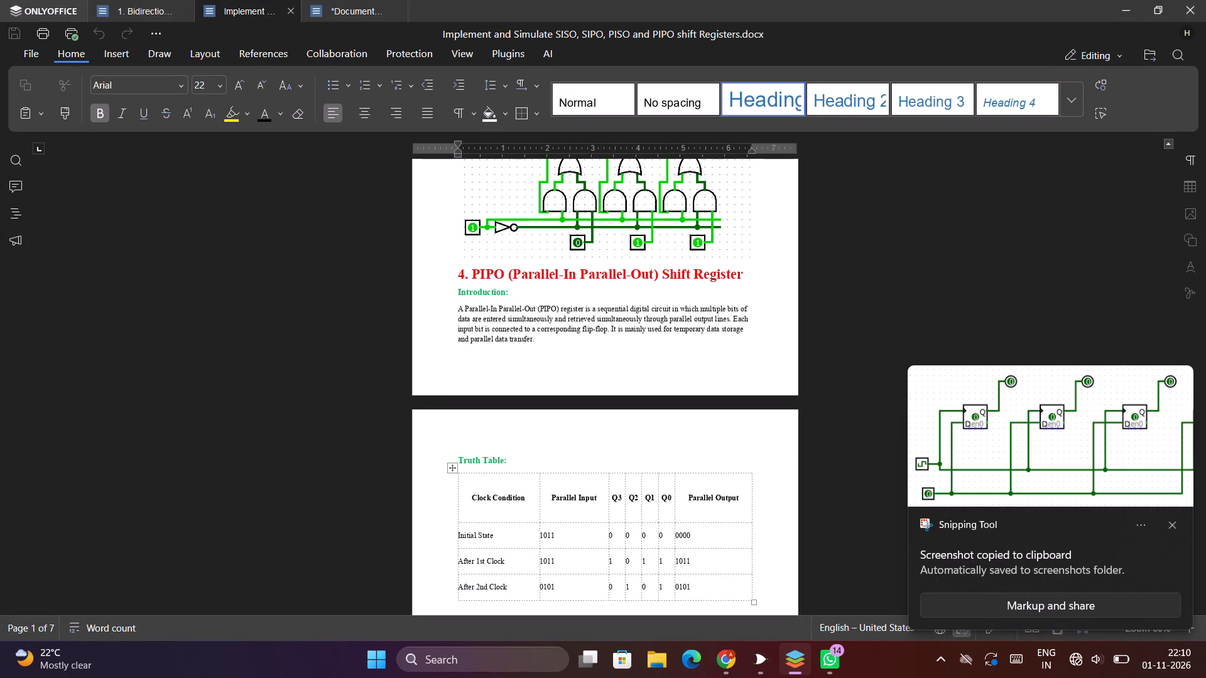
{"action": "scroll", "coordinate": [665, 544], "scroll_direction": "up", "scroll_amount": 3}
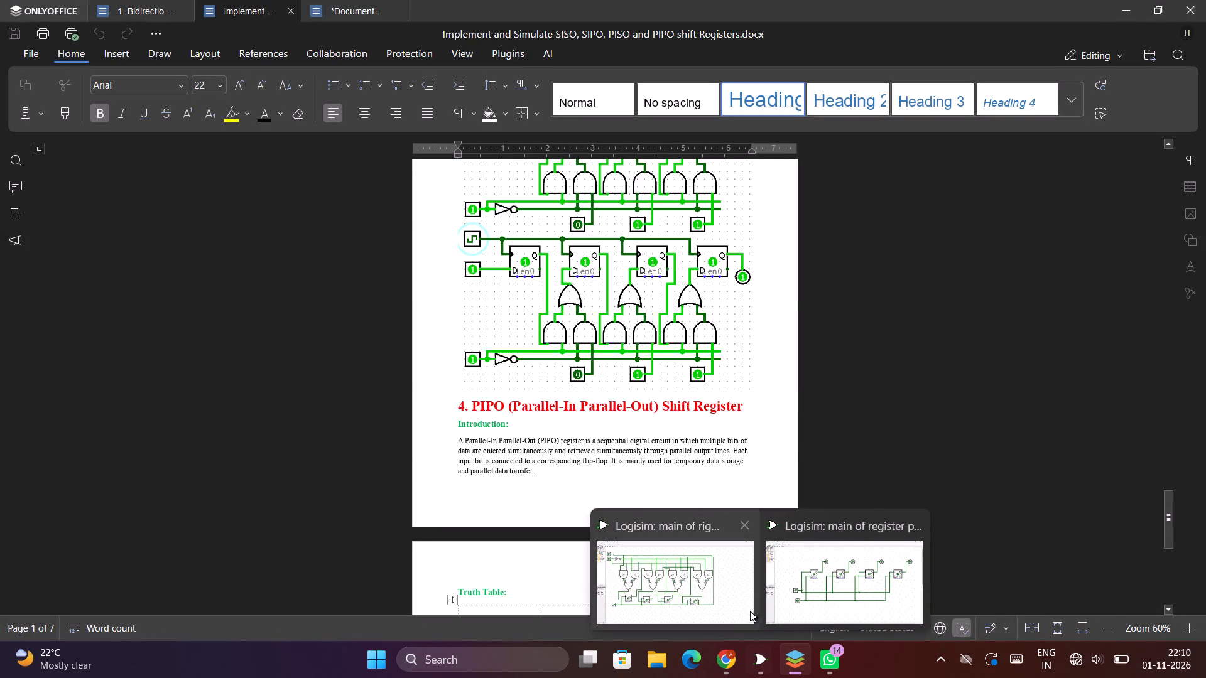
{"action": "left_click", "coordinate": [792, 673]}
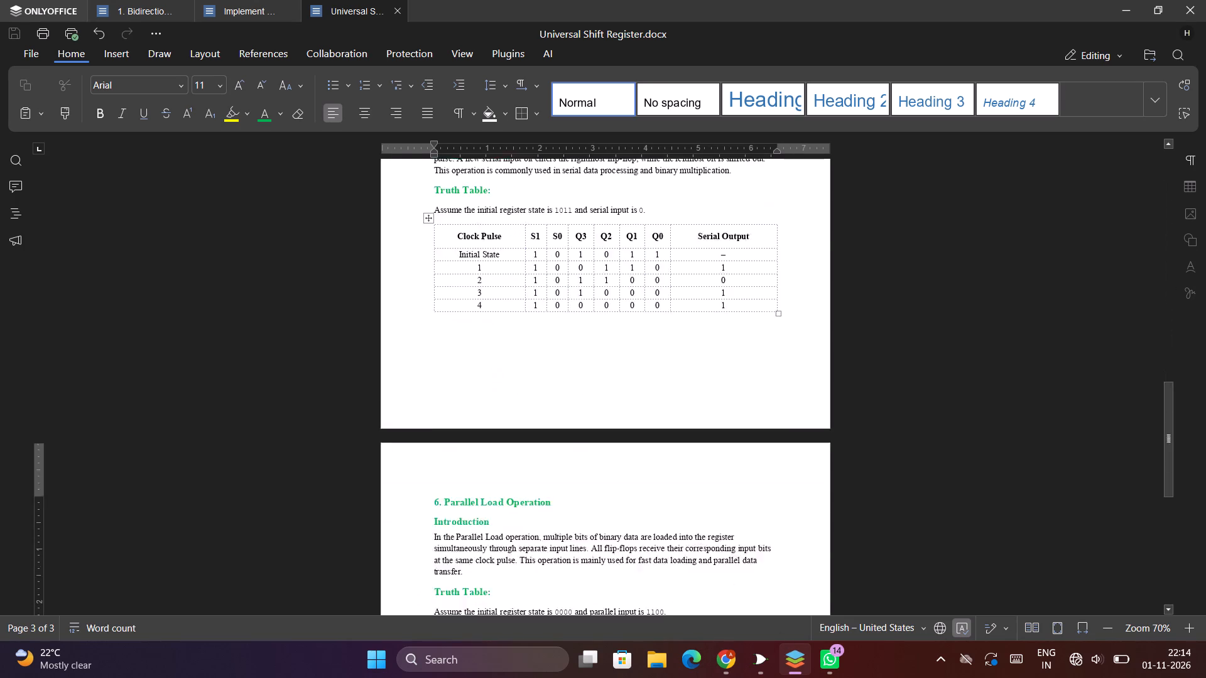
{"action": "scroll", "coordinate": [685, 486], "scroll_direction": "down", "scroll_amount": 11}
{"action": "scroll", "coordinate": [685, 486], "scroll_direction": "up", "scroll_amount": 3}
{"action": "left_click", "coordinate": [629, 480]}
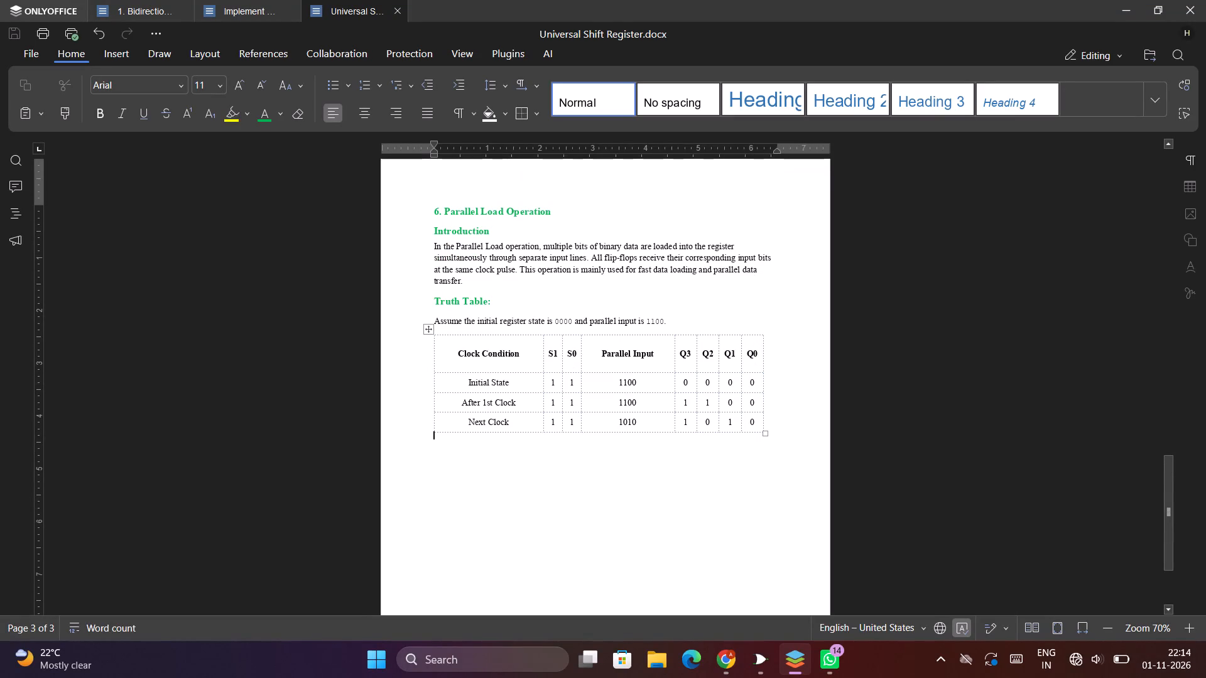
{"action": "scroll", "coordinate": [619, 449], "scroll_direction": "down", "scroll_amount": 2}
{"action": "scroll", "coordinate": [619, 448], "scroll_direction": "up", "scroll_amount": 20}
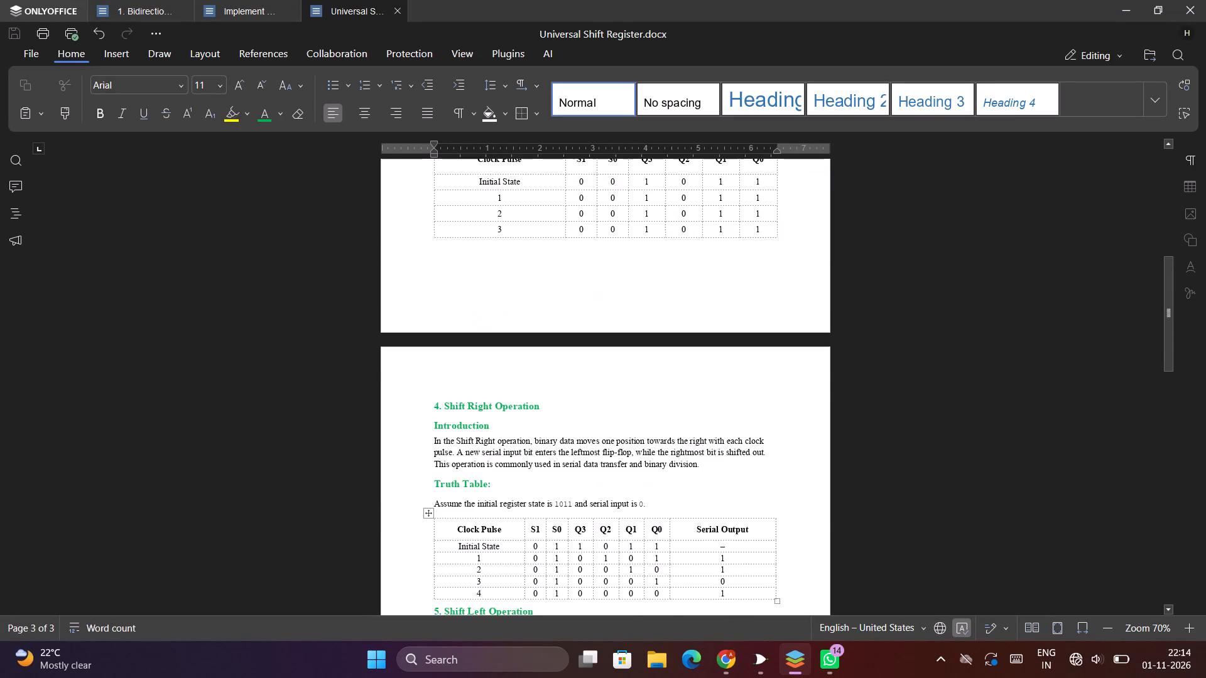
{"action": "scroll", "coordinate": [618, 448], "scroll_direction": "up", "scroll_amount": 12}
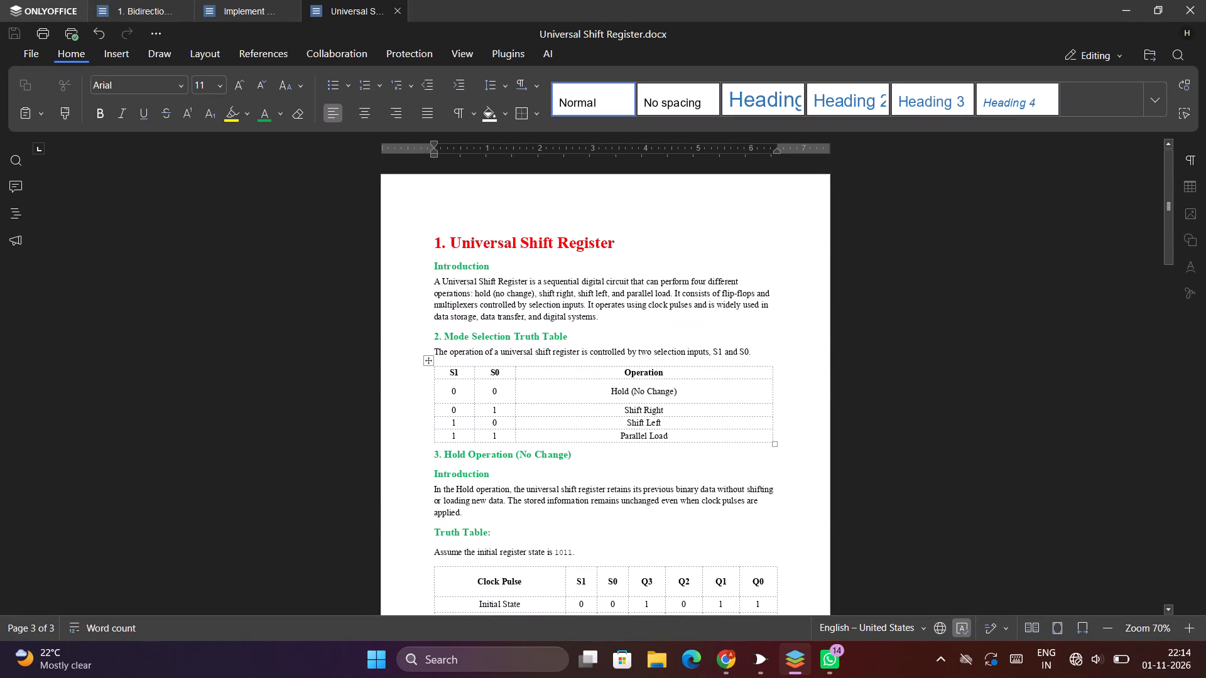
Insert a blank line between the mode selection table and the "3. Hold Operation (No Change)" heading.
{"action": "scroll", "coordinate": [701, 412], "scroll_direction": "down", "scroll_amount": 1}
{"action": "left_click", "coordinate": [776, 395]}
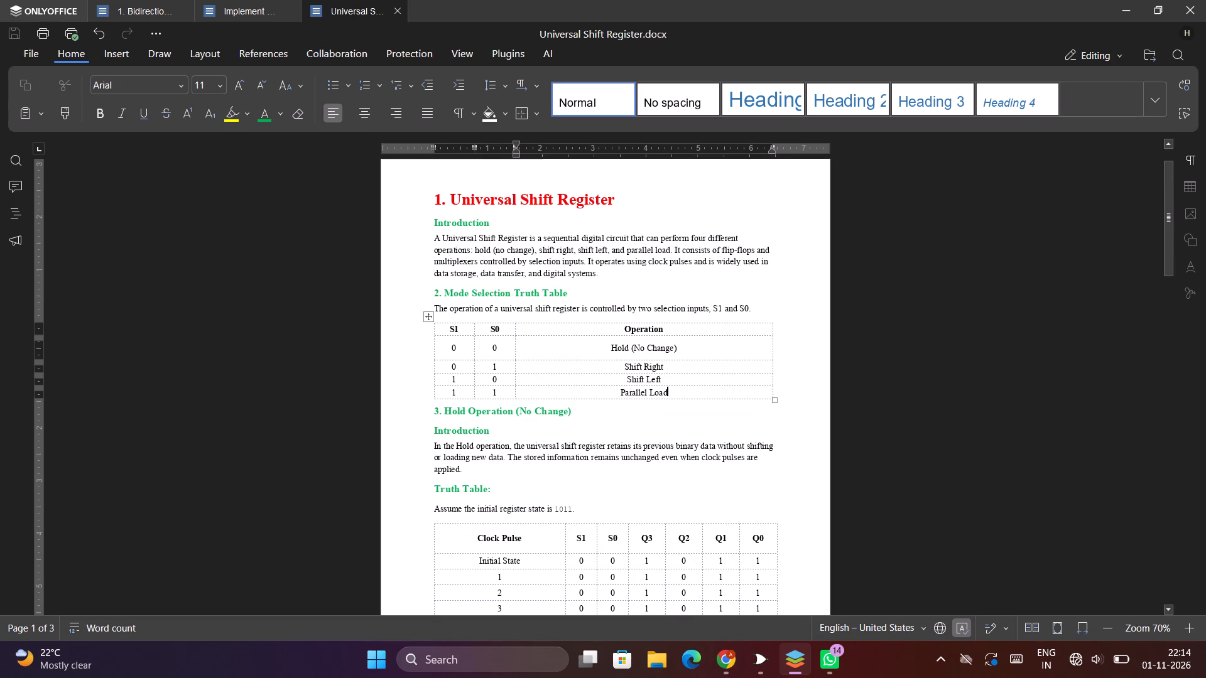
{"action": "key", "text": "Return"}
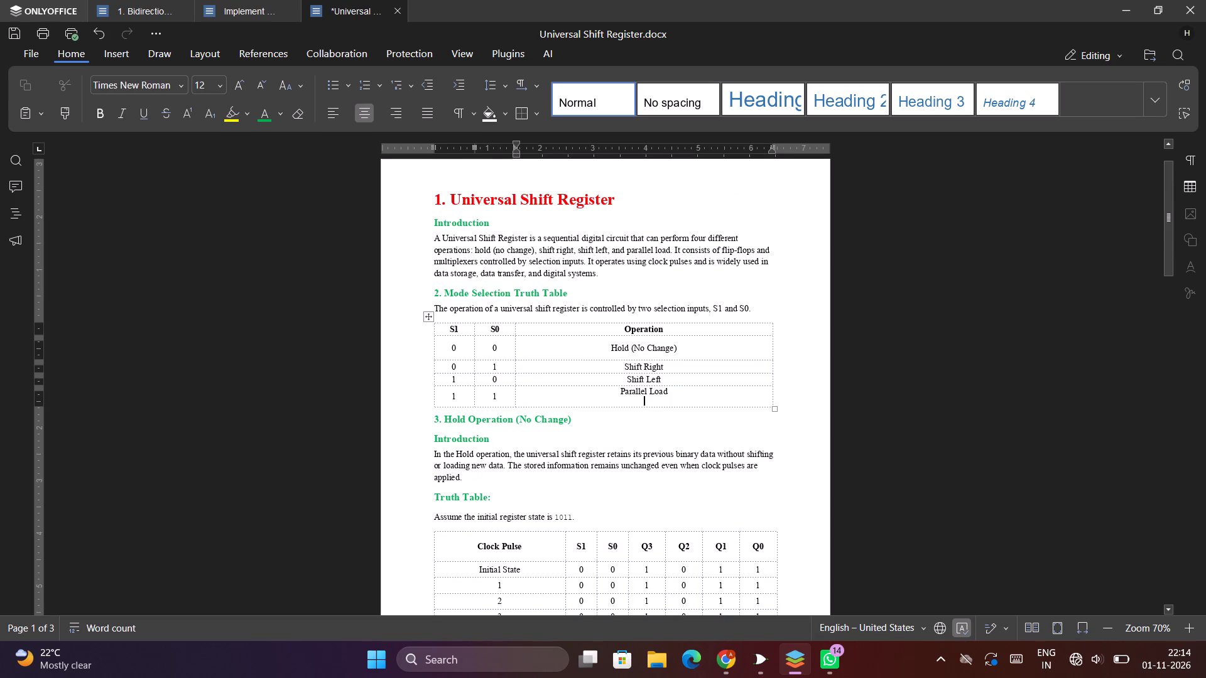
{"action": "key", "text": "BackSpace"}
{"action": "key", "text": "BackSpace"}
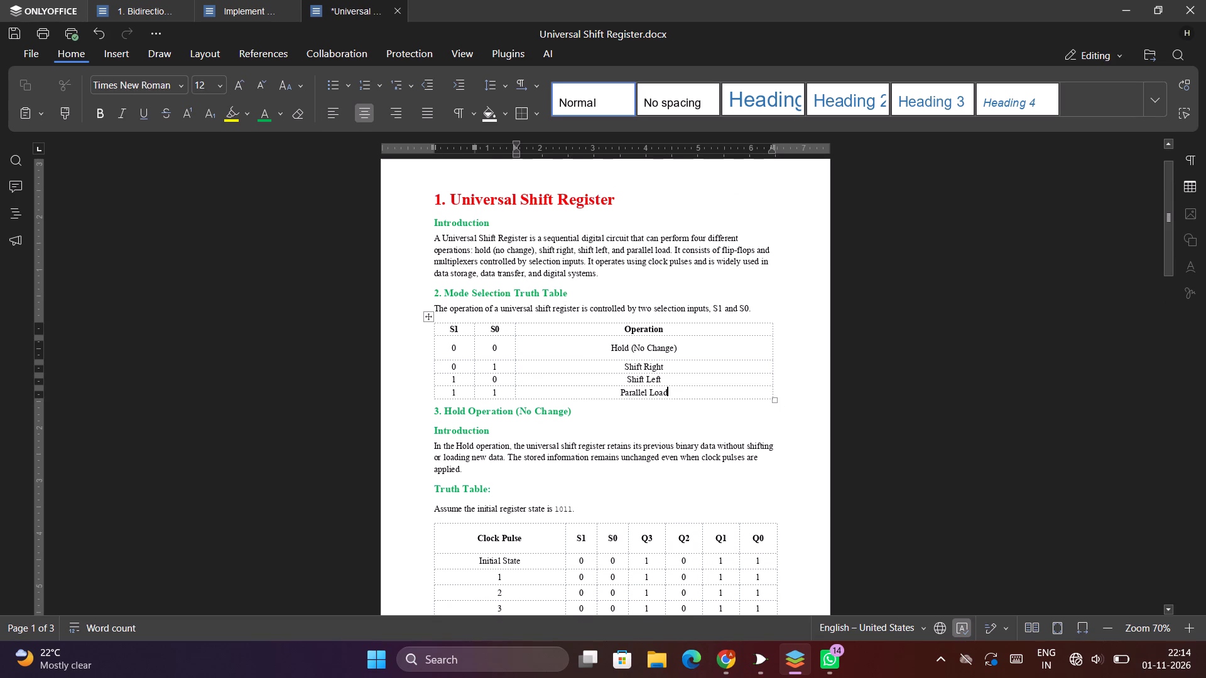
{"action": "left_click", "coordinate": [795, 412]}
{"action": "left_click", "coordinate": [433, 411]}
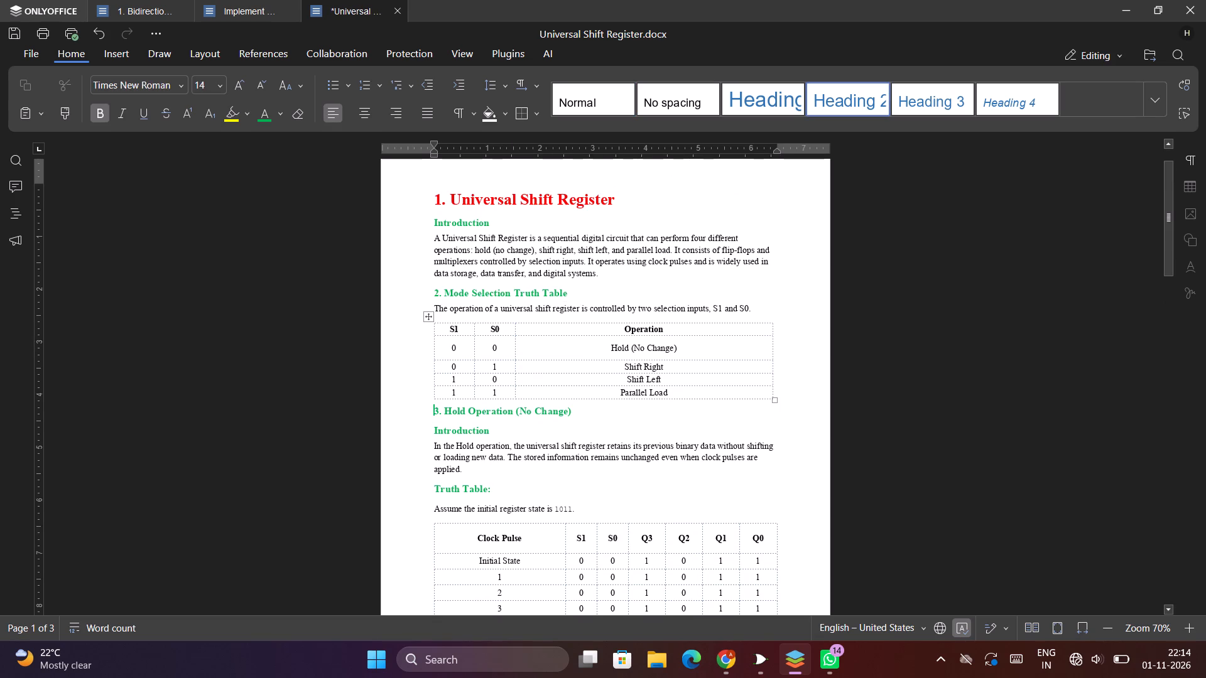
{"action": "key", "text": "Return"}
{"action": "left_click", "coordinate": [436, 411]}
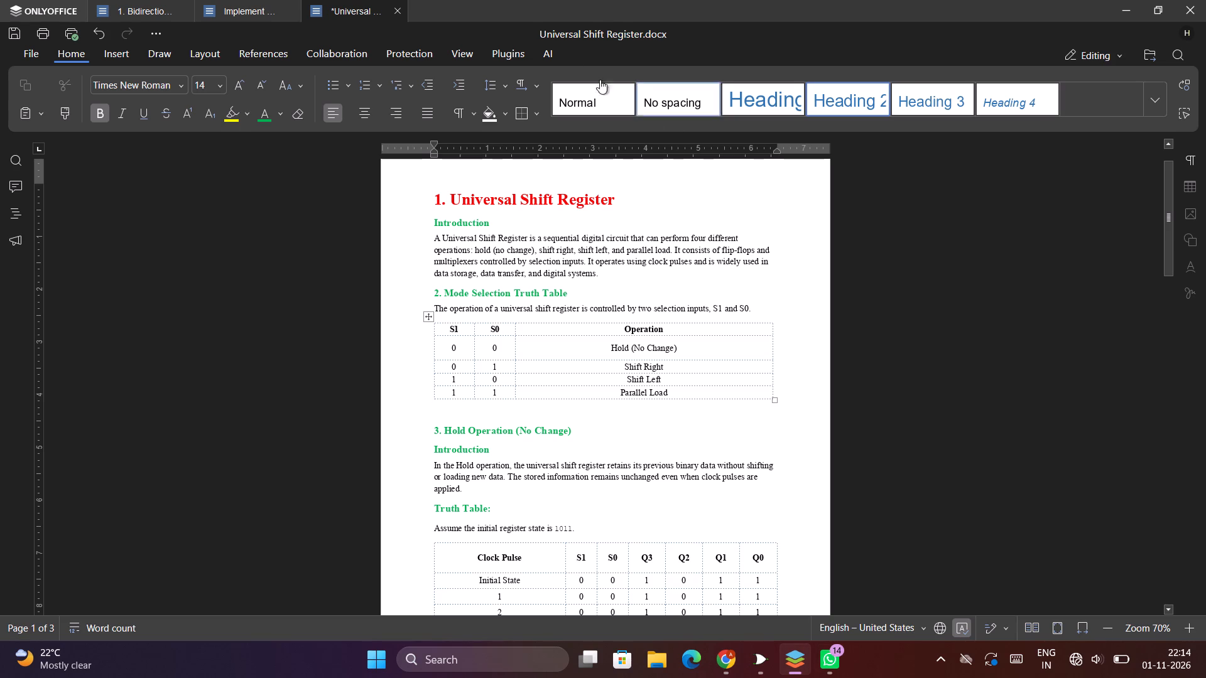
Arrange the Logisim circuit window side by side with the ChatGPT browser window, giving Logisim the wider share of the screen.
{"action": "left_click_drag", "start_coordinate": [525, 8], "coordinate": [429, 14]}
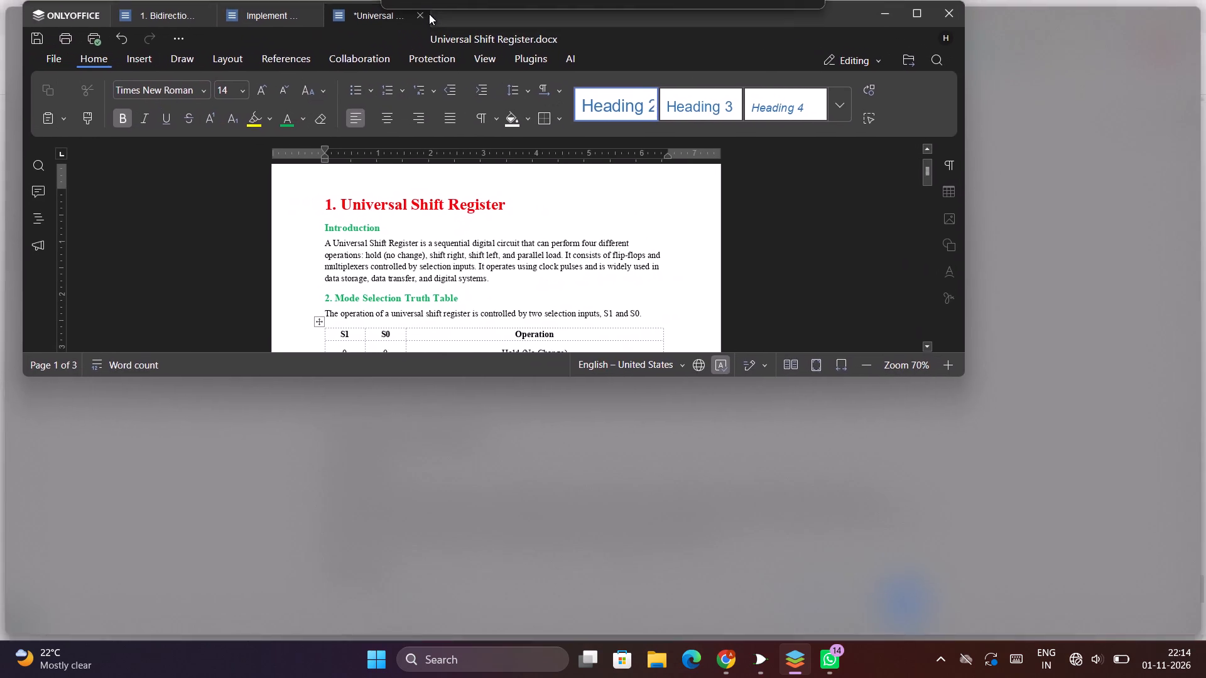
{"action": "left_click_drag", "start_coordinate": [429, 14], "coordinate": [417, 51]}
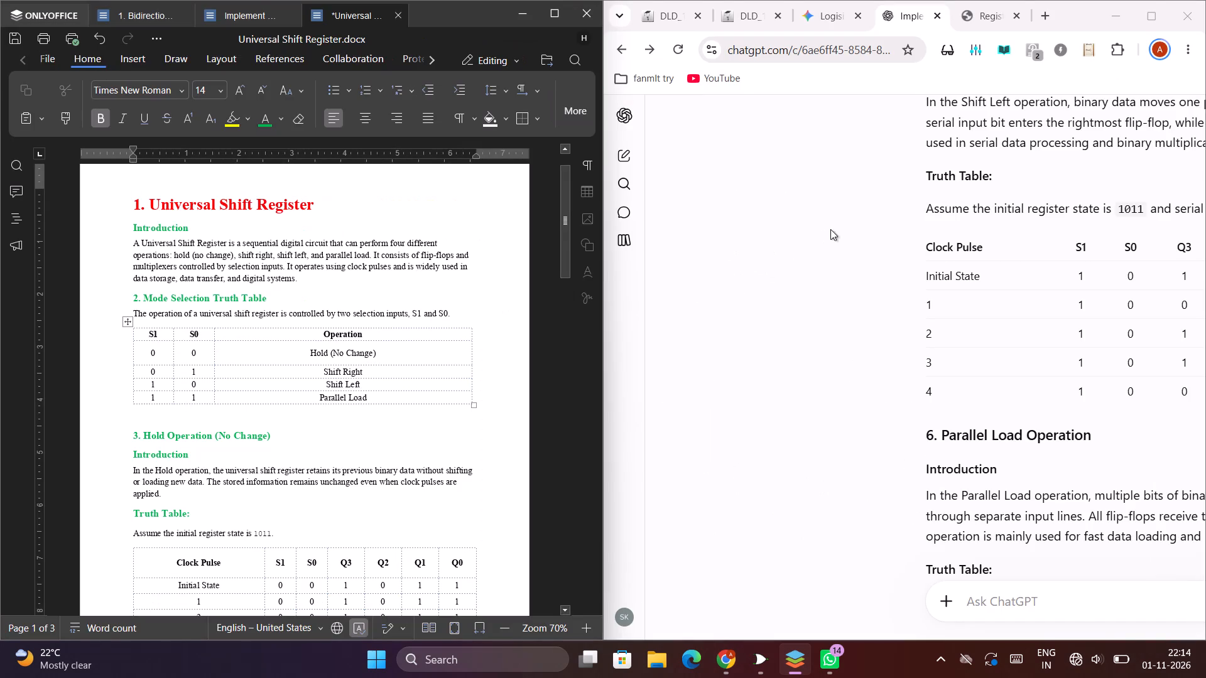
{"action": "left_click", "coordinate": [747, 665]}
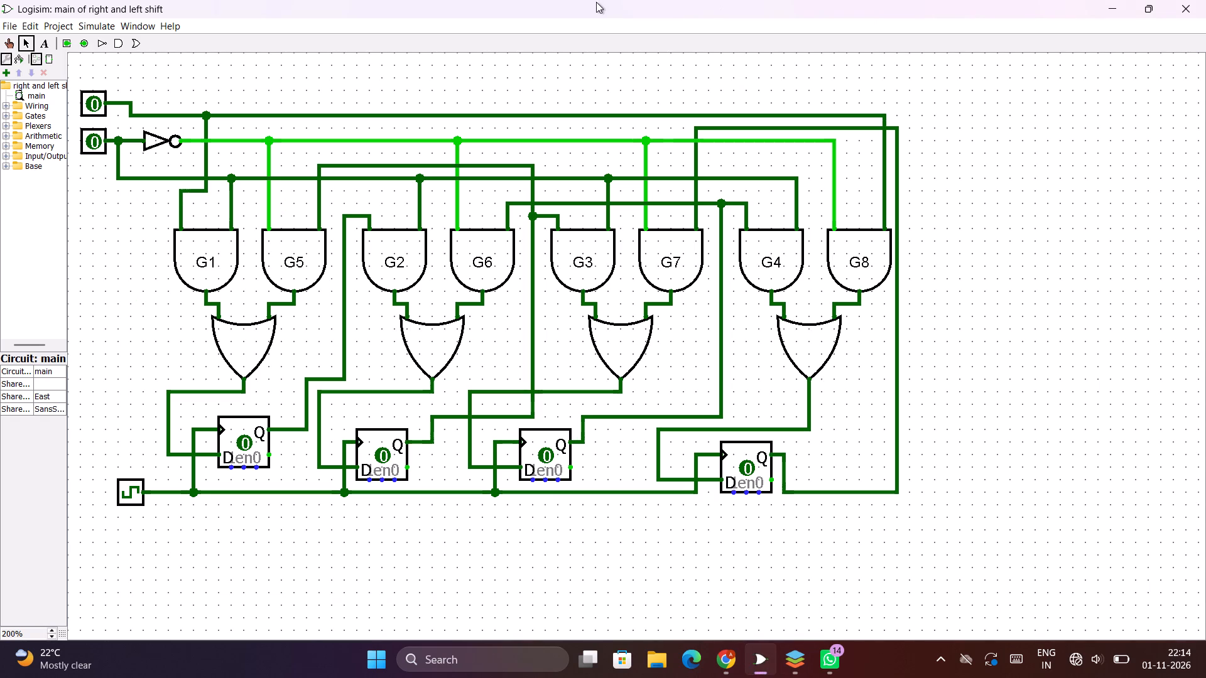
{"action": "left_click_drag", "start_coordinate": [596, 3], "coordinate": [812, 3]}
{"action": "left_click_drag", "start_coordinate": [788, 13], "coordinate": [939, 0]}
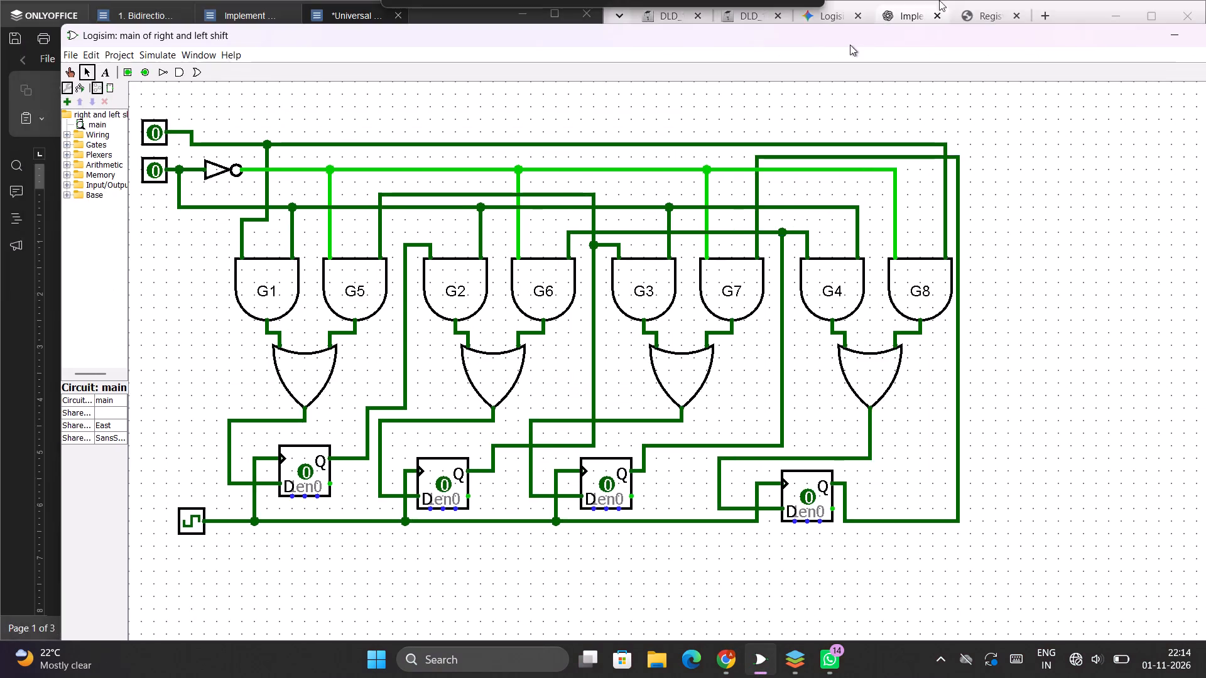
{"action": "left_click_drag", "start_coordinate": [939, 0], "coordinate": [516, 54]}
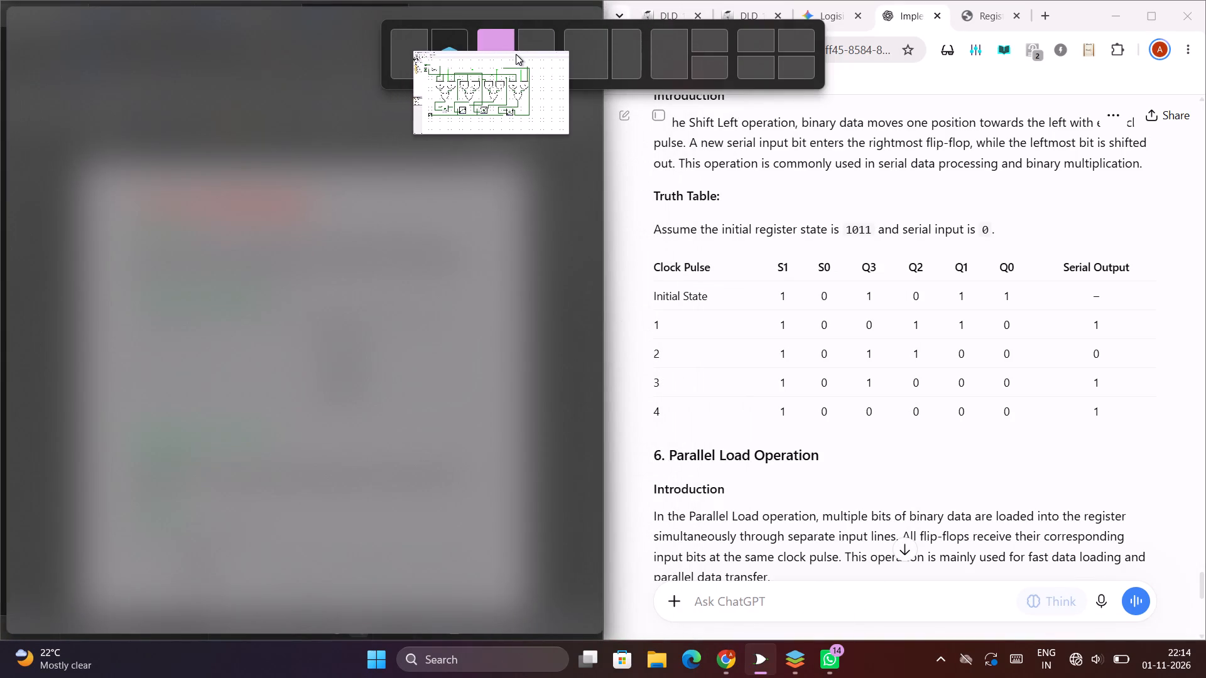
{"action": "left_click_drag", "start_coordinate": [516, 54], "coordinate": [587, 55]}
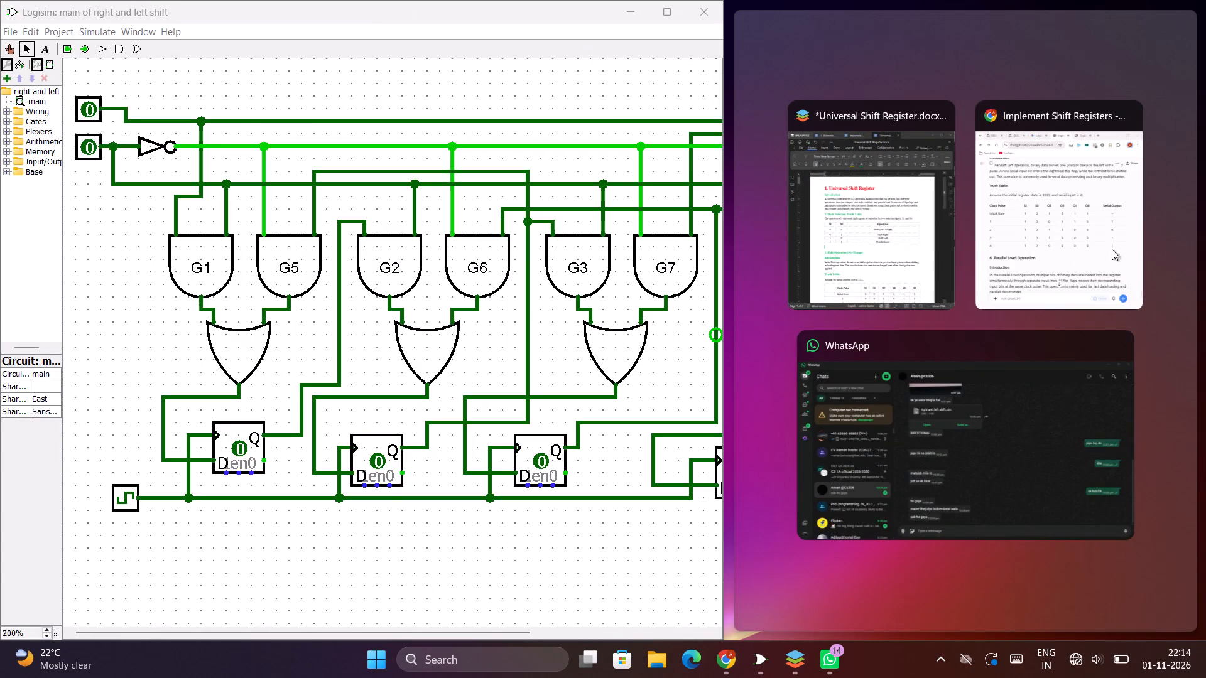
{"action": "left_click", "coordinate": [1075, 249]}
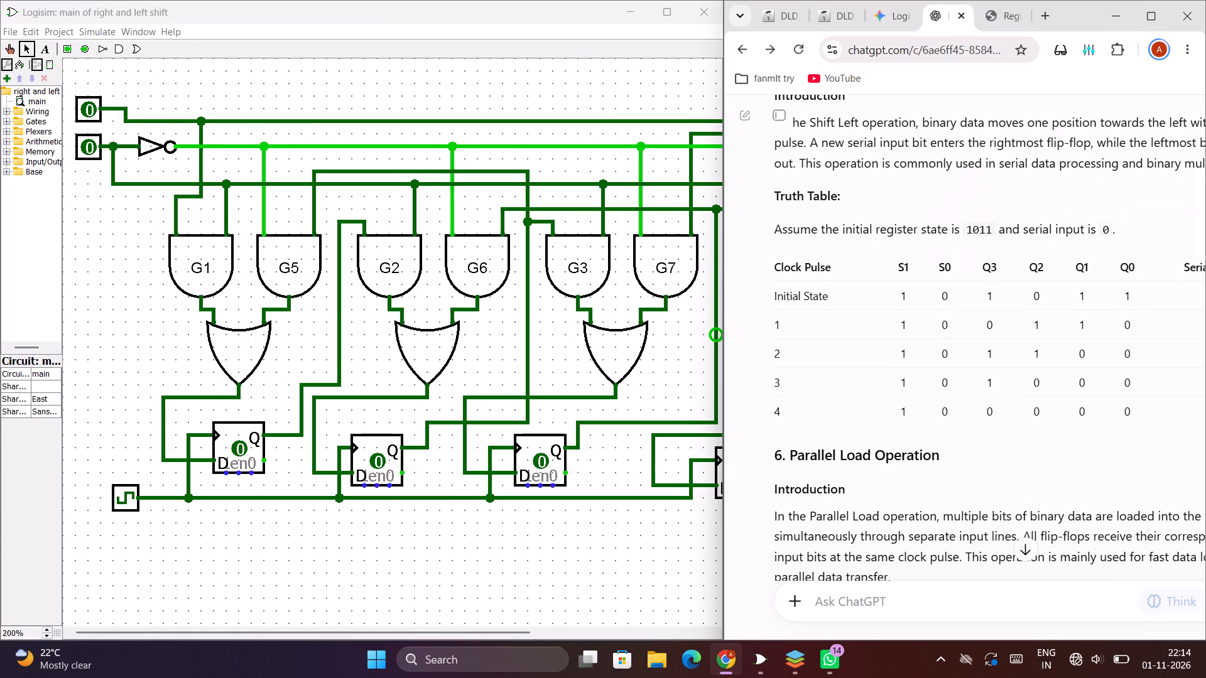
Examine the introduction, mode selection table and Hold operation in ChatGPT's answer alongside the whole Logisim circuit at 150% zoom.
{"action": "scroll", "coordinate": [959, 422], "scroll_direction": "up", "scroll_amount": 3}
{"action": "scroll", "coordinate": [959, 416], "scroll_direction": "down", "scroll_amount": 1}
{"action": "scroll", "coordinate": [959, 416], "scroll_direction": "up", "scroll_amount": 4}
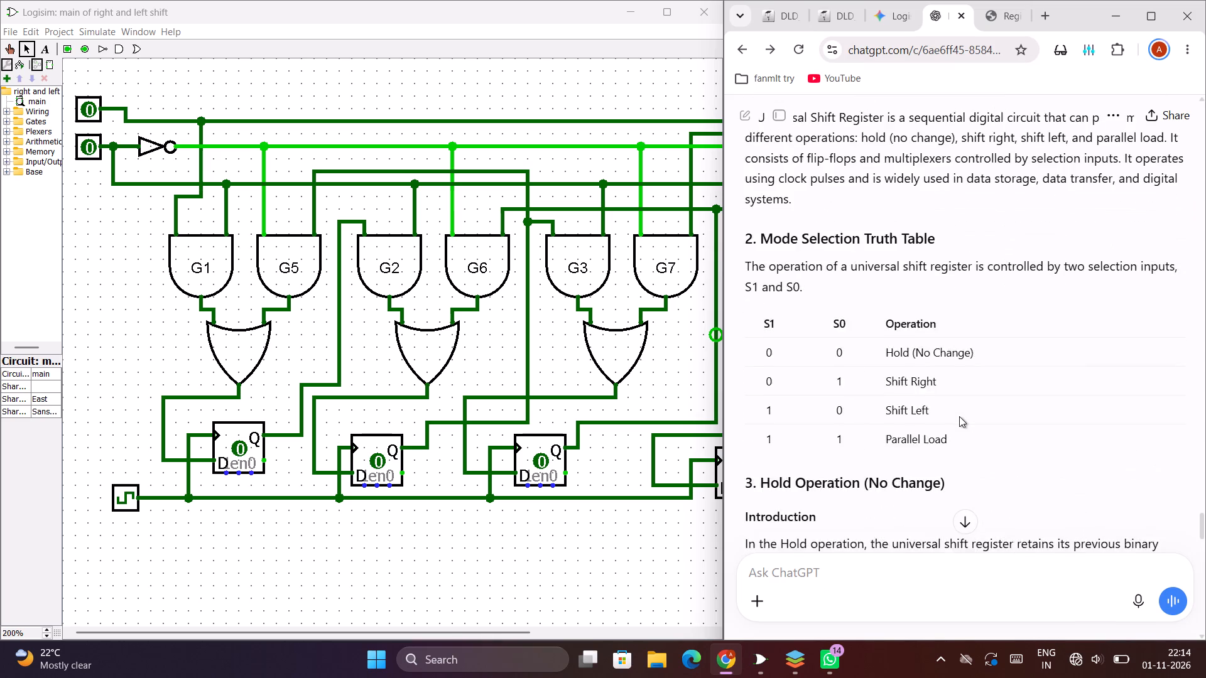
{"action": "scroll", "coordinate": [959, 416], "scroll_direction": "up", "scroll_amount": 4}
{"action": "scroll", "coordinate": [959, 416], "scroll_direction": "down", "scroll_amount": 3}
{"action": "scroll", "coordinate": [691, 441], "scroll_direction": "down", "scroll_amount": 1}
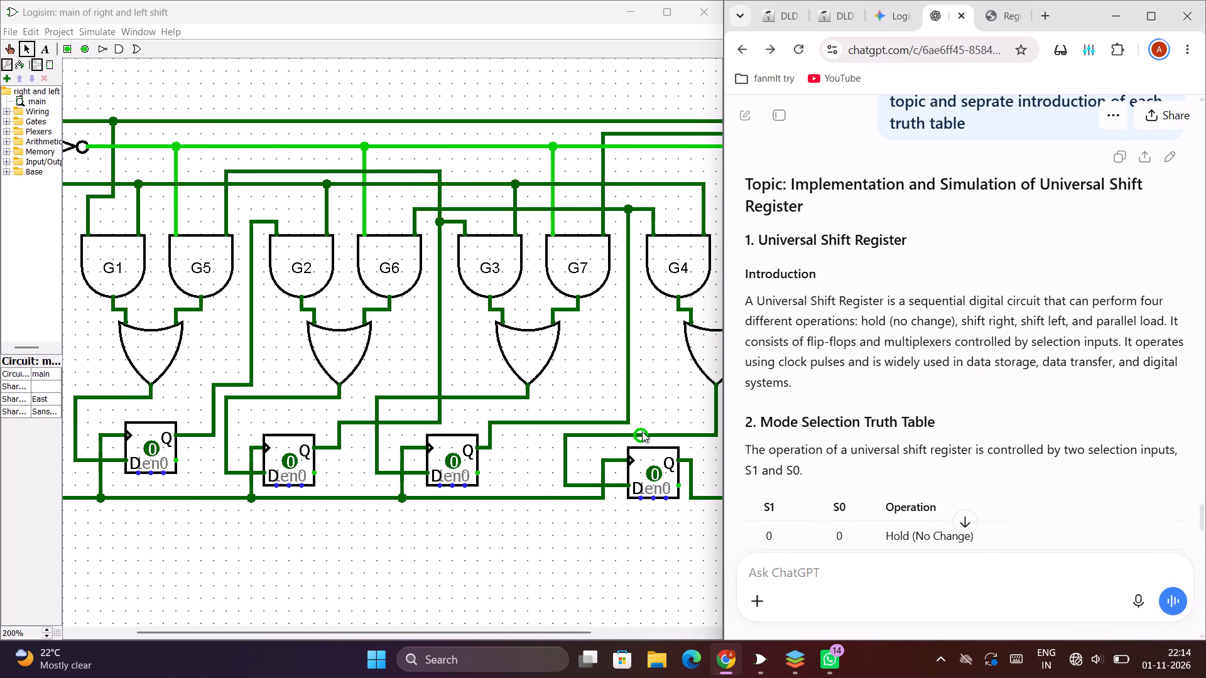
{"action": "scroll", "coordinate": [642, 431], "scroll_direction": "down", "scroll_amount": 1}
{"action": "scroll", "coordinate": [641, 429], "scroll_direction": "up", "scroll_amount": 1}
{"action": "left_click", "coordinate": [44, 633]}
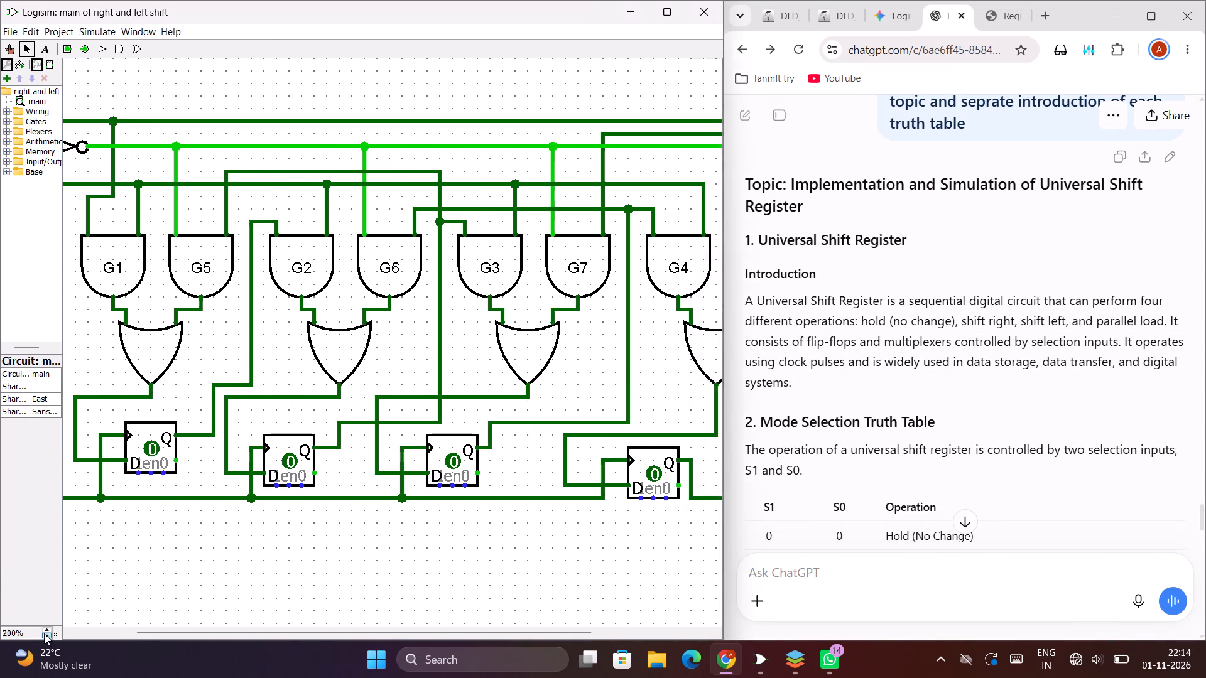
{"action": "scroll", "coordinate": [895, 467], "scroll_direction": "up", "scroll_amount": 1}
{"action": "scroll", "coordinate": [895, 467], "scroll_direction": "down", "scroll_amount": 1}
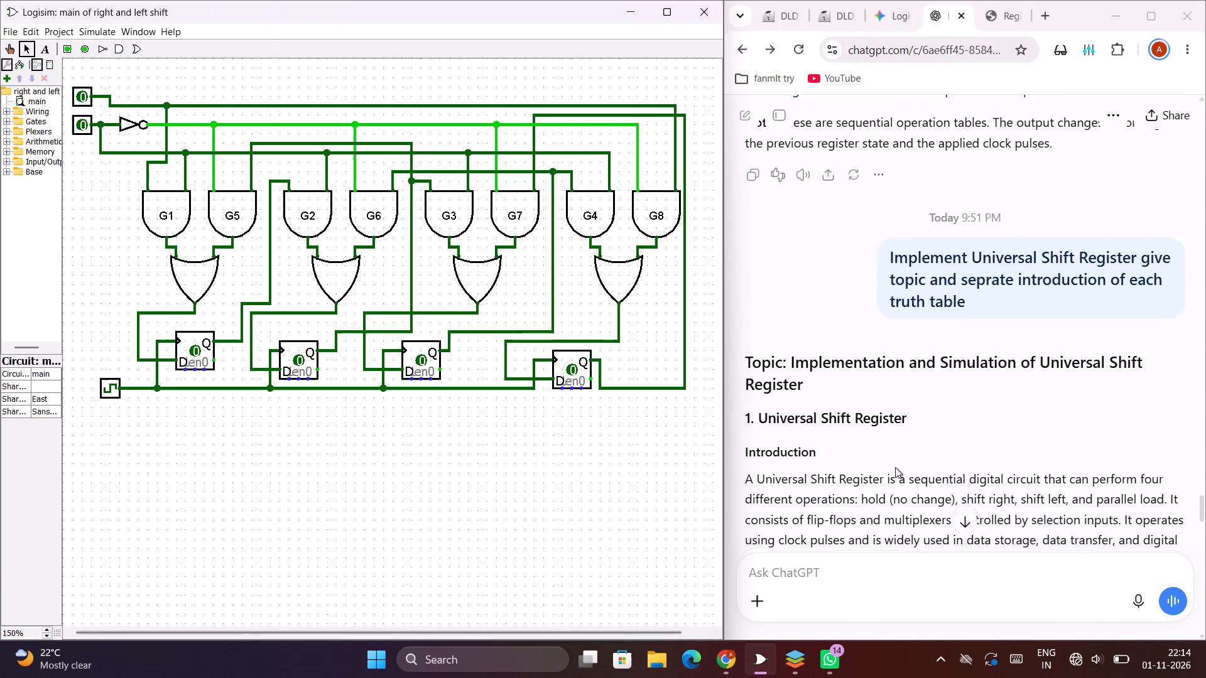
{"action": "scroll", "coordinate": [895, 467], "scroll_direction": "down", "scroll_amount": 2}
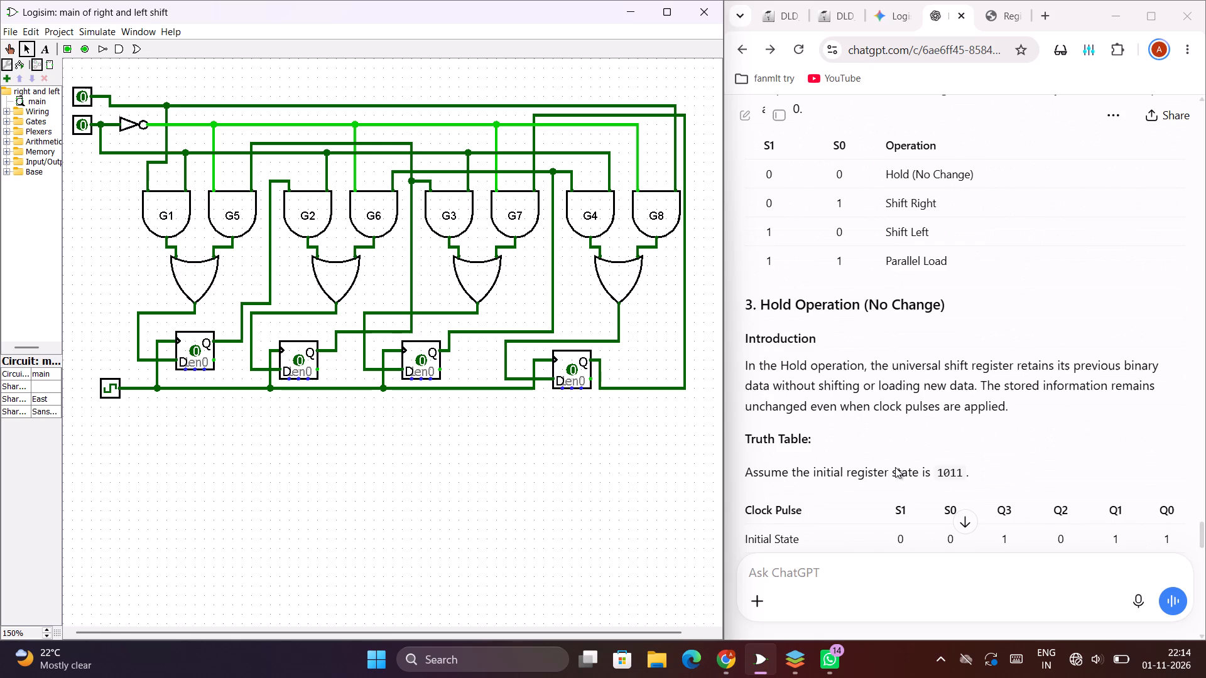
{"action": "scroll", "coordinate": [772, 426], "scroll_direction": "up", "scroll_amount": 1}
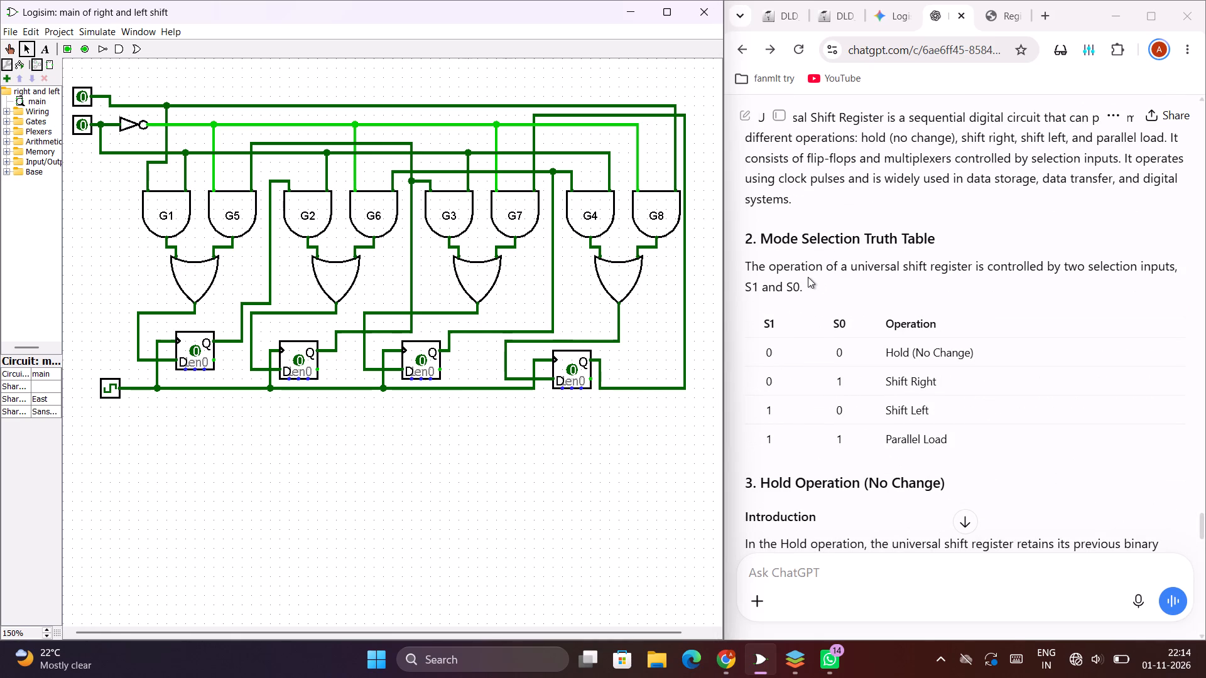
Examine the Hold operation's introduction and truth table in ChatGPT's answer, down to the start of the Shift Right section.
{"action": "scroll", "coordinate": [861, 431], "scroll_direction": "down", "scroll_amount": 3}
{"action": "scroll", "coordinate": [861, 431], "scroll_direction": "up", "scroll_amount": 1}
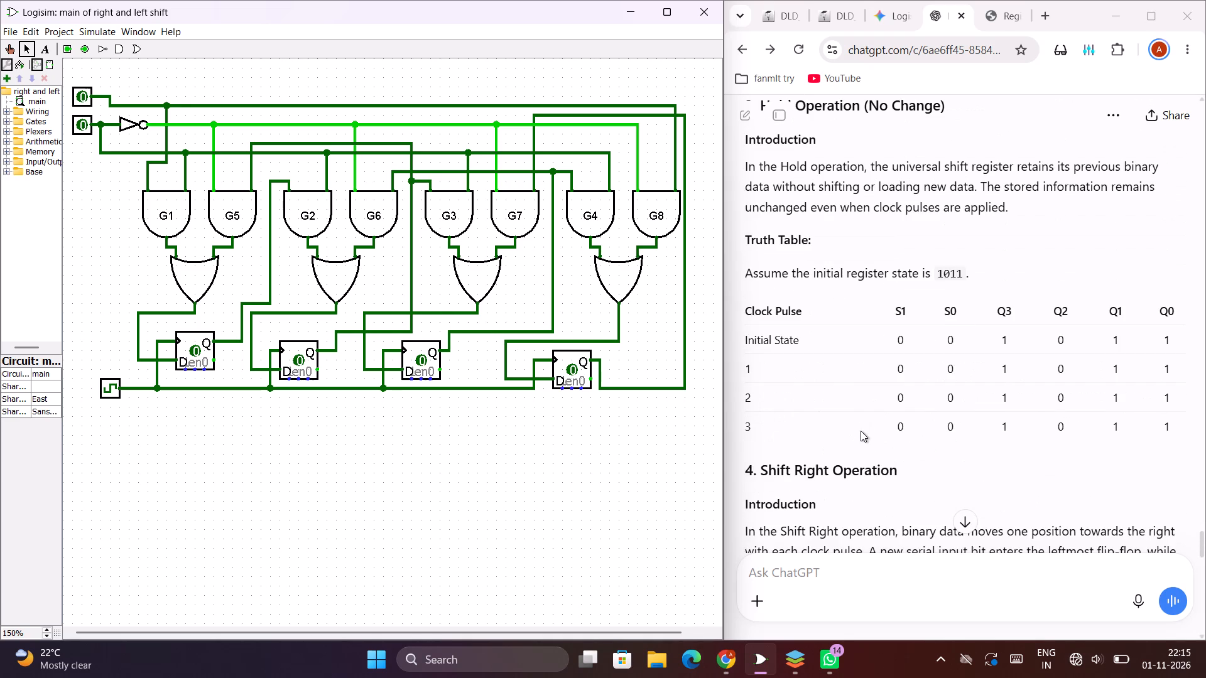
{"action": "scroll", "coordinate": [980, 441], "scroll_direction": "left", "scroll_amount": 5}
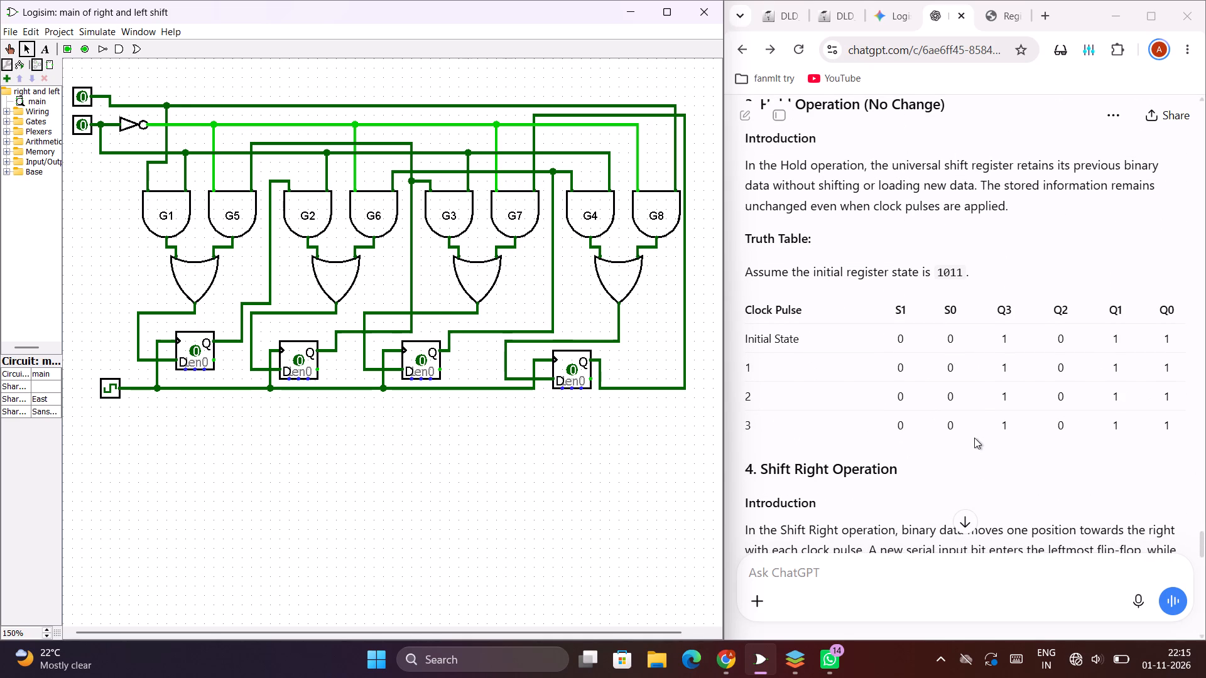
{"action": "scroll", "coordinate": [974, 435], "scroll_direction": "left", "scroll_amount": 4}
{"action": "scroll", "coordinate": [1058, 390], "scroll_direction": "left", "scroll_amount": 1}
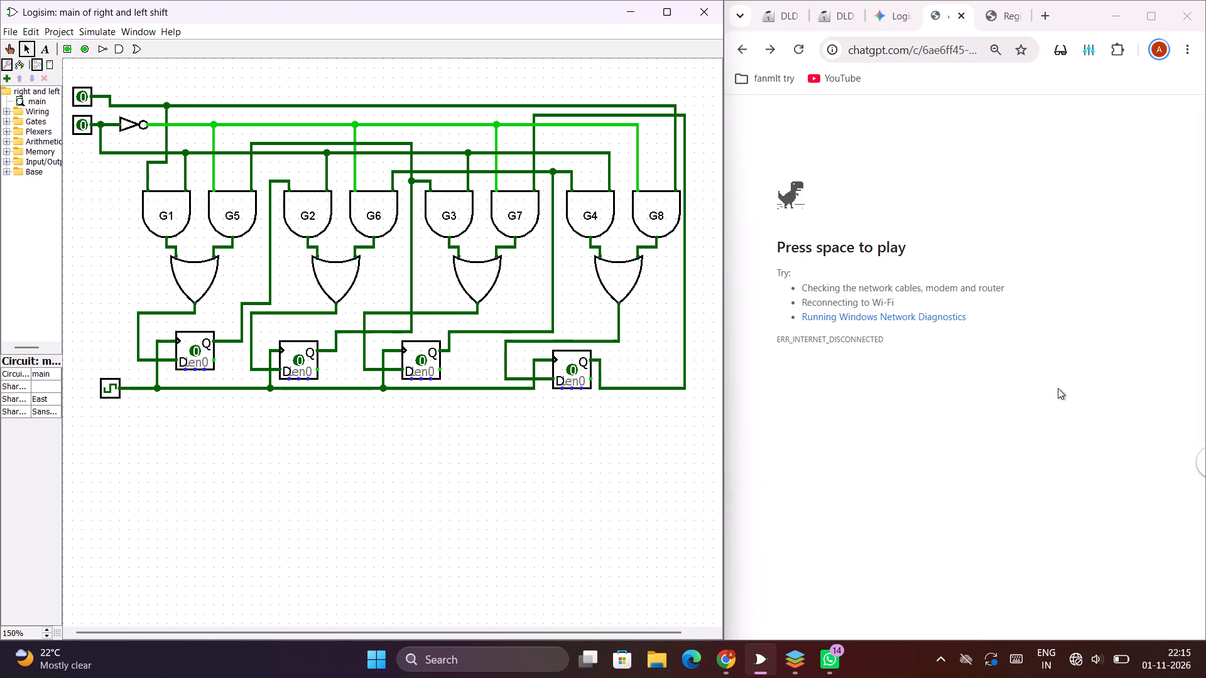
{"action": "scroll", "coordinate": [1058, 388], "scroll_direction": "left", "scroll_amount": 1}
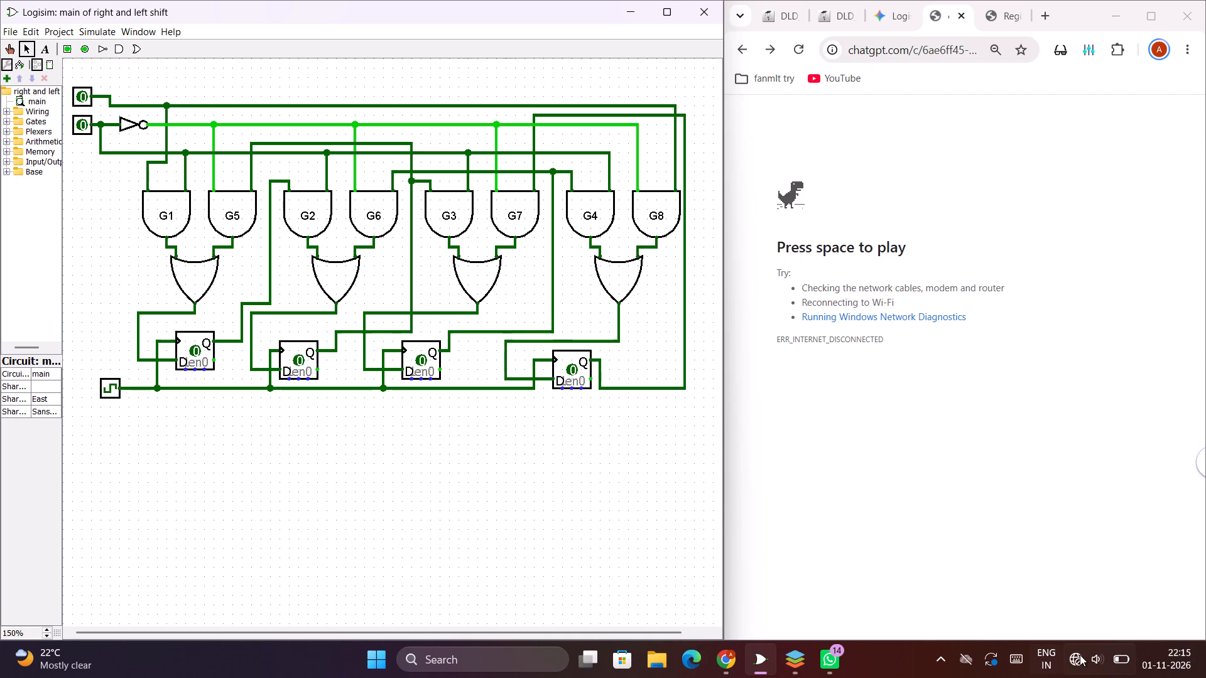
Connect the computer to the CVRAMAN Wi-Fi network.
{"action": "left_click", "coordinate": [1080, 654]}
{"action": "left_click", "coordinate": [997, 380]}
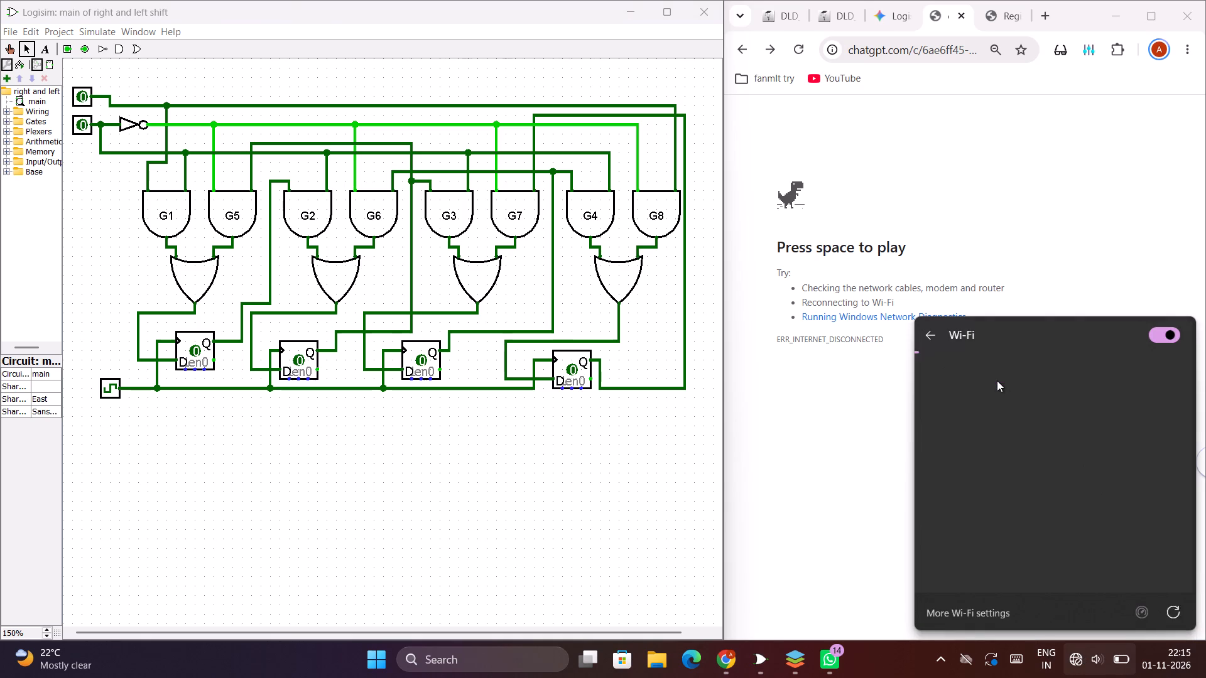
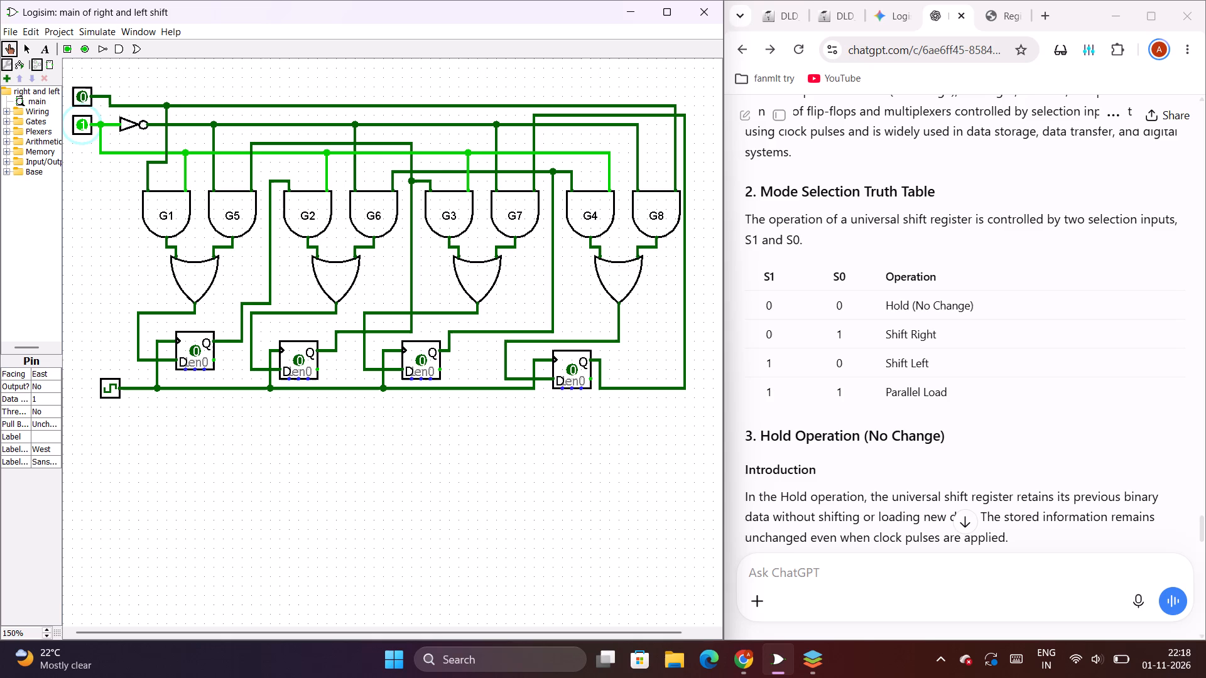
{"action": "triple_click", "coordinate": [112, 383]}
{"action": "triple_click", "coordinate": [112, 383]}
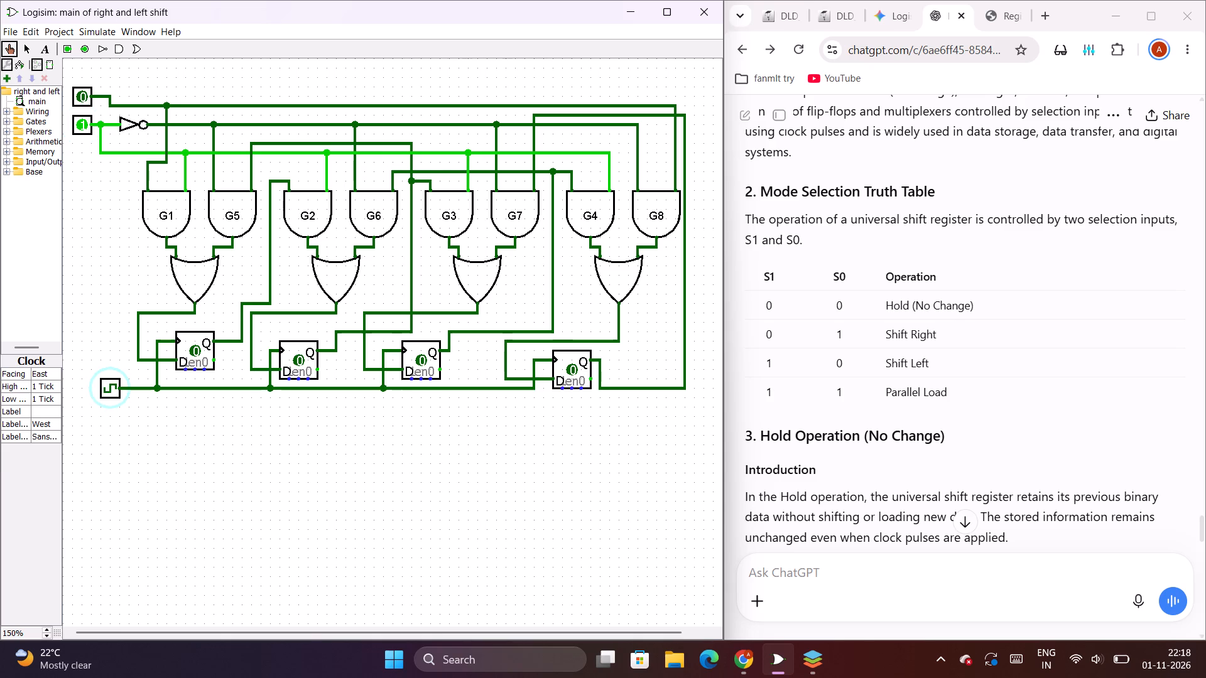
{"action": "triple_click", "coordinate": [112, 383]}
{"action": "left_click", "coordinate": [112, 383]}
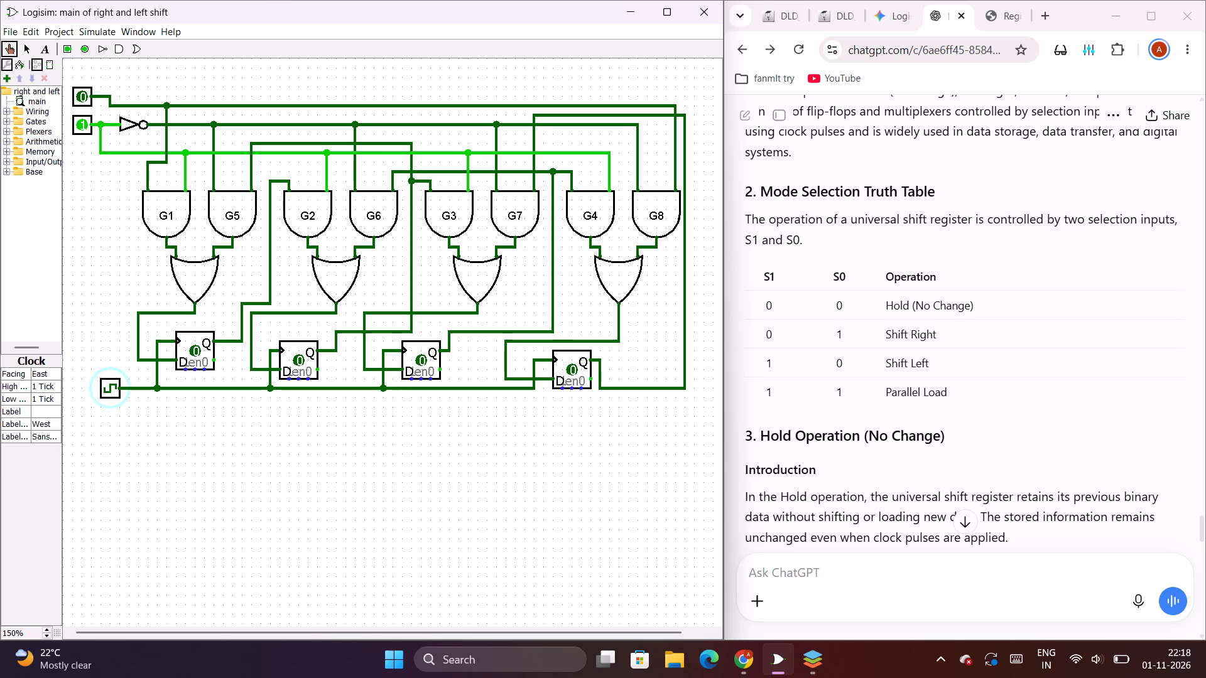
{"action": "left_click", "coordinate": [112, 383]}
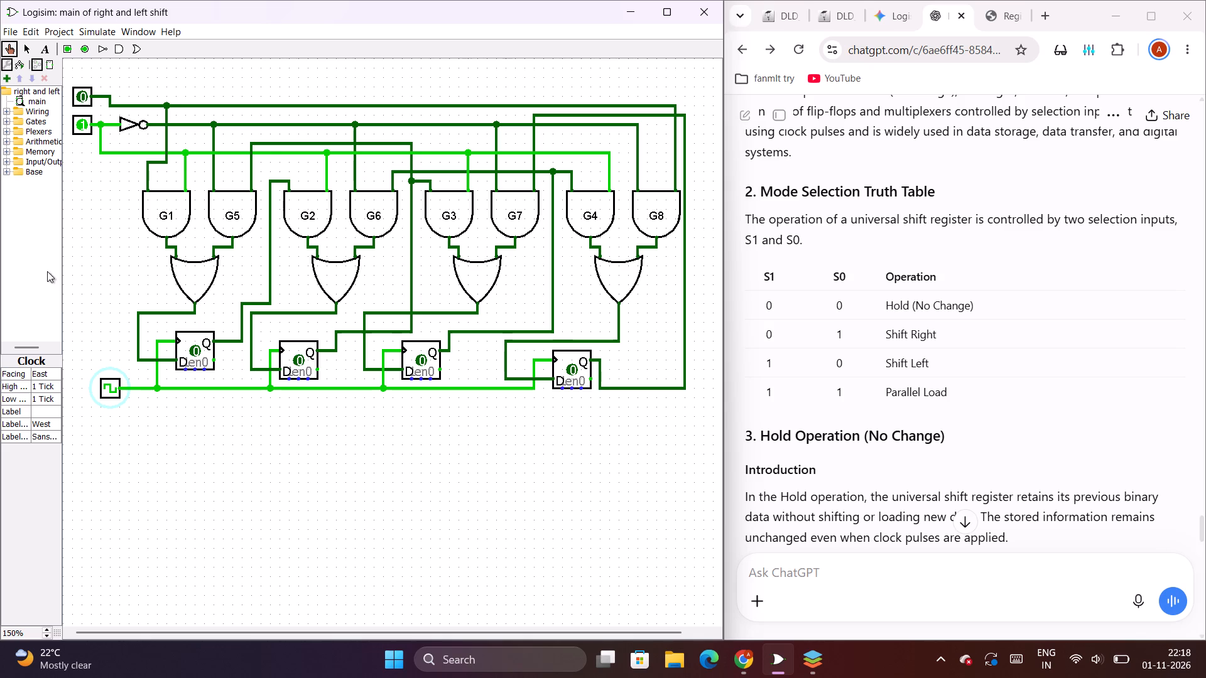
{"action": "left_click", "coordinate": [111, 380]}
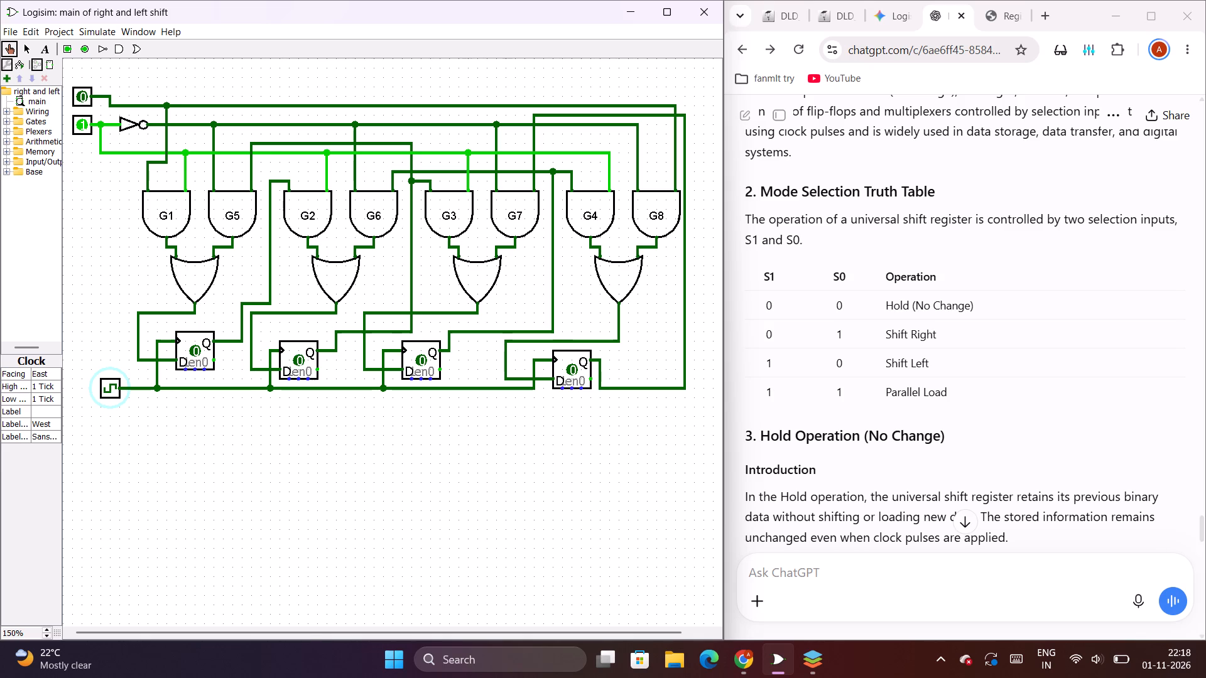
Test the right and left shift circuit with the upper data input at 1 and the direction control input at 0, pulsing the clock repeatedly.
{"action": "left_click_drag", "start_coordinate": [74, 92], "coordinate": [74, 98]}
{"action": "left_click", "coordinate": [74, 128]}
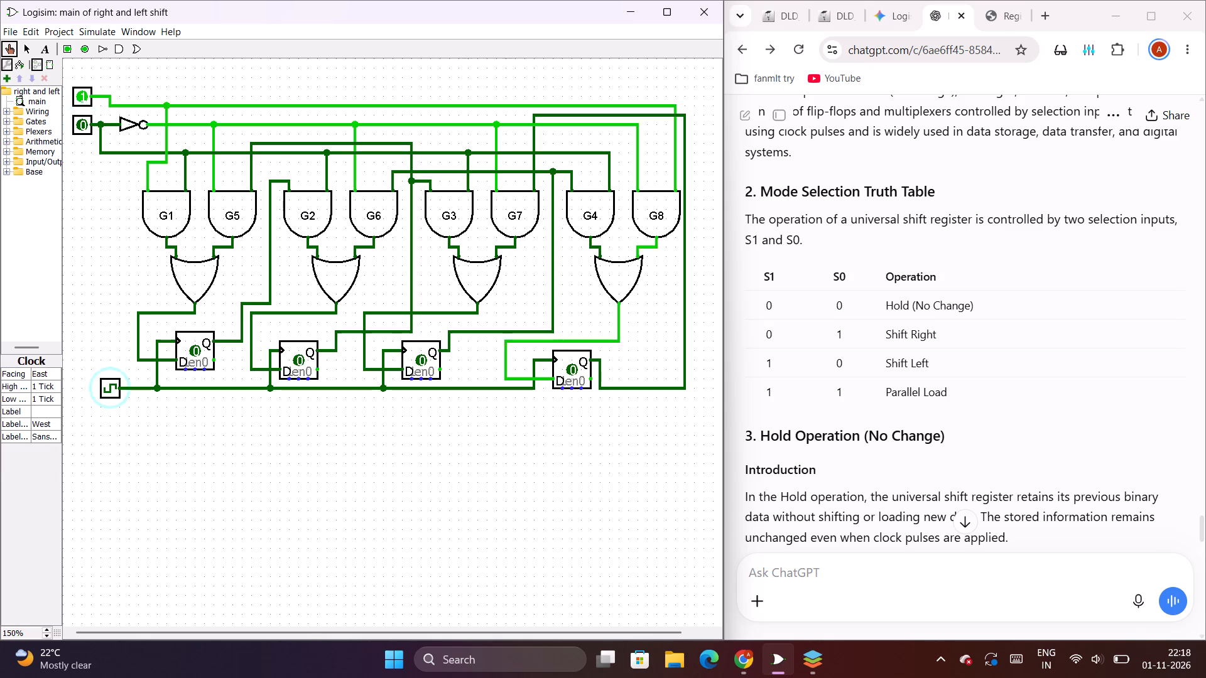
{"action": "triple_click", "coordinate": [108, 383]}
{"action": "triple_click", "coordinate": [108, 383]}
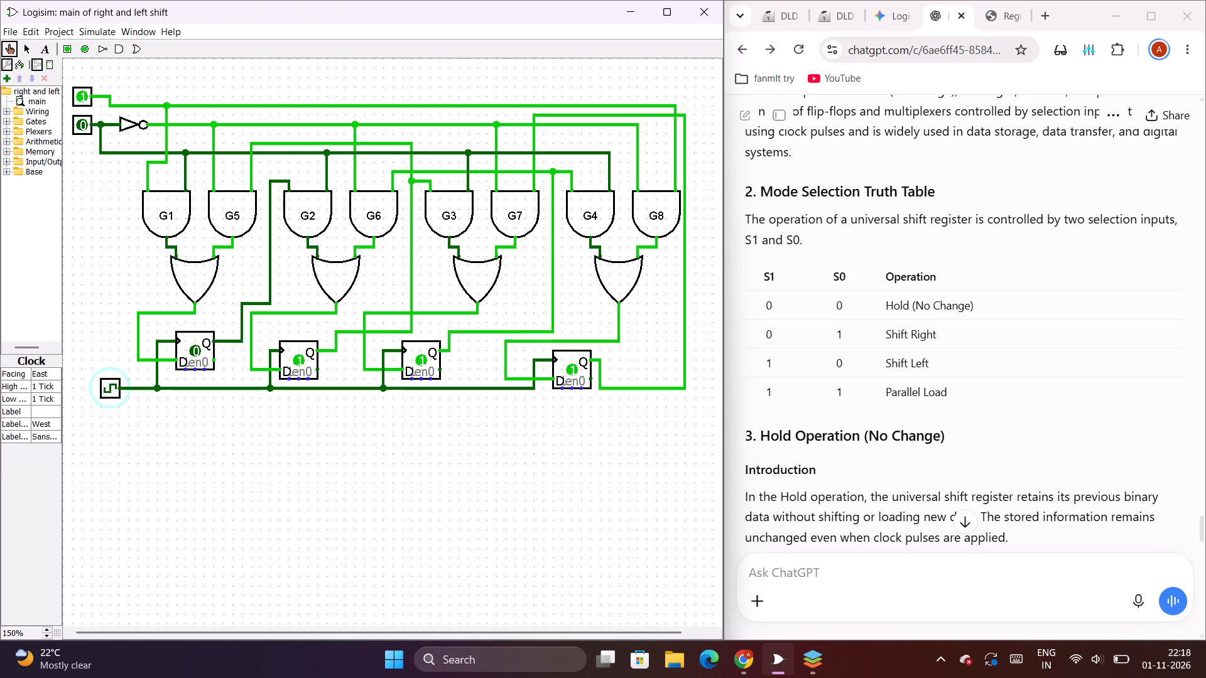
{"action": "left_click", "coordinate": [108, 383]}
Test the circuit with the direction control input at 1 and the data input still at 1, pulsing the clock repeatedly.
{"action": "left_click", "coordinate": [82, 123]}
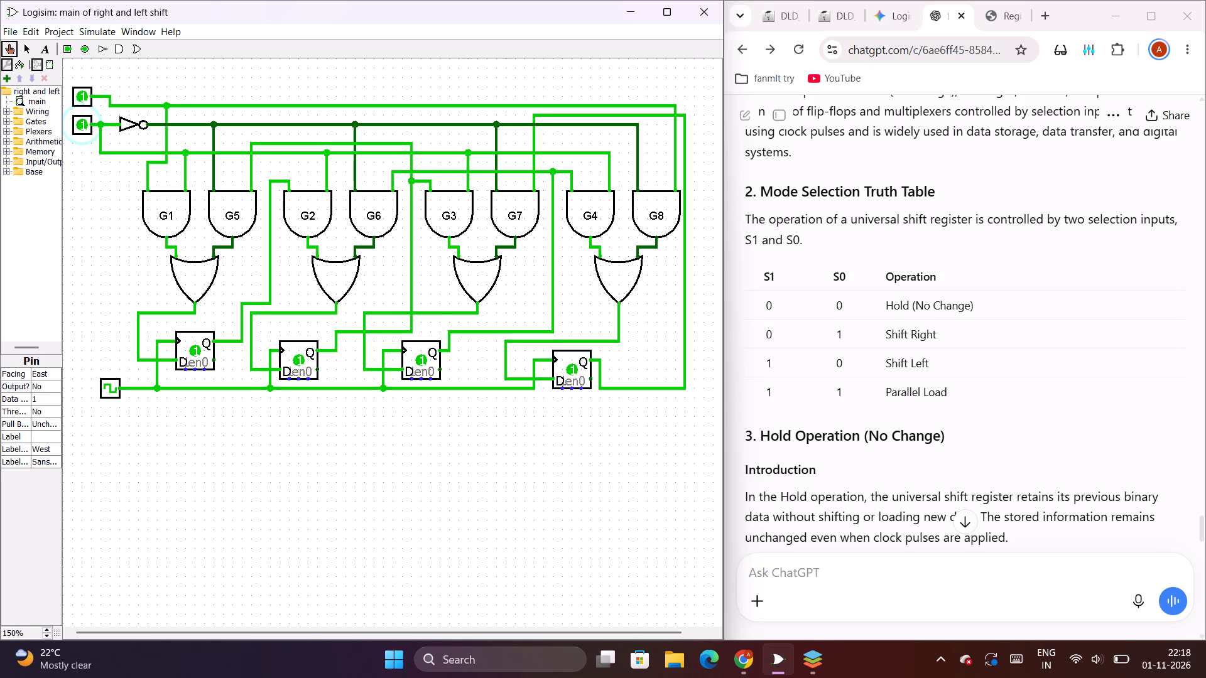
{"action": "triple_click", "coordinate": [109, 395]}
{"action": "triple_click", "coordinate": [109, 395]}
{"action": "double_click", "coordinate": [108, 395]}
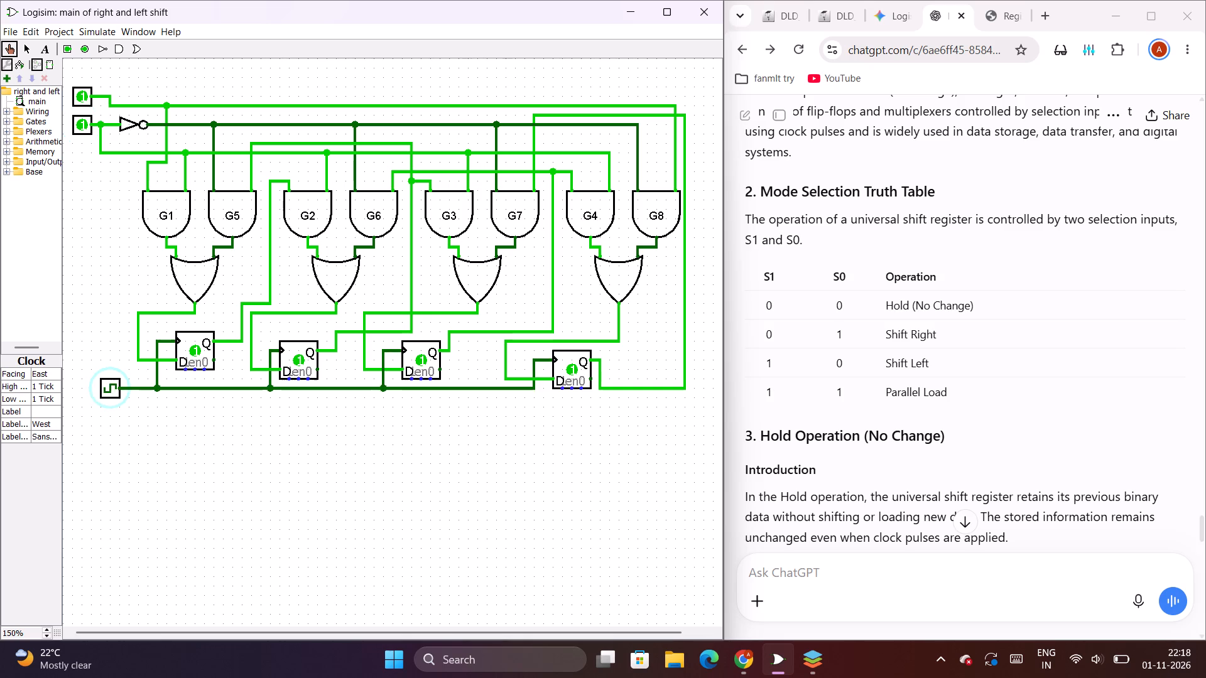
{"action": "left_click", "coordinate": [102, 382]}
Clear all four flip-flops by clocking with the data input at 0 and direction control at 1, and set direction control back to 0.
{"action": "left_click", "coordinate": [83, 119]}
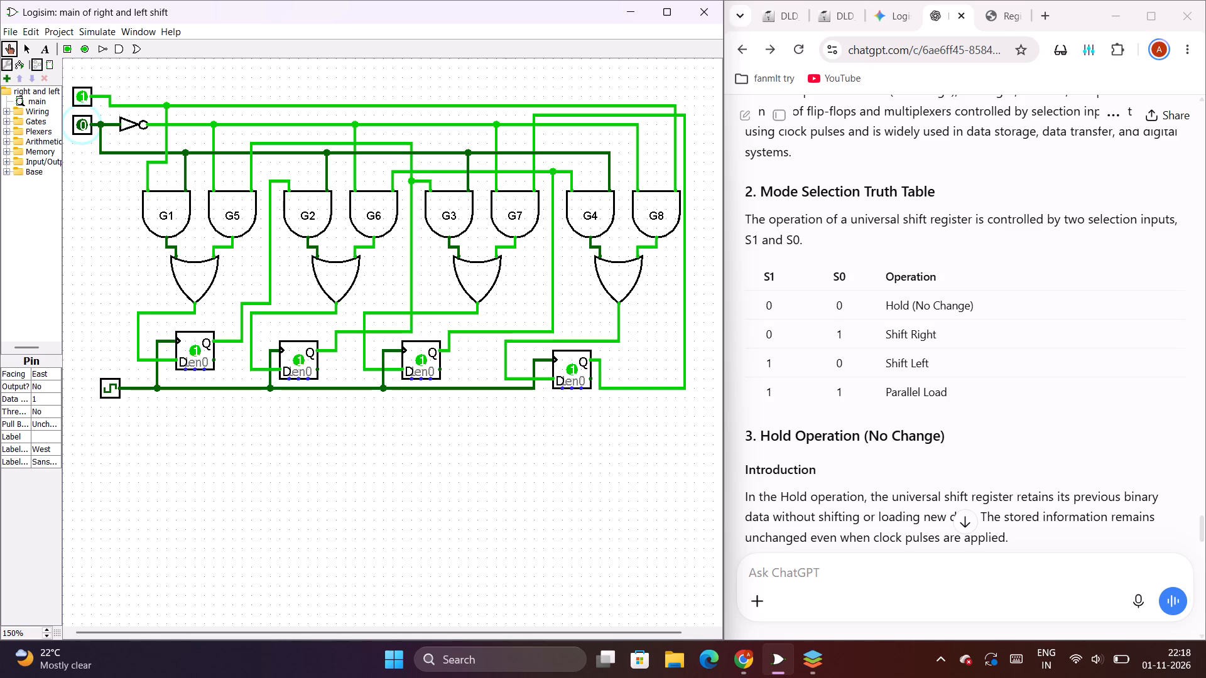
{"action": "left_click", "coordinate": [80, 95]}
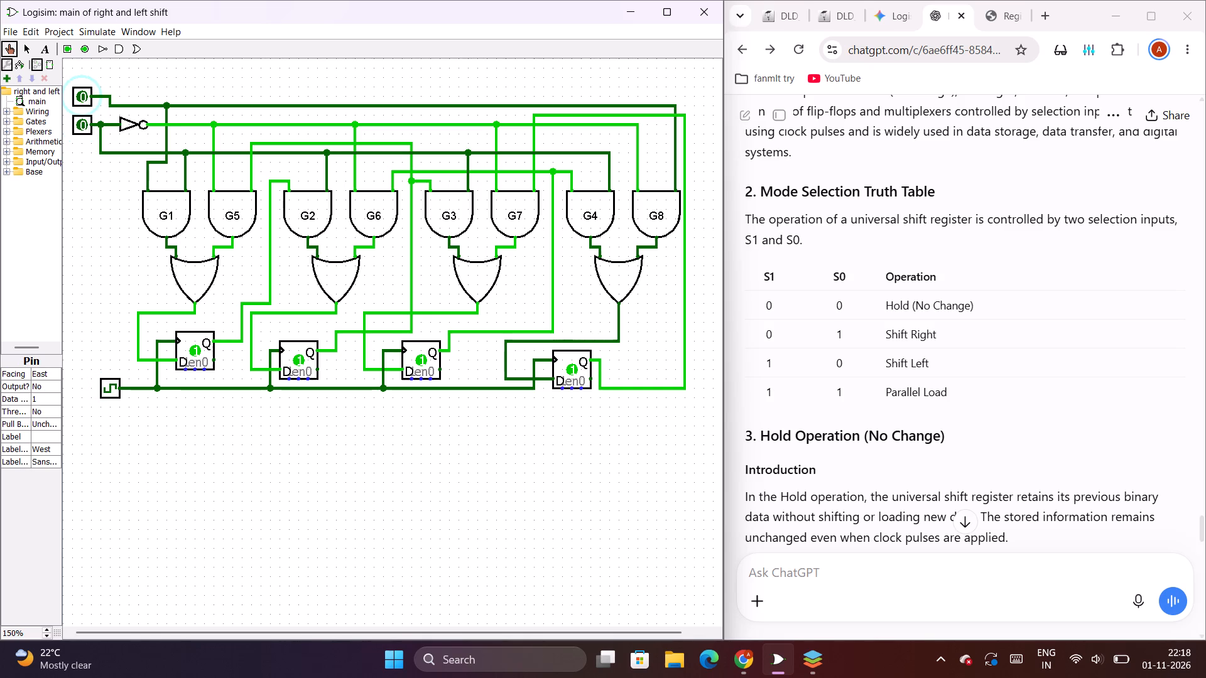
{"action": "left_click", "coordinate": [73, 126]}
{"action": "triple_click", "coordinate": [107, 388]}
{"action": "triple_click", "coordinate": [107, 388]}
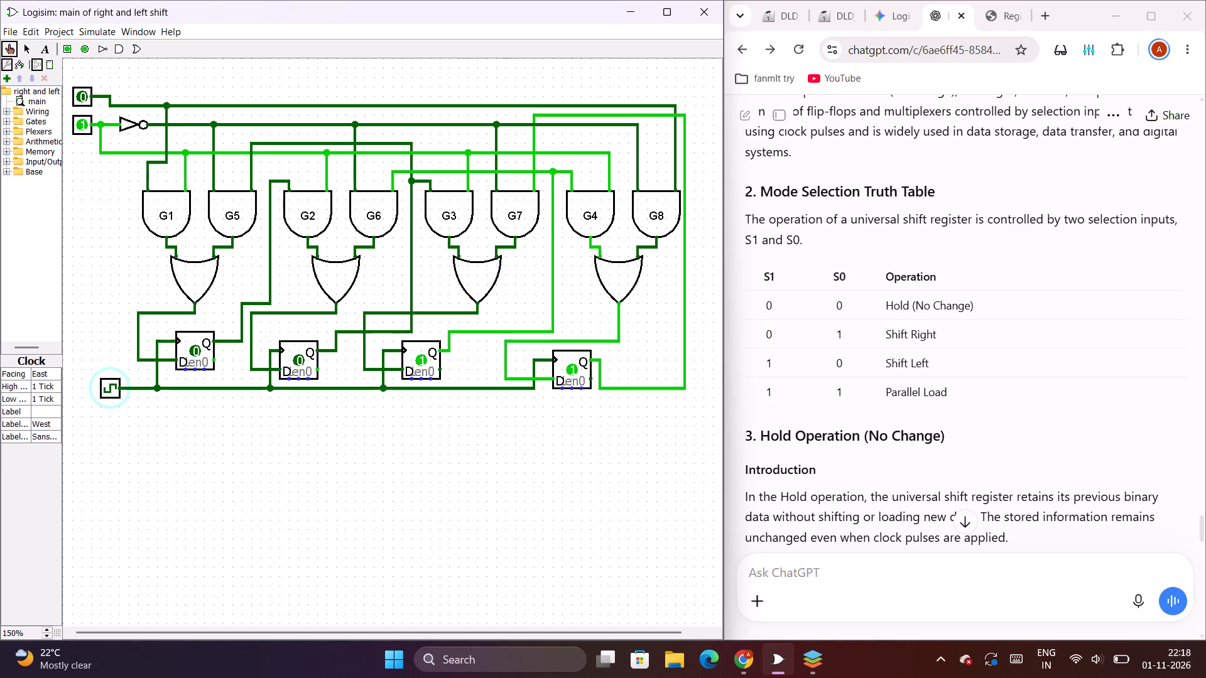
{"action": "double_click", "coordinate": [106, 389]}
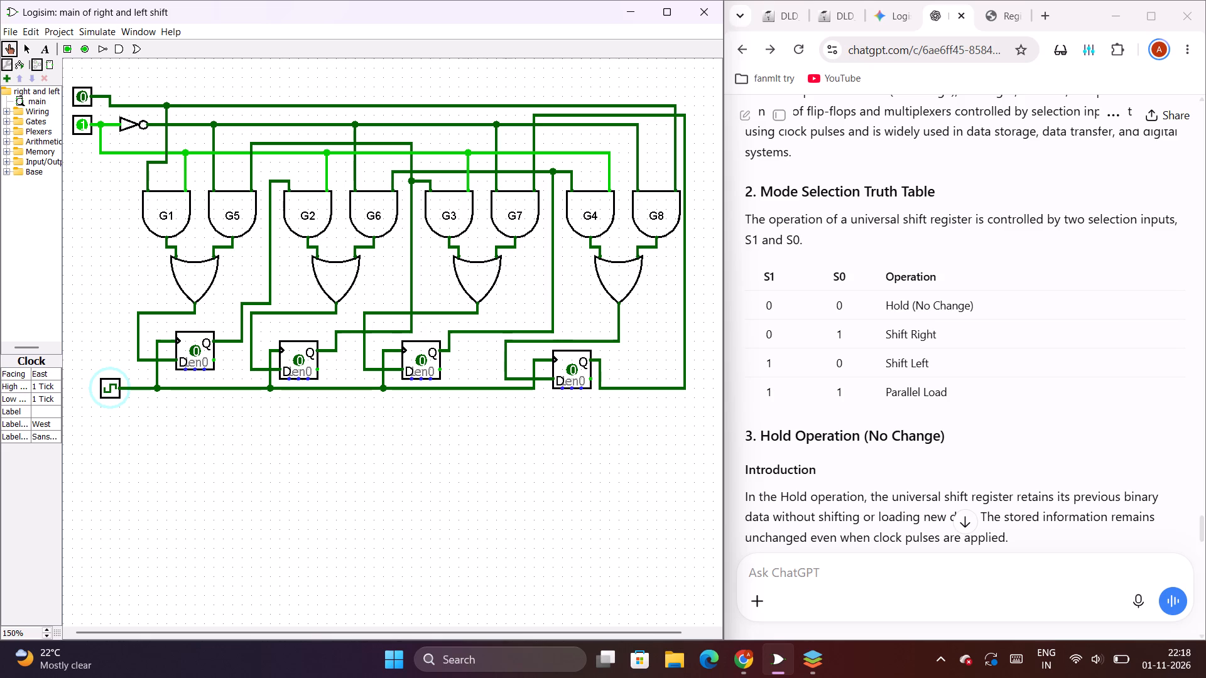
{"action": "left_click", "coordinate": [77, 129]}
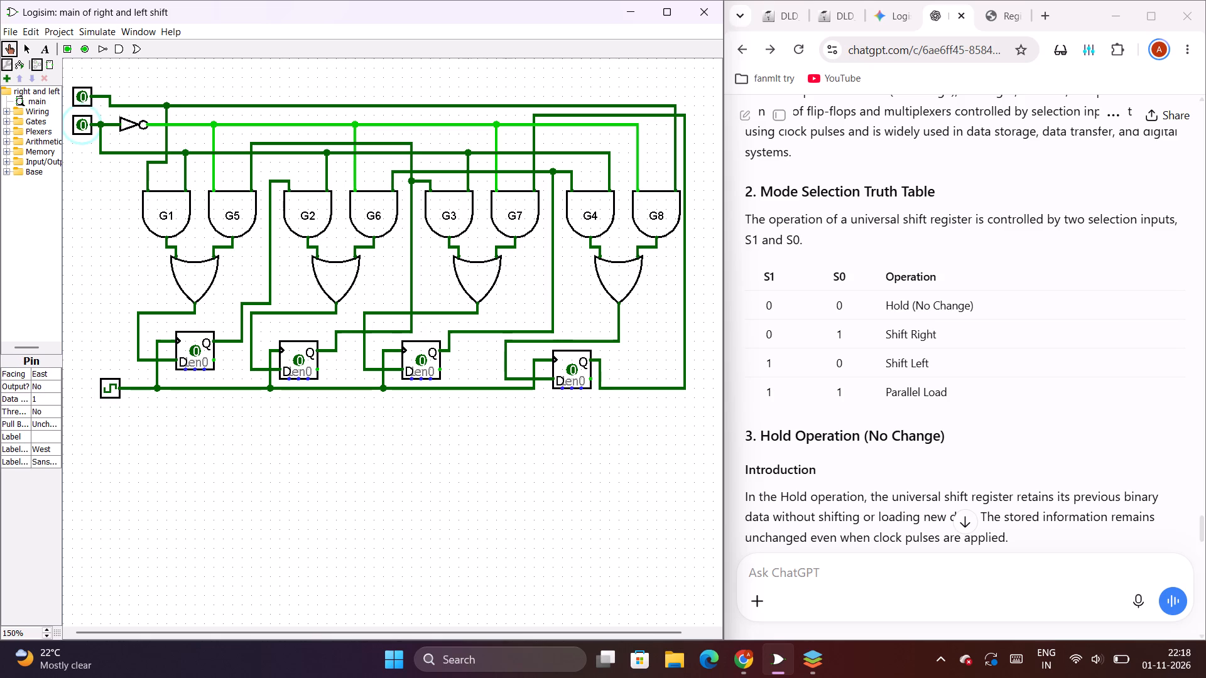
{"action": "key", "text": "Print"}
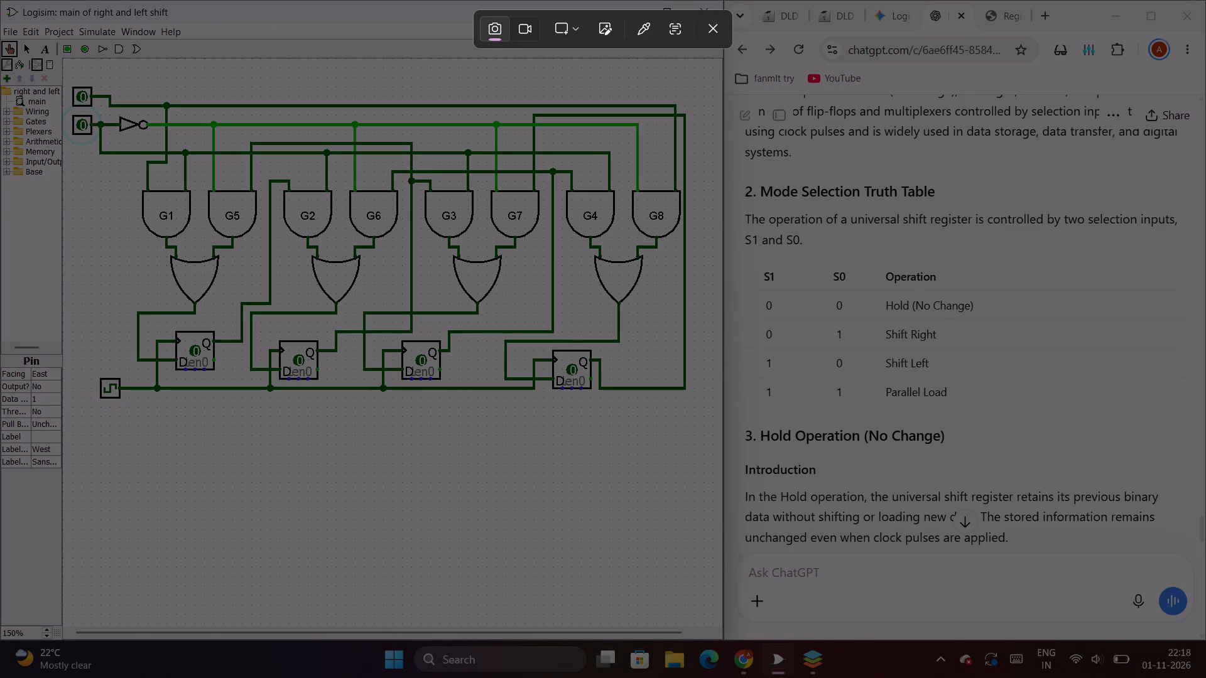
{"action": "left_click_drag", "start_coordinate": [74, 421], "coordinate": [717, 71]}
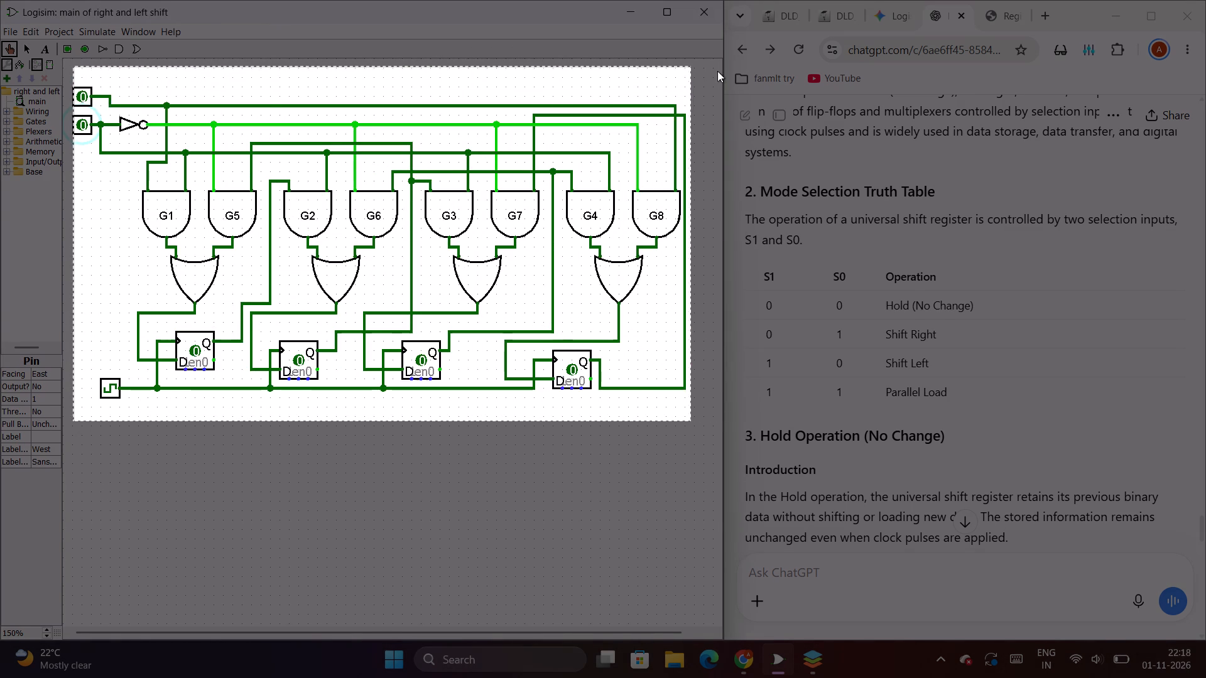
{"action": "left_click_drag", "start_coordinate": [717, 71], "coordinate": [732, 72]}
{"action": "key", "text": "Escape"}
Capture a screenshot of the whole right and left shift circuit, including both input pins, the clock and all four flip-flops.
{"action": "key", "text": "Print"}
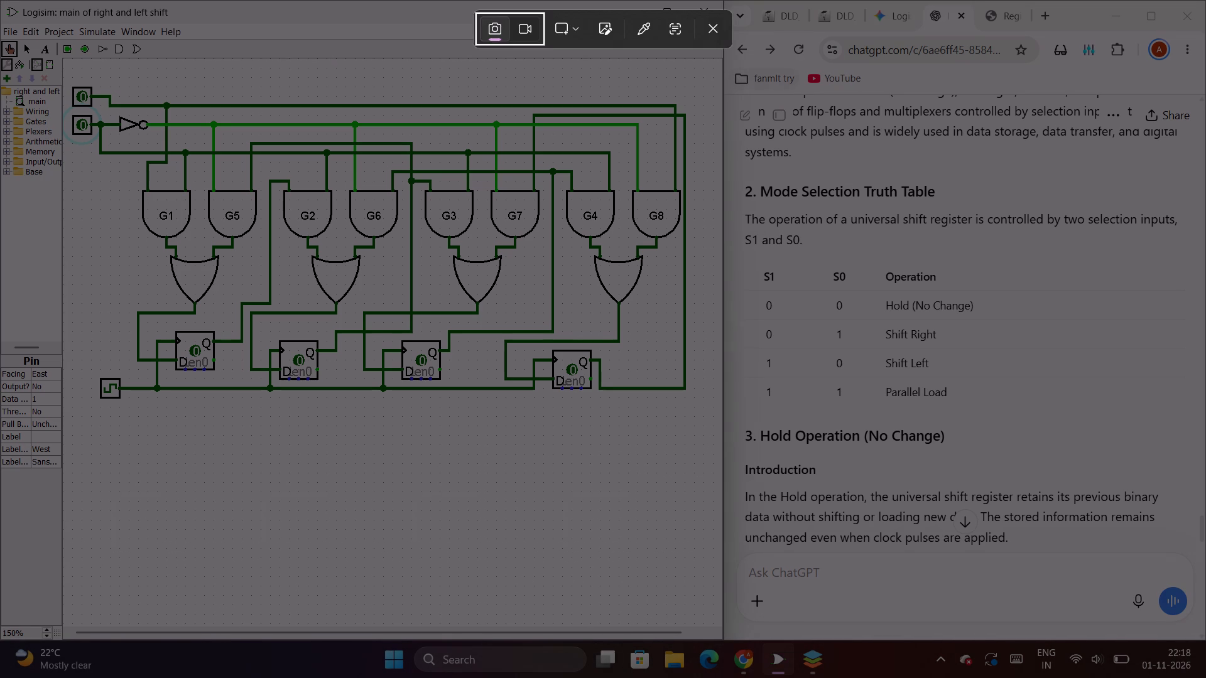
{"action": "left_click_drag", "start_coordinate": [714, 67], "coordinate": [85, 442]}
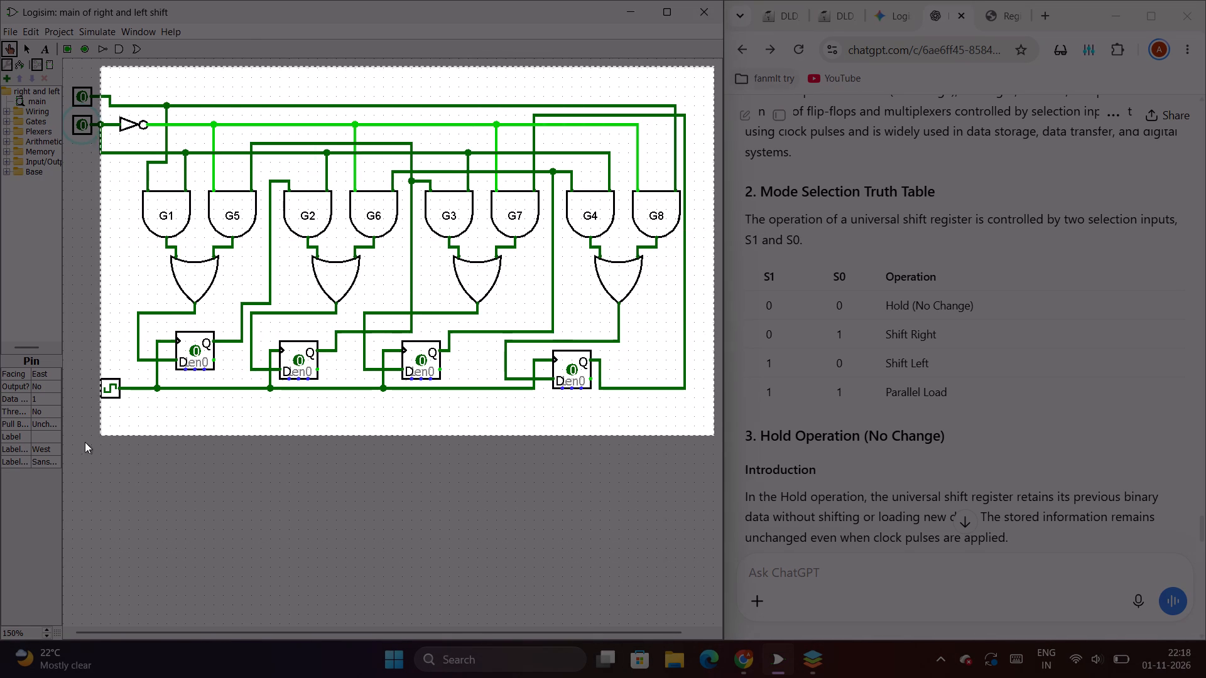
{"action": "left_click_drag", "start_coordinate": [85, 442], "coordinate": [64, 444]}
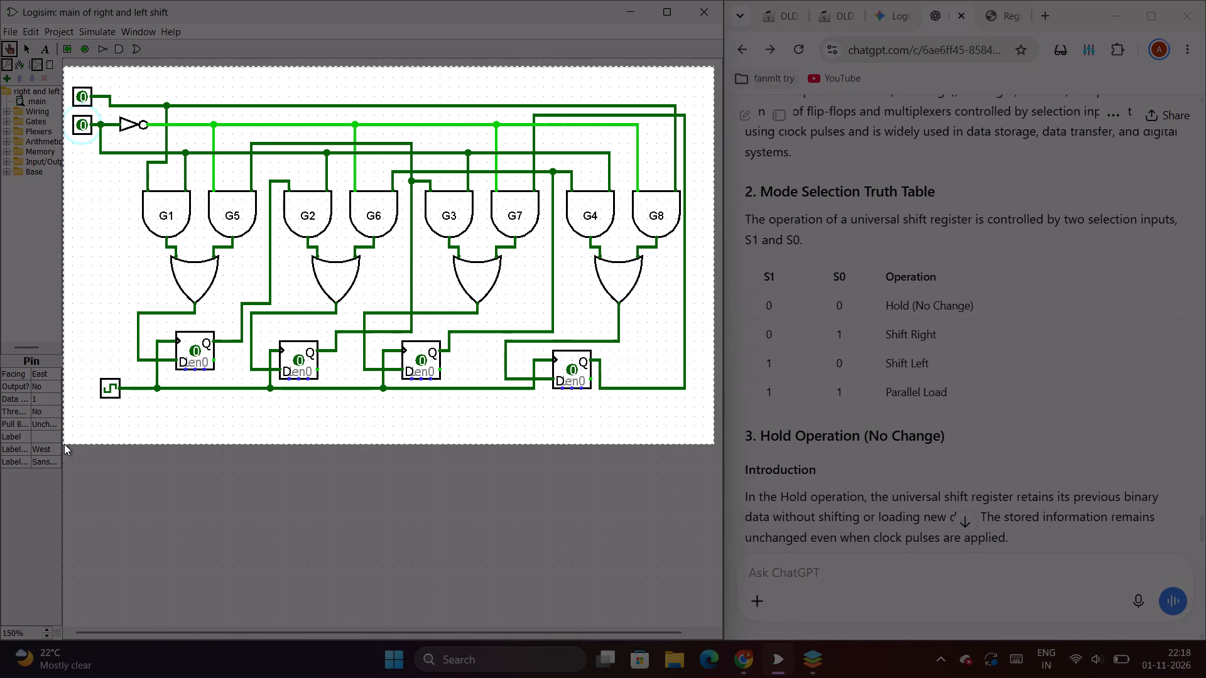
{"action": "left_click_drag", "start_coordinate": [64, 444], "coordinate": [65, 444]}
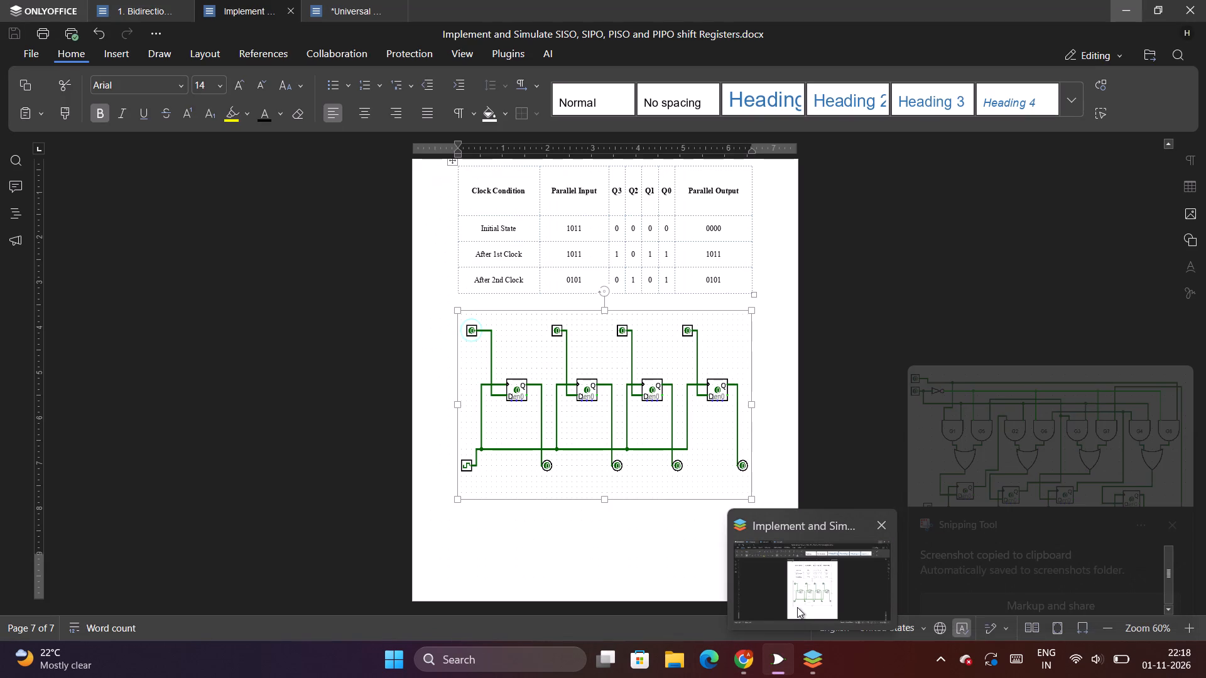
In the ONLYOFFICE Bidirectional Shift Register report, paste the captured circuit on page 2, after the Shift Left truth table.
{"action": "left_click", "coordinate": [791, 600]}
{"action": "left_click", "coordinate": [373, 1]}
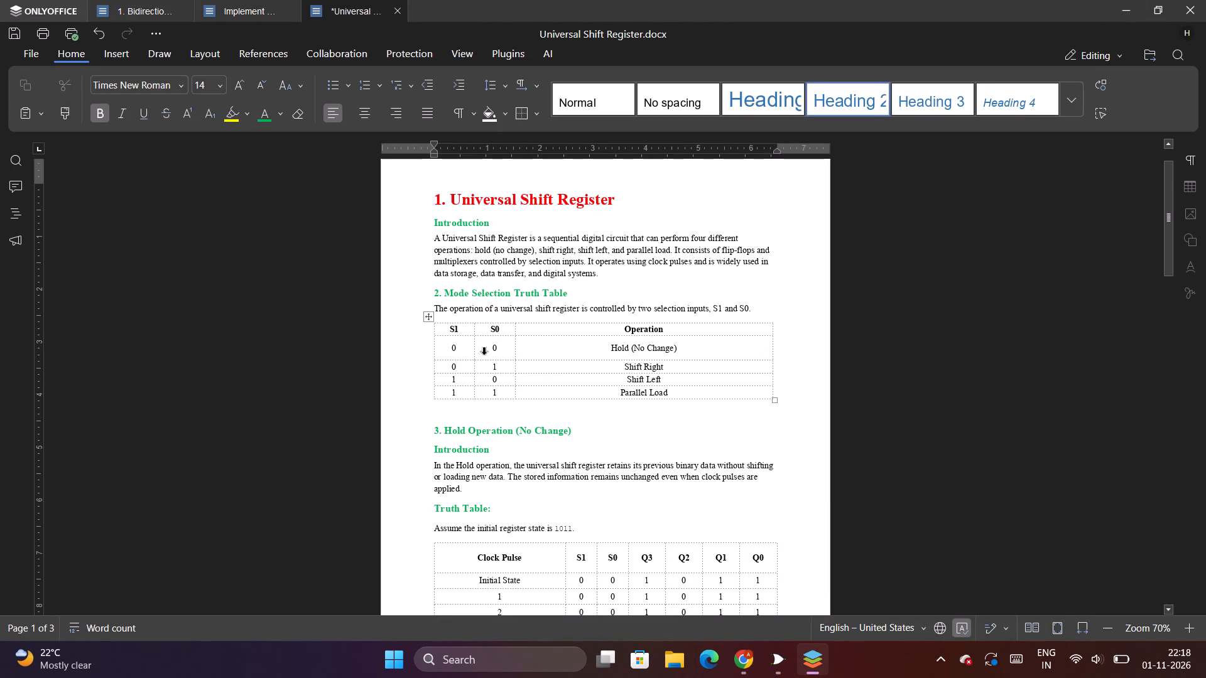
{"action": "scroll", "coordinate": [712, 571], "scroll_direction": "down", "scroll_amount": 4}
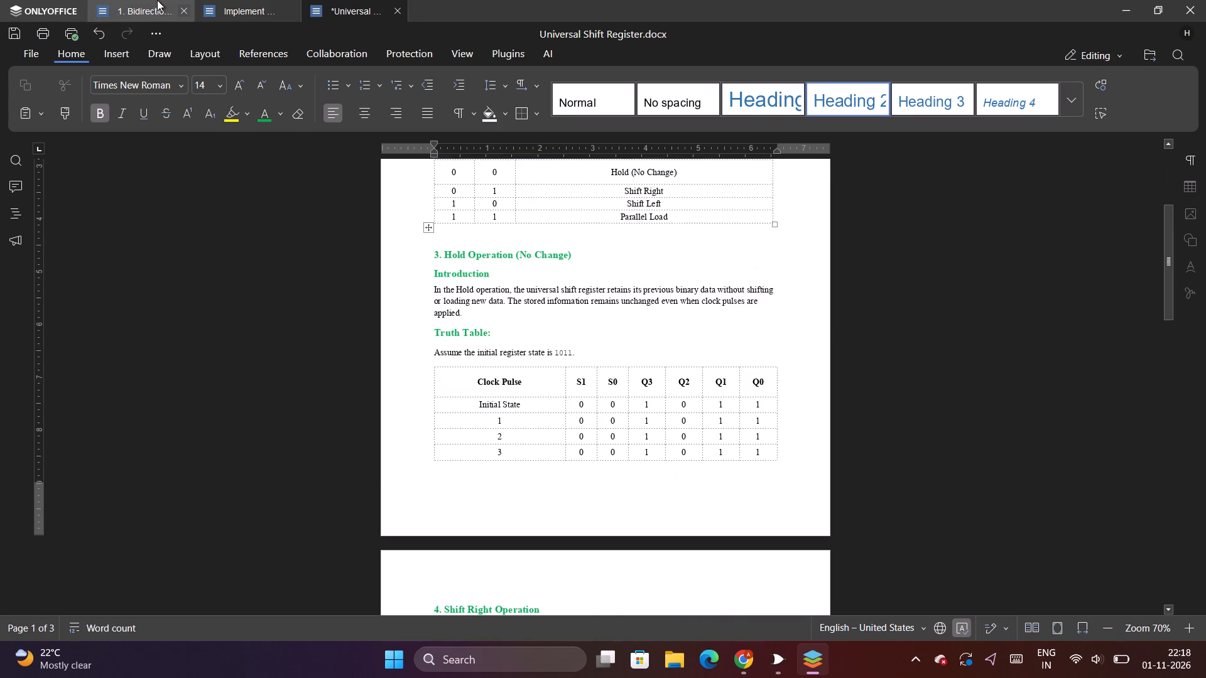
{"action": "left_click", "coordinate": [156, 0]}
{"action": "scroll", "coordinate": [534, 409], "scroll_direction": "down", "scroll_amount": 20}
{"action": "scroll", "coordinate": [534, 409], "scroll_direction": "down", "scroll_amount": 9}
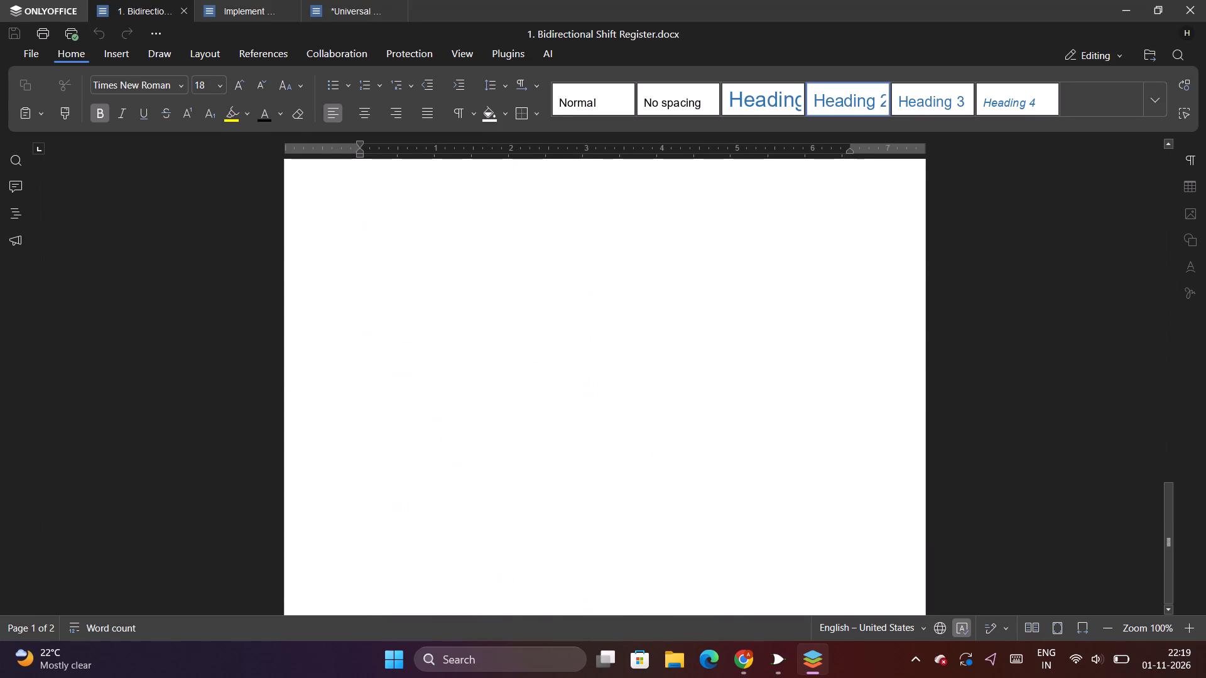
{"action": "scroll", "coordinate": [535, 411], "scroll_direction": "down", "scroll_amount": 8}
{"action": "scroll", "coordinate": [536, 411], "scroll_direction": "up", "scroll_amount": 15}
{"action": "scroll", "coordinate": [536, 411], "scroll_direction": "up", "scroll_amount": 6}
{"action": "scroll", "coordinate": [536, 411], "scroll_direction": "down", "scroll_amount": 8}
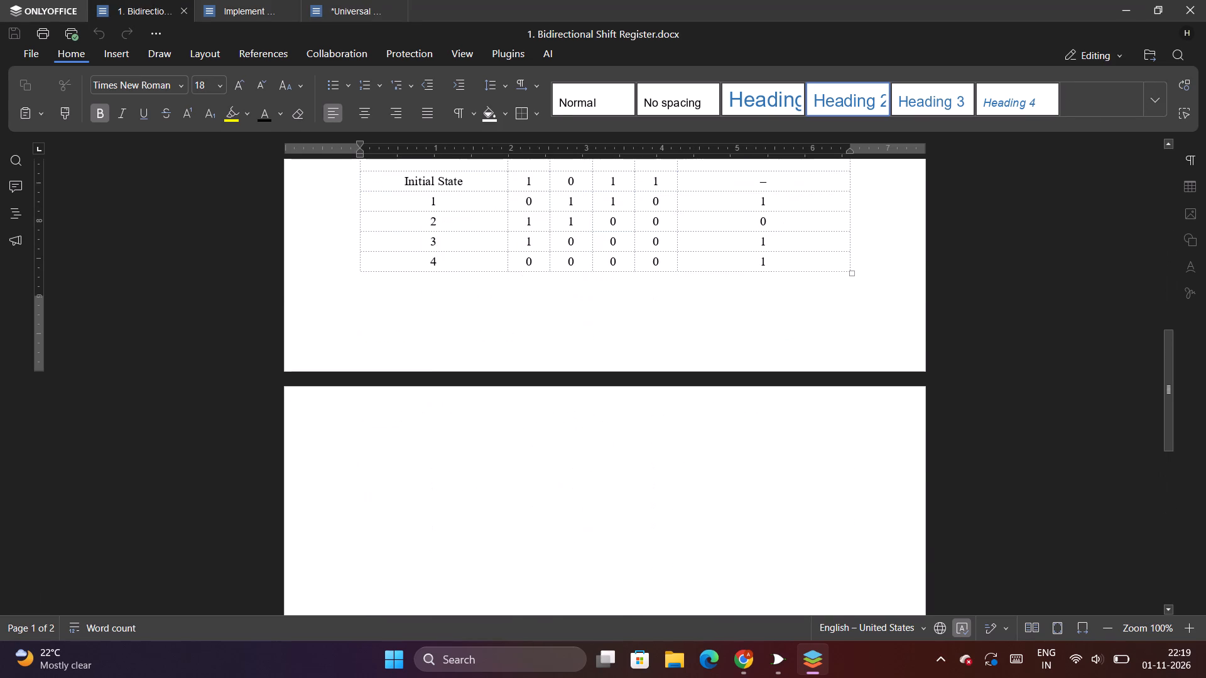
{"action": "left_click", "coordinate": [536, 411]}
{"action": "key", "text": "ctrl+v"}
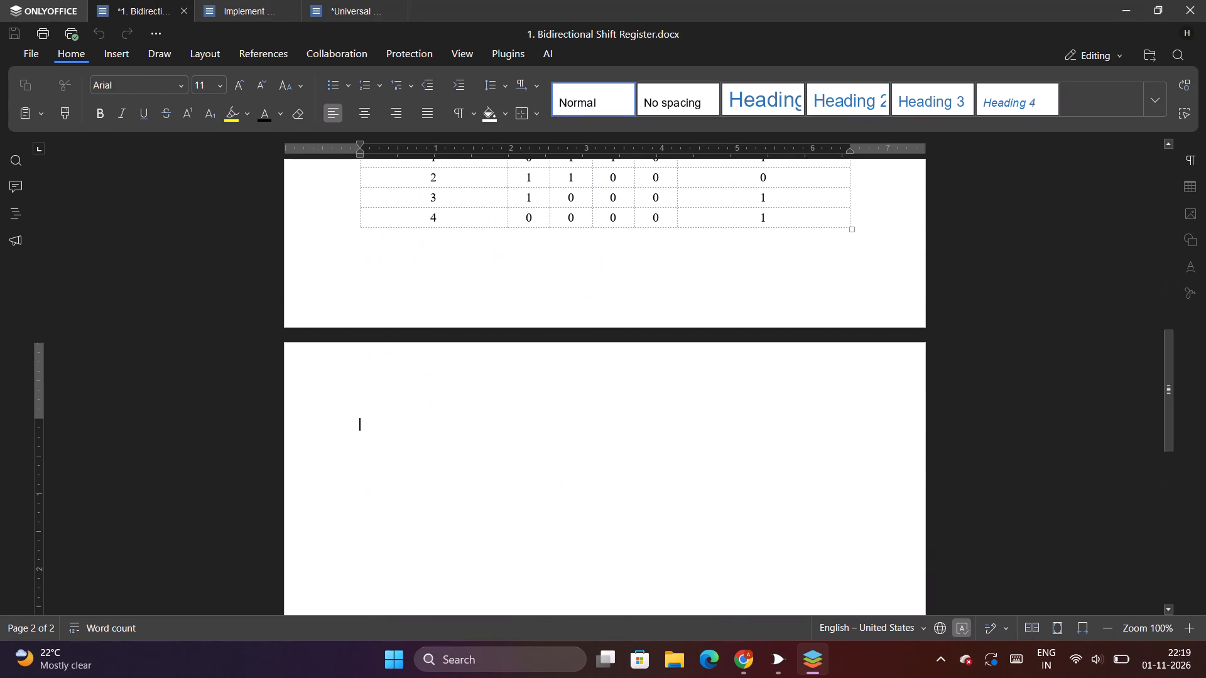
{"action": "scroll", "coordinate": [622, 392], "scroll_direction": "up", "scroll_amount": 2}
{"action": "scroll", "coordinate": [622, 397], "scroll_direction": "down", "scroll_amount": 6}
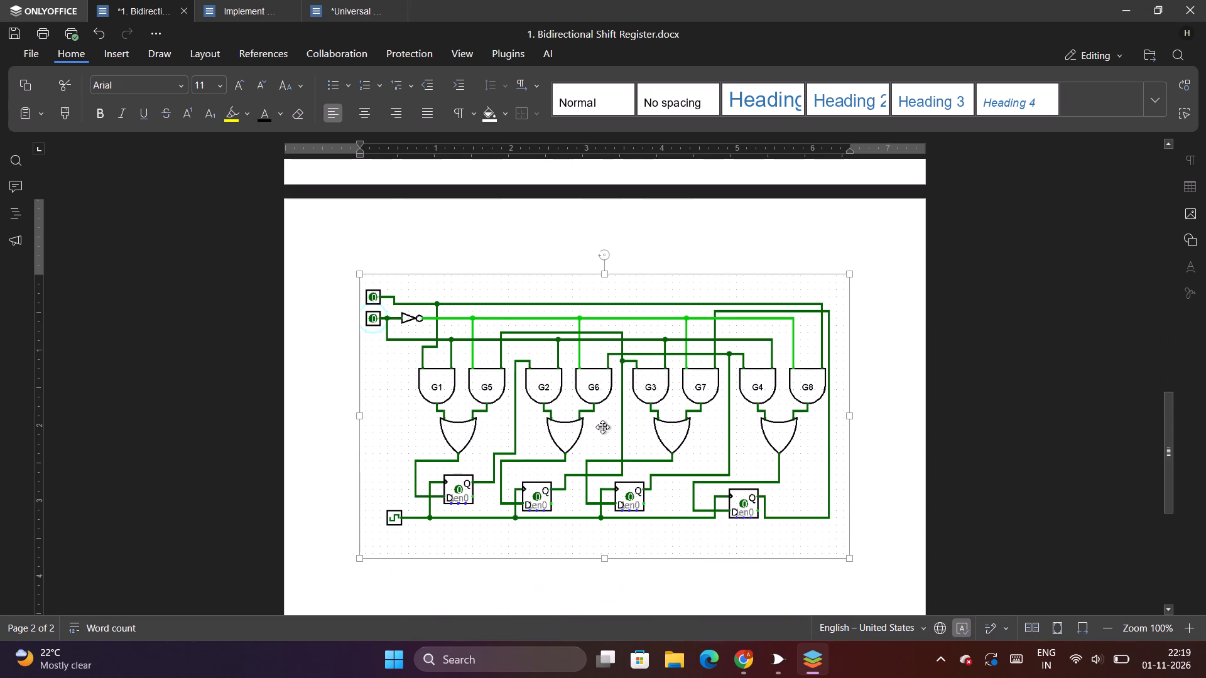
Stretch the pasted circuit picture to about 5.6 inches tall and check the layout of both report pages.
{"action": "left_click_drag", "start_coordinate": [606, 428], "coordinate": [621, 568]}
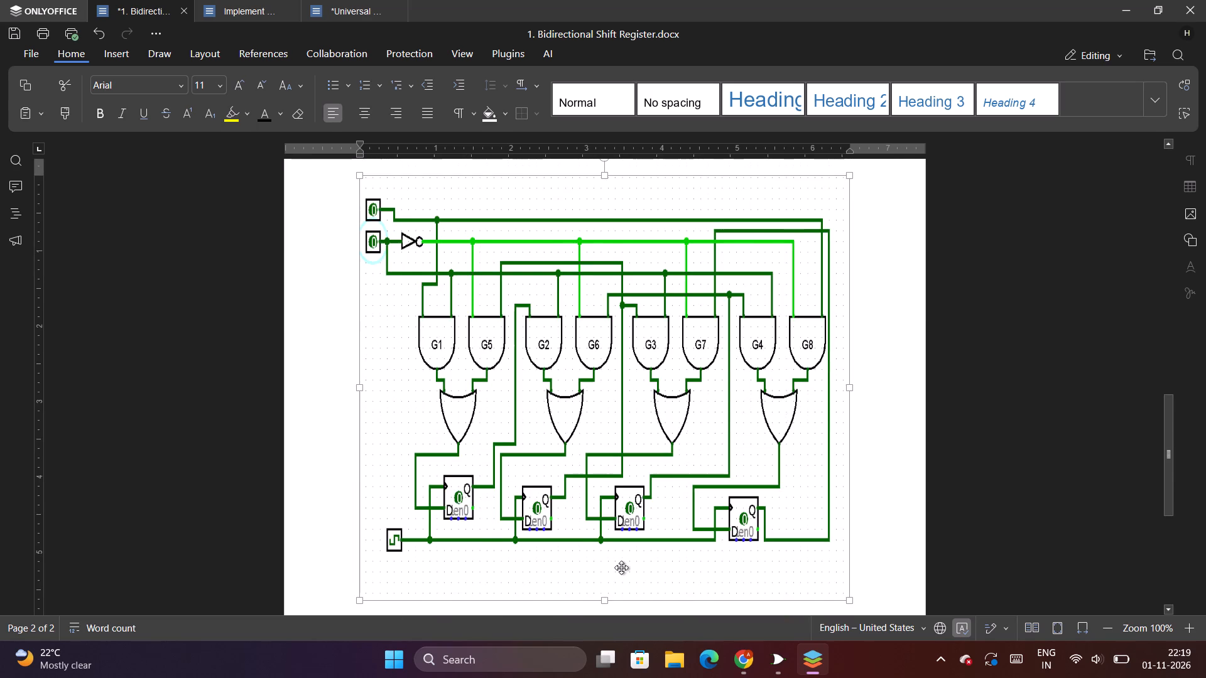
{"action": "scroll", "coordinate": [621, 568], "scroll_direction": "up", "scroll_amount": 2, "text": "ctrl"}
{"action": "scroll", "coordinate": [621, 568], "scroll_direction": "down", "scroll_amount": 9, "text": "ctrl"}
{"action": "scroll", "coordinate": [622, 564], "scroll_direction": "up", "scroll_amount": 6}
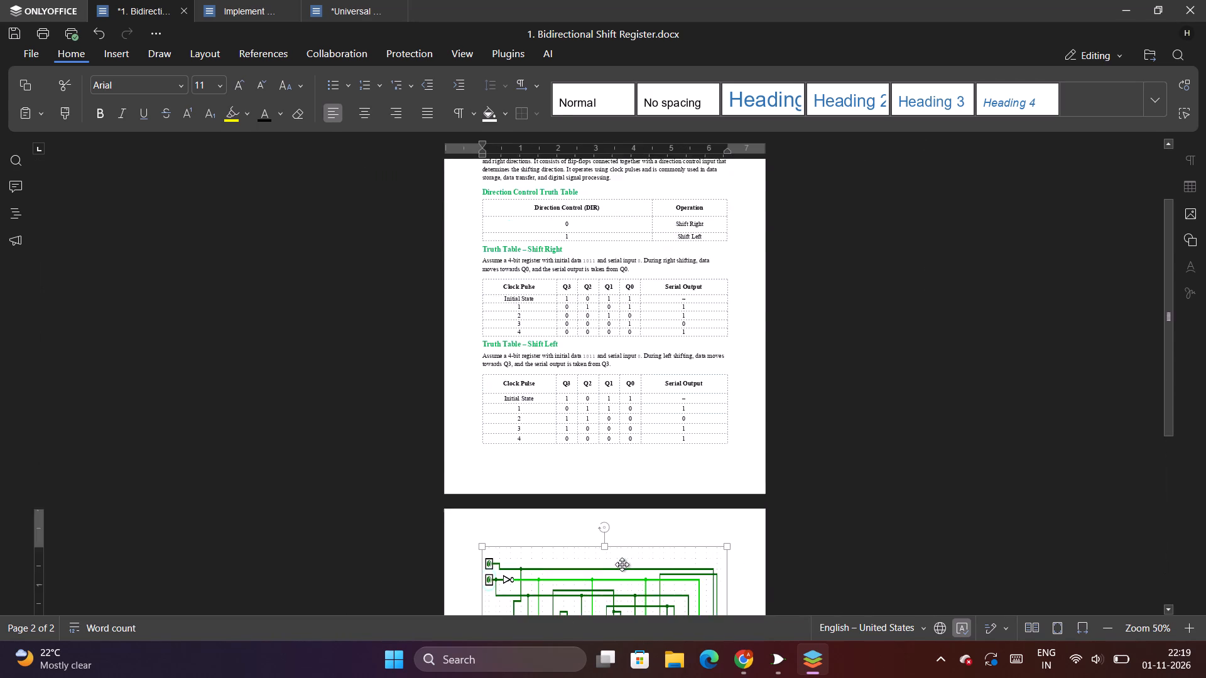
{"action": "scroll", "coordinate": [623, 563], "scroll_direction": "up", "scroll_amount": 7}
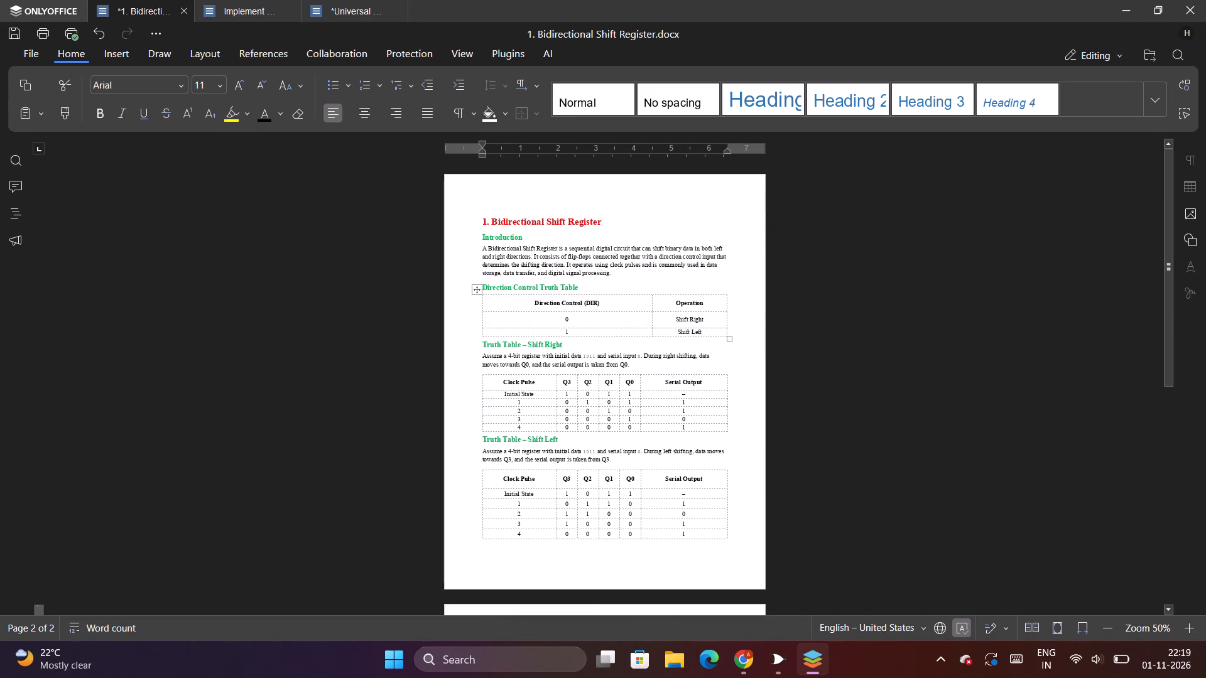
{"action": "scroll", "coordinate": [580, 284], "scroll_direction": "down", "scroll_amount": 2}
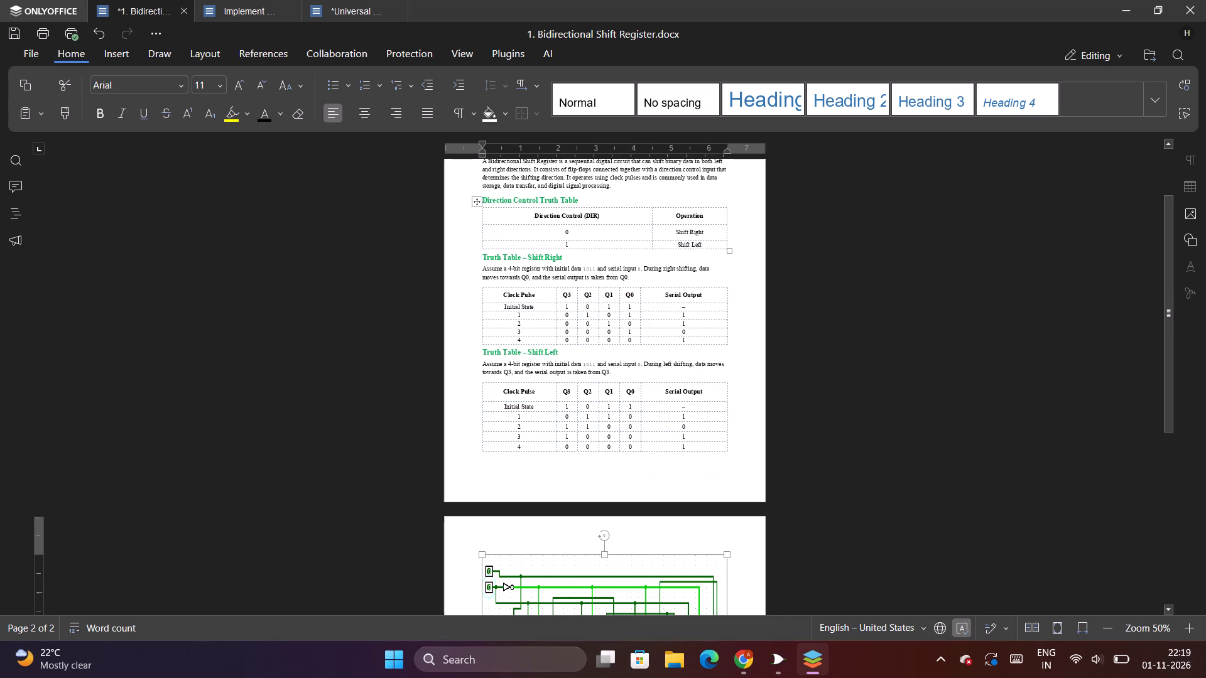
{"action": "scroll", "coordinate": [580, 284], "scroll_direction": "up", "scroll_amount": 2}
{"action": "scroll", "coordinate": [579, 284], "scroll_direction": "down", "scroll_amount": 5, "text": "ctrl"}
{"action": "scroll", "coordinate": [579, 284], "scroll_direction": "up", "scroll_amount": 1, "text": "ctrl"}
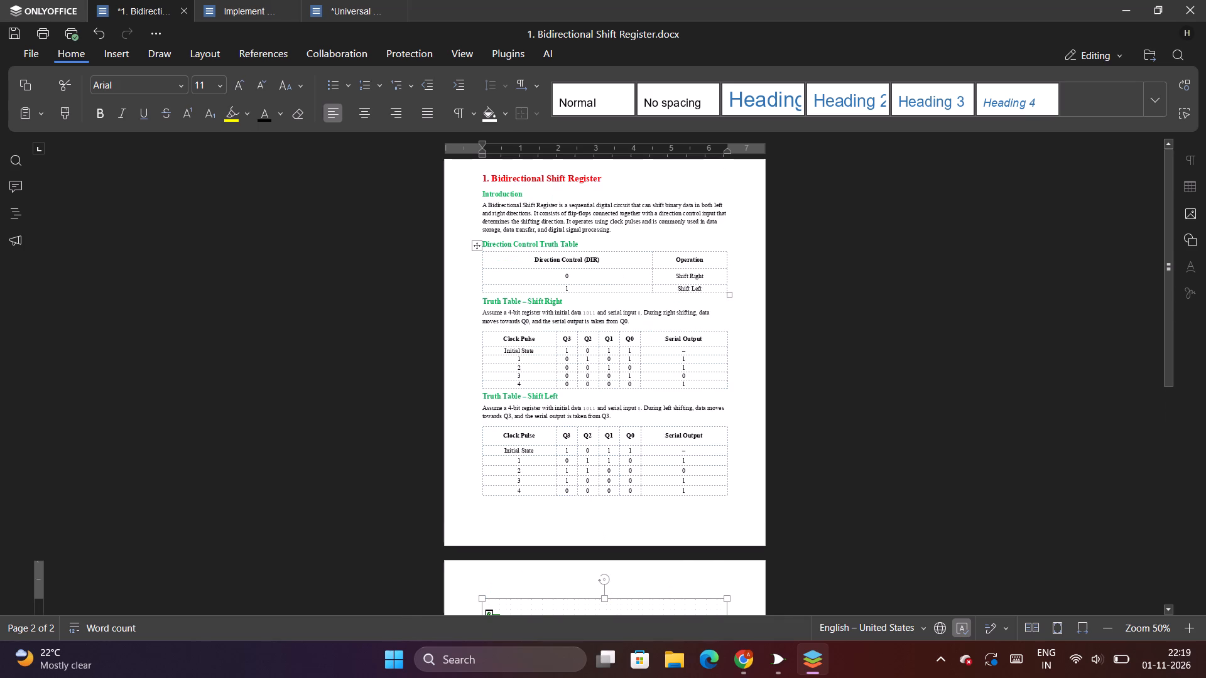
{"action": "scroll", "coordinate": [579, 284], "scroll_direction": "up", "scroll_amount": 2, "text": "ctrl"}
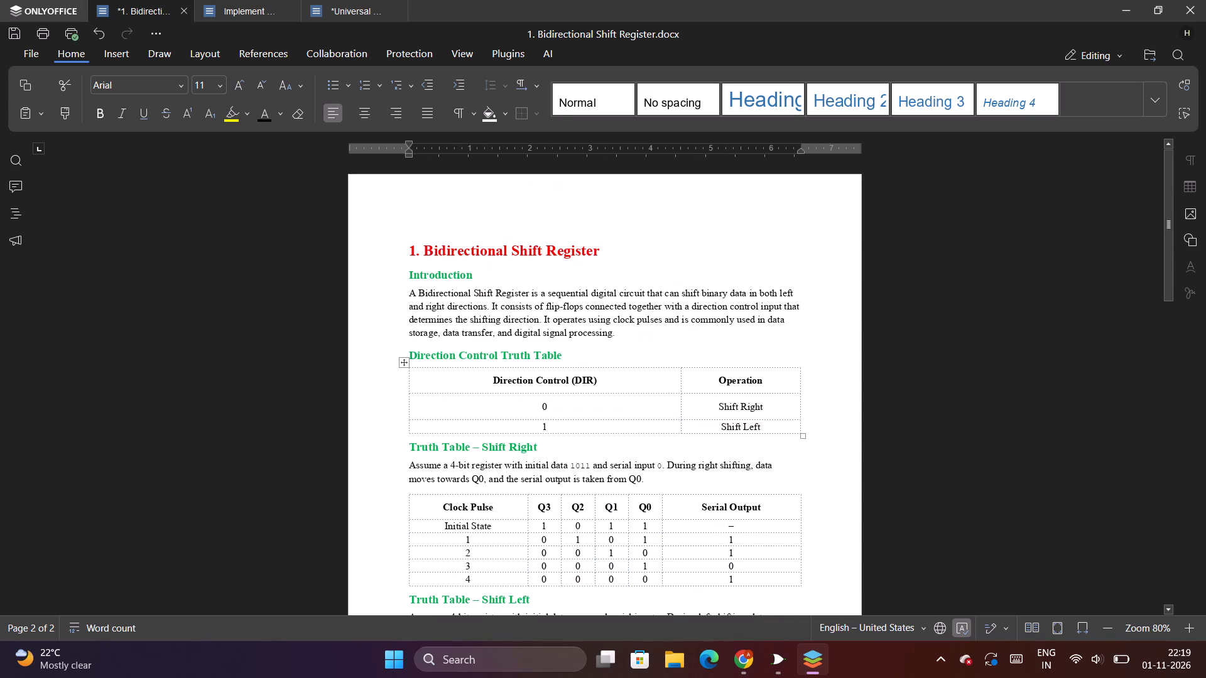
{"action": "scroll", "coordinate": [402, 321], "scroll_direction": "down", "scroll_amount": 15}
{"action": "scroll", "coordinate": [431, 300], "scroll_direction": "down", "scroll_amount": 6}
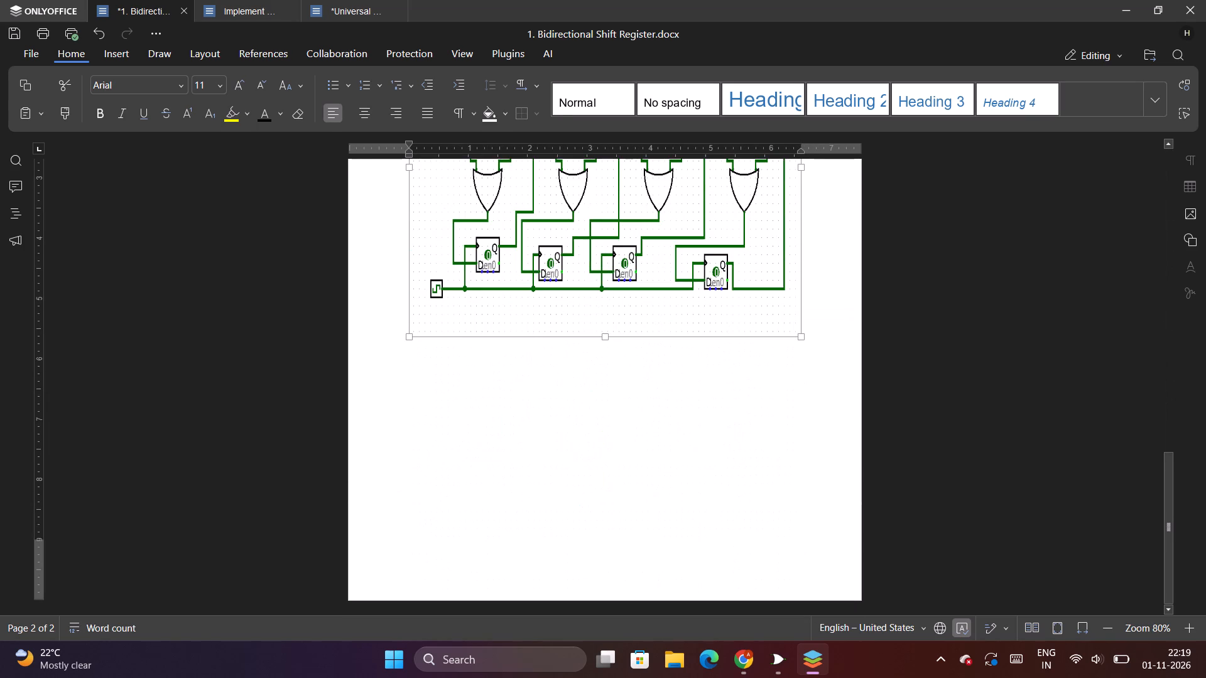
Reduce the circuit picture's height to about 4.5 inches, review the report's pages and save the document.
{"action": "left_click_drag", "start_coordinate": [607, 336], "coordinate": [615, 267]}
{"action": "scroll", "coordinate": [588, 358], "scroll_direction": "up", "scroll_amount": 3}
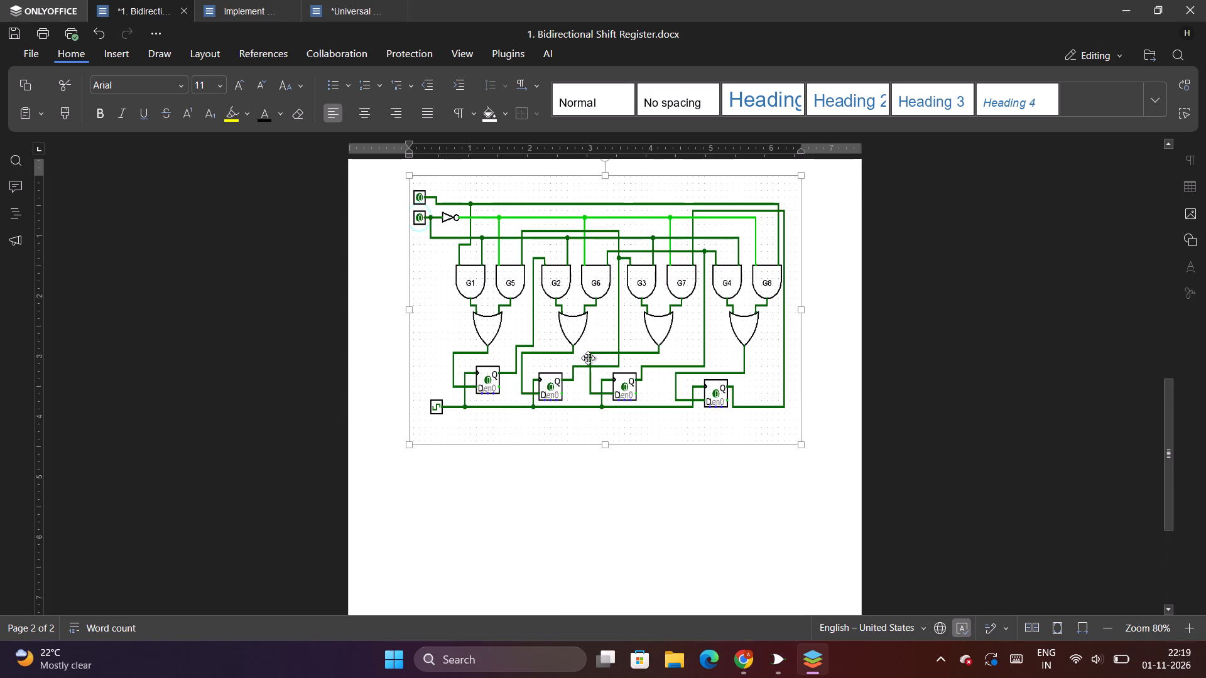
{"action": "scroll", "coordinate": [588, 358], "scroll_direction": "up", "scroll_amount": 4}
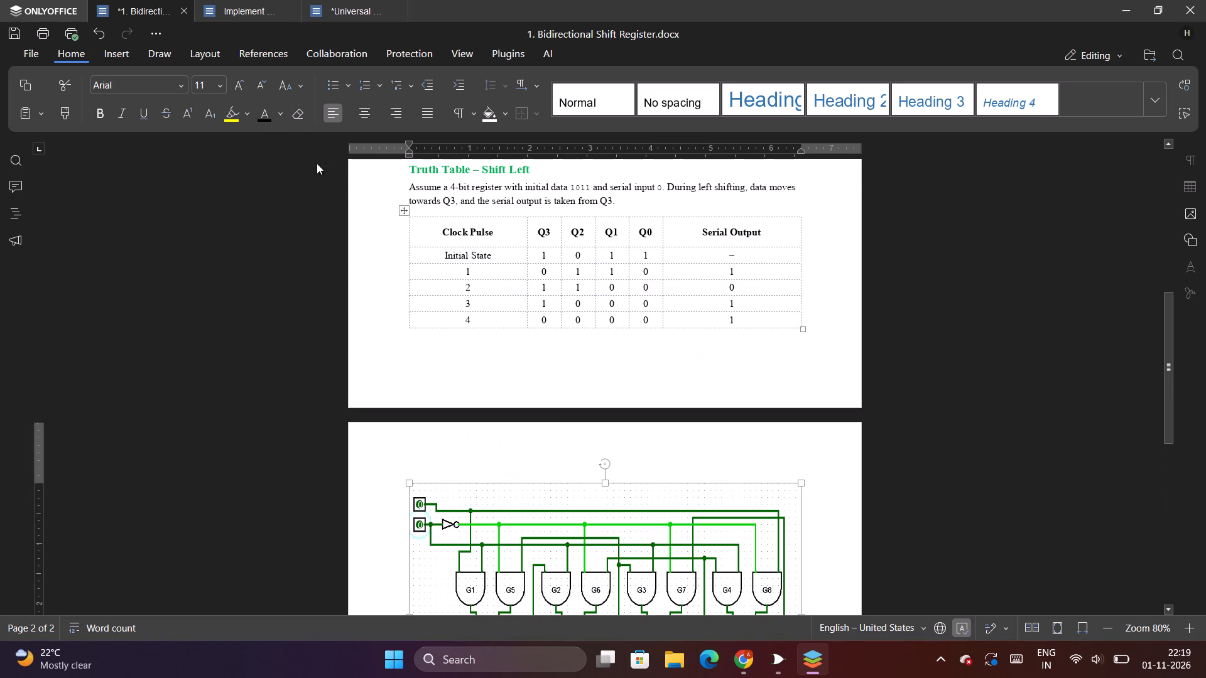
{"action": "scroll", "coordinate": [656, 279], "scroll_direction": "up", "scroll_amount": 9}
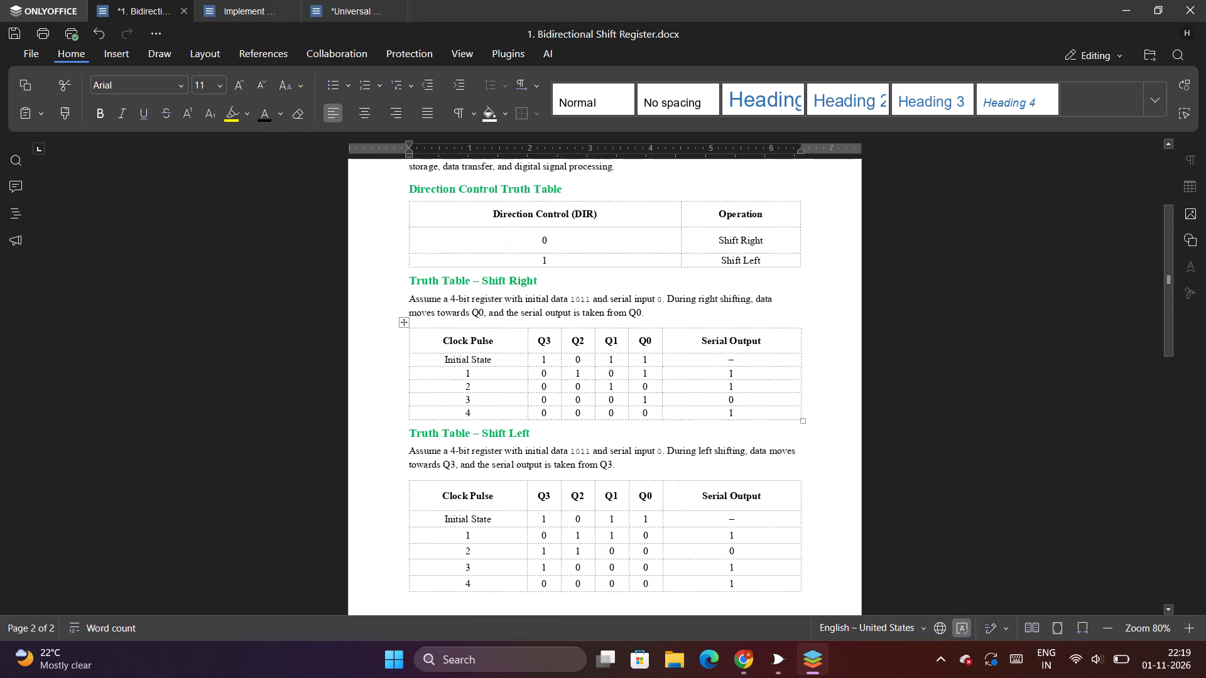
{"action": "scroll", "coordinate": [656, 279], "scroll_direction": "up", "scroll_amount": 6}
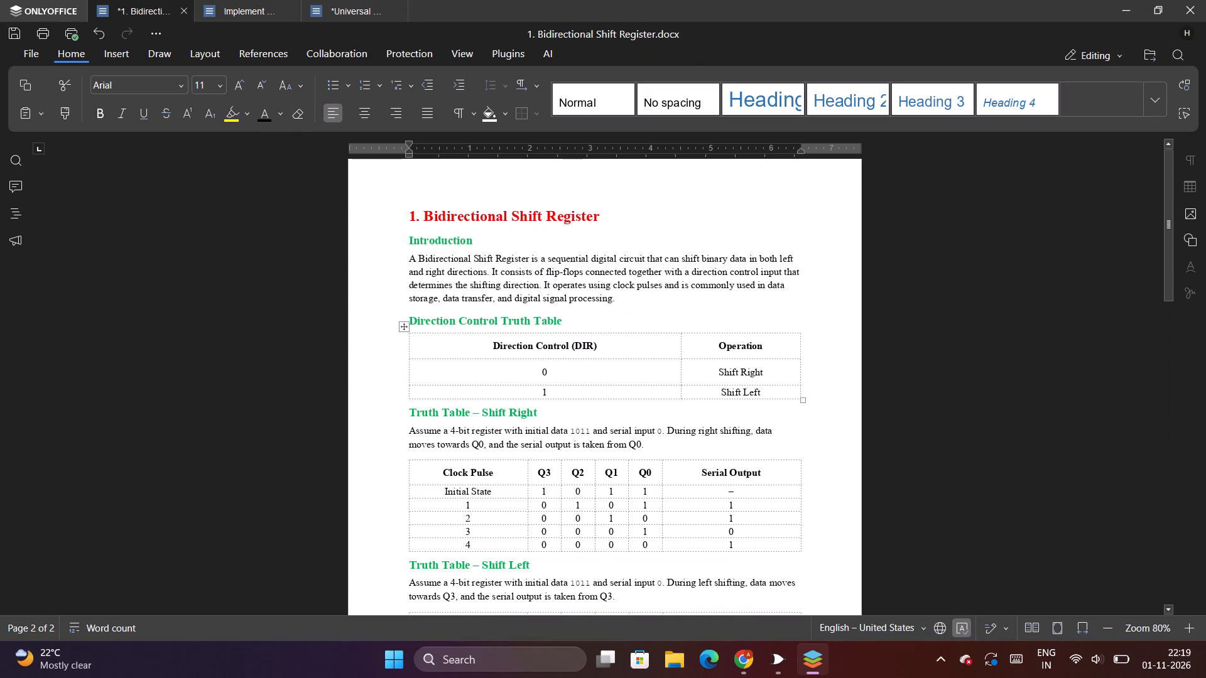
{"action": "key", "text": "ctrl+s"}
Look through the Universal Shift Register report down to its last truth table.
{"action": "left_click", "coordinate": [325, 4]}
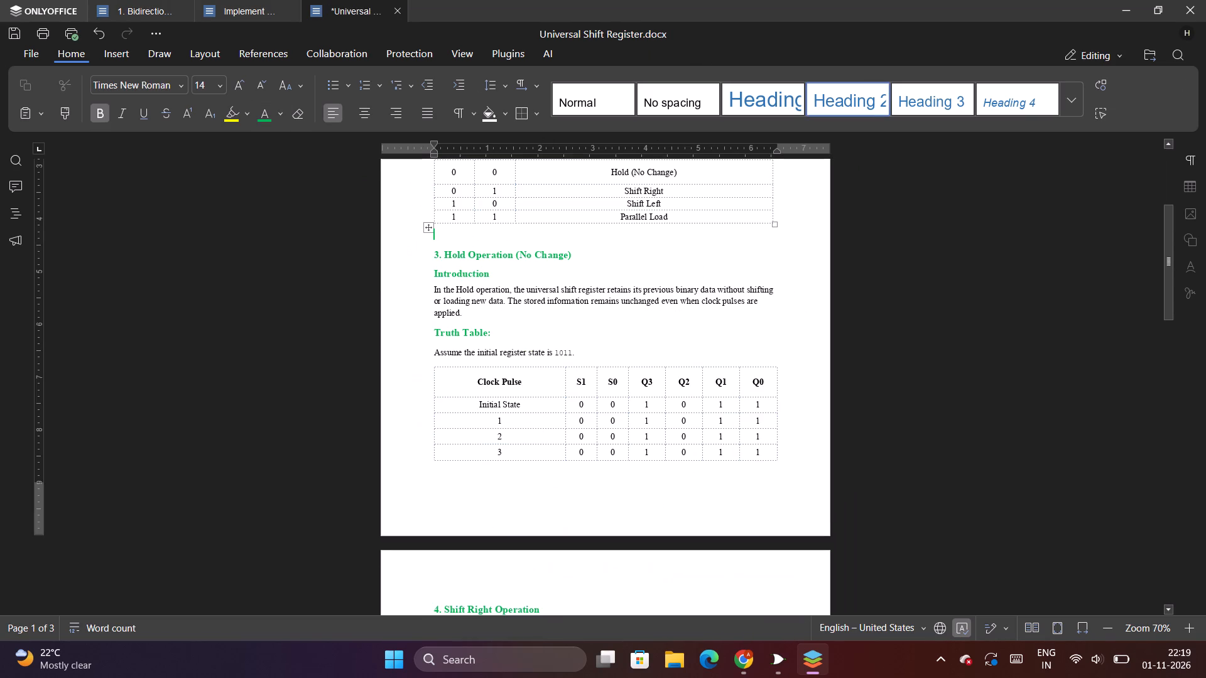
{"action": "scroll", "coordinate": [595, 268], "scroll_direction": "up", "scroll_amount": 6}
{"action": "scroll", "coordinate": [597, 268], "scroll_direction": "down", "scroll_amount": 13}
{"action": "scroll", "coordinate": [597, 263], "scroll_direction": "down", "scroll_amount": 15}
{"action": "scroll", "coordinate": [707, 586], "scroll_direction": "down", "scroll_amount": 1}
In Logisim, open the circuit file shift resister.circ from Documents and maximize its window so the whole circuit shows.
{"action": "left_click", "coordinate": [776, 659]}
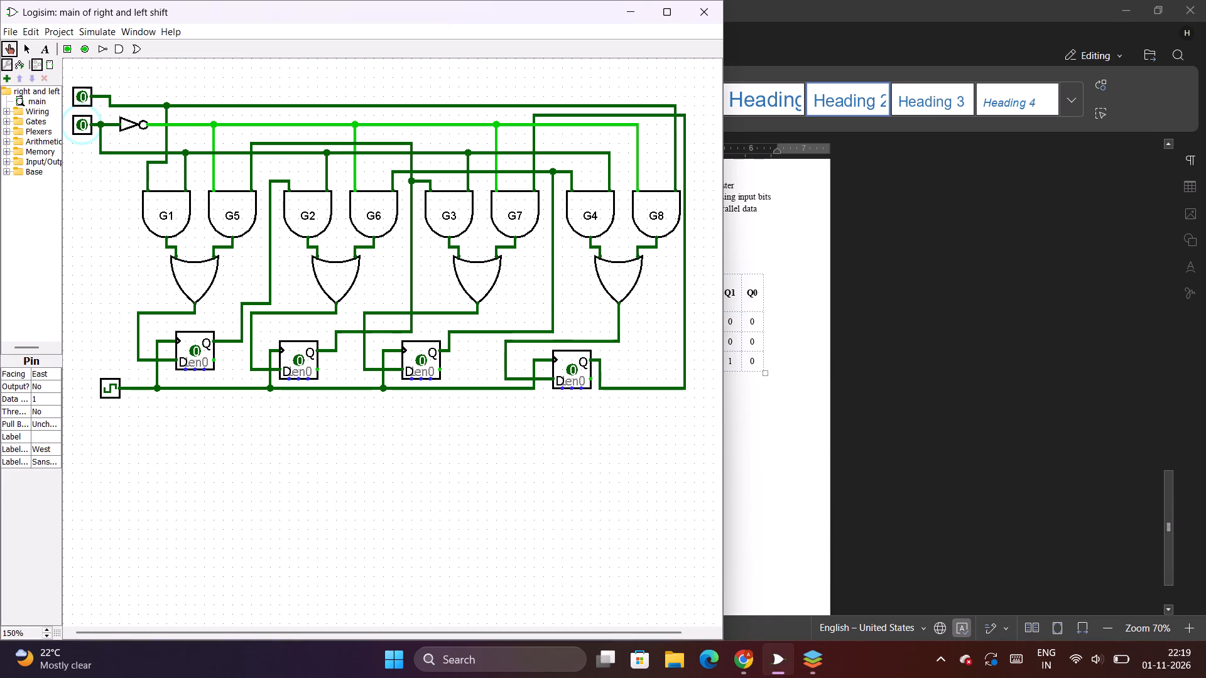
{"action": "left_click", "coordinate": [16, 35]}
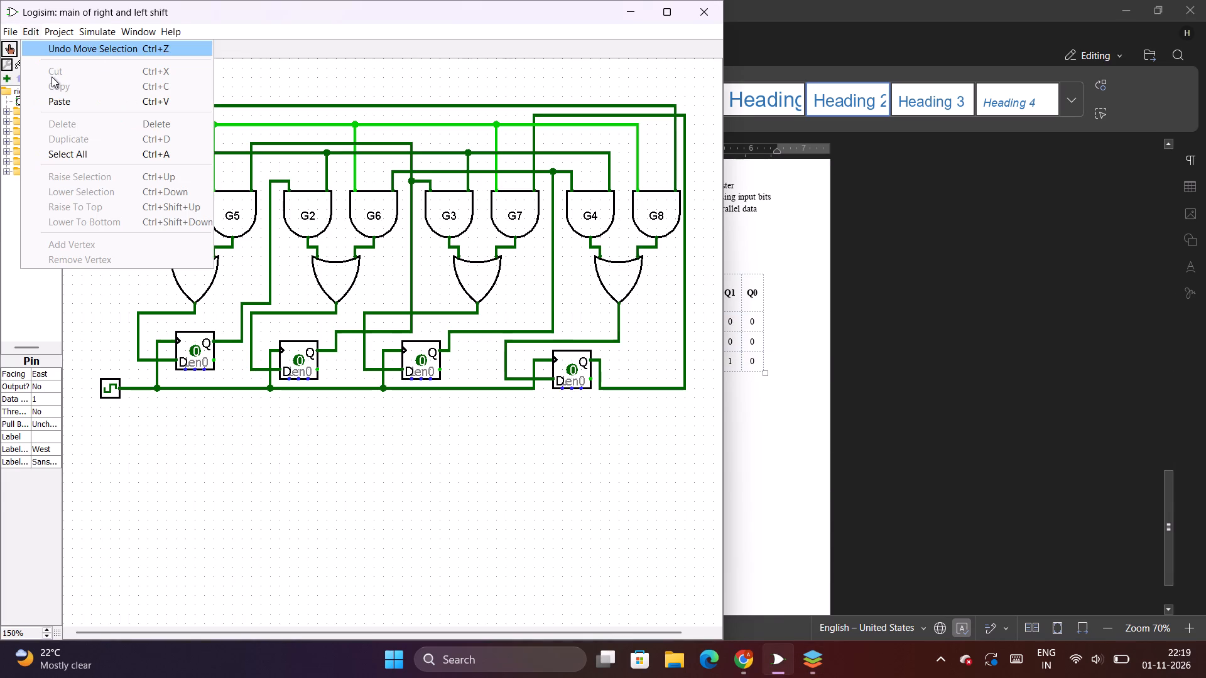
{"action": "left_click", "coordinate": [1, 33]}
{"action": "left_click", "coordinate": [2, 33]}
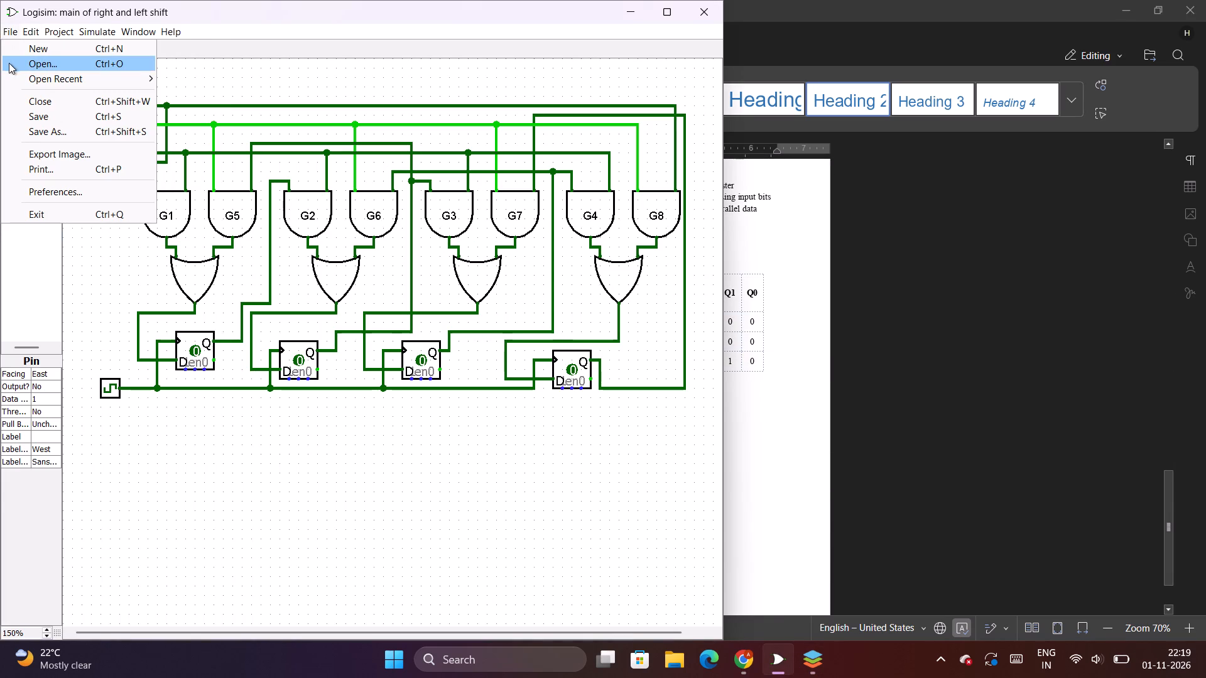
{"action": "left_click", "coordinate": [103, 63]}
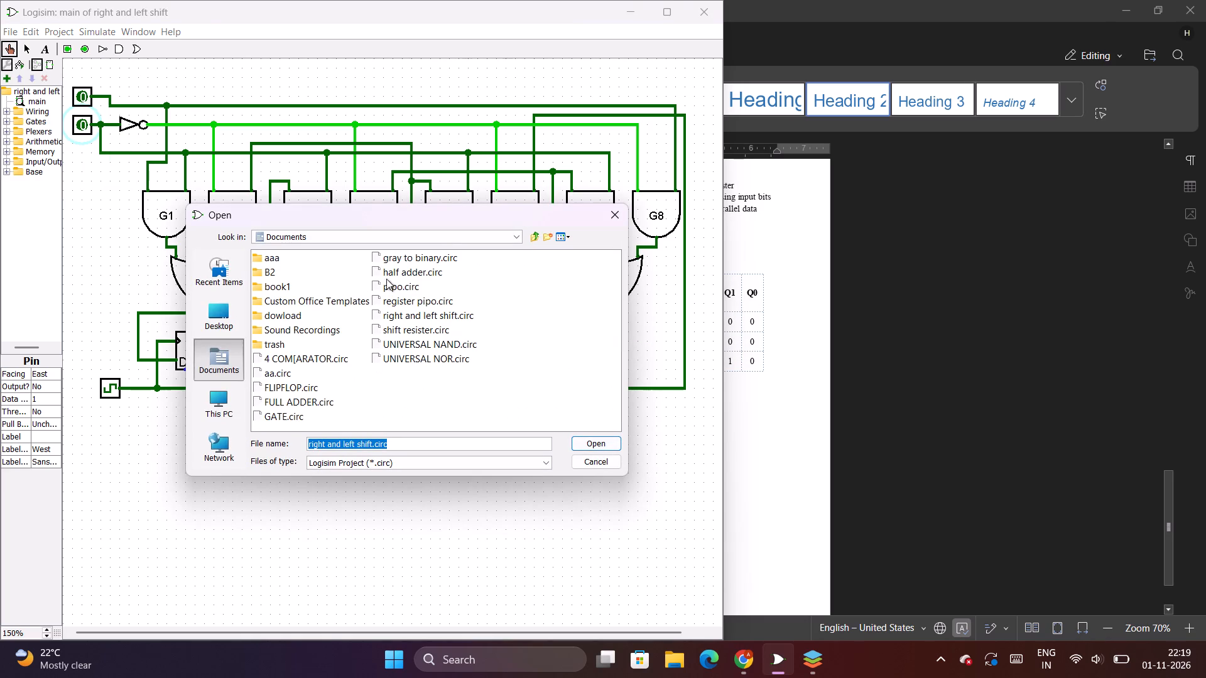
{"action": "left_click", "coordinate": [411, 330]}
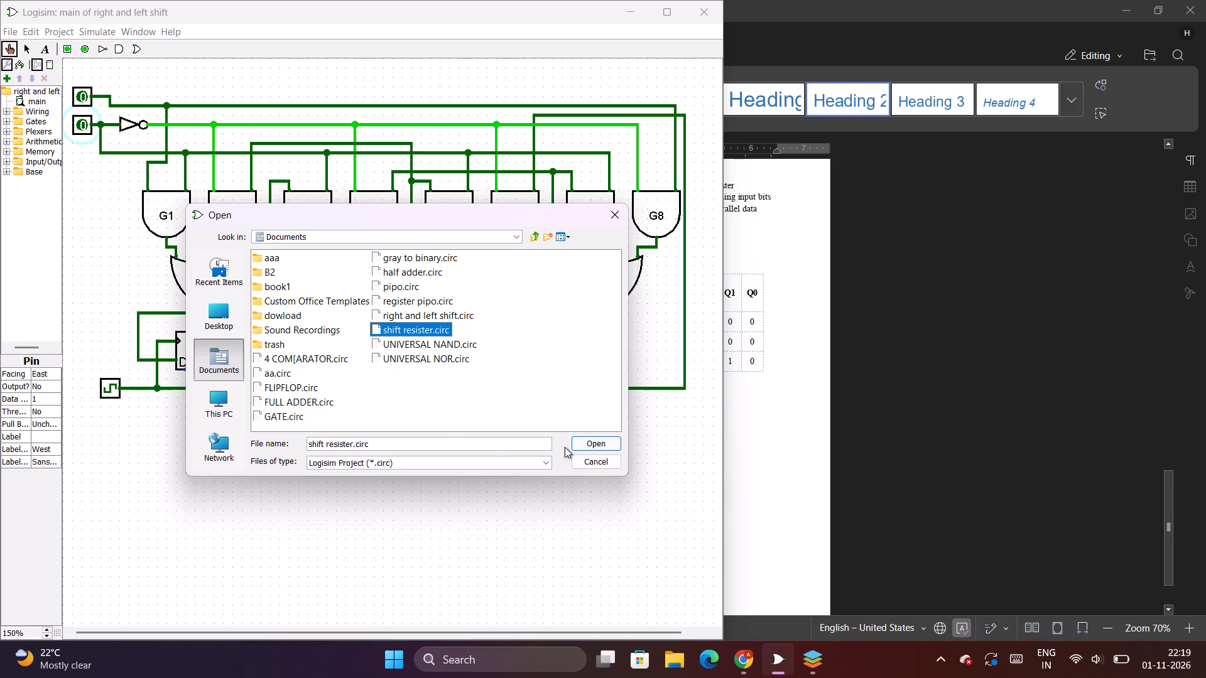
{"action": "left_click", "coordinate": [602, 443]}
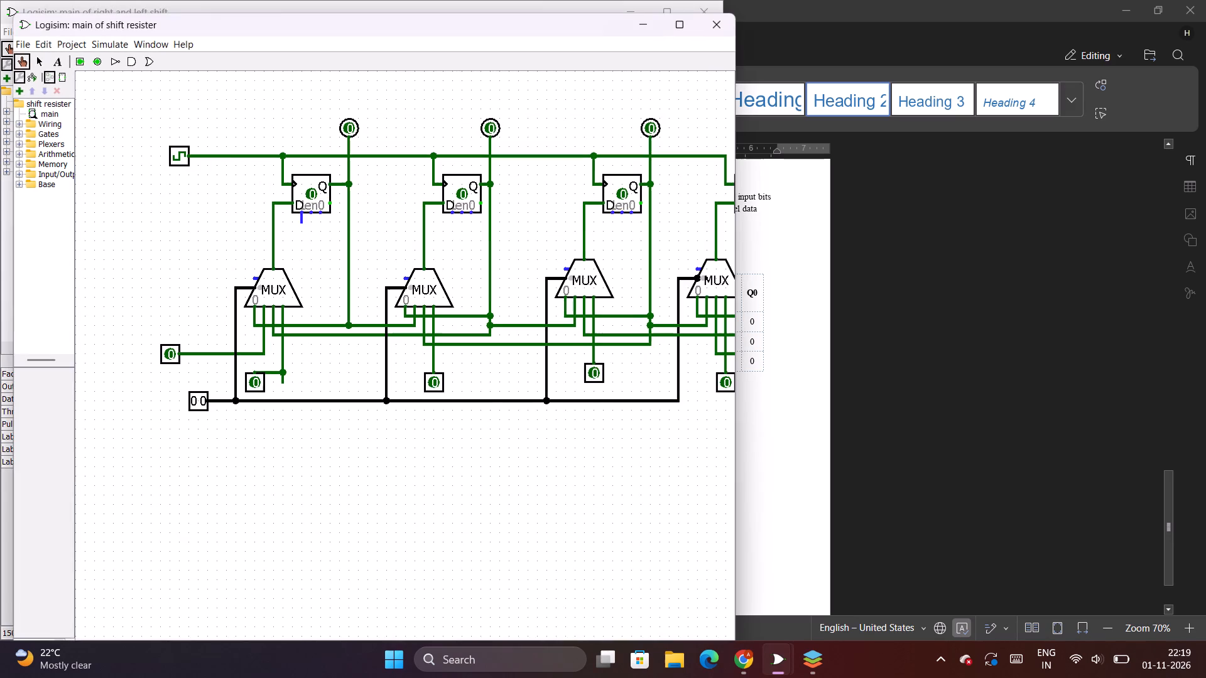
{"action": "left_click", "coordinate": [690, 24]}
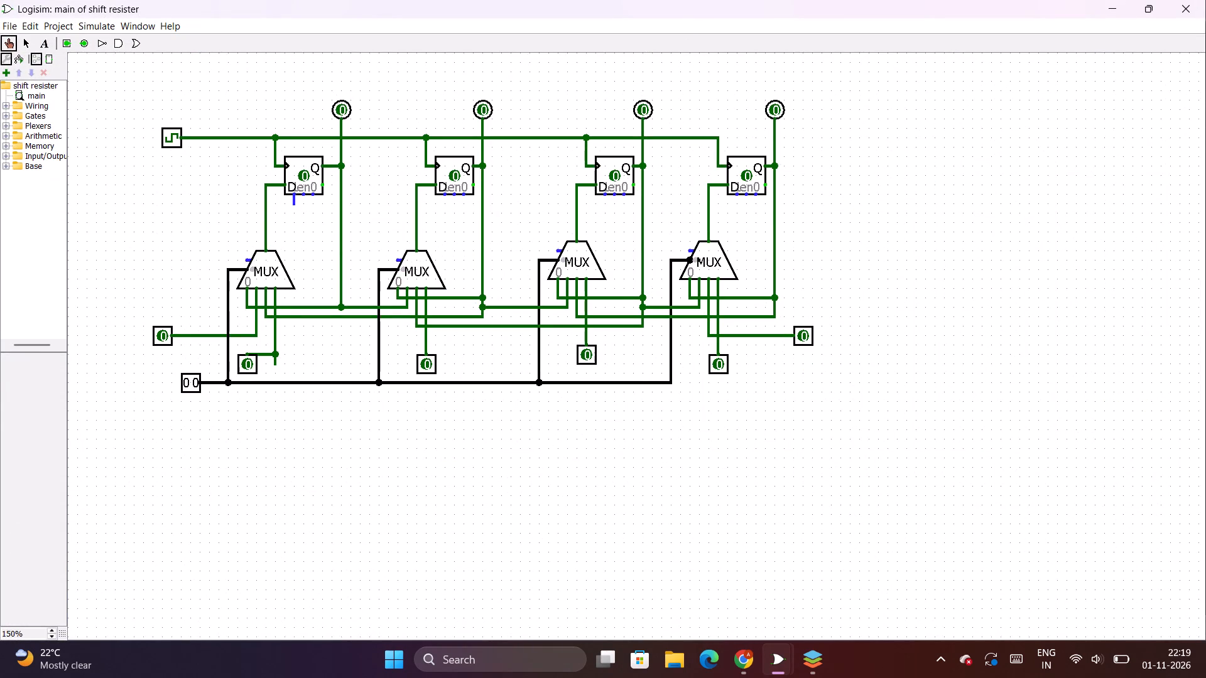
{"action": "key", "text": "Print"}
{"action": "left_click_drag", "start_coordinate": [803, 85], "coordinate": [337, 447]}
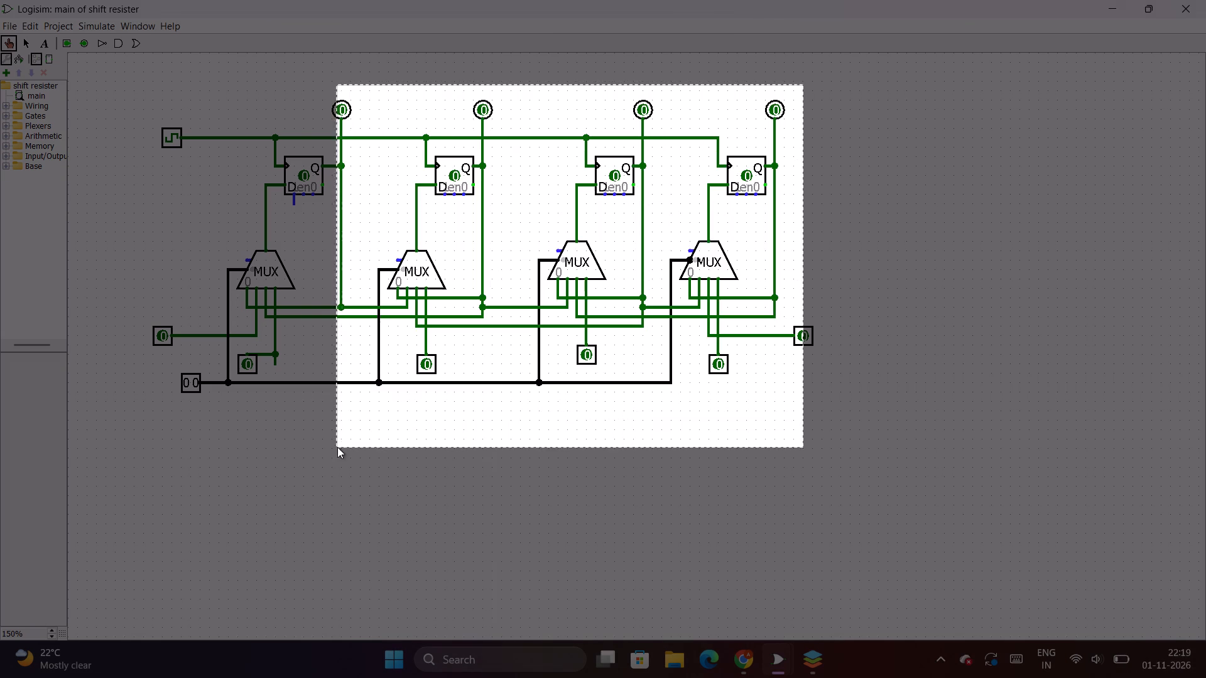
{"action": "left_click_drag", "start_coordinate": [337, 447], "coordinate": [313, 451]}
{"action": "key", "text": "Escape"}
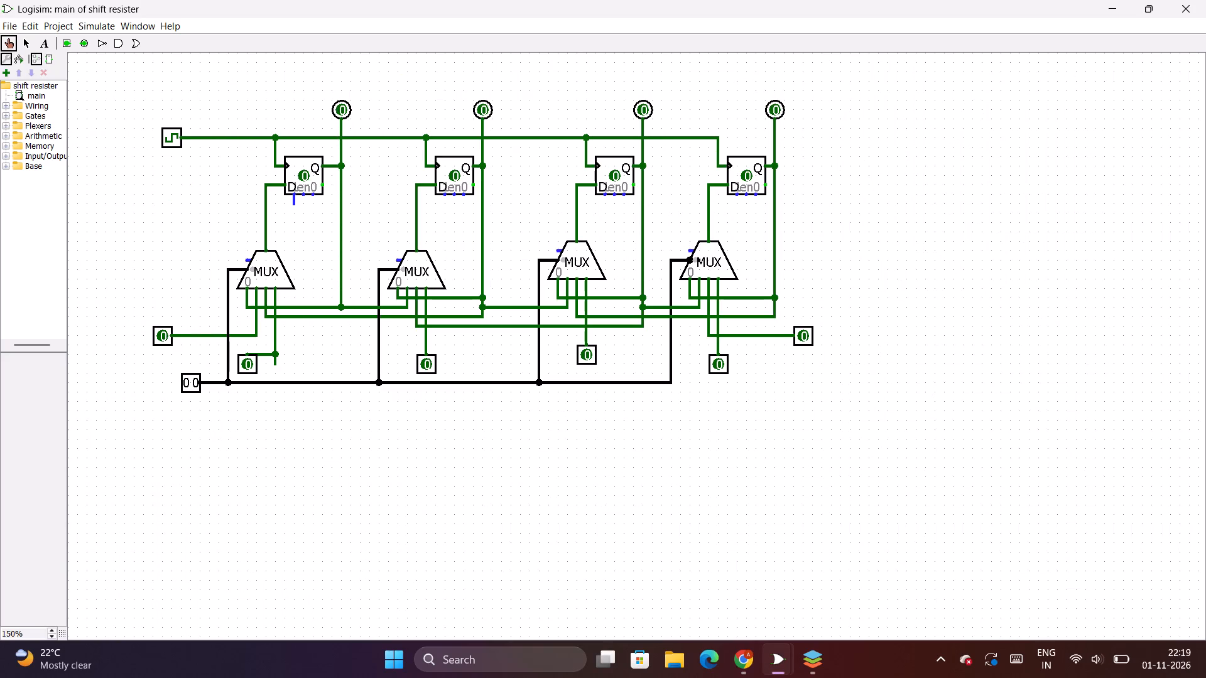
Capture a screenshot region covering the complete multiplexer and flip-flop circuit, including all input and output pins.
{"action": "key", "text": "Print"}
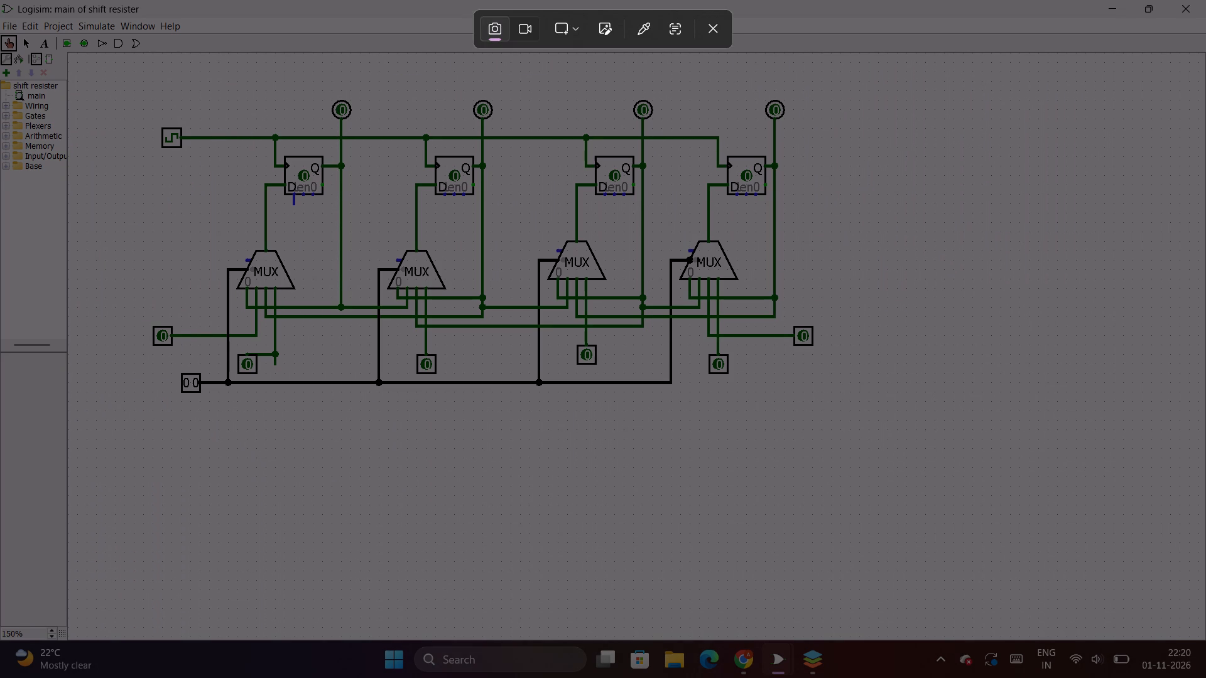
{"action": "left_click_drag", "start_coordinate": [124, 87], "coordinate": [832, 406]}
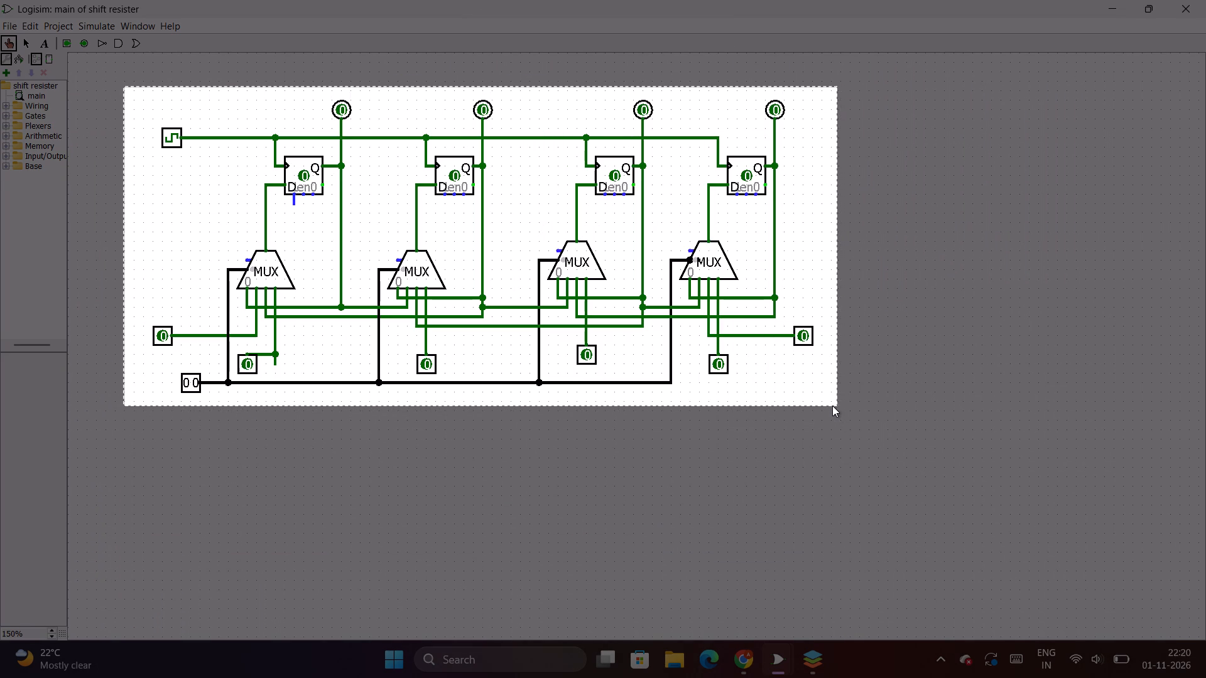
{"action": "left_click_drag", "start_coordinate": [832, 406], "coordinate": [827, 406]}
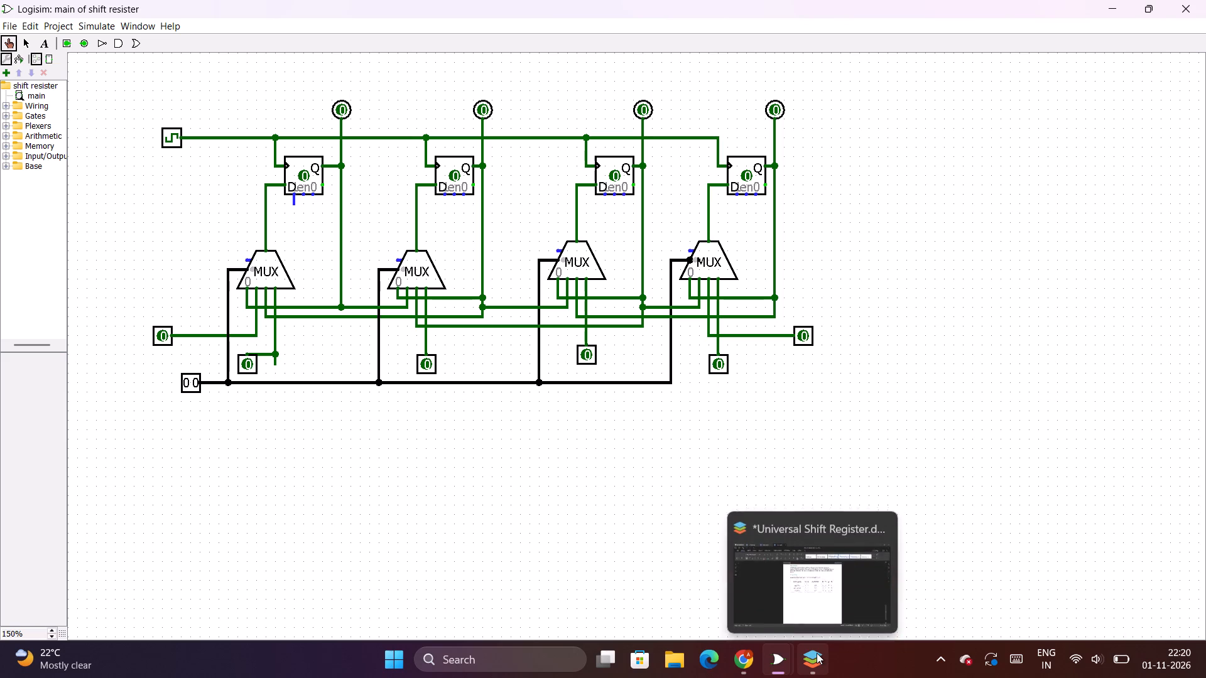
In the ONLYOFFICE Universal Shift Register report, paste the captured circuit on a new line below the Parallel Load truth table.
{"action": "left_click", "coordinate": [817, 653]}
{"action": "left_click", "coordinate": [627, 449]}
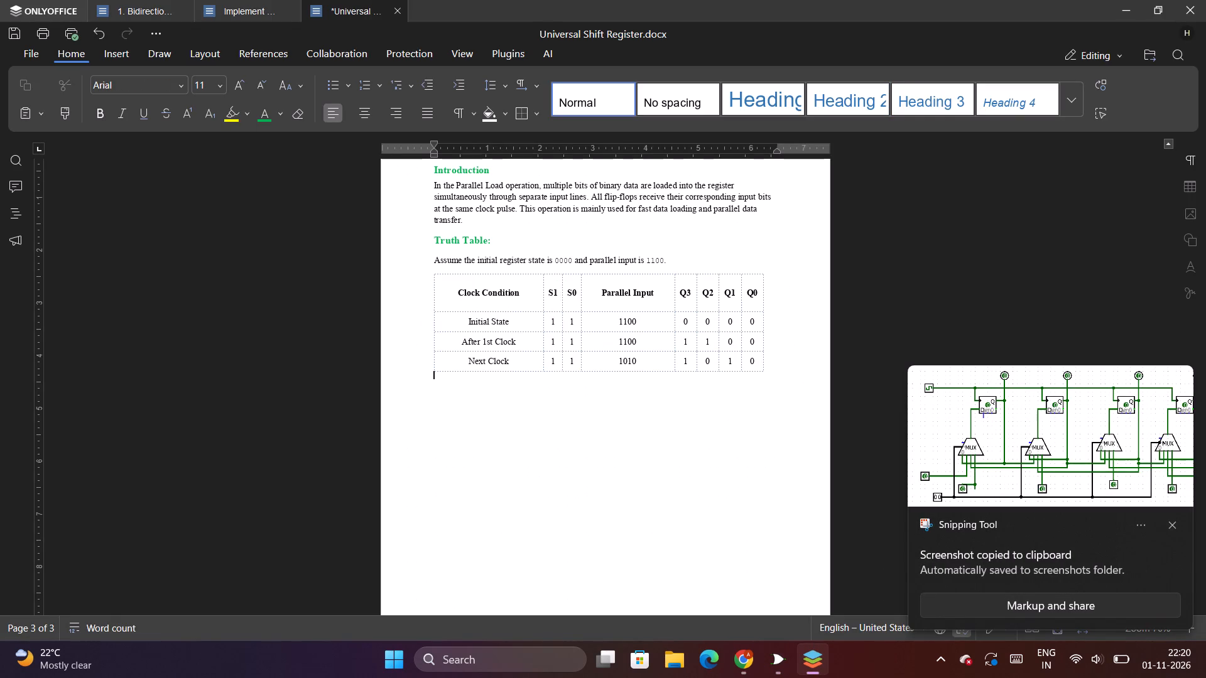
{"action": "key", "text": "Return"}
{"action": "scroll", "coordinate": [627, 449], "scroll_direction": "up", "scroll_amount": 4}
{"action": "scroll", "coordinate": [627, 454], "scroll_direction": "down", "scroll_amount": 14}
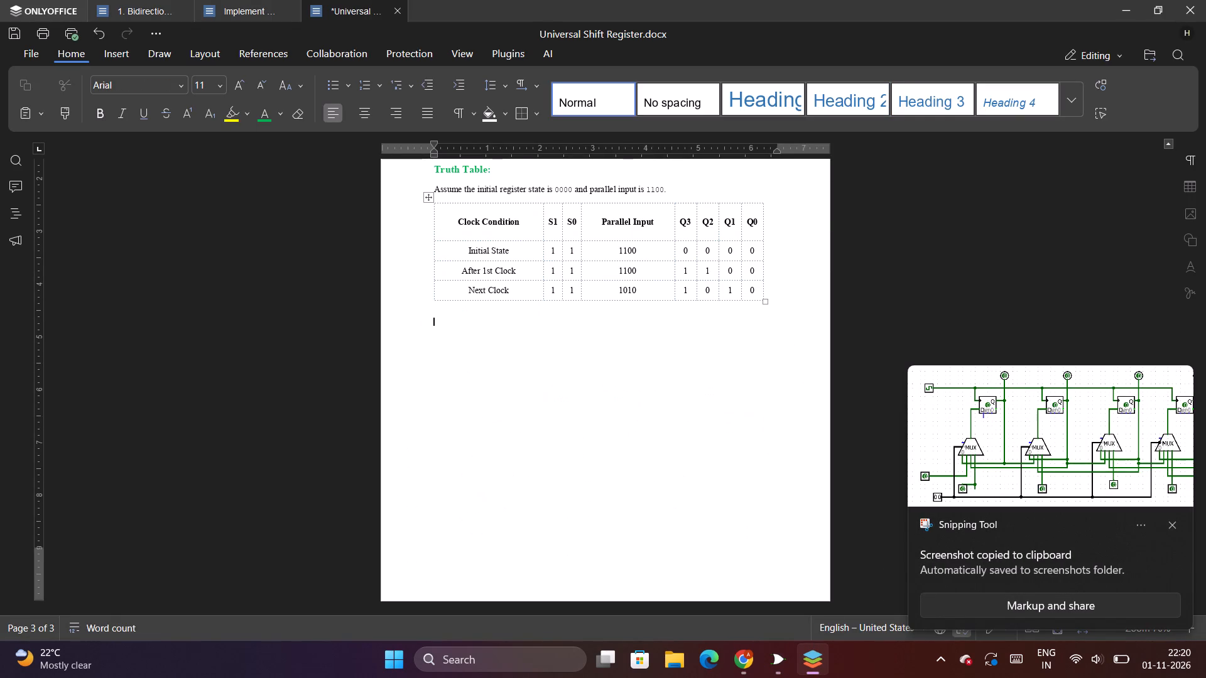
{"action": "key", "text": "ctrl+v"}
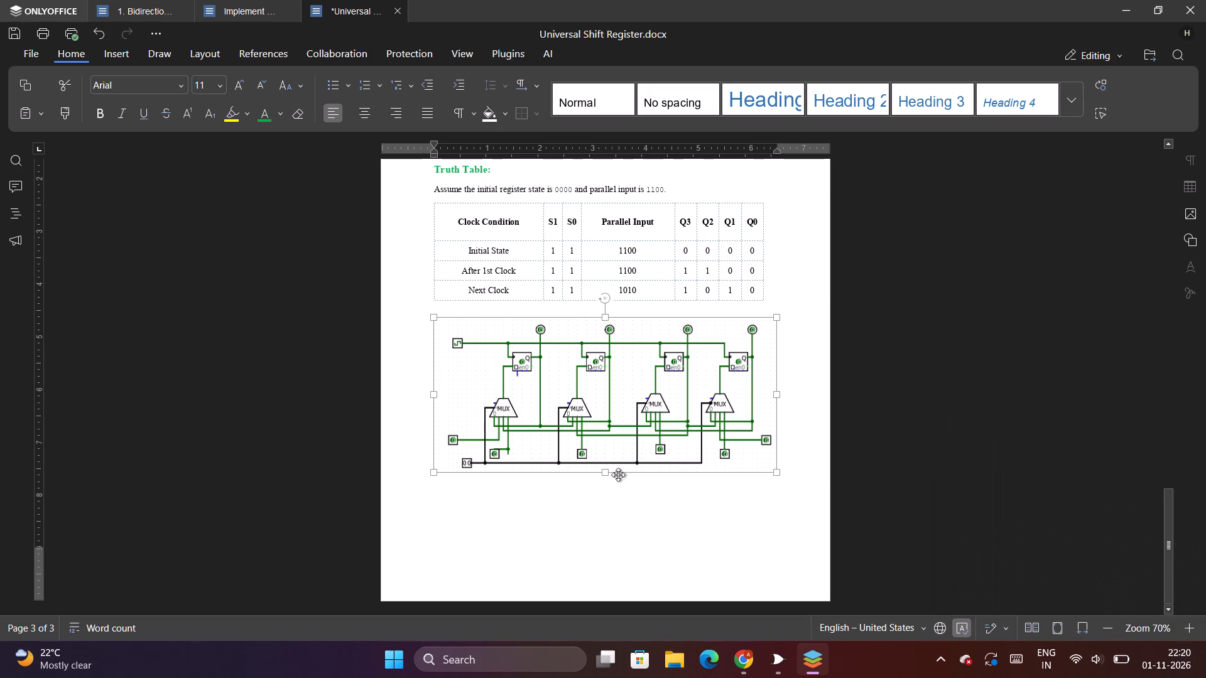
Stretch the pasted circuit picture to about 4.6 inches tall, look back through the report to its first page and save the document.
{"action": "left_click_drag", "start_coordinate": [604, 472], "coordinate": [611, 559]}
{"action": "scroll", "coordinate": [611, 554], "scroll_direction": "up", "scroll_amount": 19}
{"action": "scroll", "coordinate": [611, 554], "scroll_direction": "up", "scroll_amount": 8}
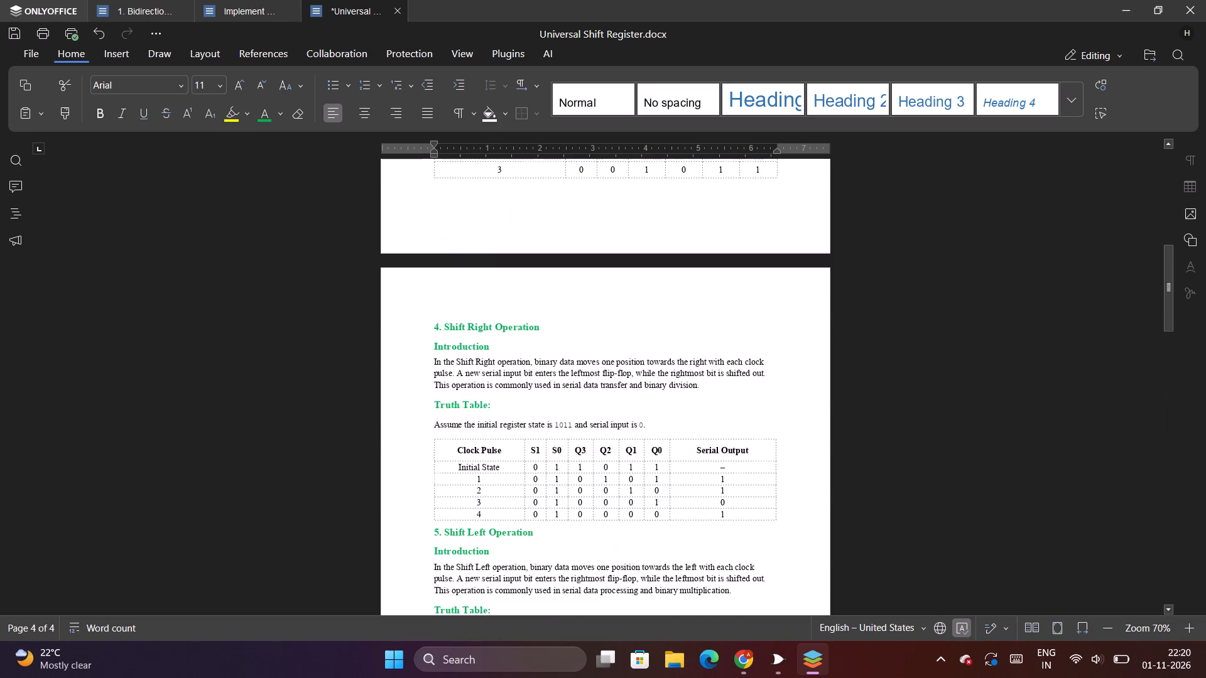
{"action": "scroll", "coordinate": [611, 554], "scroll_direction": "up", "scroll_amount": 20}
{"action": "scroll", "coordinate": [611, 554], "scroll_direction": "up", "scroll_amount": 11}
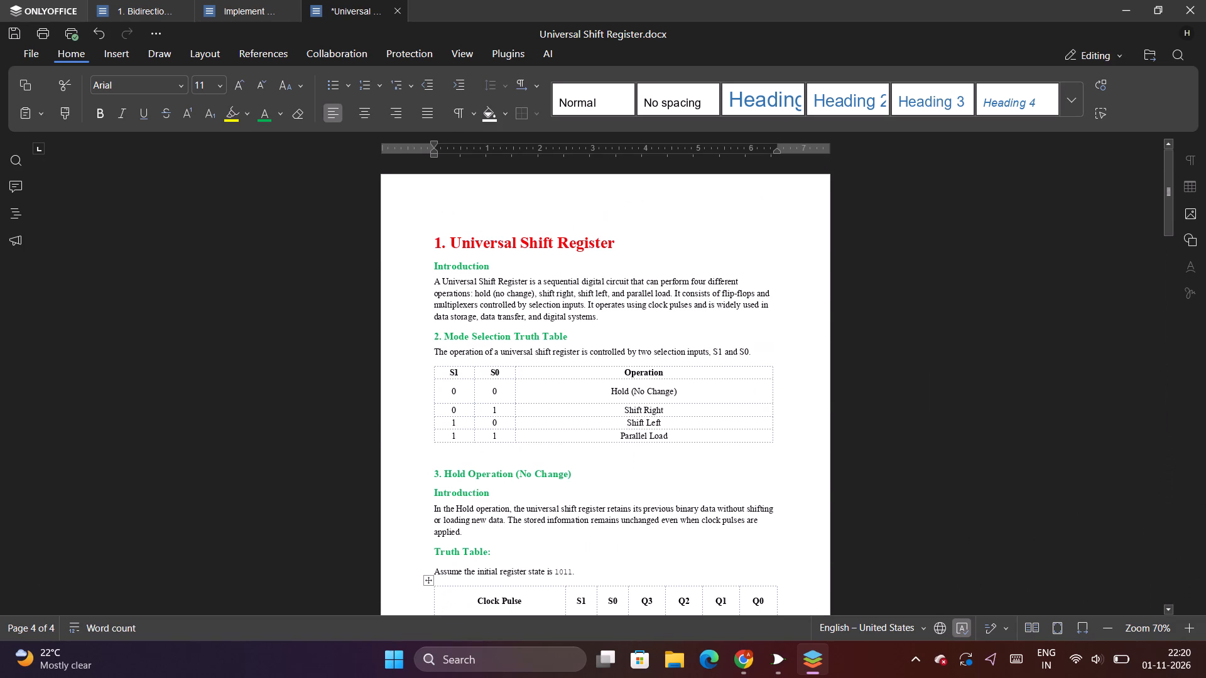
{"action": "key", "text": "ctrl+s"}
Review the Universal Shift Register report down to the circuit picture and glance over the other two open shift register reports.
{"action": "scroll", "coordinate": [611, 554], "scroll_direction": "down", "scroll_amount": 8}
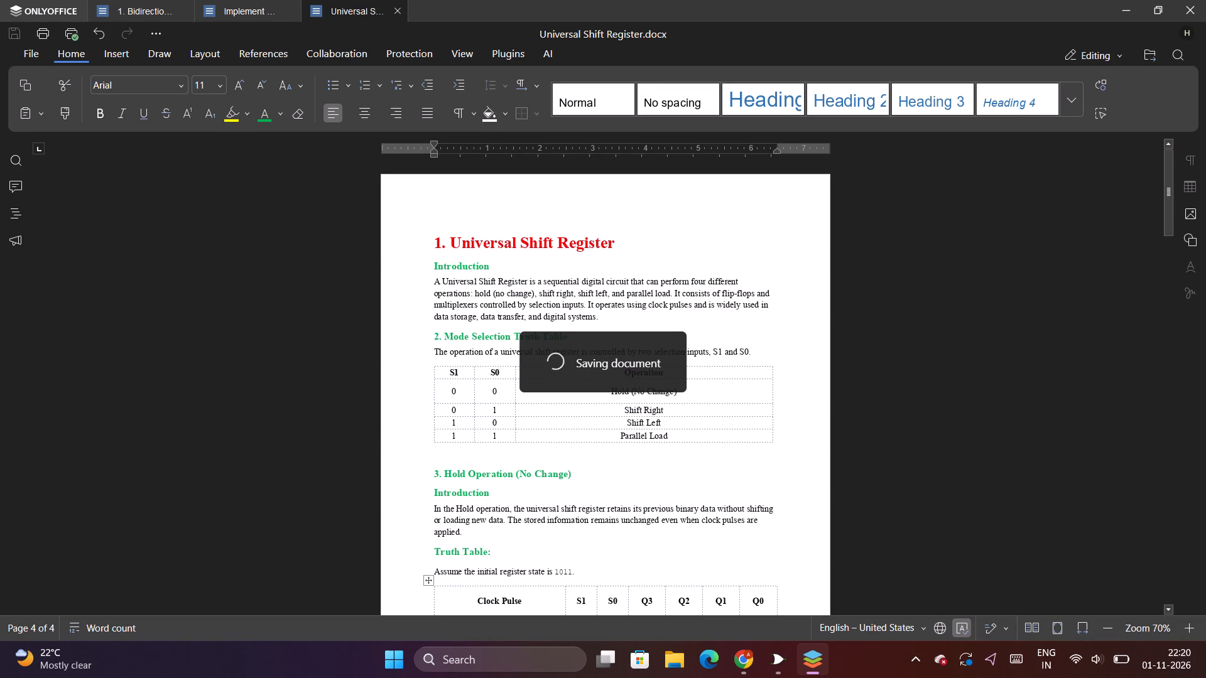
{"action": "scroll", "coordinate": [611, 555], "scroll_direction": "down", "scroll_amount": 14}
{"action": "scroll", "coordinate": [611, 557], "scroll_direction": "down", "scroll_amount": 15}
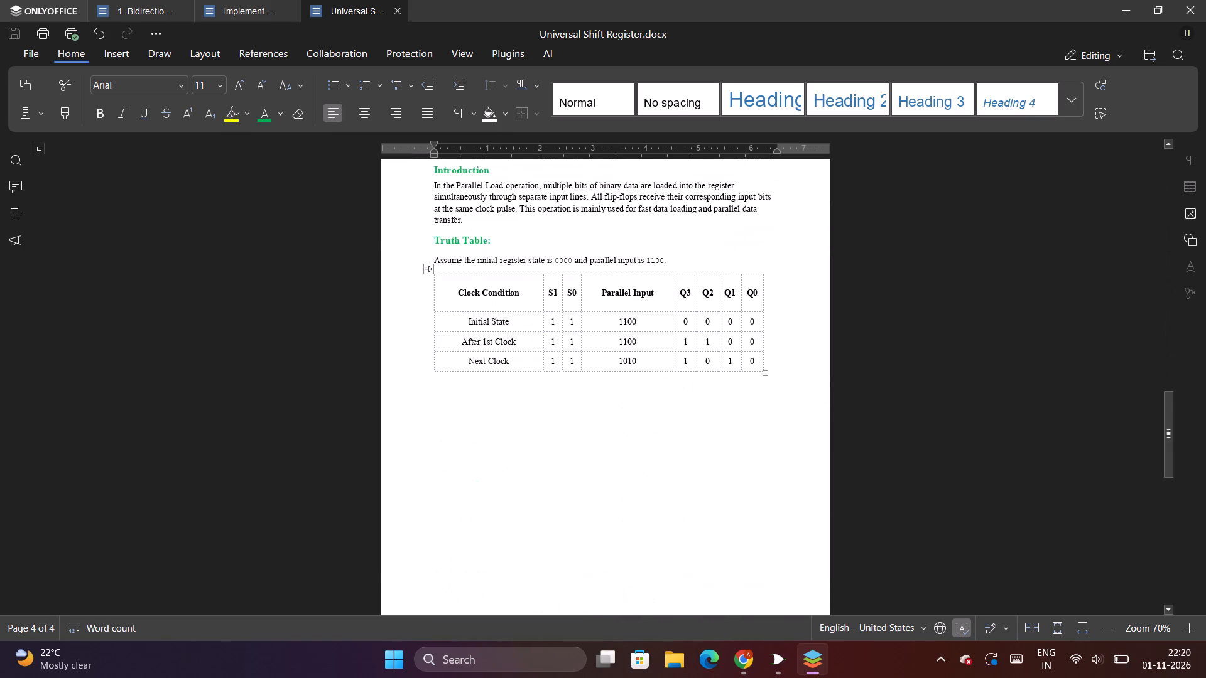
{"action": "scroll", "coordinate": [611, 557], "scroll_direction": "down", "scroll_amount": 7}
{"action": "left_click", "coordinate": [144, 0]}
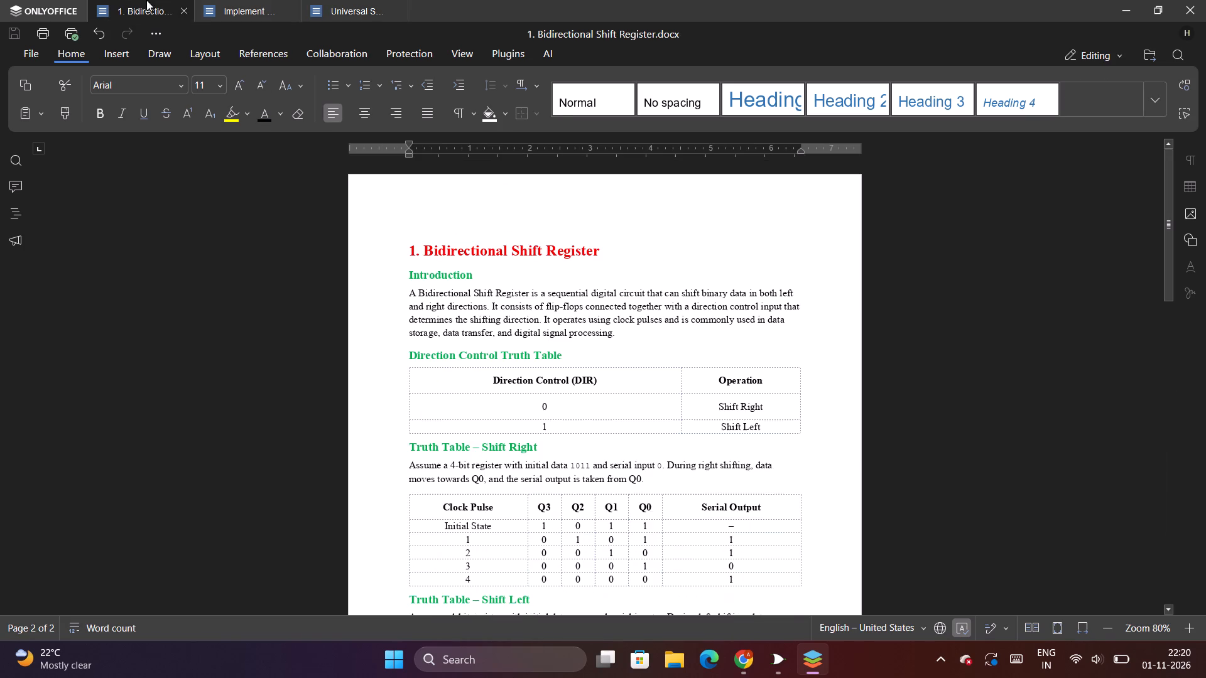
{"action": "left_click", "coordinate": [226, 13]}
{"action": "left_click", "coordinate": [340, 10]}
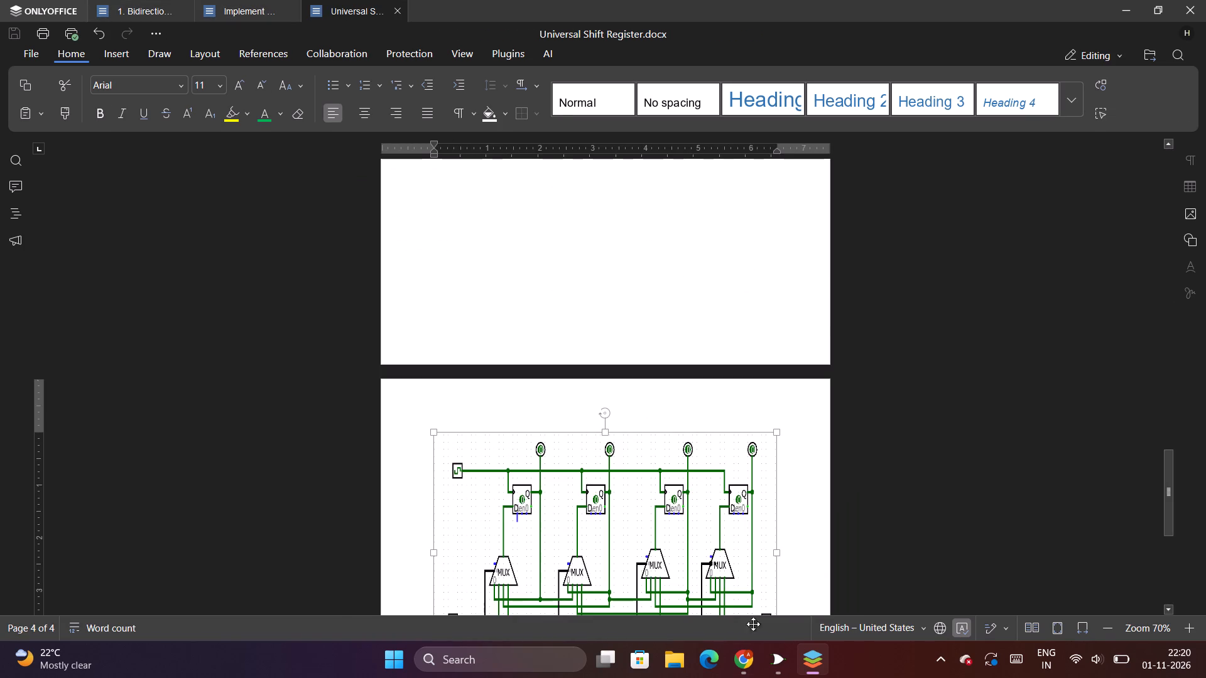
In File Explorer, open the Downloads folder and select the shift register report documents at the start of the file list.
{"action": "double_click", "coordinate": [665, 671]}
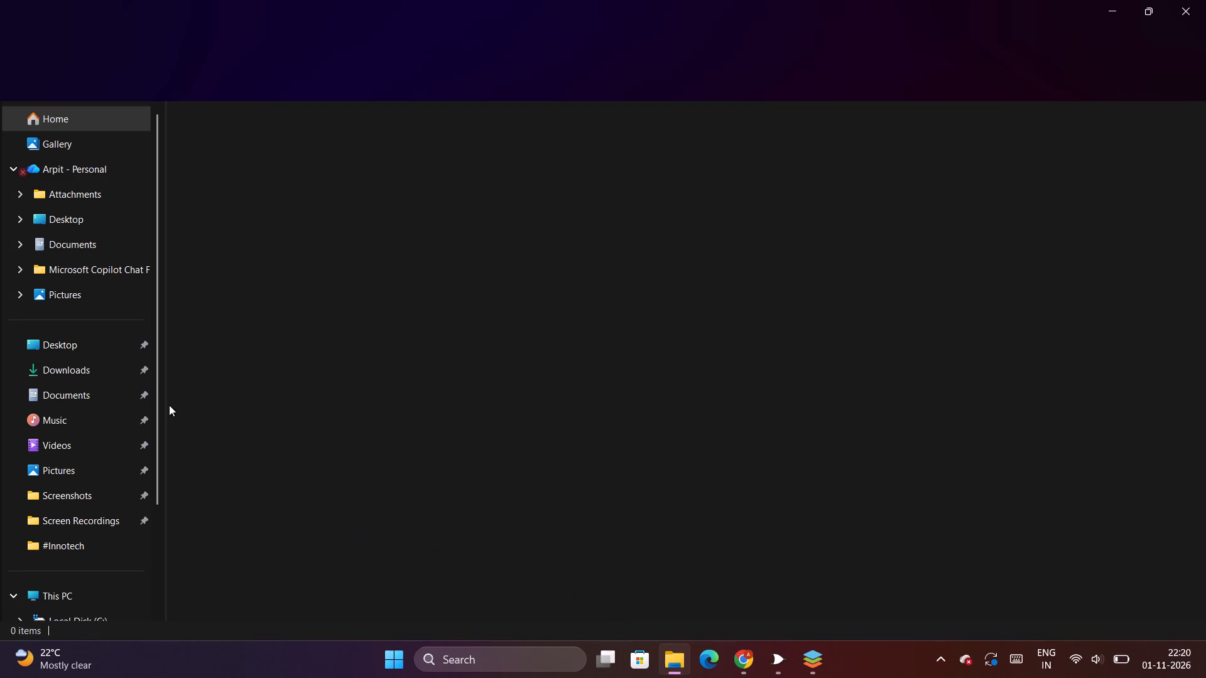
{"action": "left_click", "coordinate": [106, 378]}
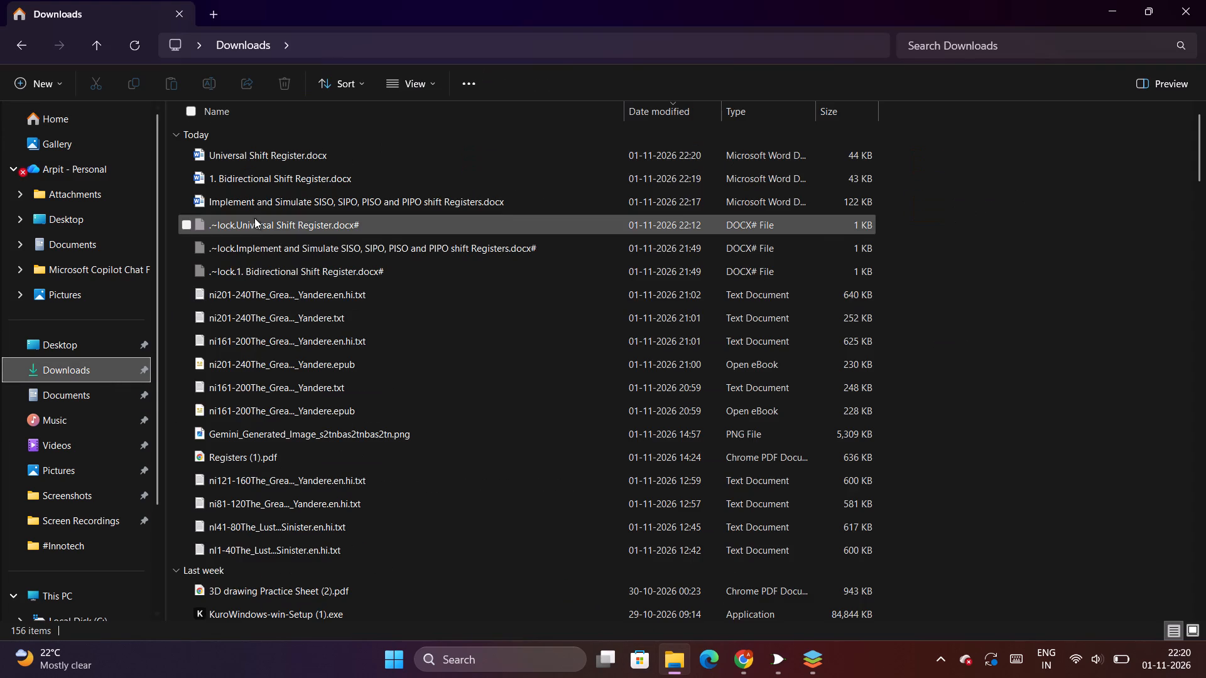
{"action": "left_click_drag", "start_coordinate": [174, 149], "coordinate": [281, 205]}
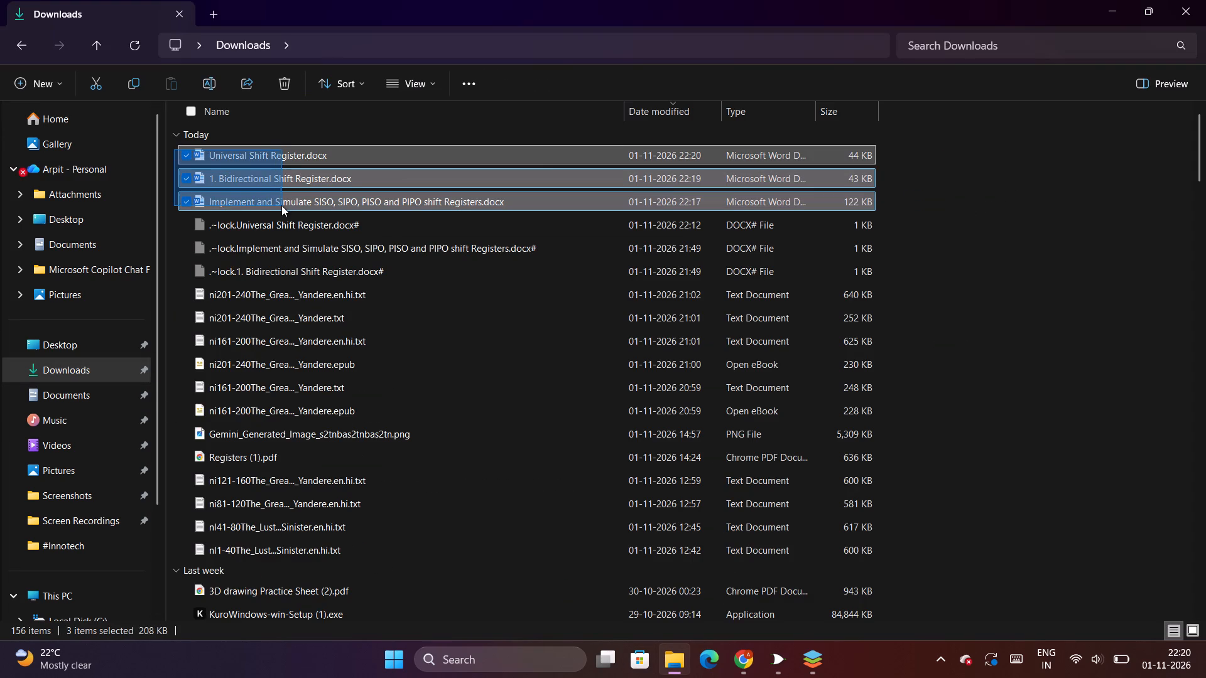
{"action": "left_click_drag", "start_coordinate": [281, 205], "coordinate": [184, 176]}
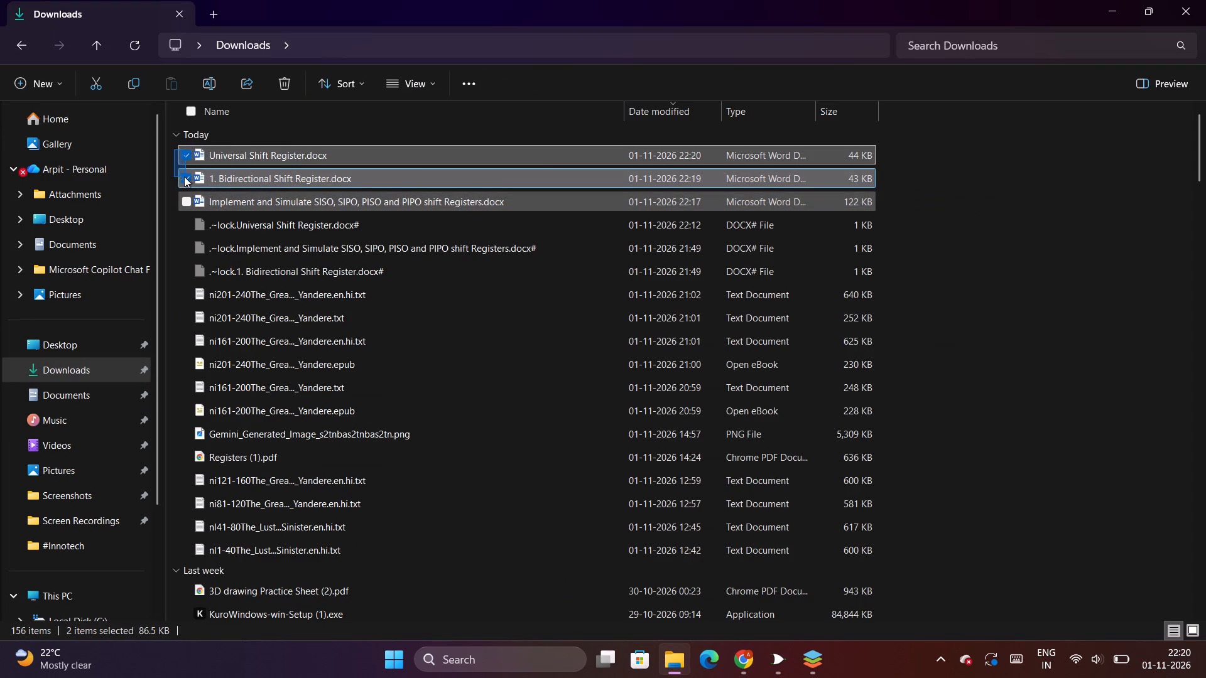
Delete the three .~lock files of the shift register documents from the Downloads folder.
{"action": "left_click_drag", "start_coordinate": [184, 176], "coordinate": [172, 175]}
{"action": "left_click_drag", "start_coordinate": [170, 222], "coordinate": [336, 289]}
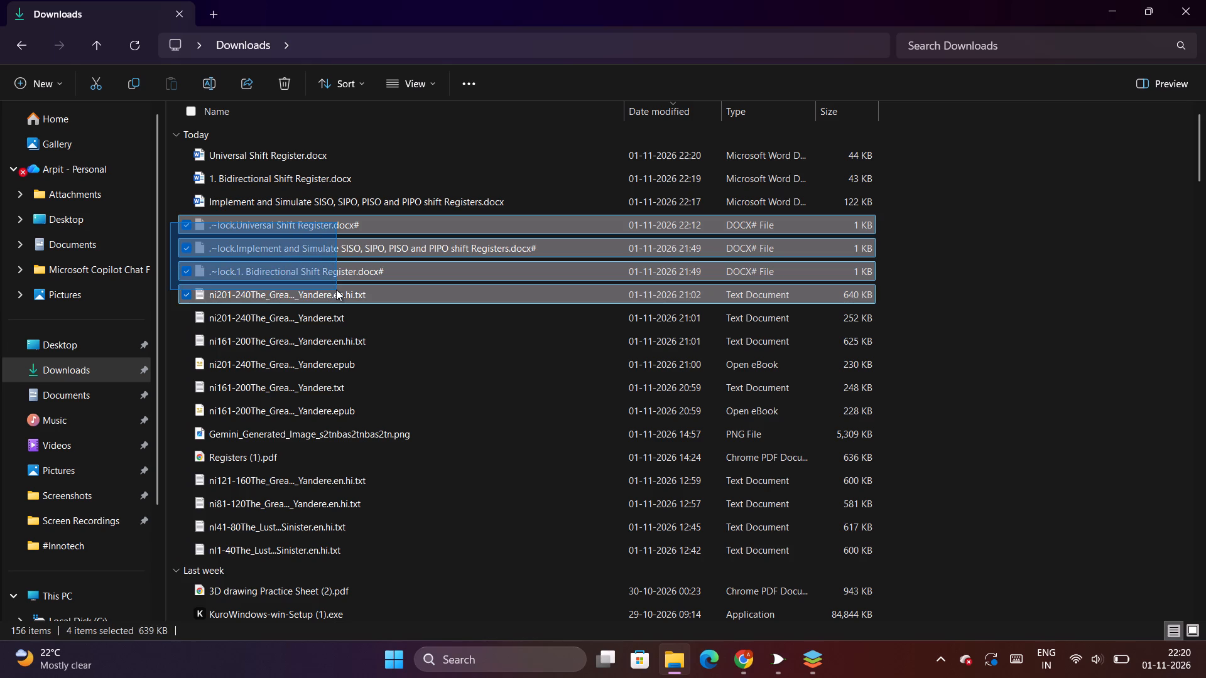
{"action": "left_click_drag", "start_coordinate": [336, 289], "coordinate": [340, 282]}
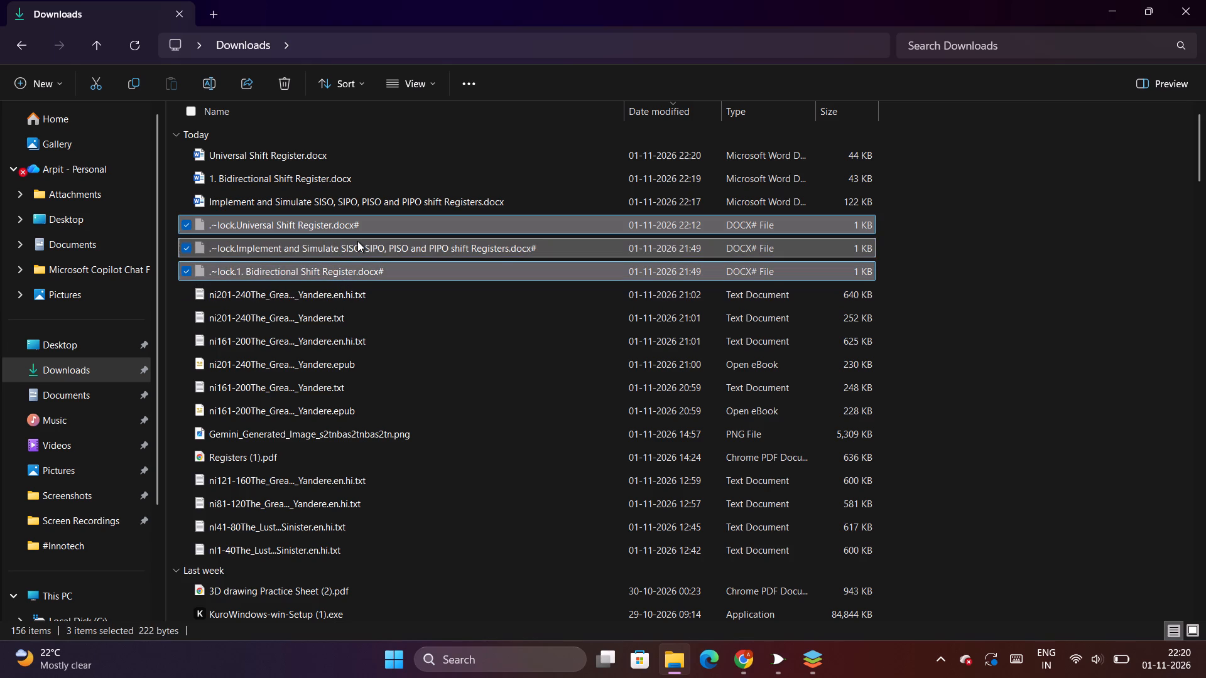
{"action": "key", "text": "Delete"}
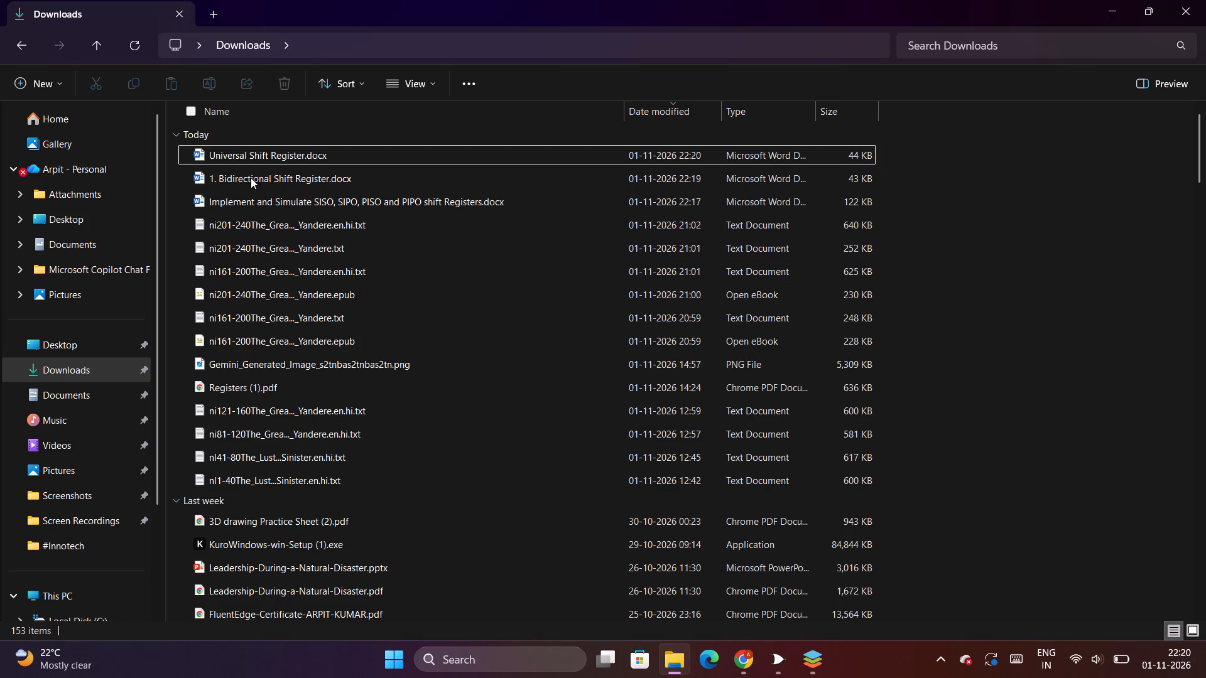
Share the Universal, Bidirectional and SISO, SIPO, PISO and PIPO shift register documents together through WhatsApp.
{"action": "left_click_drag", "start_coordinate": [170, 151], "coordinate": [288, 211]}
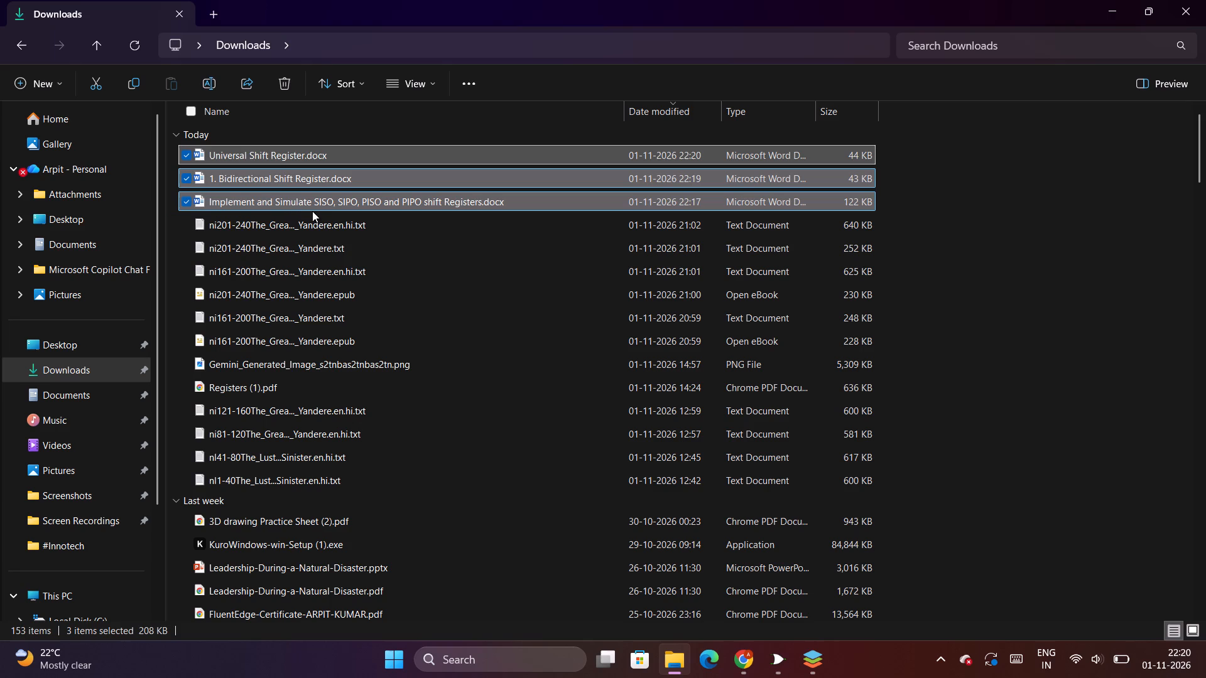
{"action": "right_click", "coordinate": [324, 202]}
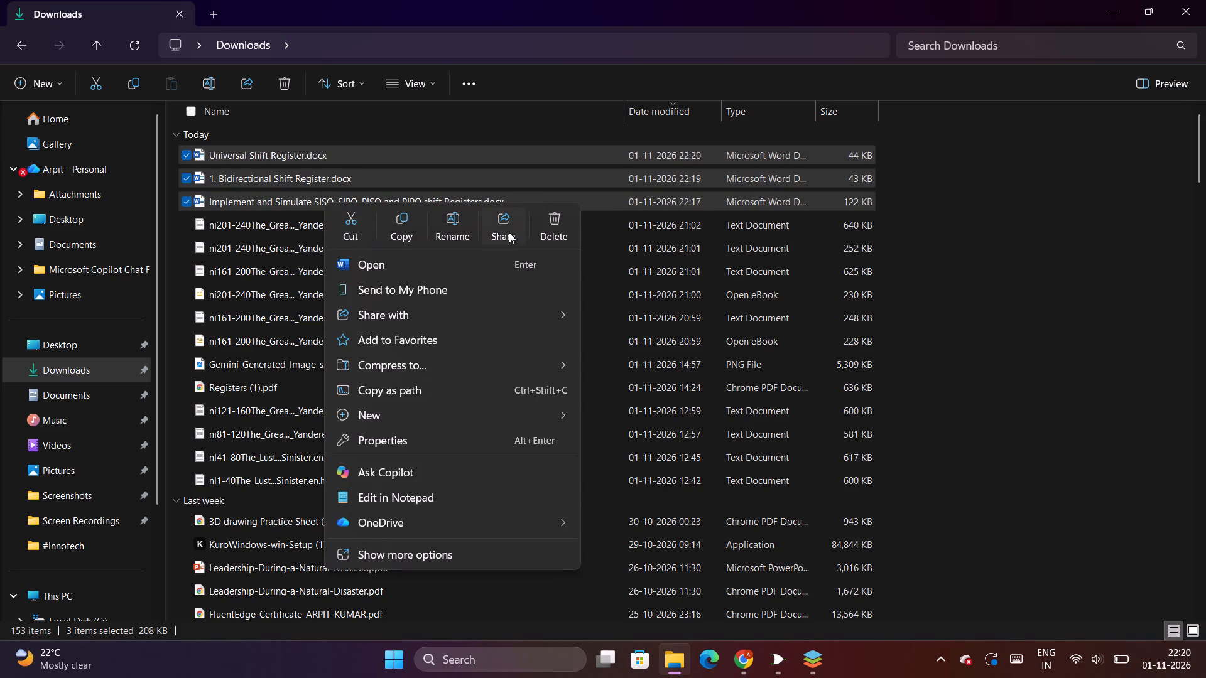
{"action": "left_click", "coordinate": [509, 232]}
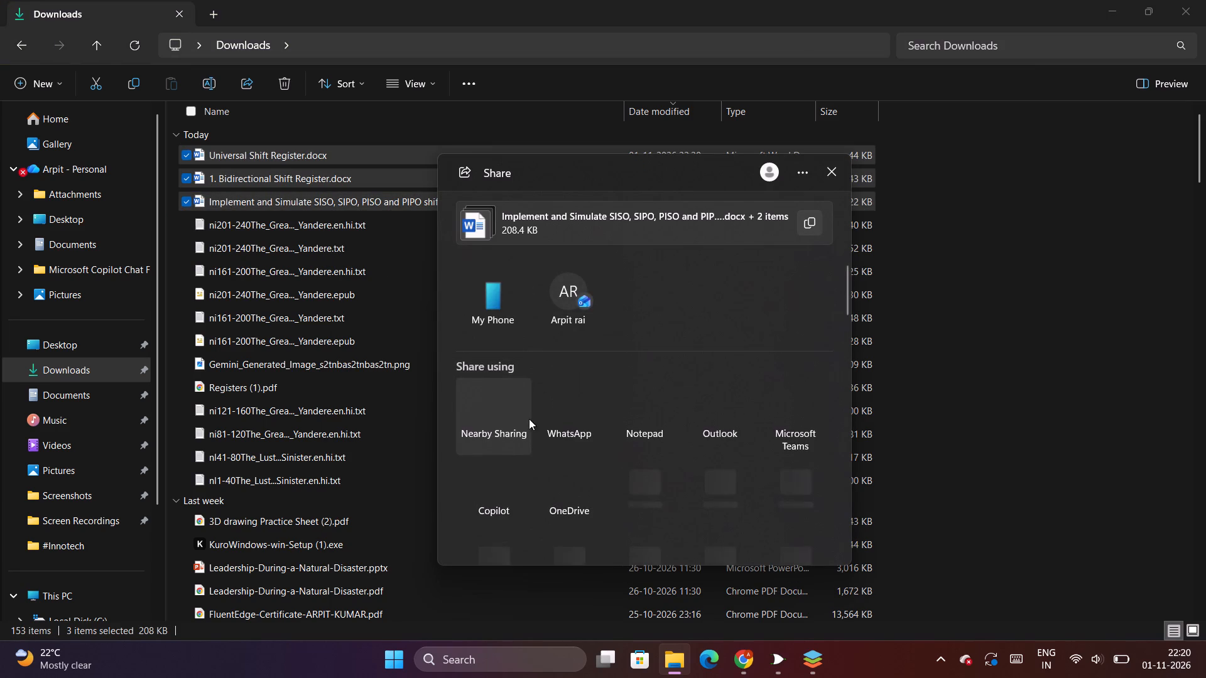
{"action": "left_click", "coordinate": [557, 419]}
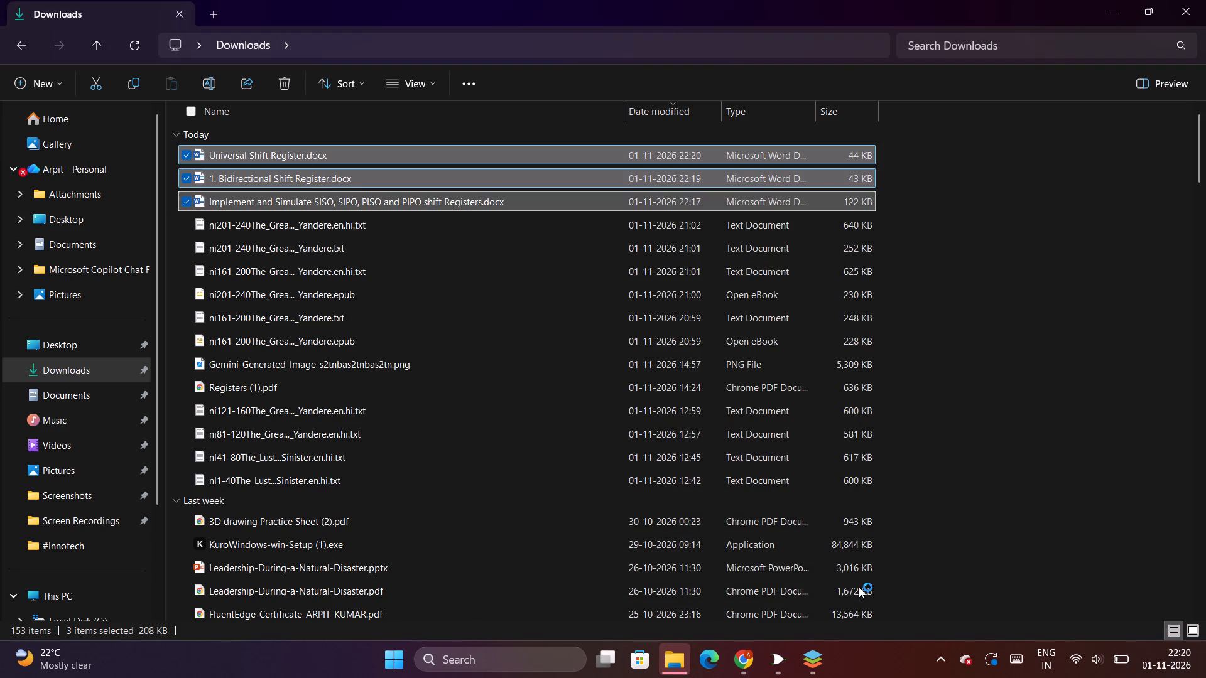
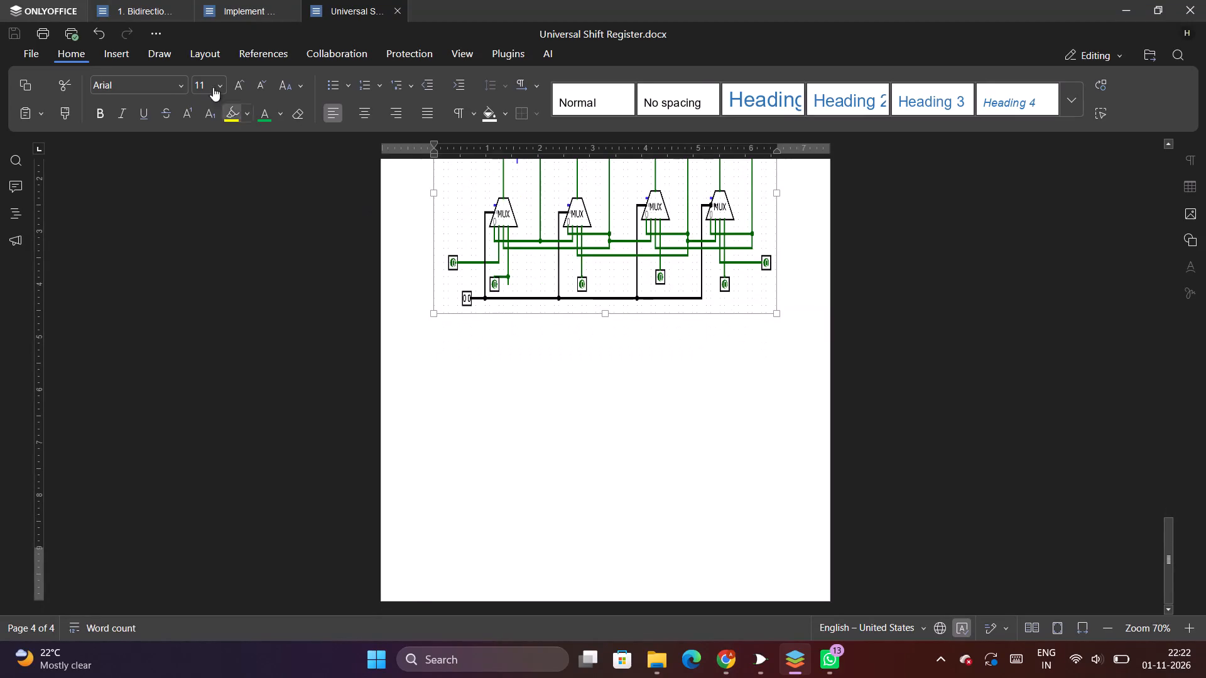
Check the PIPO truth table and circuit in the SISO, SIPO, PISO and PIPO report, and the circuit picture in the Universal Shift Register report.
{"action": "left_click", "coordinate": [218, 0]}
{"action": "scroll", "coordinate": [593, 420], "scroll_direction": "up", "scroll_amount": 3}
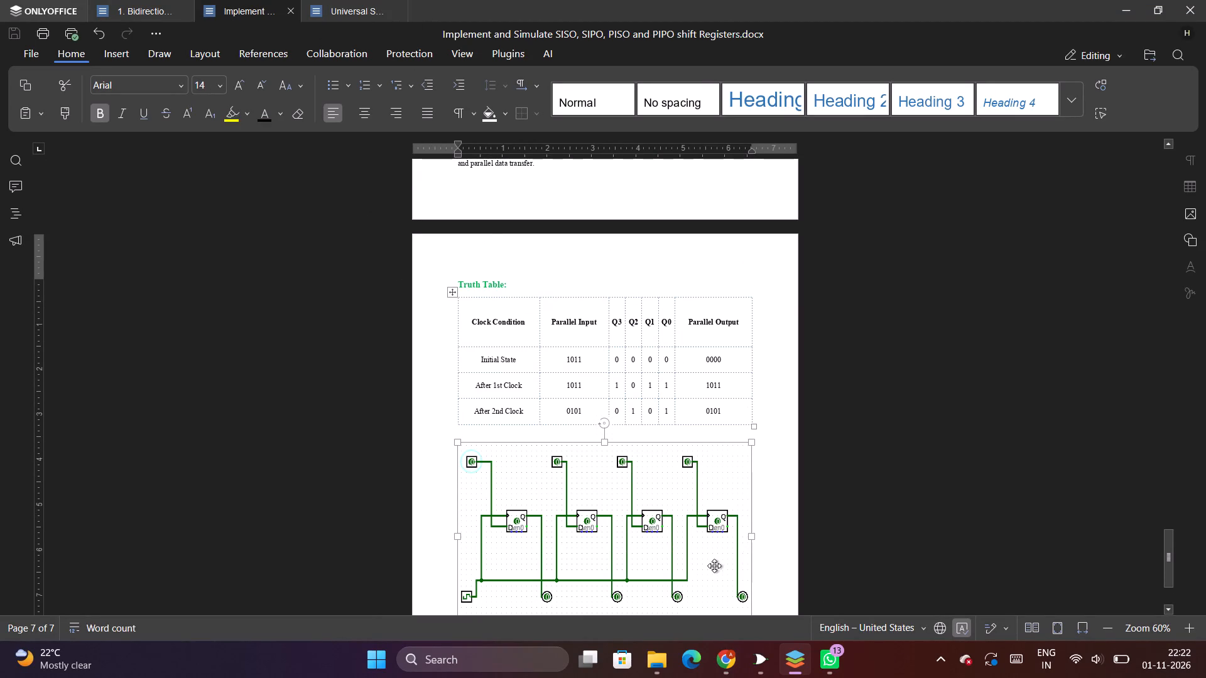
{"action": "scroll", "coordinate": [714, 566], "scroll_direction": "down", "scroll_amount": 5}
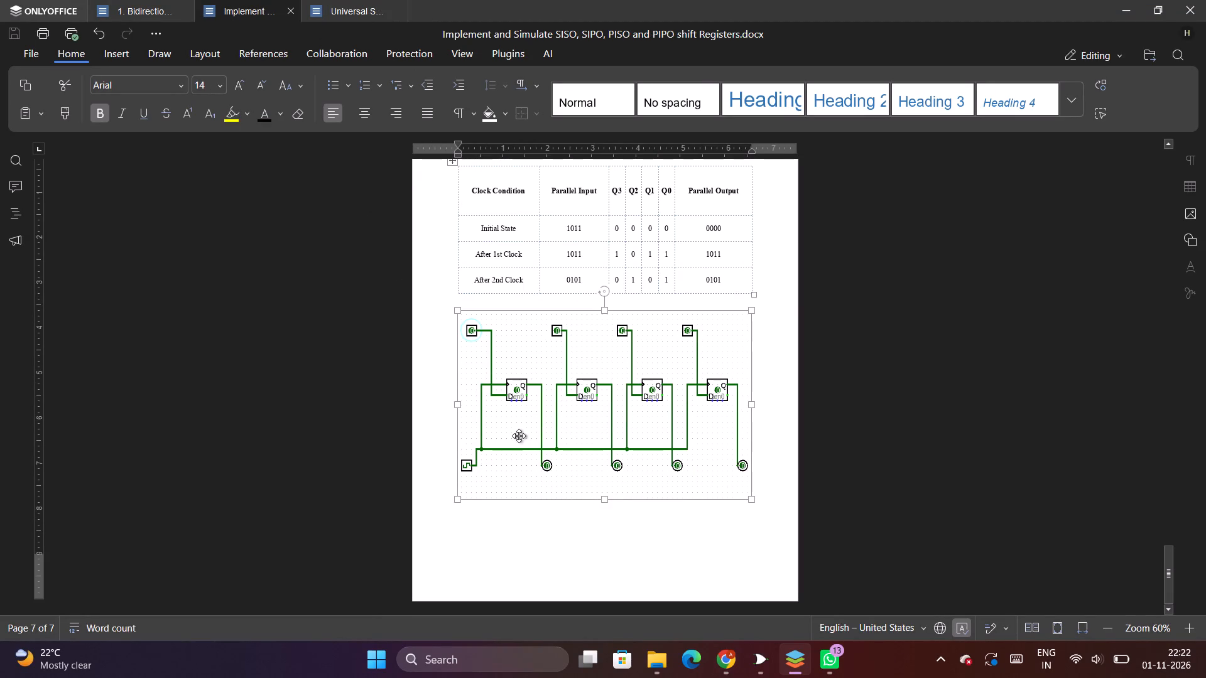
{"action": "scroll", "coordinate": [631, 424], "scroll_direction": "up", "scroll_amount": 7}
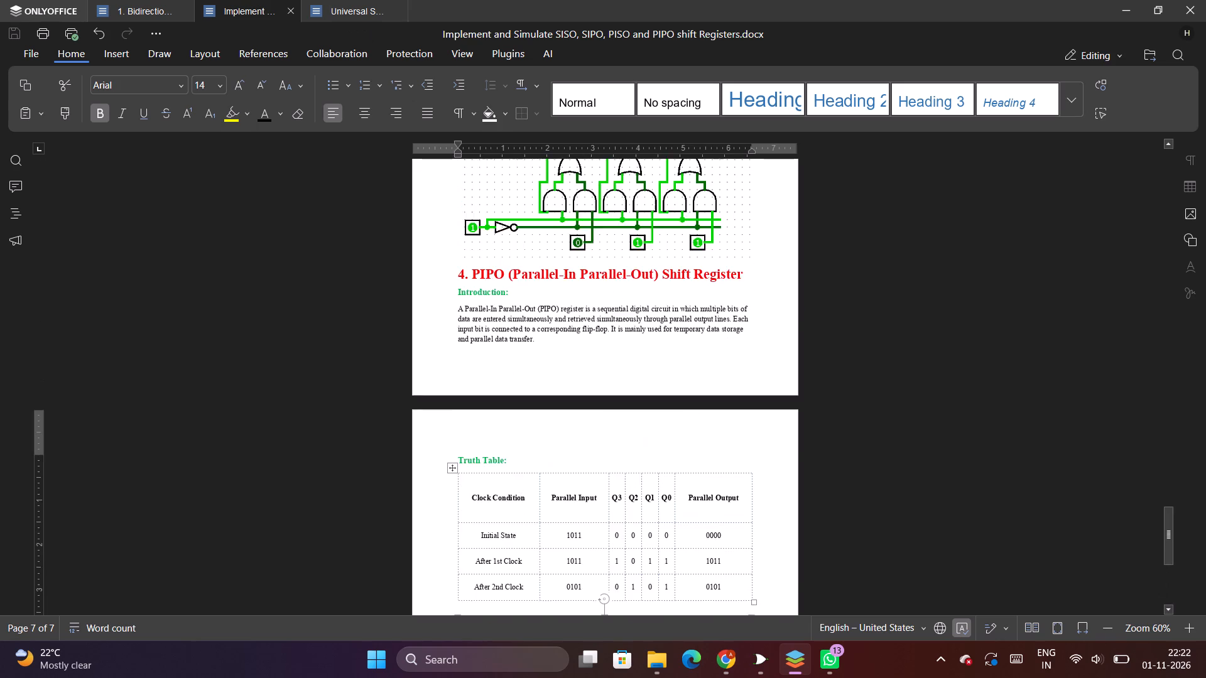
{"action": "scroll", "coordinate": [633, 424], "scroll_direction": "up", "scroll_amount": 4}
{"action": "left_click", "coordinate": [320, 0]}
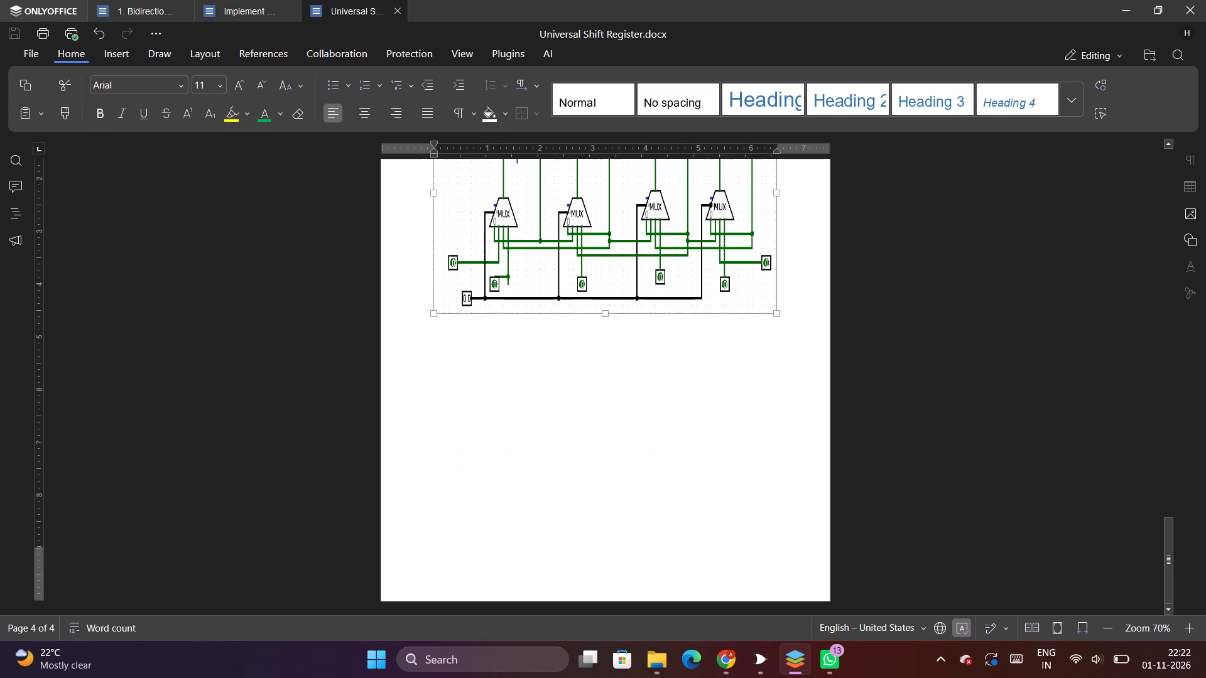
{"action": "scroll", "coordinate": [481, 362], "scroll_direction": "up", "scroll_amount": 9}
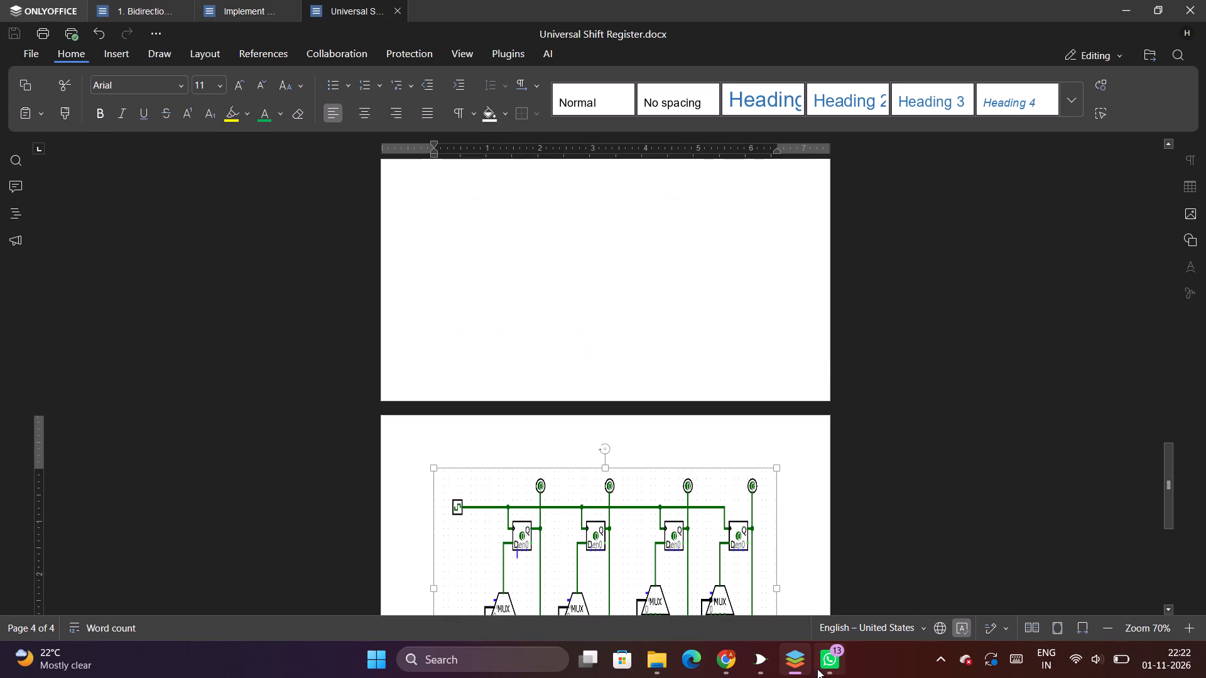
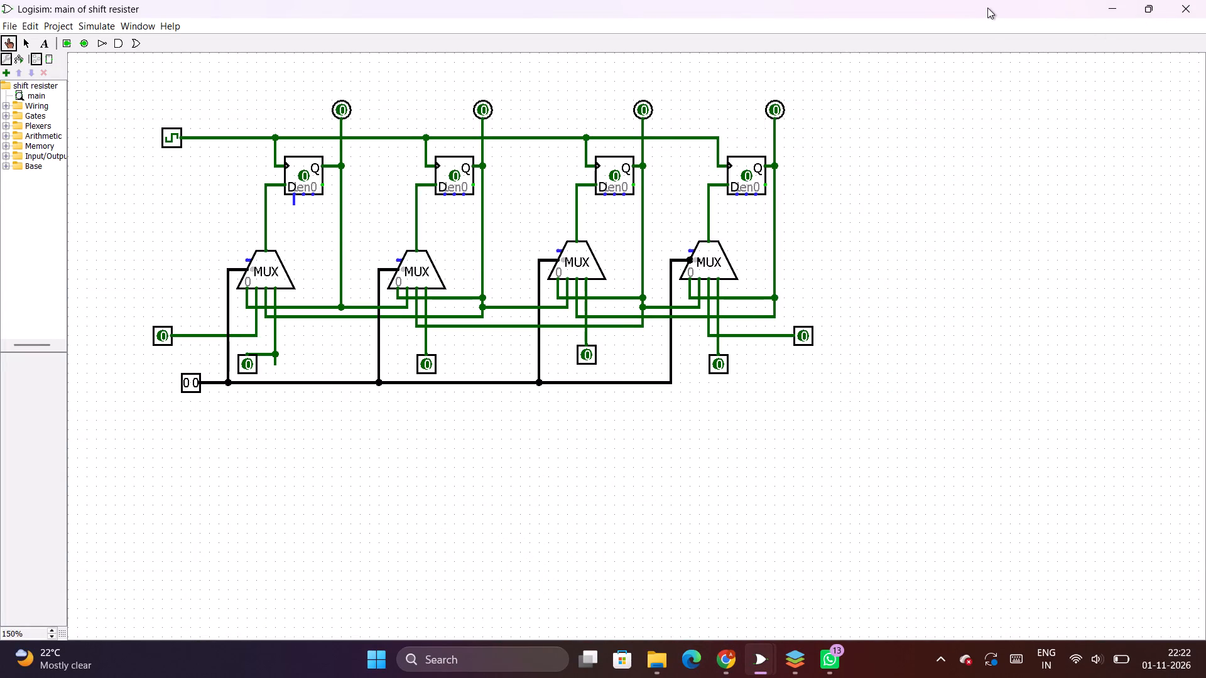
Take the Logisim window out of its maximized state and move it over the report behind it.
{"action": "left_click_drag", "start_coordinate": [987, 8], "coordinate": [646, 252]}
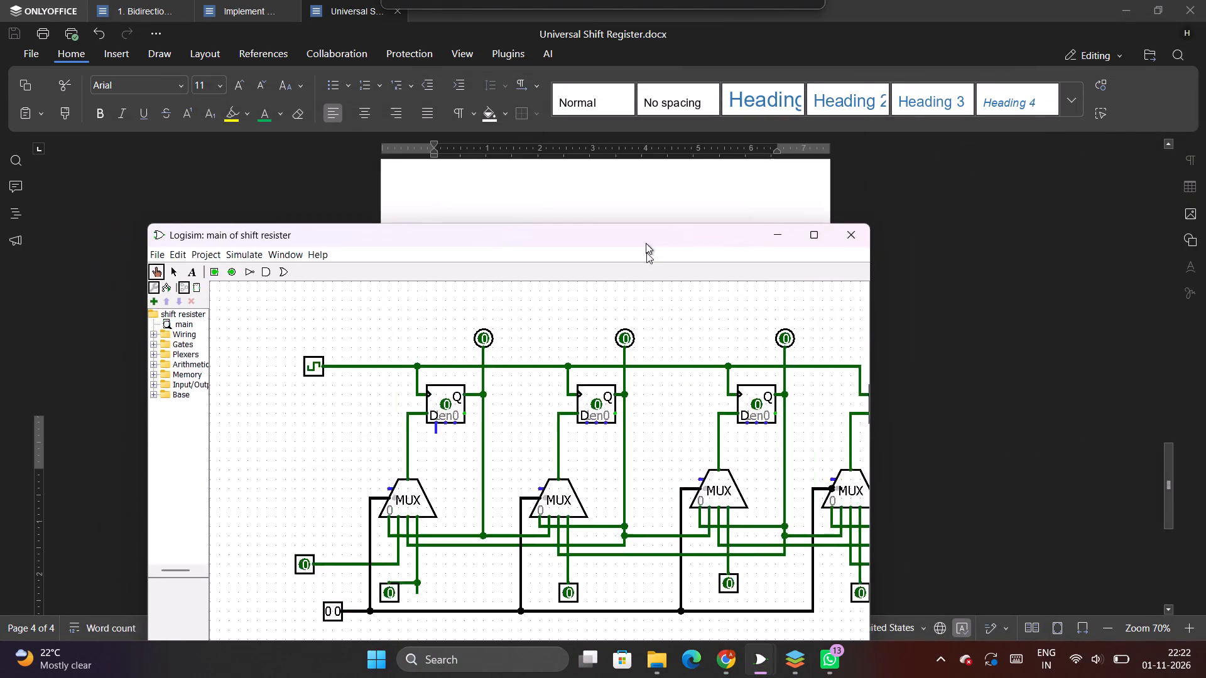
{"action": "left_click_drag", "start_coordinate": [646, 252], "coordinate": [776, 171]}
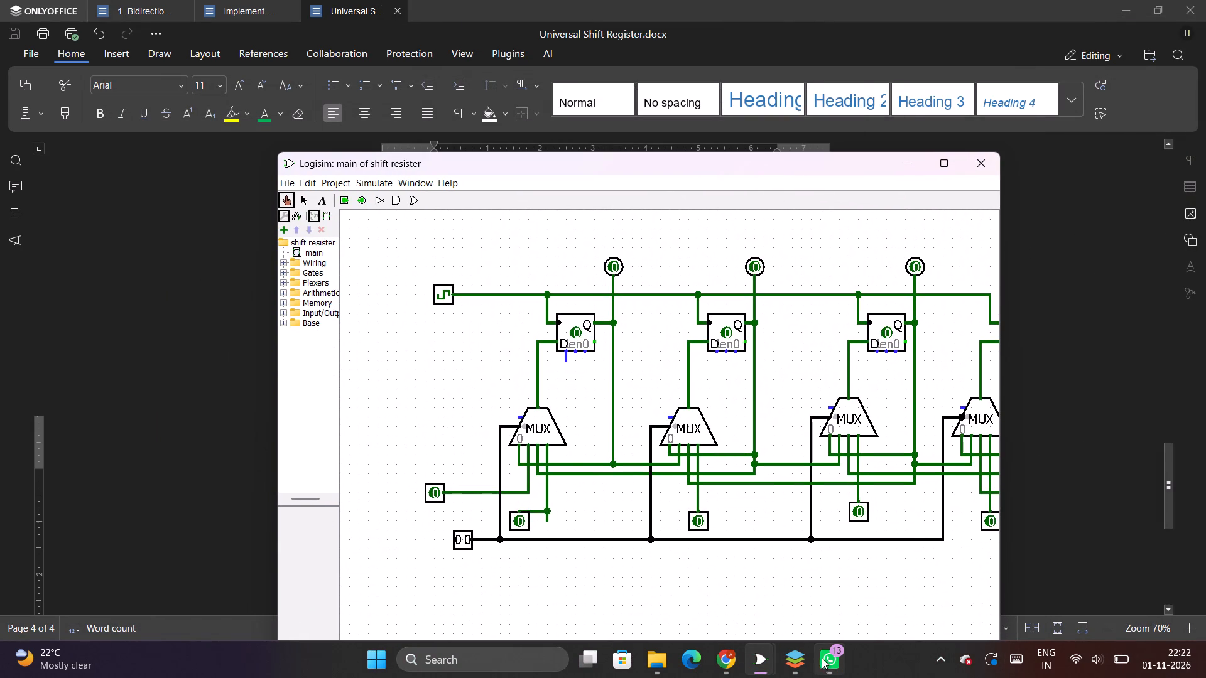
Switch to ONLYOFFICE, review the tables in the Bidirectional Shift Register report, and glance at the Universal Shift Register report.
{"action": "left_click", "coordinate": [801, 657]}
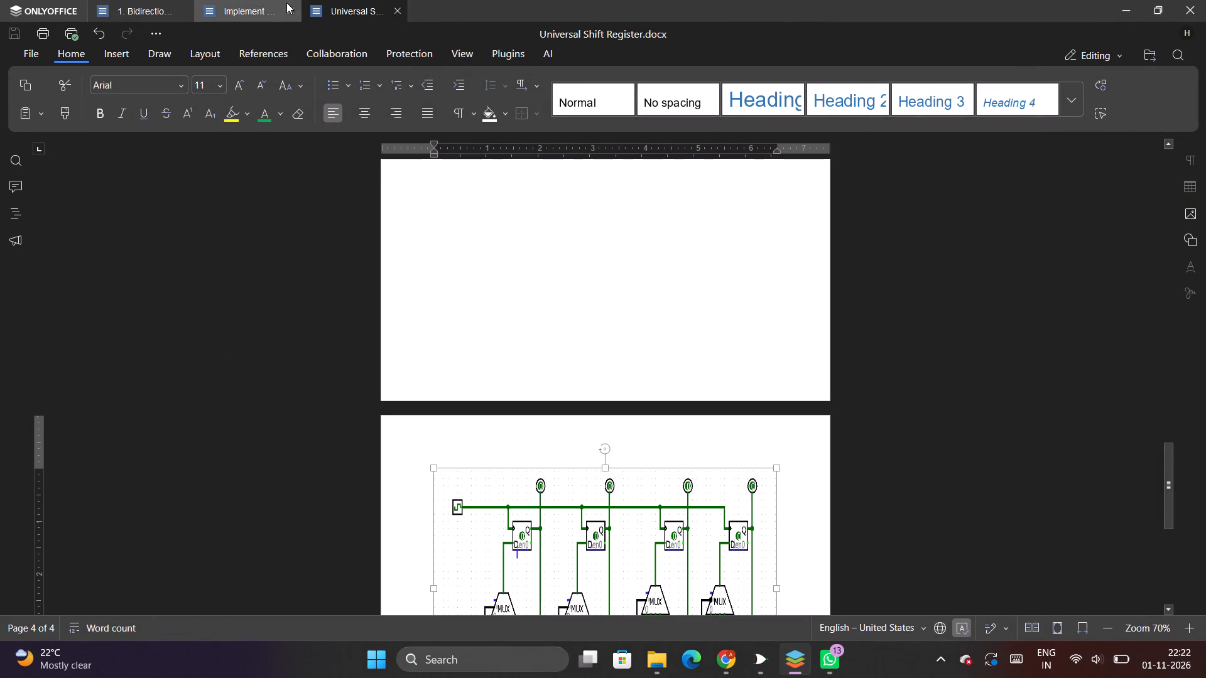
{"action": "left_click", "coordinate": [121, 0]}
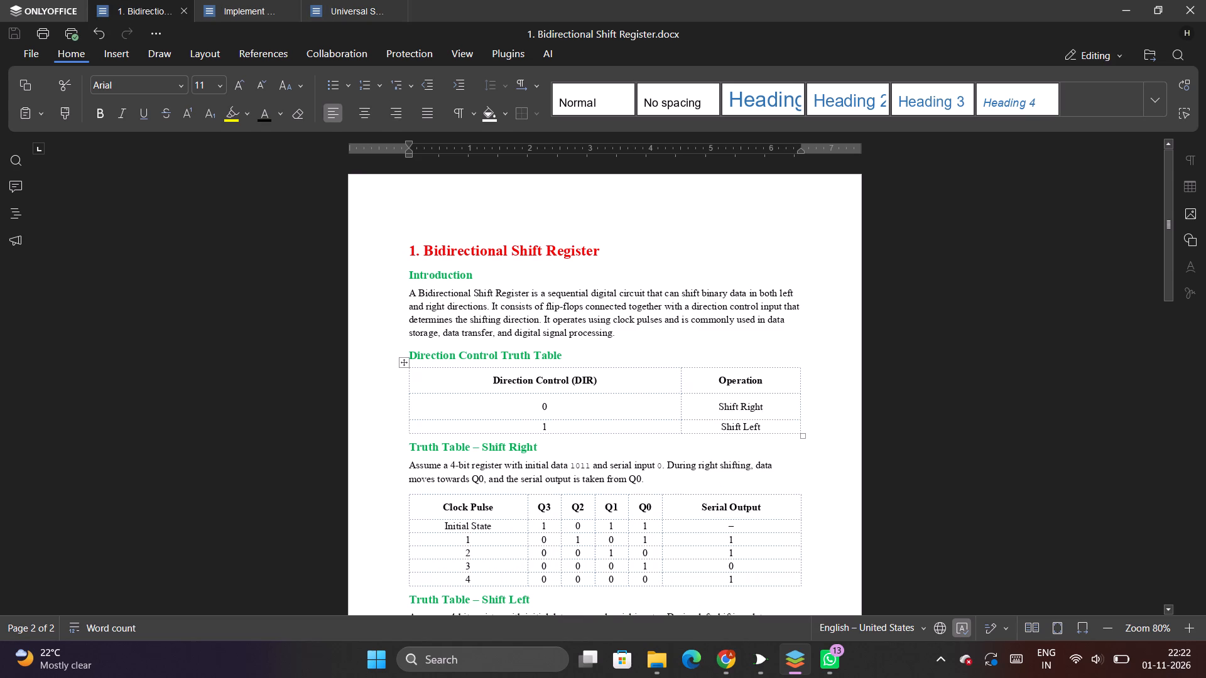
{"action": "scroll", "coordinate": [494, 362], "scroll_direction": "down", "scroll_amount": 2}
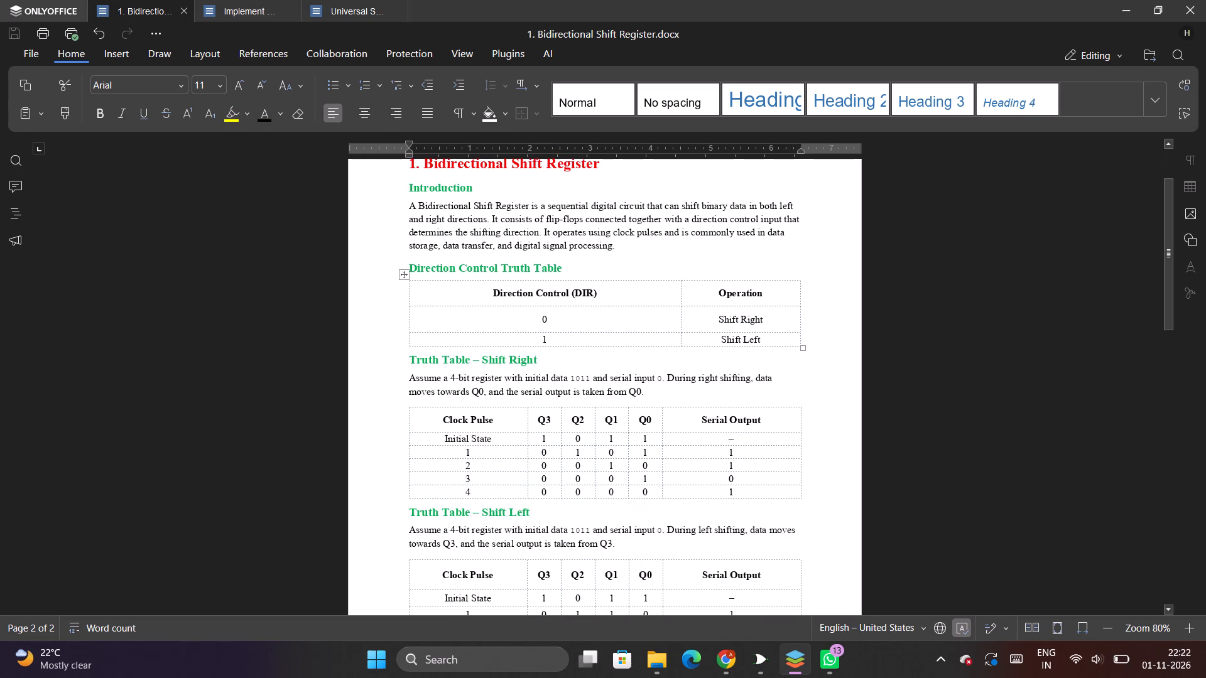
{"action": "scroll", "coordinate": [590, 341], "scroll_direction": "down", "scroll_amount": 6}
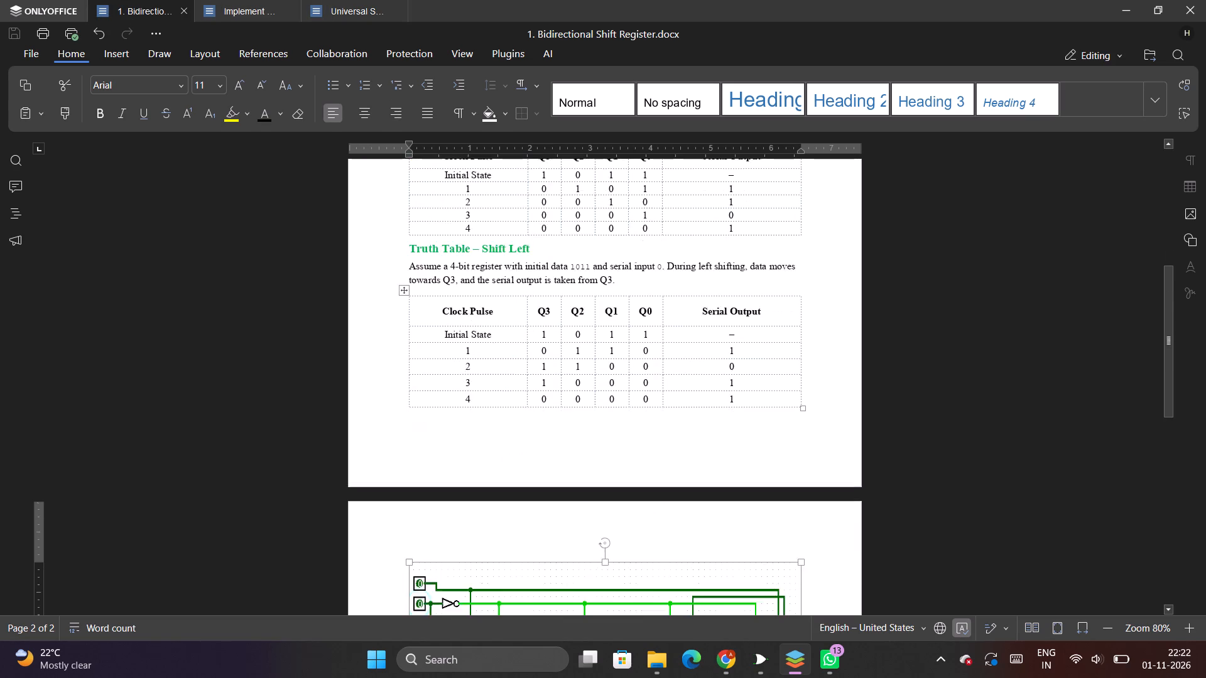
{"action": "scroll", "coordinate": [589, 353], "scroll_direction": "down", "scroll_amount": 1}
{"action": "scroll", "coordinate": [563, 482], "scroll_direction": "down", "scroll_amount": 6}
{"action": "scroll", "coordinate": [563, 483], "scroll_direction": "up", "scroll_amount": 7}
{"action": "scroll", "coordinate": [469, 332], "scroll_direction": "up", "scroll_amount": 2}
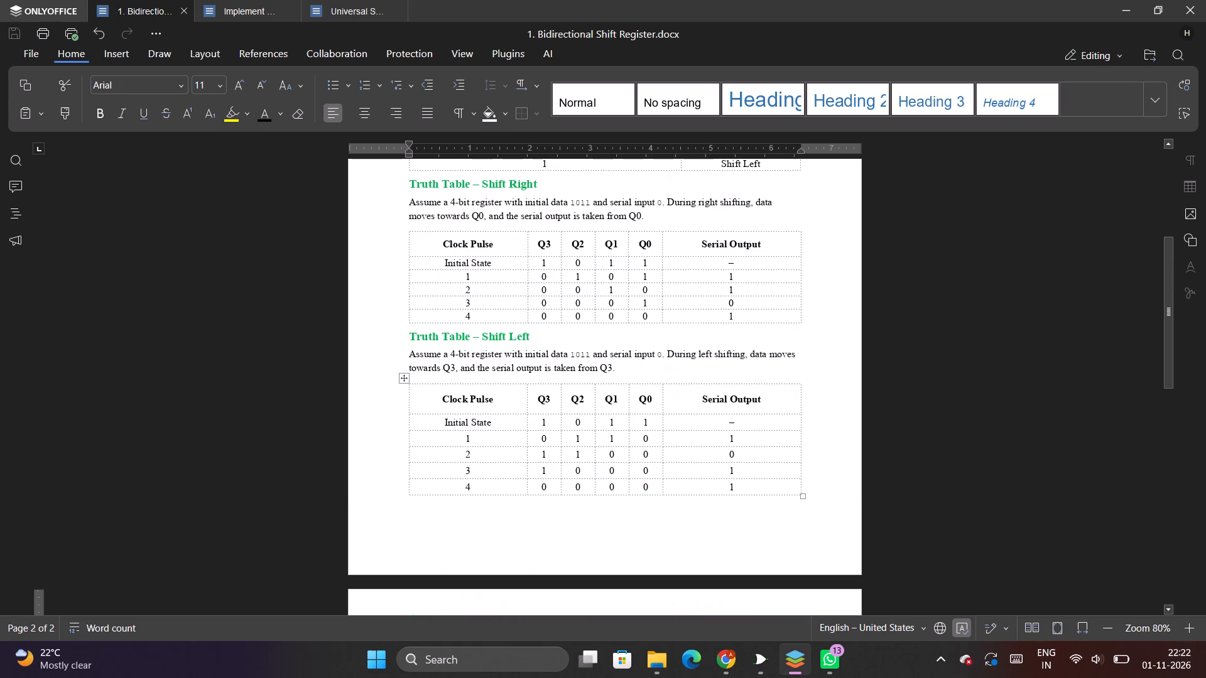
{"action": "scroll", "coordinate": [488, 276], "scroll_direction": "up", "scroll_amount": 3}
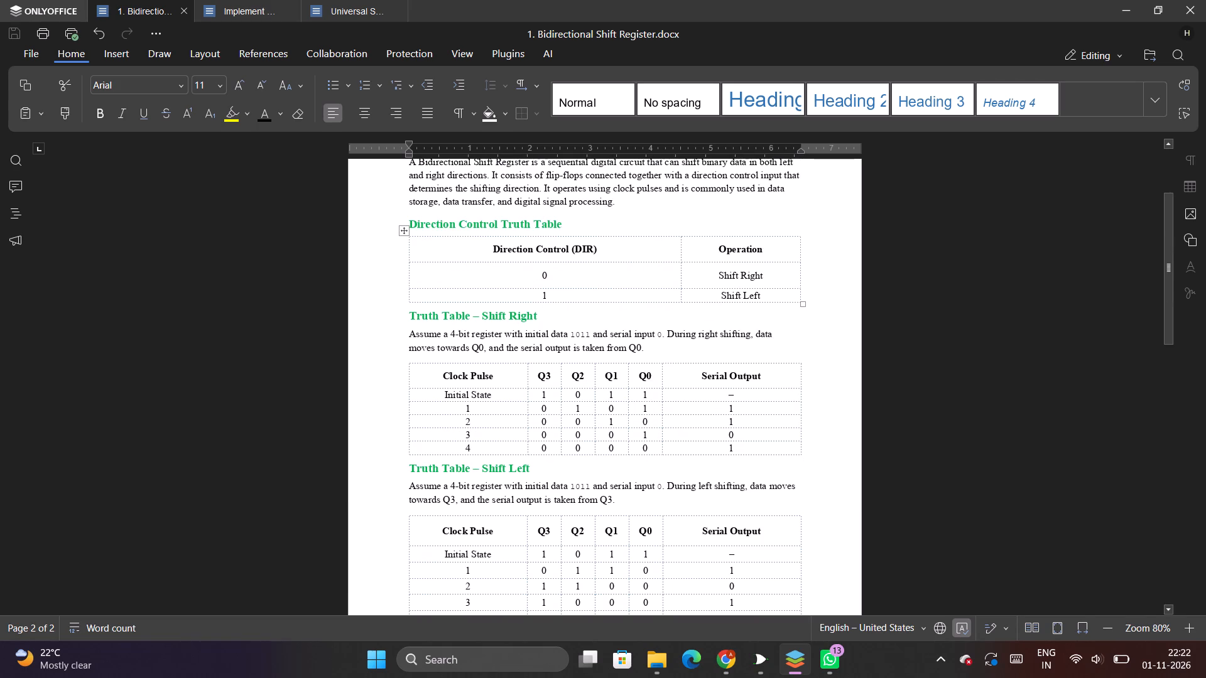
{"action": "scroll", "coordinate": [643, 390], "scroll_direction": "up", "scroll_amount": 3}
{"action": "scroll", "coordinate": [643, 390], "scroll_direction": "down", "scroll_amount": 6}
{"action": "scroll", "coordinate": [643, 390], "scroll_direction": "up", "scroll_amount": 5}
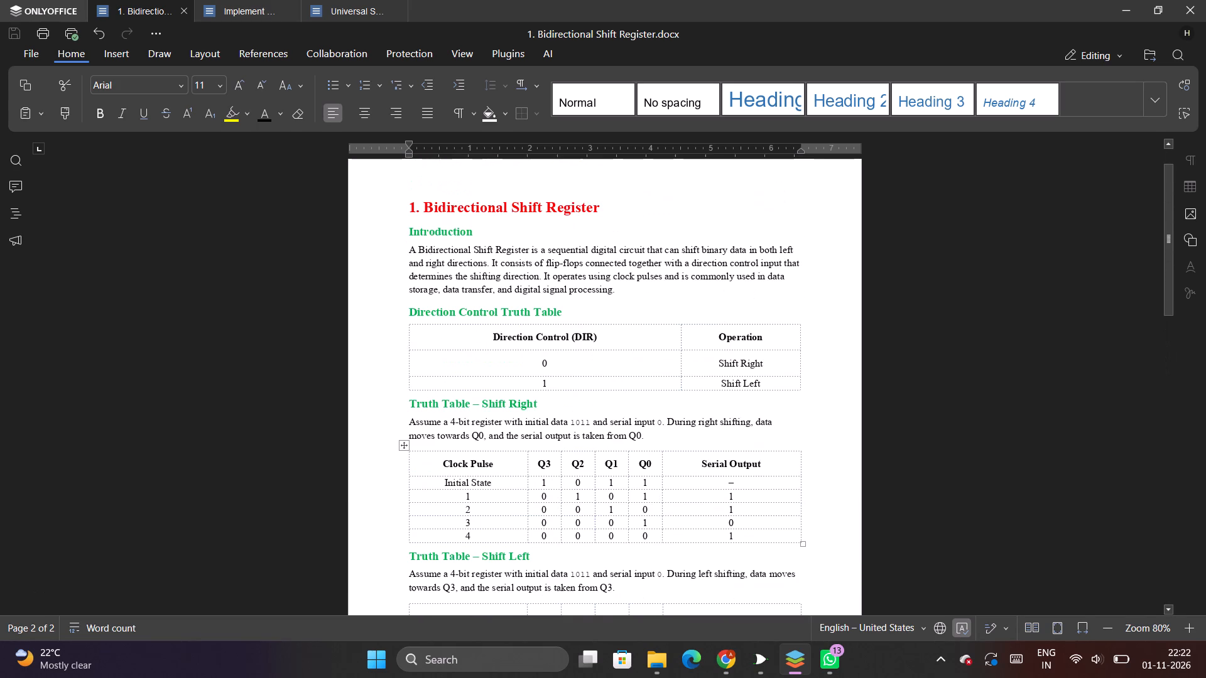
{"action": "left_click", "coordinate": [335, 0]}
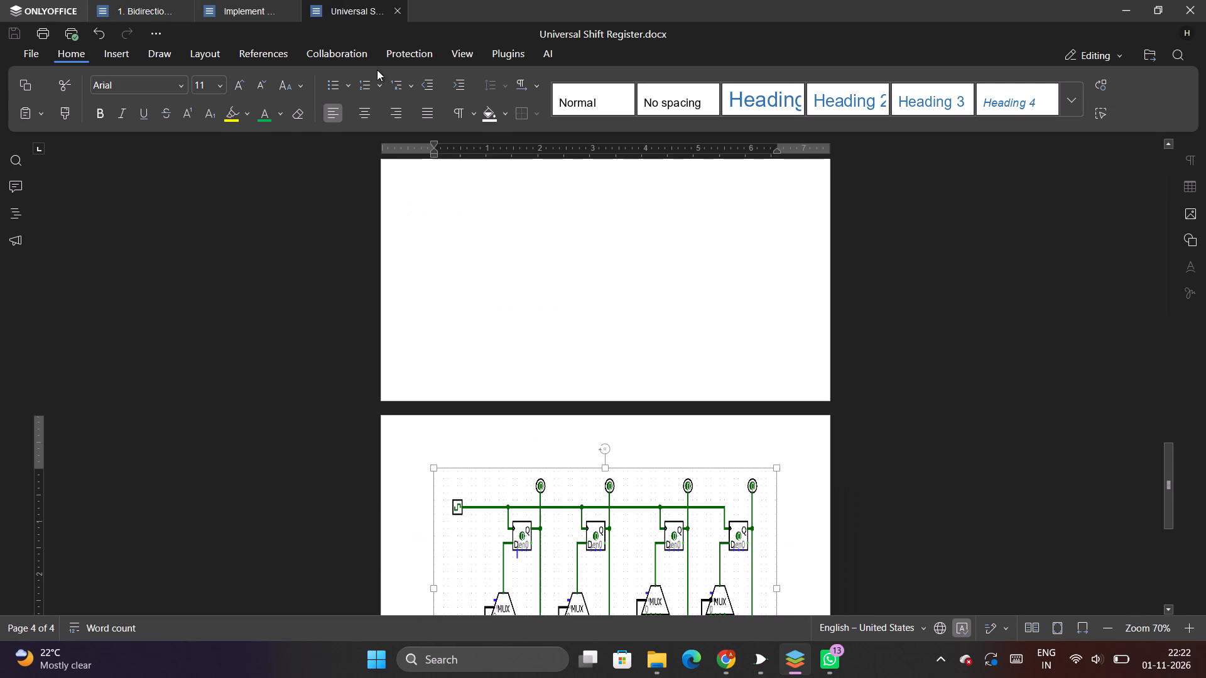
Review the Bidirectional Shift Register report from its heading down to the circuit picture and back to the shift truth tables.
{"action": "left_click", "coordinate": [119, 0]}
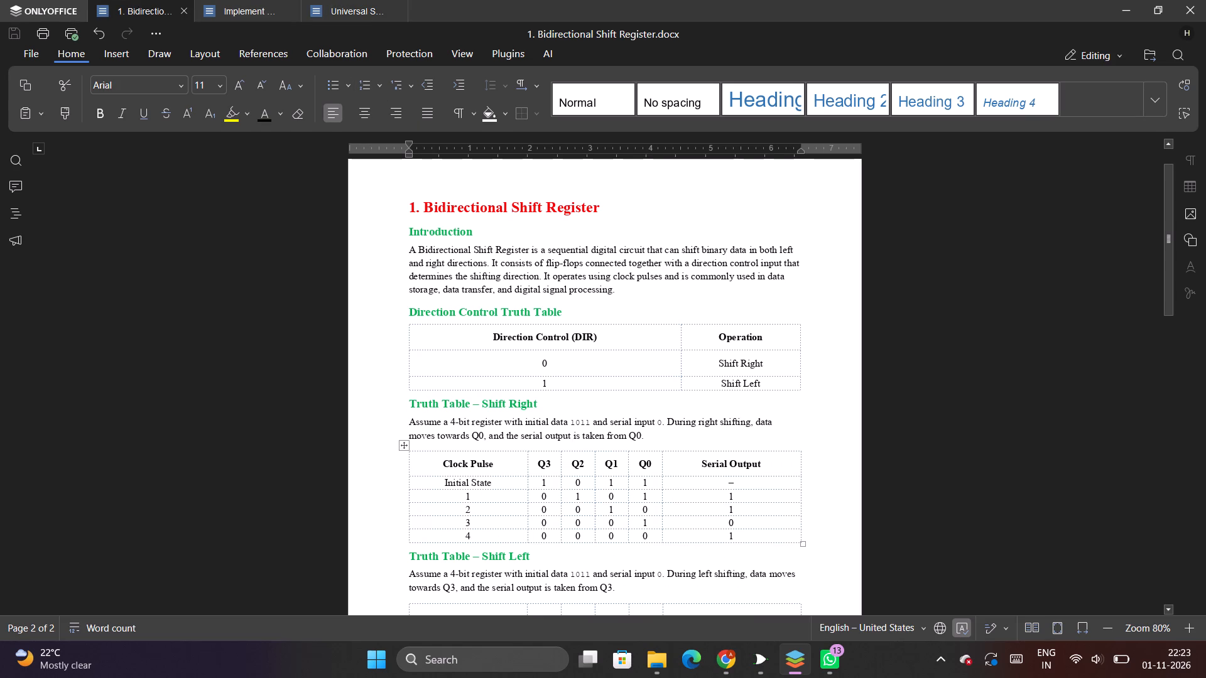
{"action": "scroll", "coordinate": [472, 564], "scroll_direction": "down", "scroll_amount": 1}
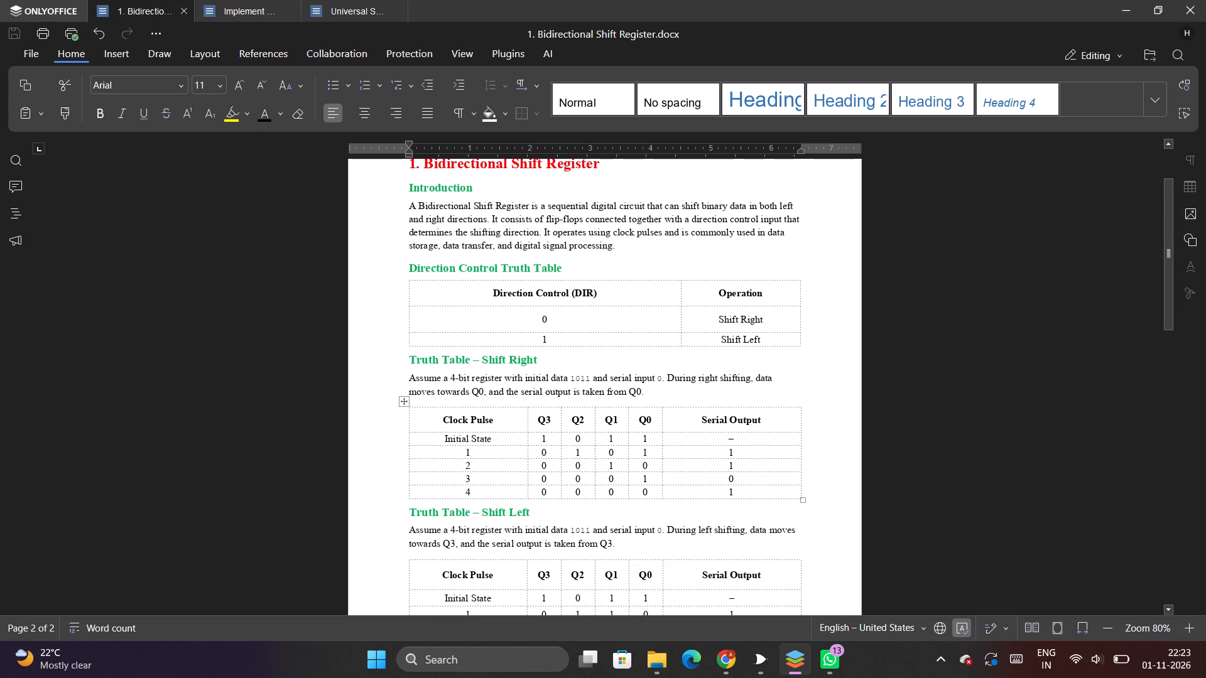
{"action": "scroll", "coordinate": [528, 461], "scroll_direction": "down", "scroll_amount": 4}
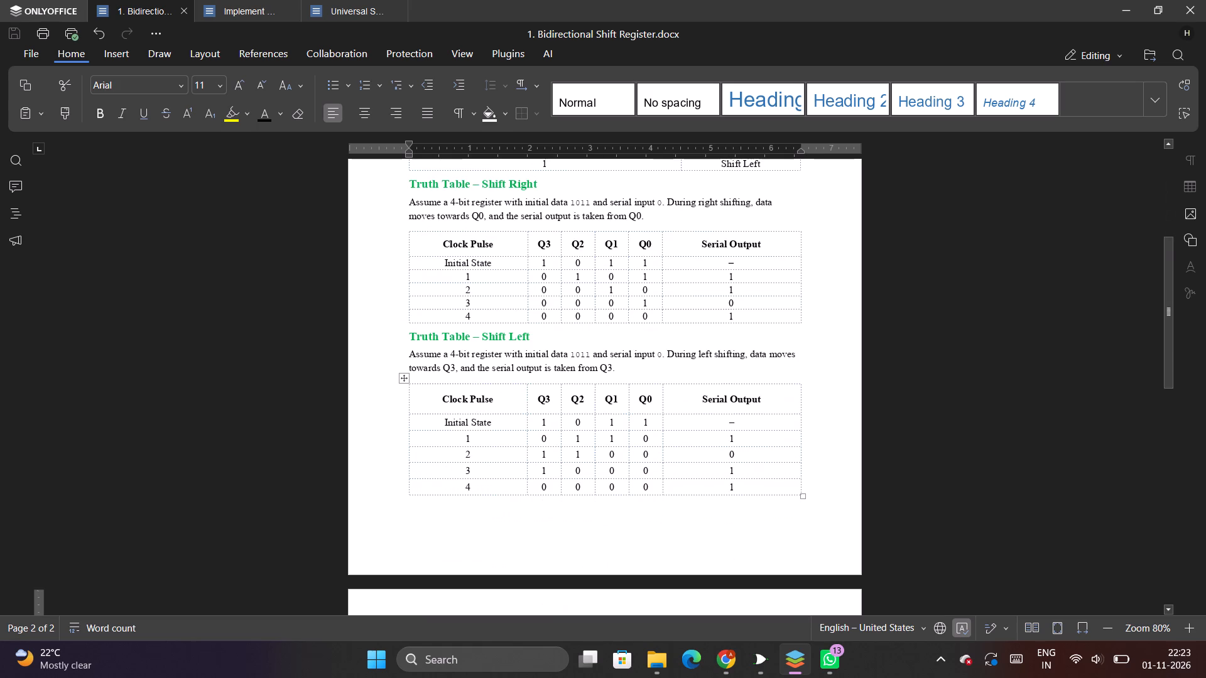
{"action": "scroll", "coordinate": [528, 461], "scroll_direction": "down", "scroll_amount": 7}
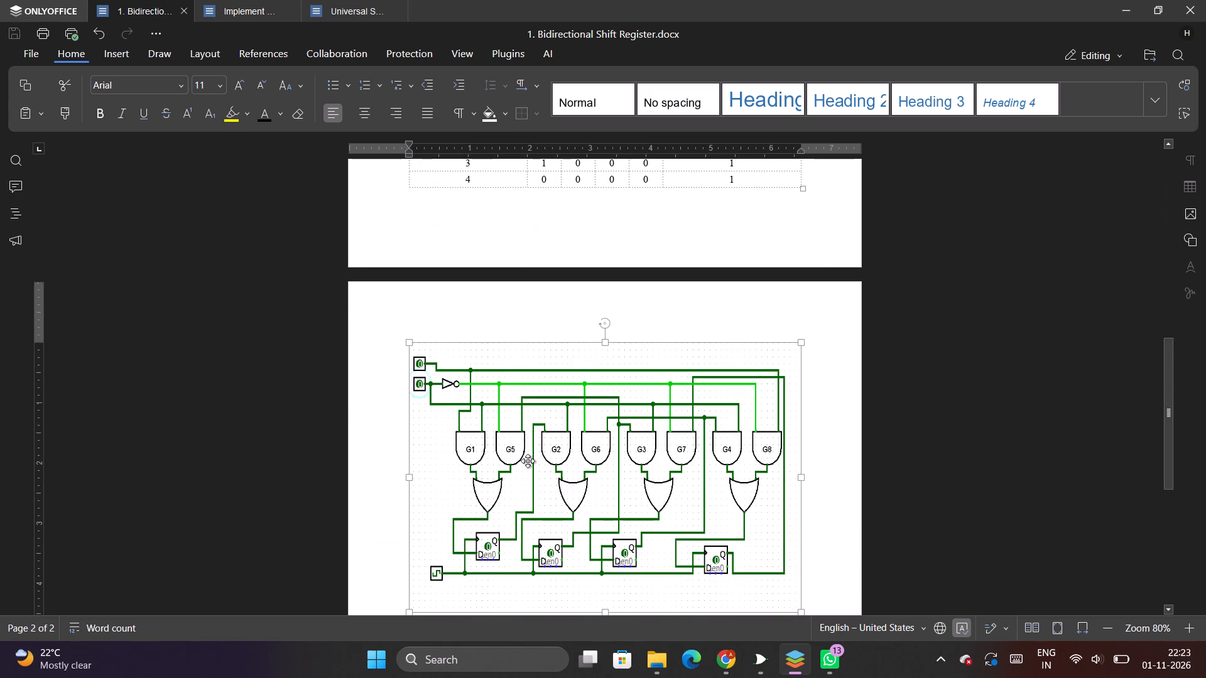
{"action": "left_click", "coordinate": [528, 461]}
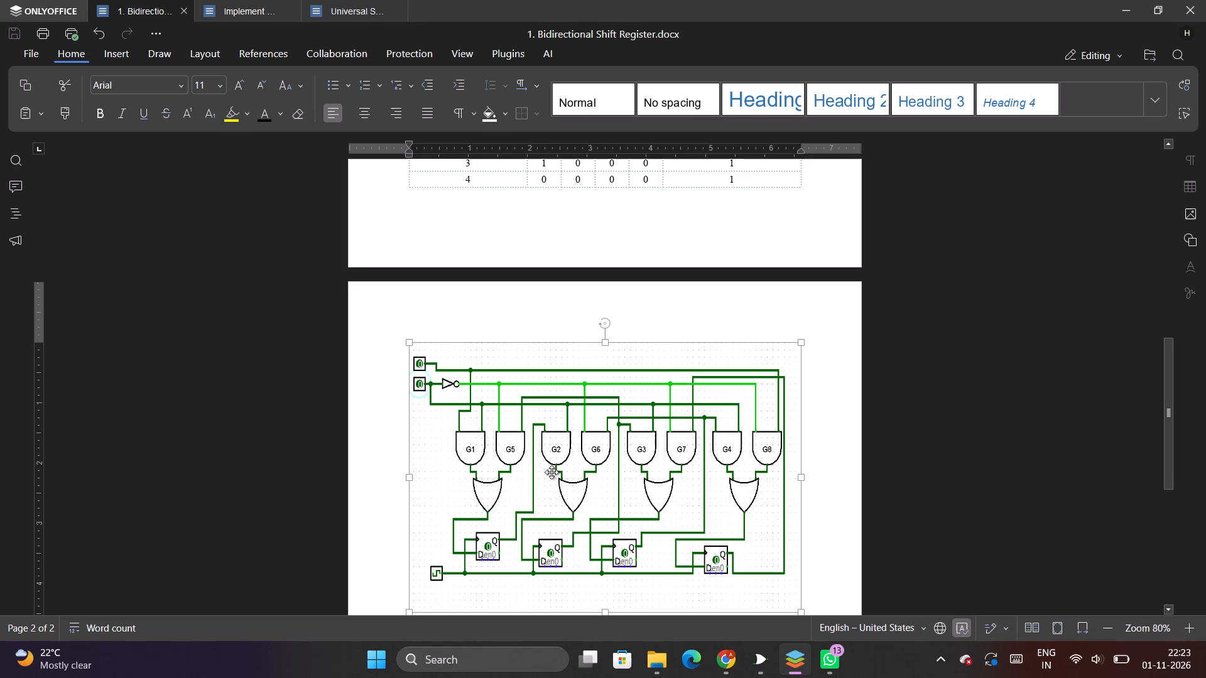
{"action": "scroll", "coordinate": [595, 447], "scroll_direction": "up", "scroll_amount": 4}
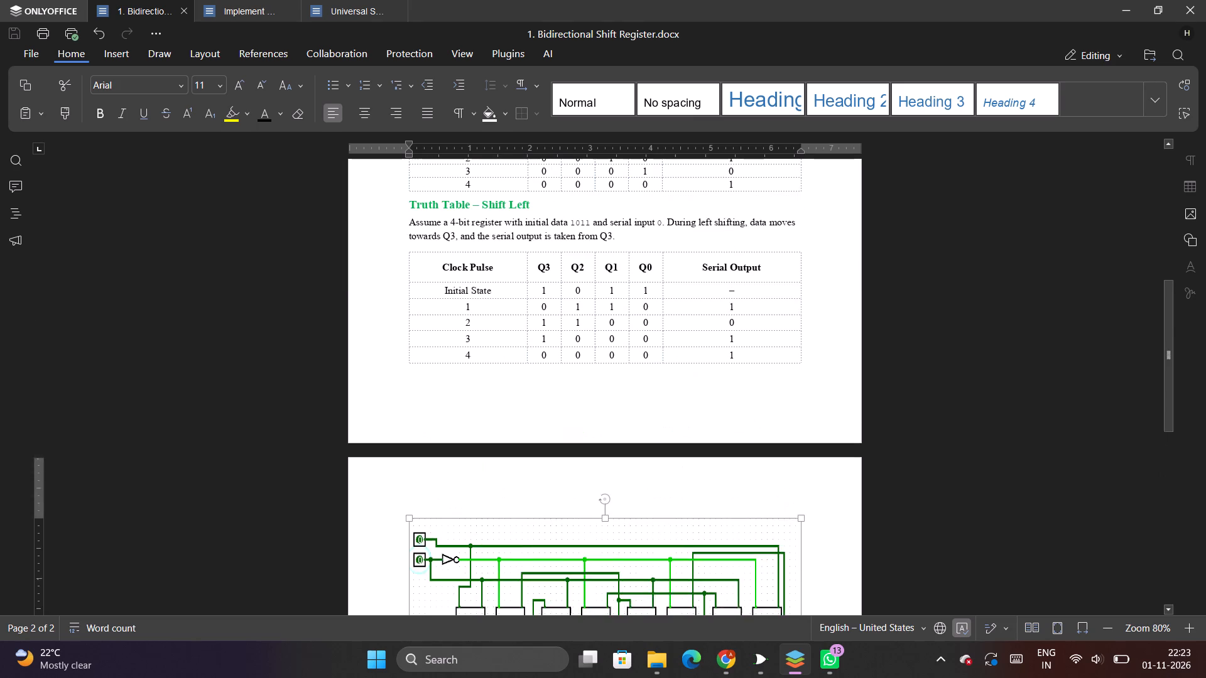
{"action": "scroll", "coordinate": [595, 447], "scroll_direction": "up", "scroll_amount": 4}
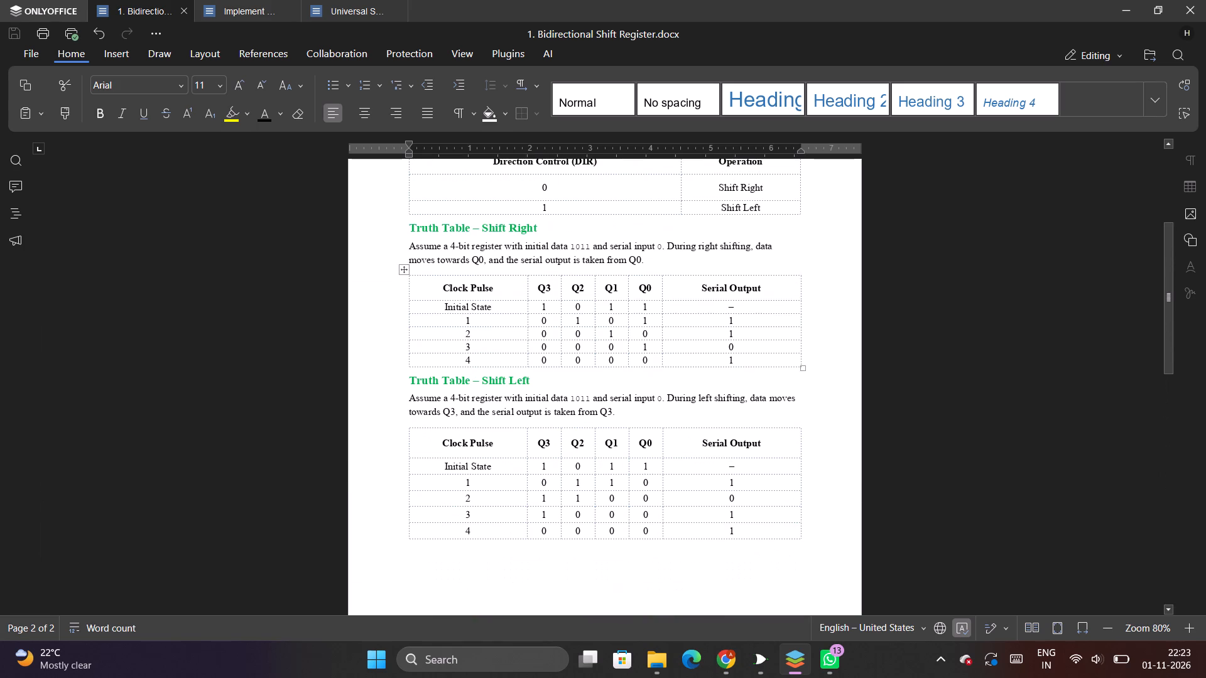
Review the Universal Shift Register report from the circuit picture back to the Mode Selection and Hold Operation sections.
{"action": "left_click", "coordinate": [328, 12]}
{"action": "scroll", "coordinate": [624, 518], "scroll_direction": "up", "scroll_amount": 11}
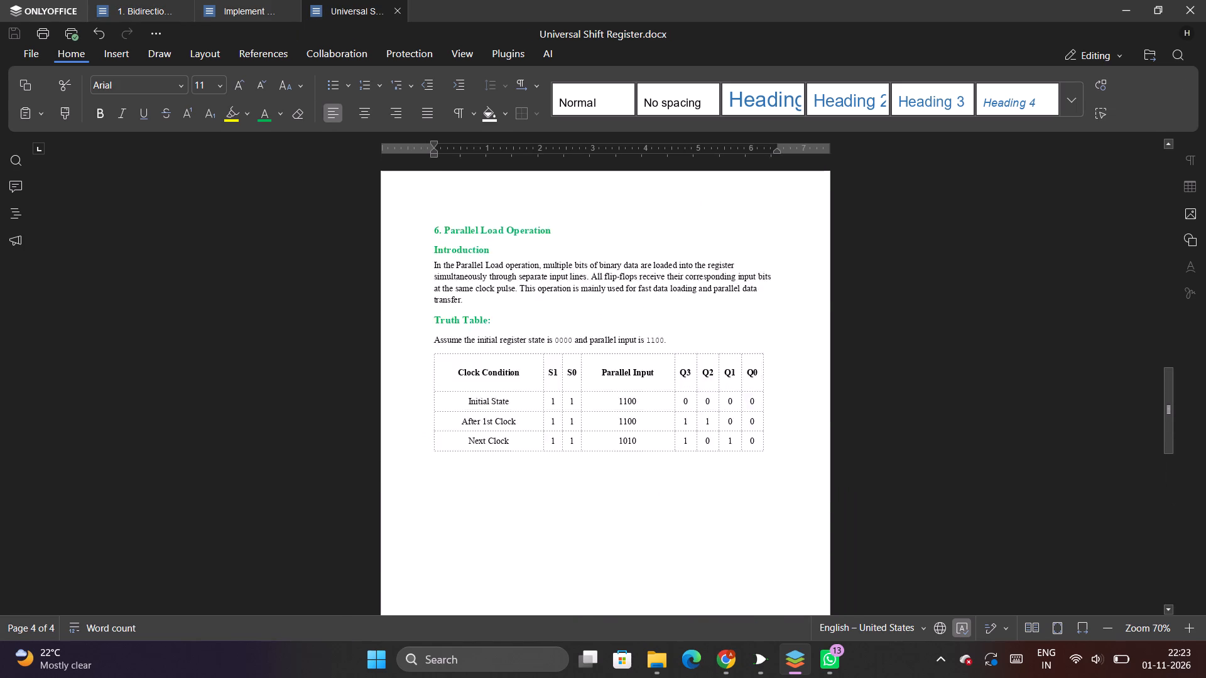
{"action": "scroll", "coordinate": [624, 517], "scroll_direction": "up", "scroll_amount": 12}
{"action": "scroll", "coordinate": [624, 517], "scroll_direction": "down", "scroll_amount": 1}
{"action": "scroll", "coordinate": [624, 517], "scroll_direction": "up", "scroll_amount": 5}
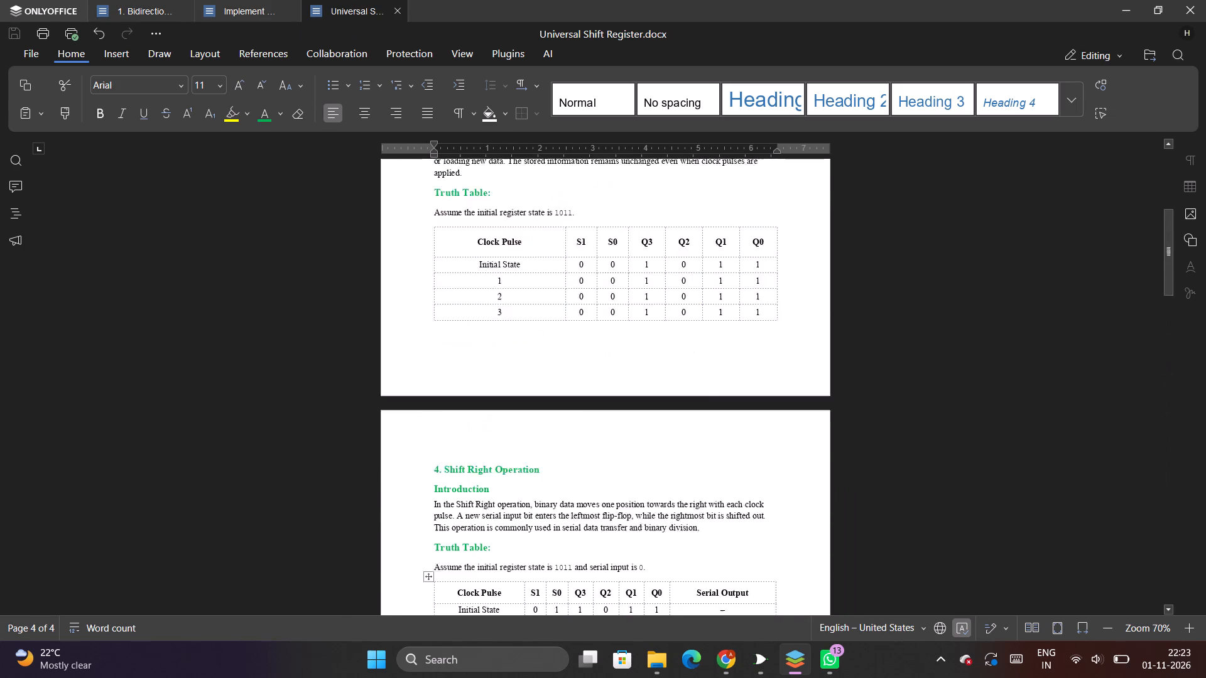
{"action": "scroll", "coordinate": [624, 517], "scroll_direction": "up", "scroll_amount": 9}
{"action": "scroll", "coordinate": [624, 517], "scroll_direction": "down", "scroll_amount": 4}
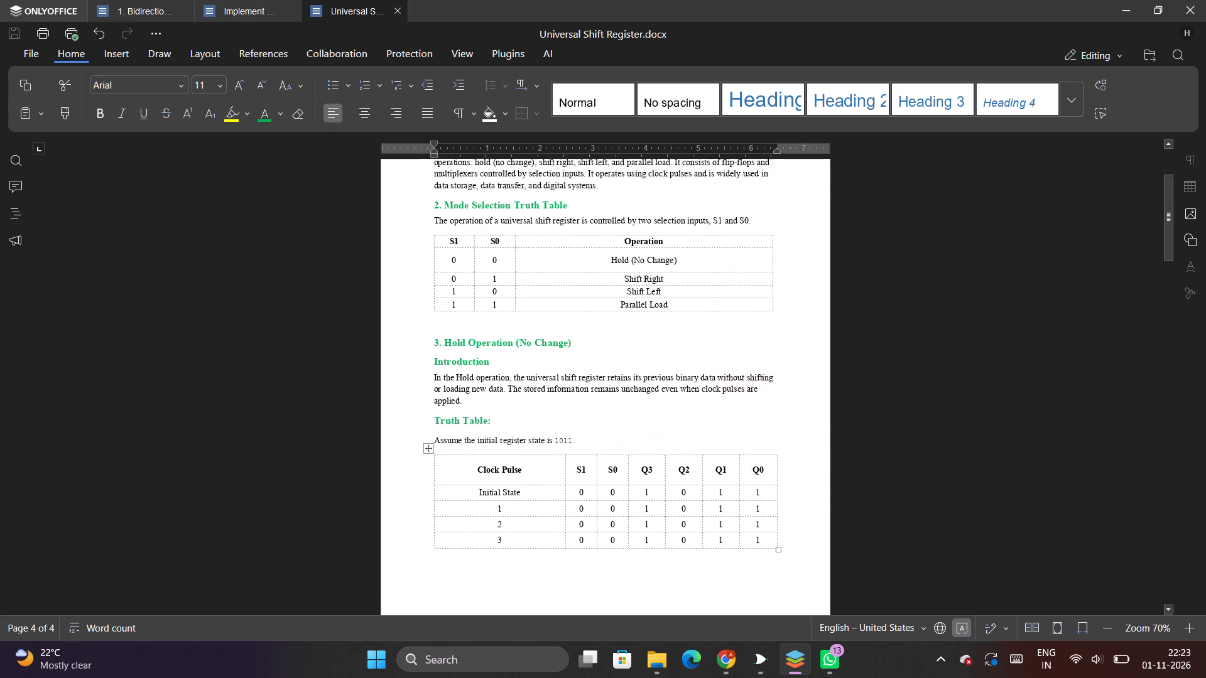
{"action": "scroll", "coordinate": [624, 517], "scroll_direction": "down", "scroll_amount": 2}
{"action": "scroll", "coordinate": [624, 517], "scroll_direction": "up", "scroll_amount": 3}
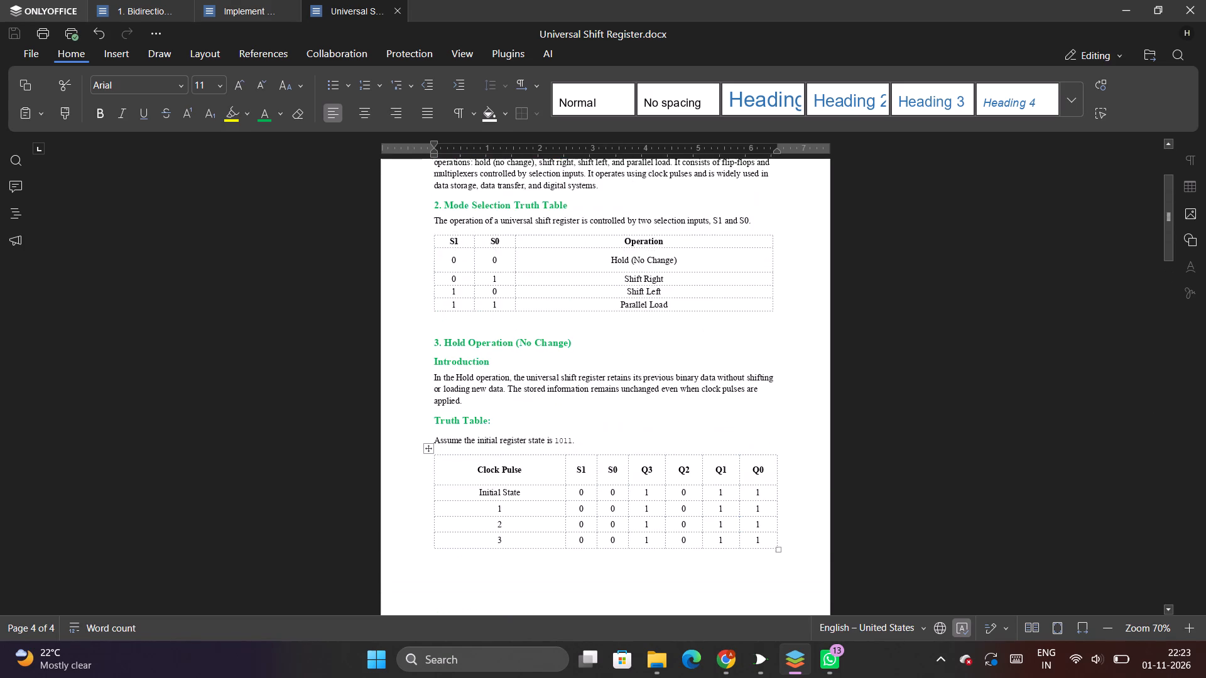
Examine the Universal Shift Register report down through the Parallel Load table and back to the Shift Right and Shift Left sections.
{"action": "scroll", "coordinate": [624, 517], "scroll_direction": "down", "scroll_amount": 17}
{"action": "scroll", "coordinate": [624, 519], "scroll_direction": "down", "scroll_amount": 15}
{"action": "scroll", "coordinate": [624, 519], "scroll_direction": "up", "scroll_amount": 4}
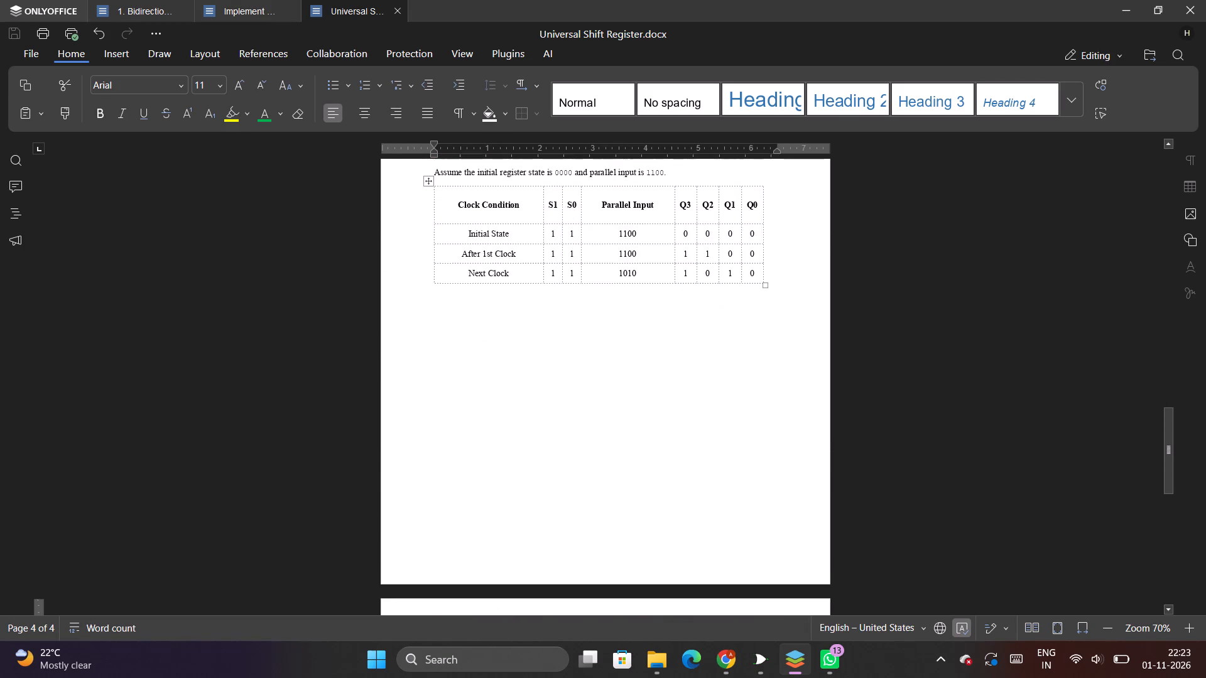
{"action": "scroll", "coordinate": [624, 519], "scroll_direction": "up", "scroll_amount": 14}
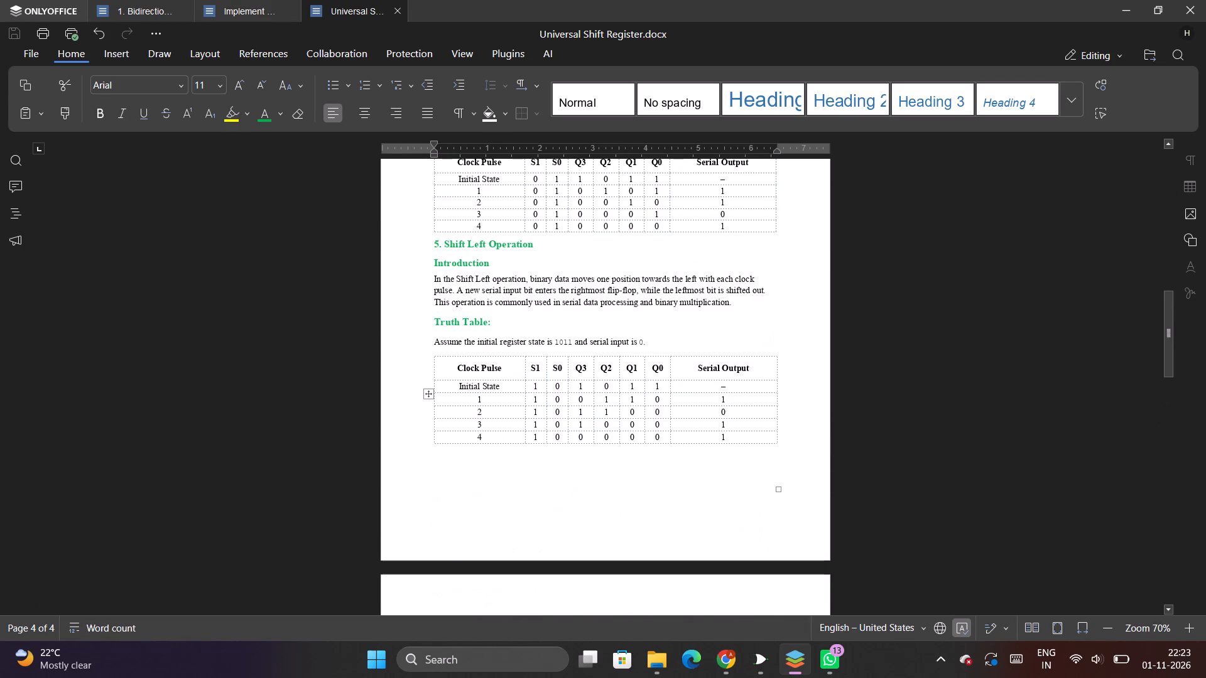
{"action": "scroll", "coordinate": [624, 519], "scroll_direction": "up", "scroll_amount": 3}
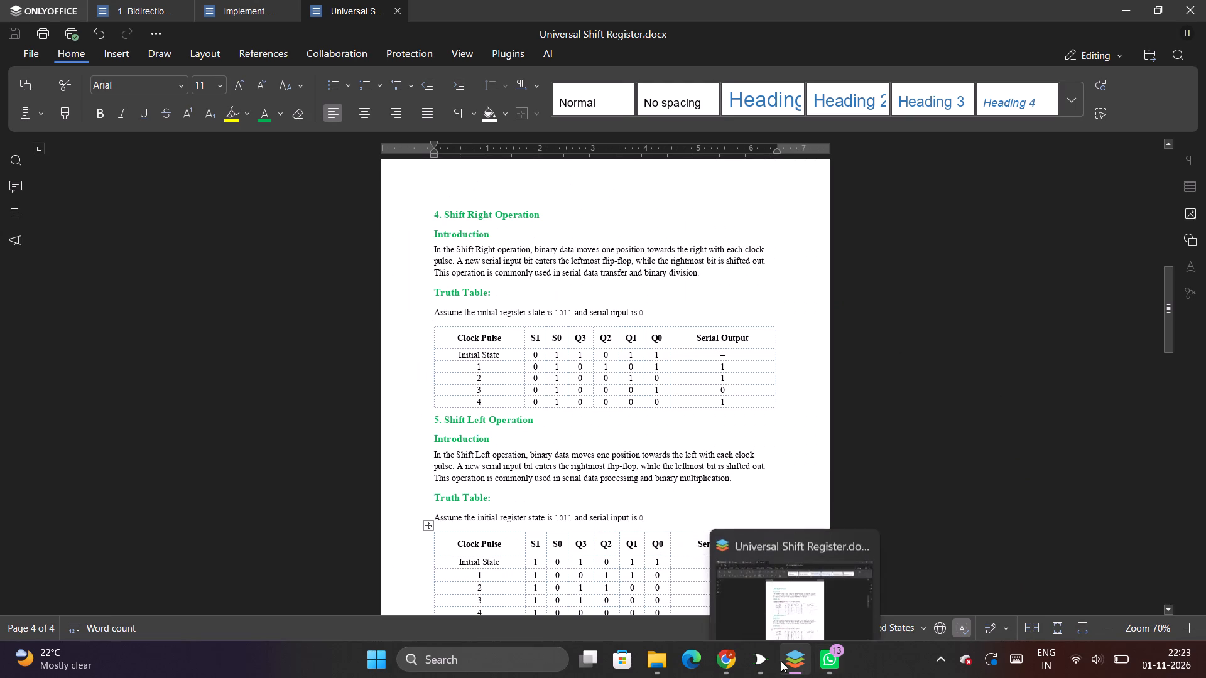
{"action": "left_click", "coordinate": [794, 598]}
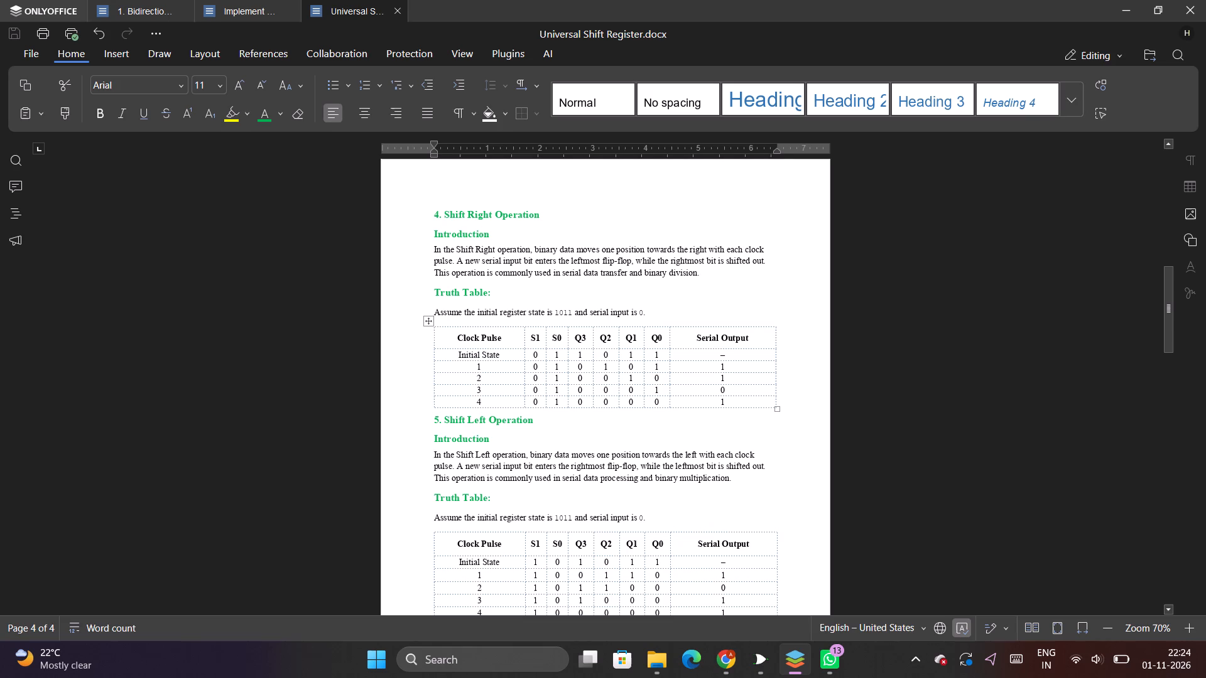
{"action": "scroll", "coordinate": [536, 415], "scroll_direction": "up", "scroll_amount": 2}
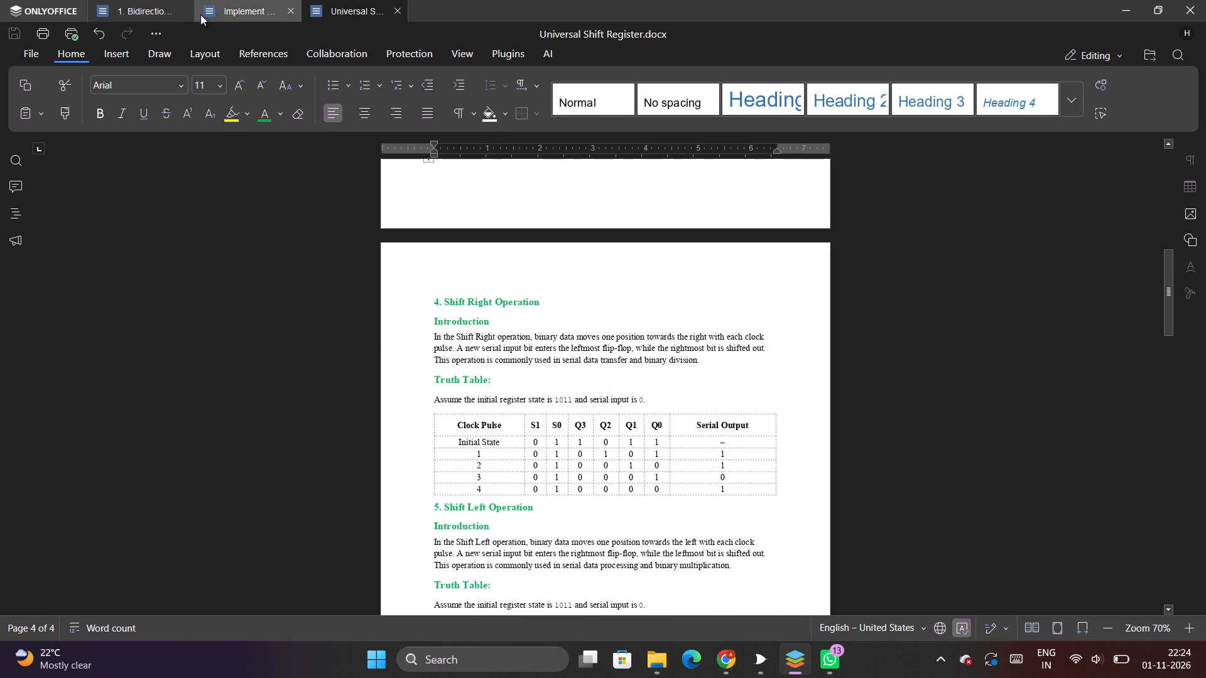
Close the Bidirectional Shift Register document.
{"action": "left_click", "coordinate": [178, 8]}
Look over the Mode Selection, Hold, Shift Right and Shift Left sections of the Universal Shift Register report.
{"action": "scroll", "coordinate": [507, 332], "scroll_direction": "up", "scroll_amount": 9}
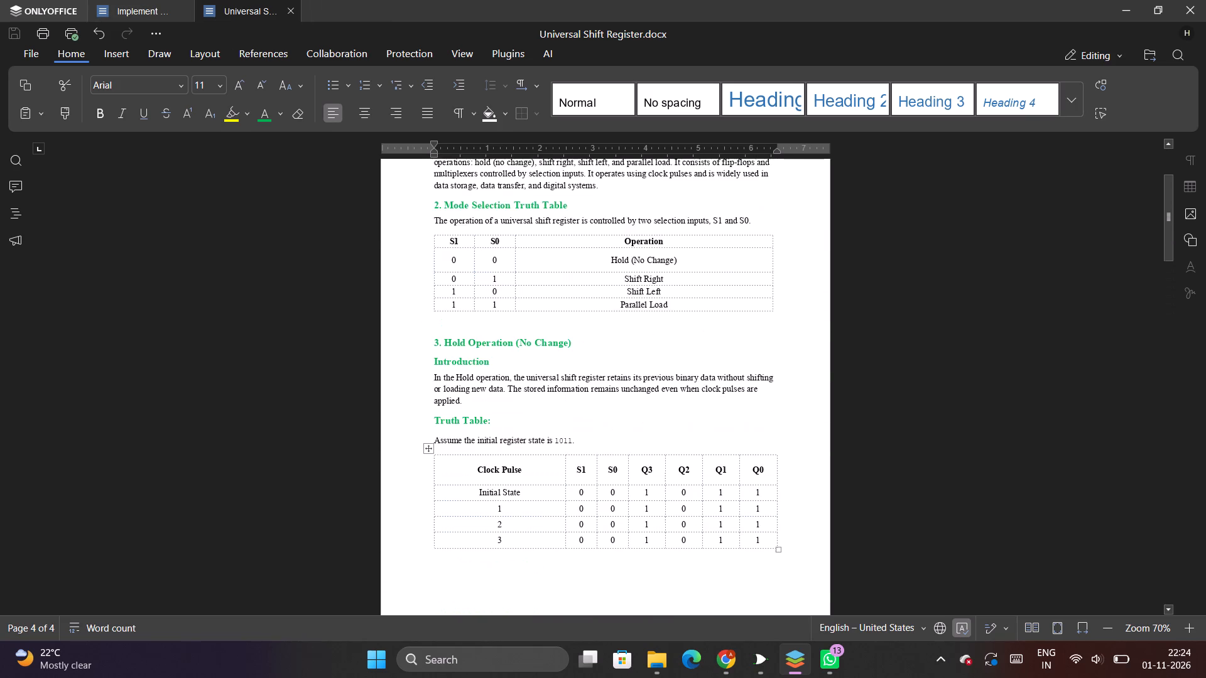
{"action": "scroll", "coordinate": [507, 332], "scroll_direction": "up", "scroll_amount": 5}
{"action": "scroll", "coordinate": [507, 332], "scroll_direction": "down", "scroll_amount": 6}
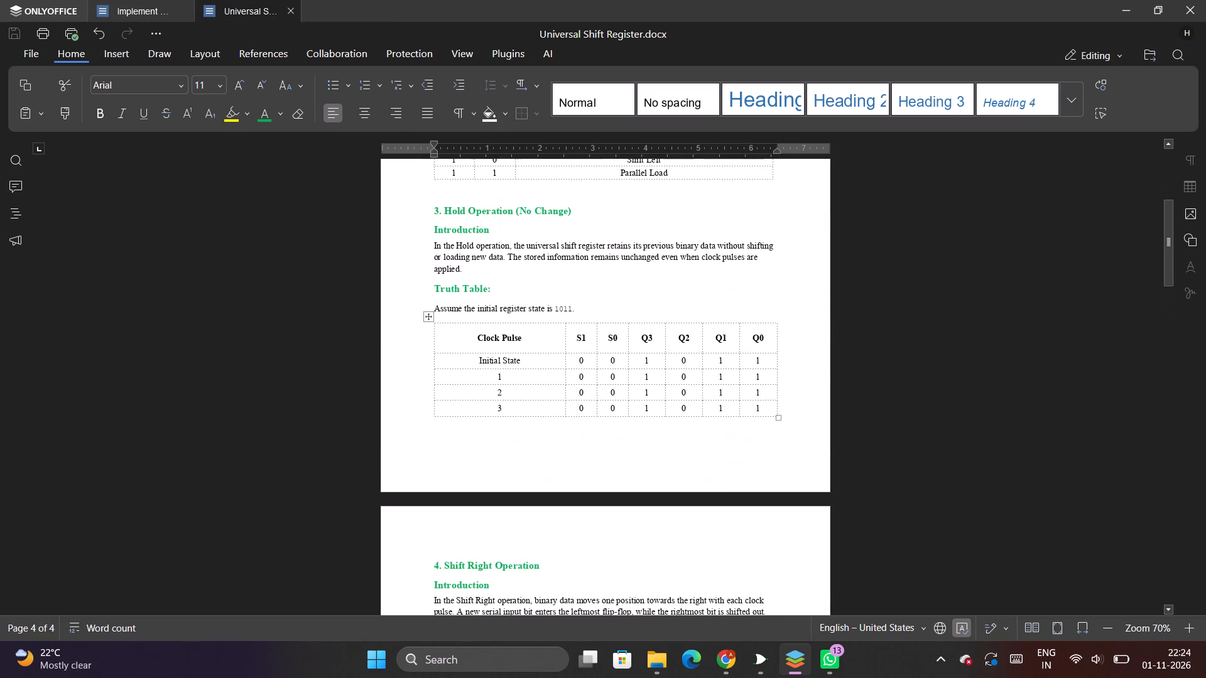
{"action": "scroll", "coordinate": [507, 332], "scroll_direction": "down", "scroll_amount": 11}
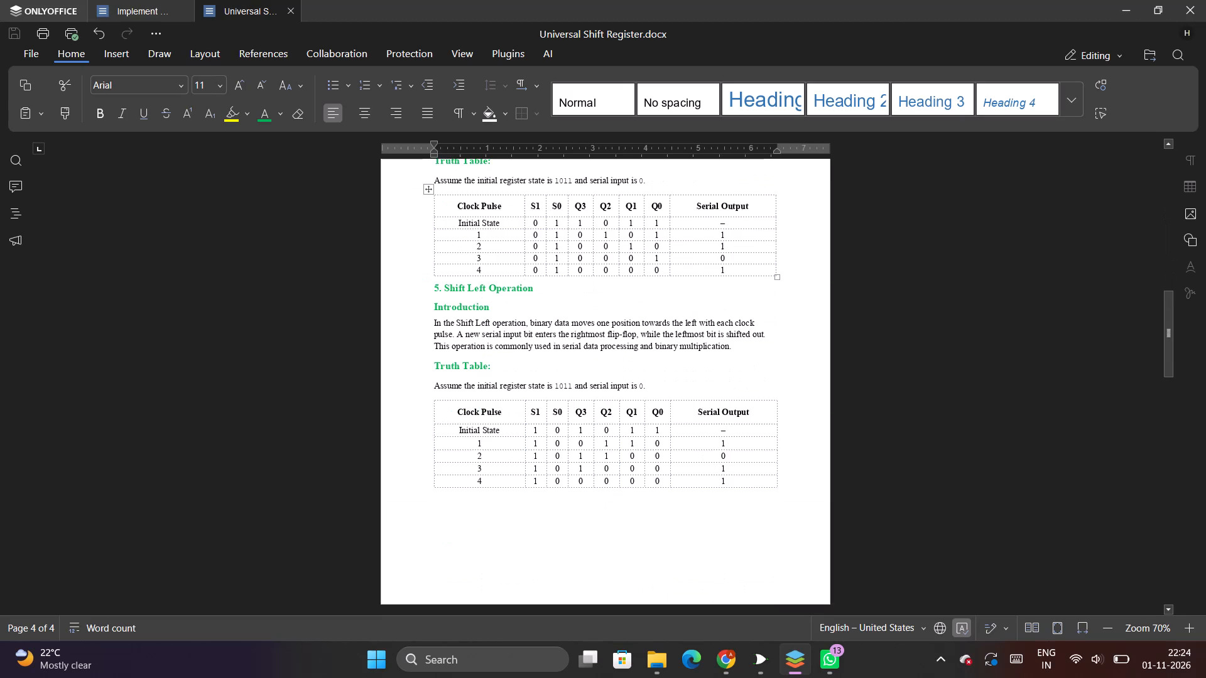
{"action": "scroll", "coordinate": [507, 332], "scroll_direction": "up", "scroll_amount": 6}
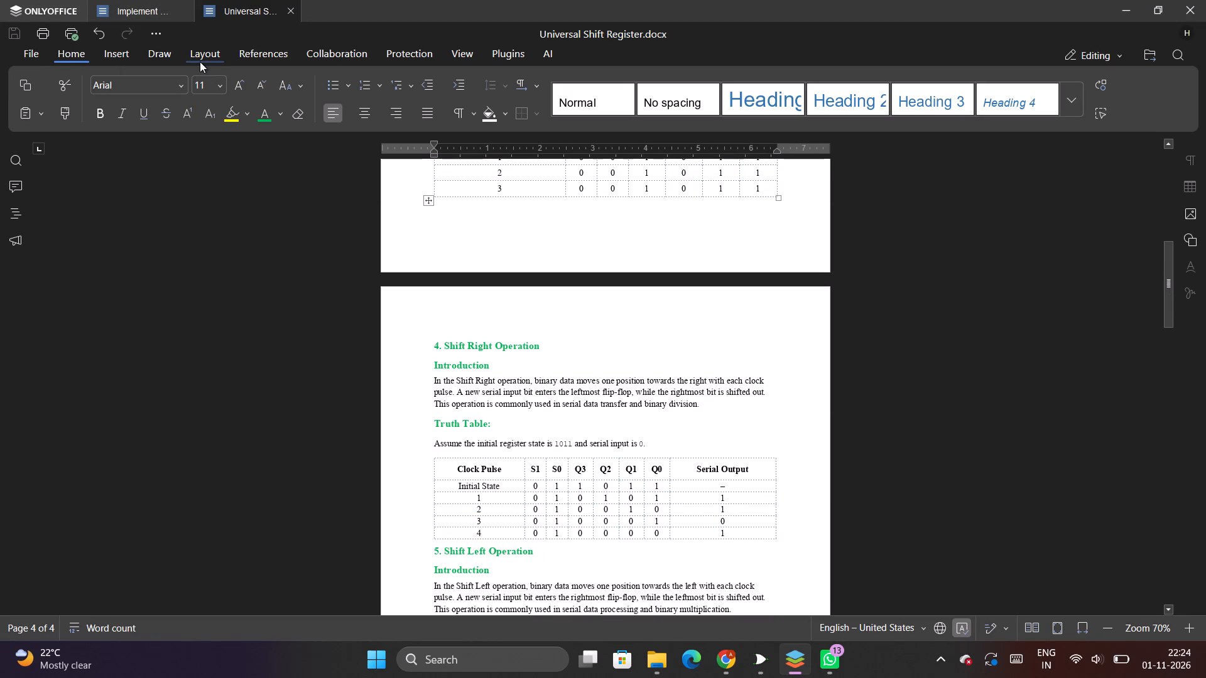
Reopen the Bidirectional Shift Register document from the ONLYOFFICE start page.
{"action": "key", "text": "ctrl+shift+t"}
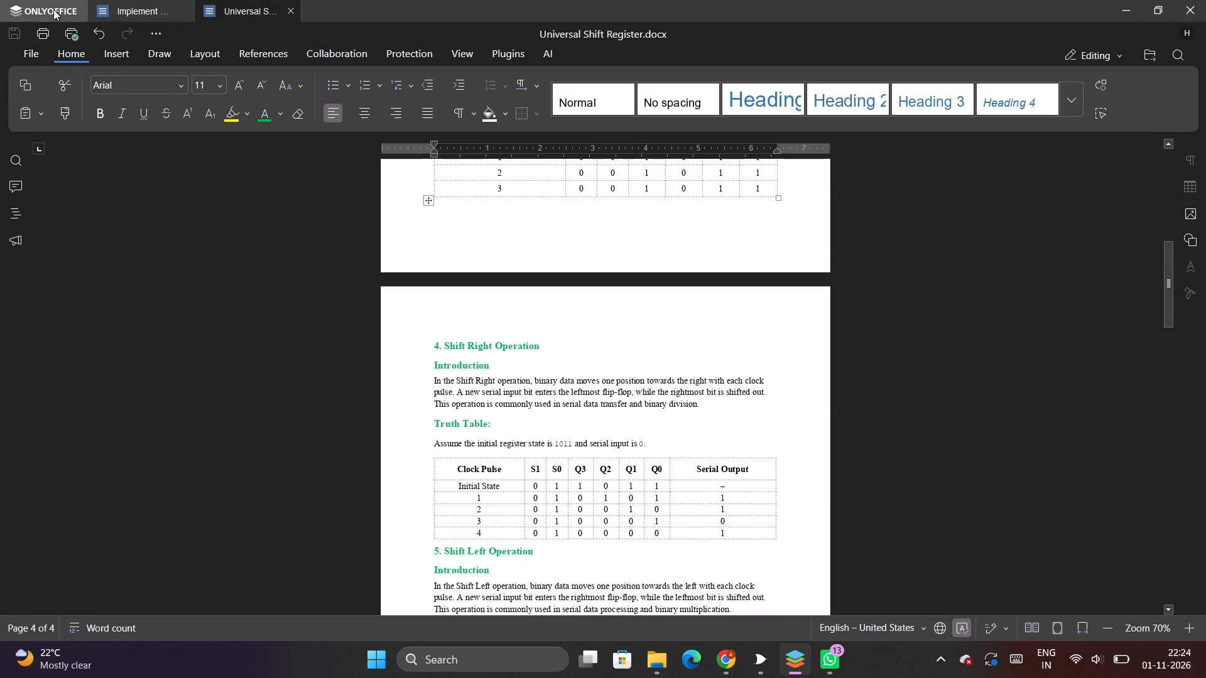
{"action": "left_click", "coordinate": [45, 11]}
{"action": "left_click", "coordinate": [422, 349]}
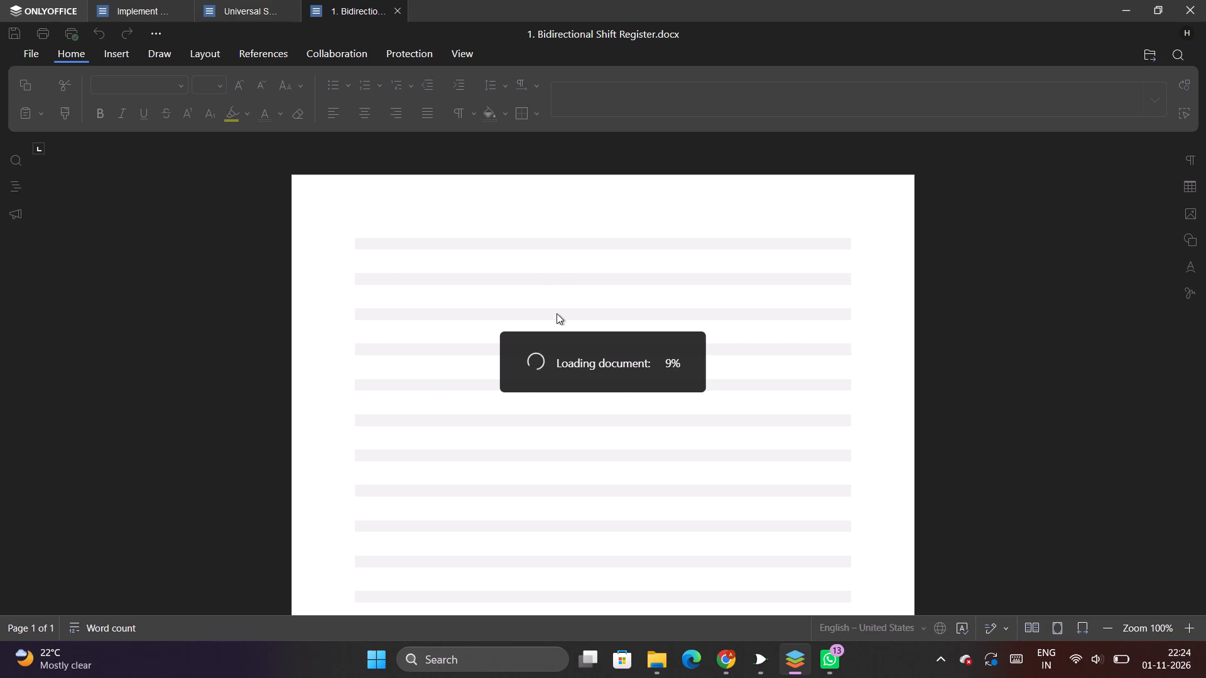
Examine the Bidirectional Shift Register report's Direction Control, Shift Right and Shift Left headings and truth tables, down to the circuit image.
{"action": "scroll", "coordinate": [557, 313], "scroll_direction": "down", "scroll_amount": 2}
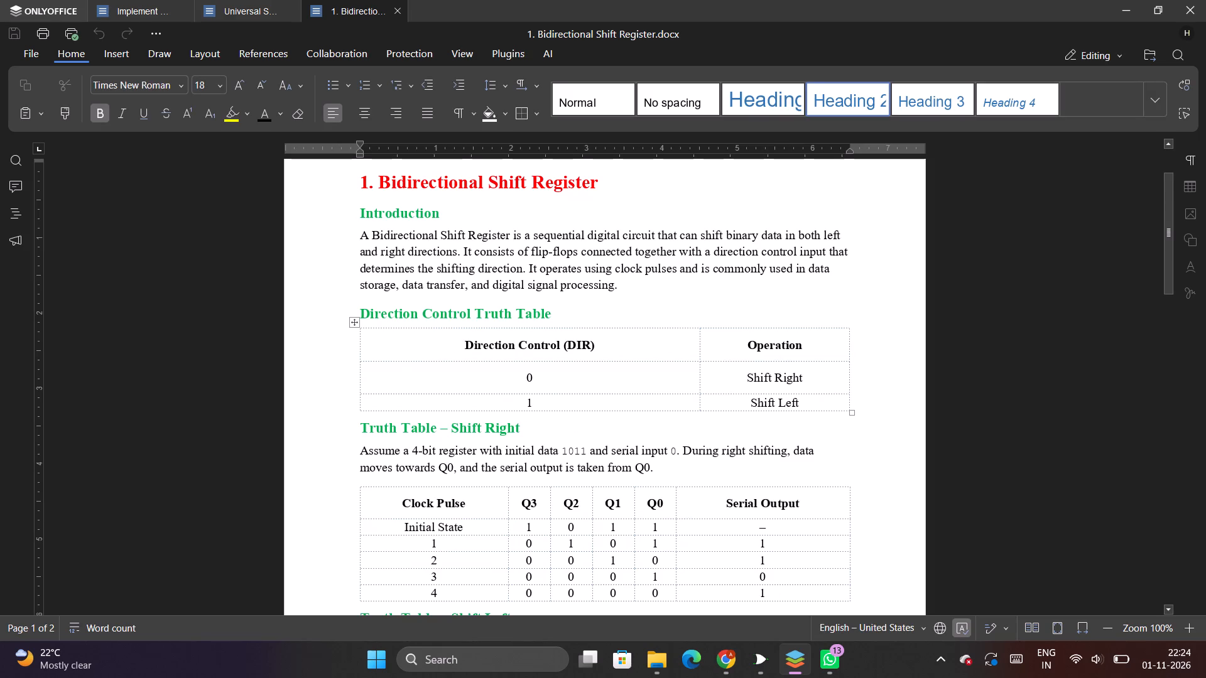
{"action": "left_click_drag", "start_coordinate": [355, 315], "coordinate": [609, 311]}
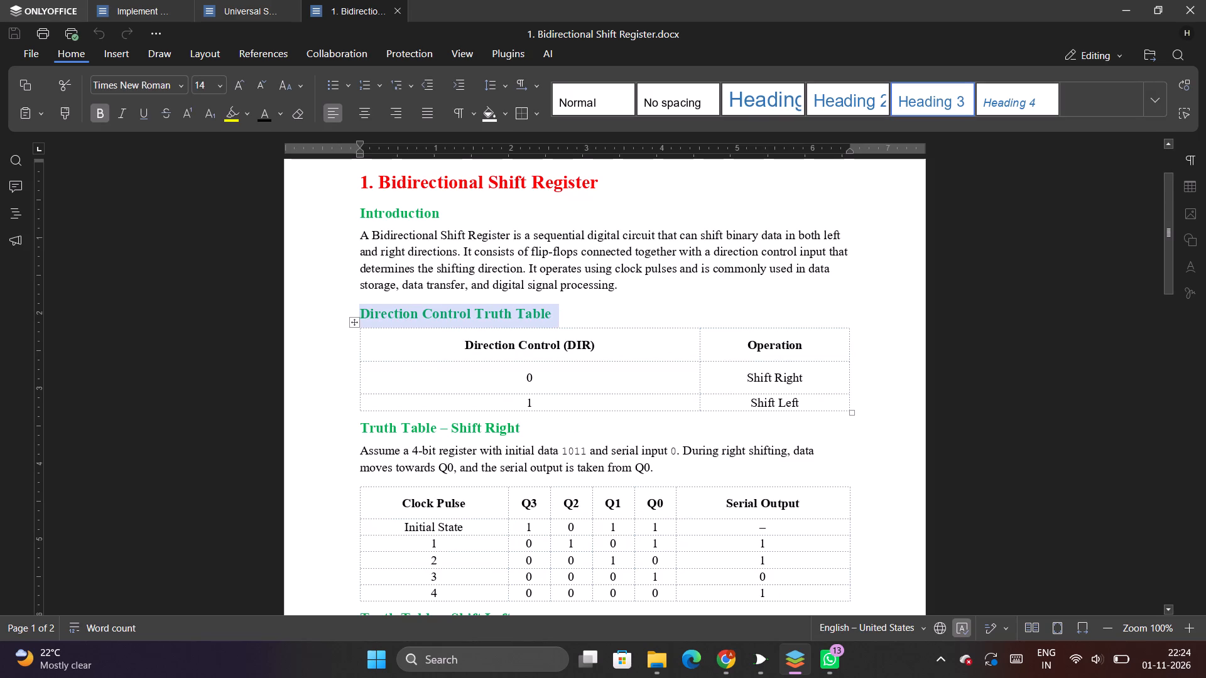
{"action": "scroll", "coordinate": [570, 382], "scroll_direction": "down", "scroll_amount": 2}
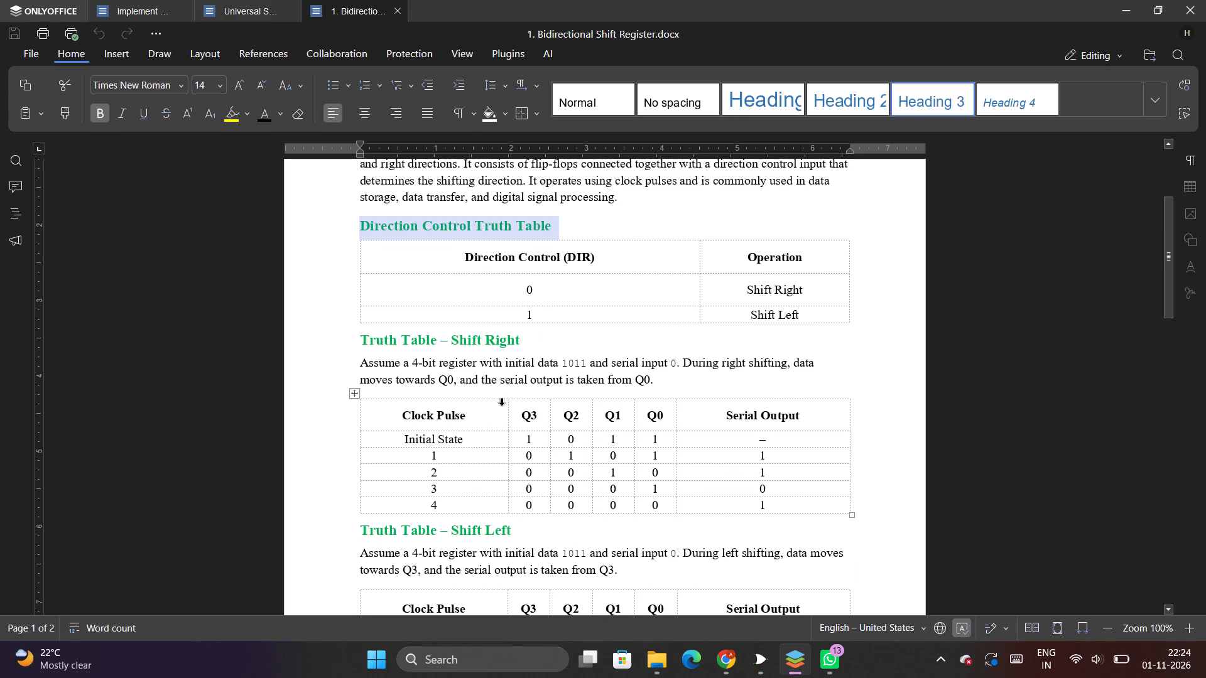
{"action": "left_click_drag", "start_coordinate": [459, 343], "coordinate": [535, 343]}
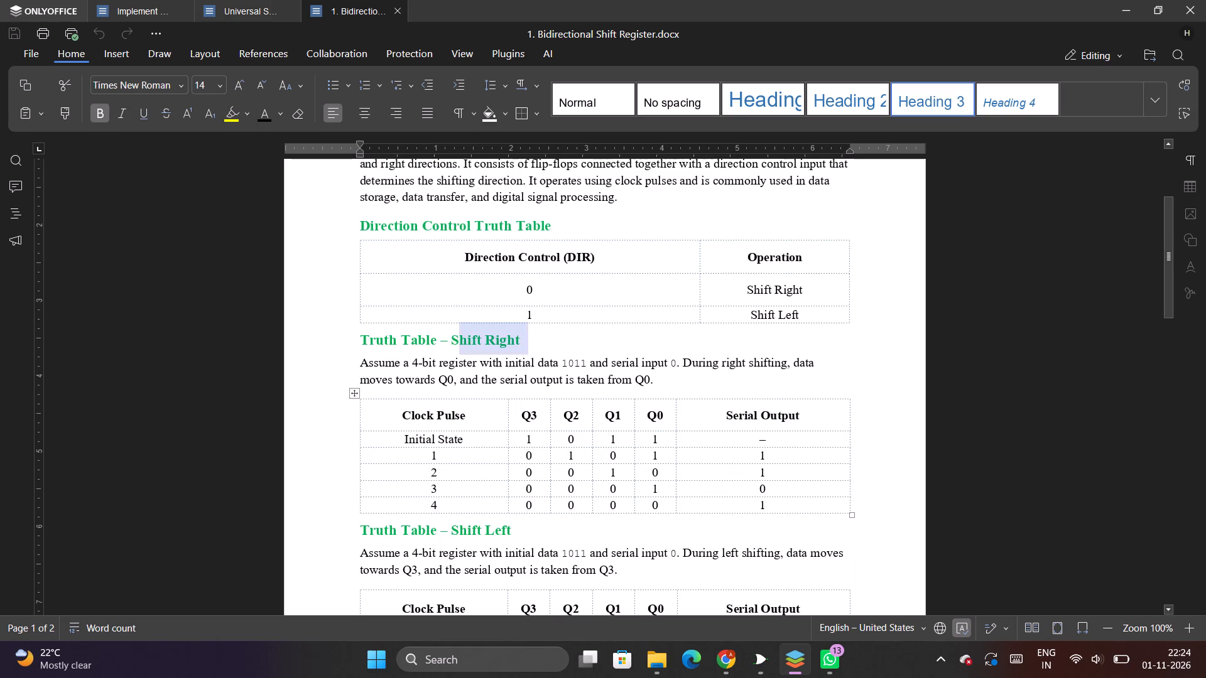
{"action": "scroll", "coordinate": [544, 382], "scroll_direction": "down", "scroll_amount": 1}
{"action": "left_click_drag", "start_coordinate": [451, 492], "coordinate": [529, 491]}
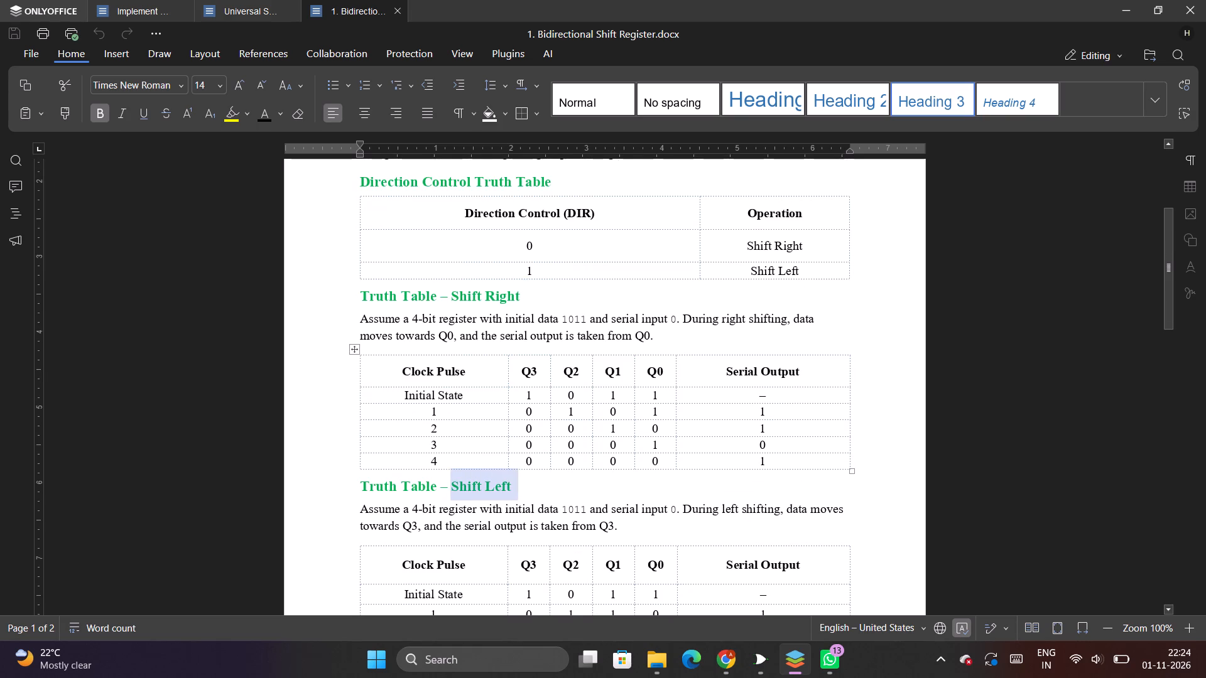
{"action": "scroll", "coordinate": [529, 491], "scroll_direction": "down", "scroll_amount": 4}
{"action": "scroll", "coordinate": [529, 491], "scroll_direction": "up", "scroll_amount": 5}
{"action": "scroll", "coordinate": [521, 458], "scroll_direction": "down", "scroll_amount": 3}
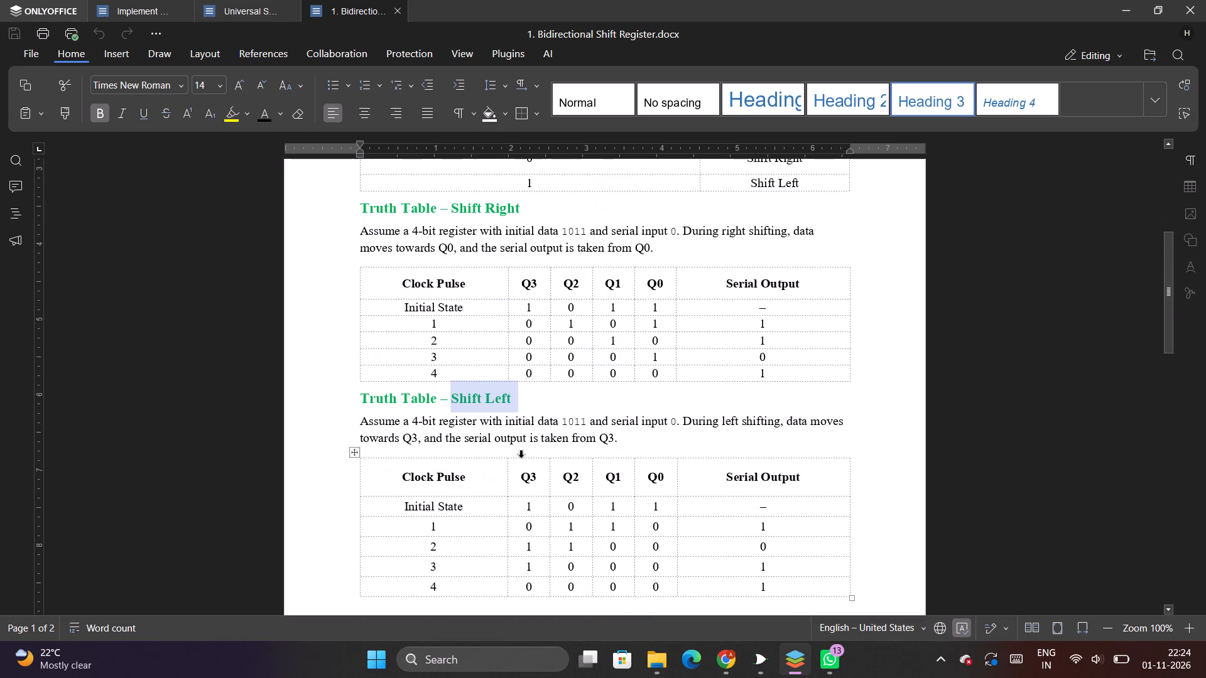
{"action": "scroll", "coordinate": [521, 458], "scroll_direction": "down", "scroll_amount": 10}
{"action": "scroll", "coordinate": [521, 458], "scroll_direction": "up", "scroll_amount": 7}
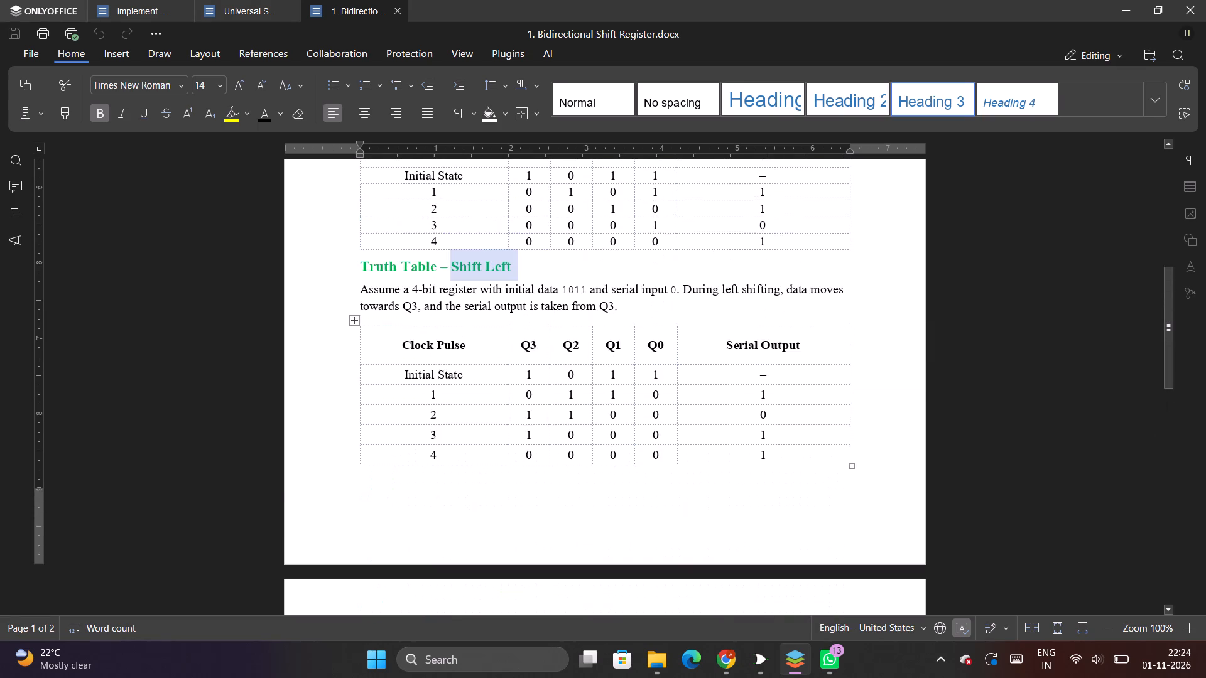
{"action": "scroll", "coordinate": [521, 458], "scroll_direction": "down", "scroll_amount": 5}
{"action": "scroll", "coordinate": [521, 458], "scroll_direction": "up", "scroll_amount": 1}
{"action": "scroll", "coordinate": [521, 458], "scroll_direction": "down", "scroll_amount": 6}
{"action": "scroll", "coordinate": [521, 458], "scroll_direction": "up", "scroll_amount": 6}
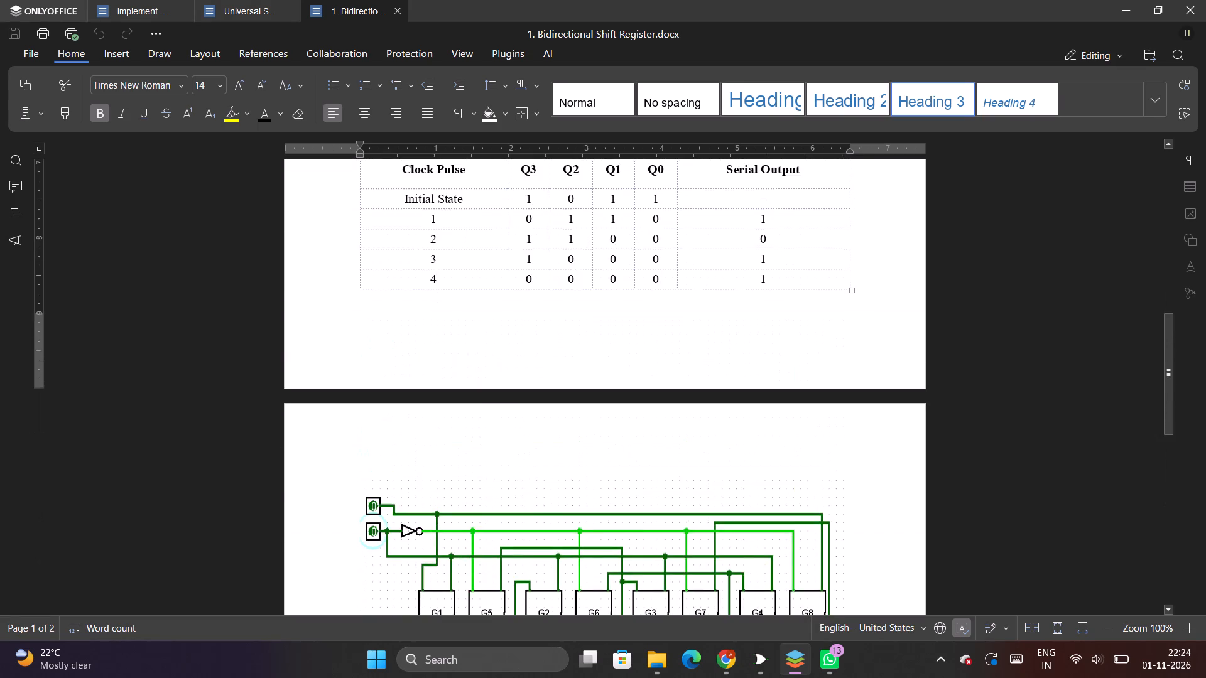
{"action": "scroll", "coordinate": [521, 458], "scroll_direction": "up", "scroll_amount": 5}
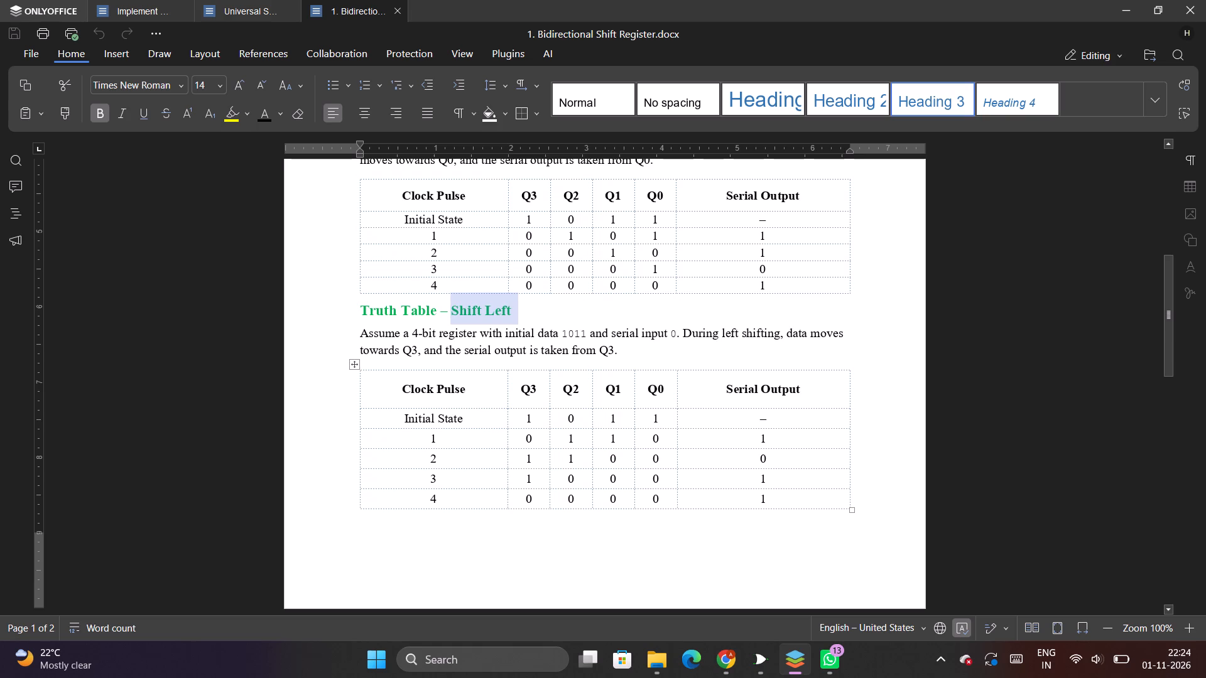
{"action": "scroll", "coordinate": [522, 296], "scroll_direction": "up", "scroll_amount": 2}
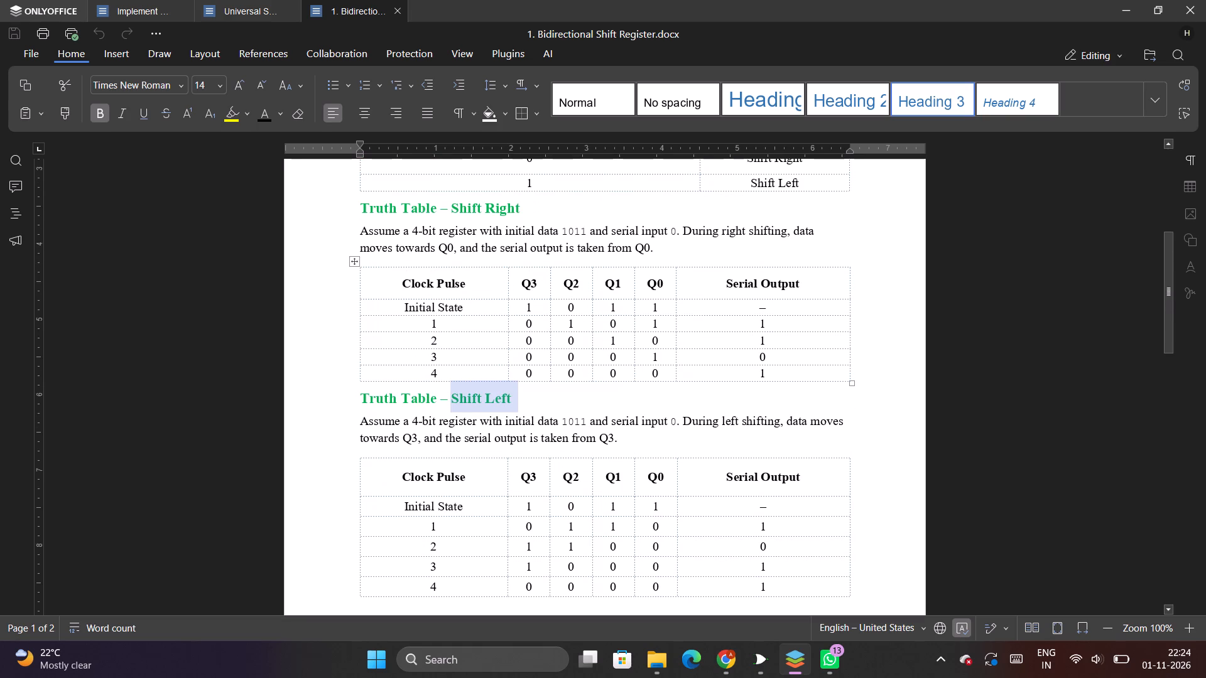
{"action": "scroll", "coordinate": [552, 424], "scroll_direction": "down", "scroll_amount": 3}
{"action": "scroll", "coordinate": [552, 424], "scroll_direction": "up", "scroll_amount": 5}
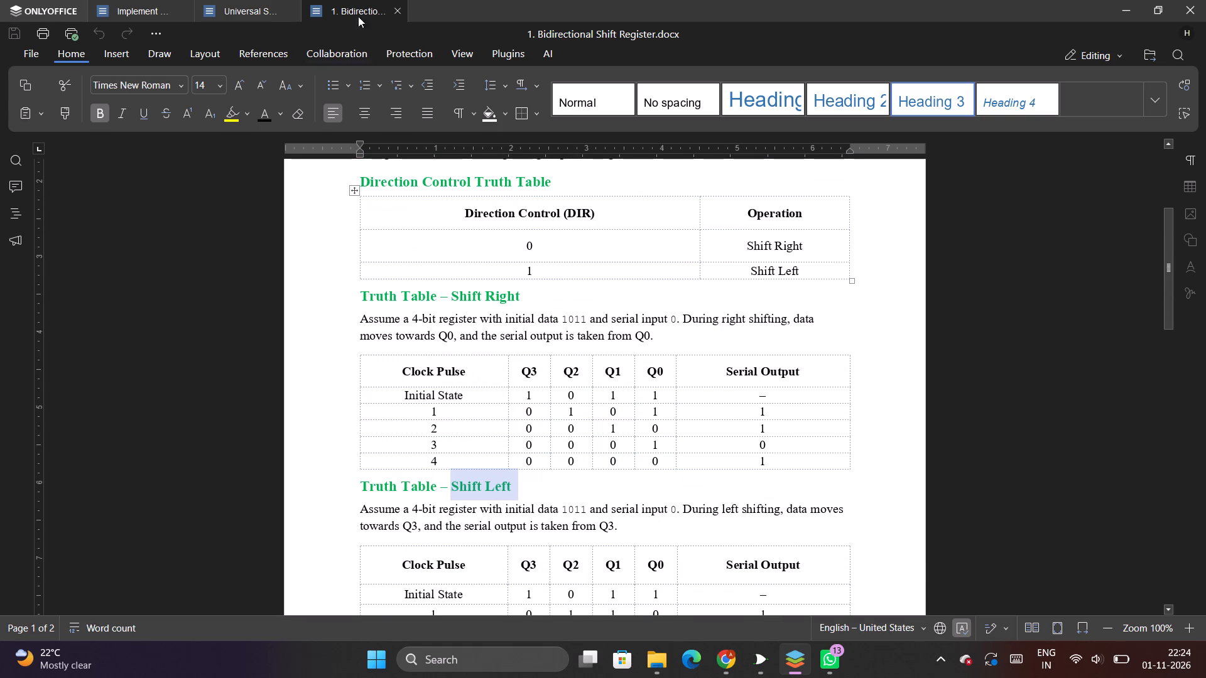
Switch to the Universal Shift Register report and enlarge the Mode Selection truth table slightly, widening it to the text margin and making its rows taller.
{"action": "left_click", "coordinate": [242, 6]}
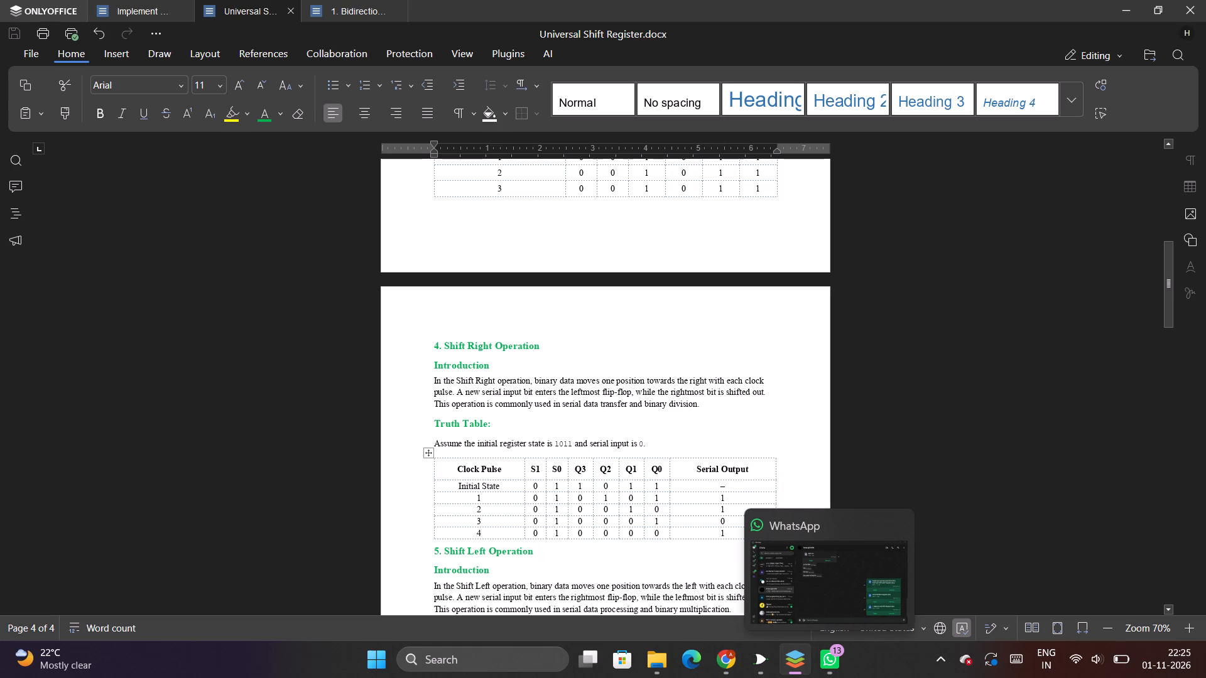
{"action": "left_click", "coordinate": [952, 385]}
{"action": "scroll", "coordinate": [631, 421], "scroll_direction": "up", "scroll_amount": 6}
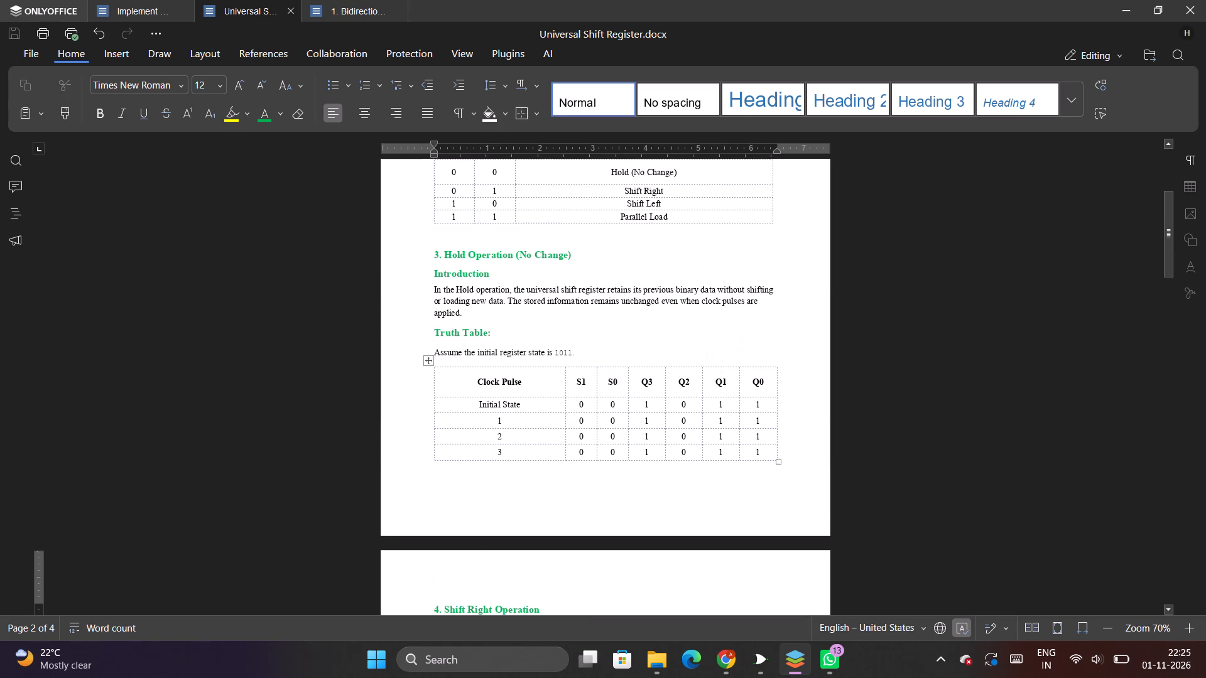
{"action": "scroll", "coordinate": [602, 383], "scroll_direction": "up", "scroll_amount": 4}
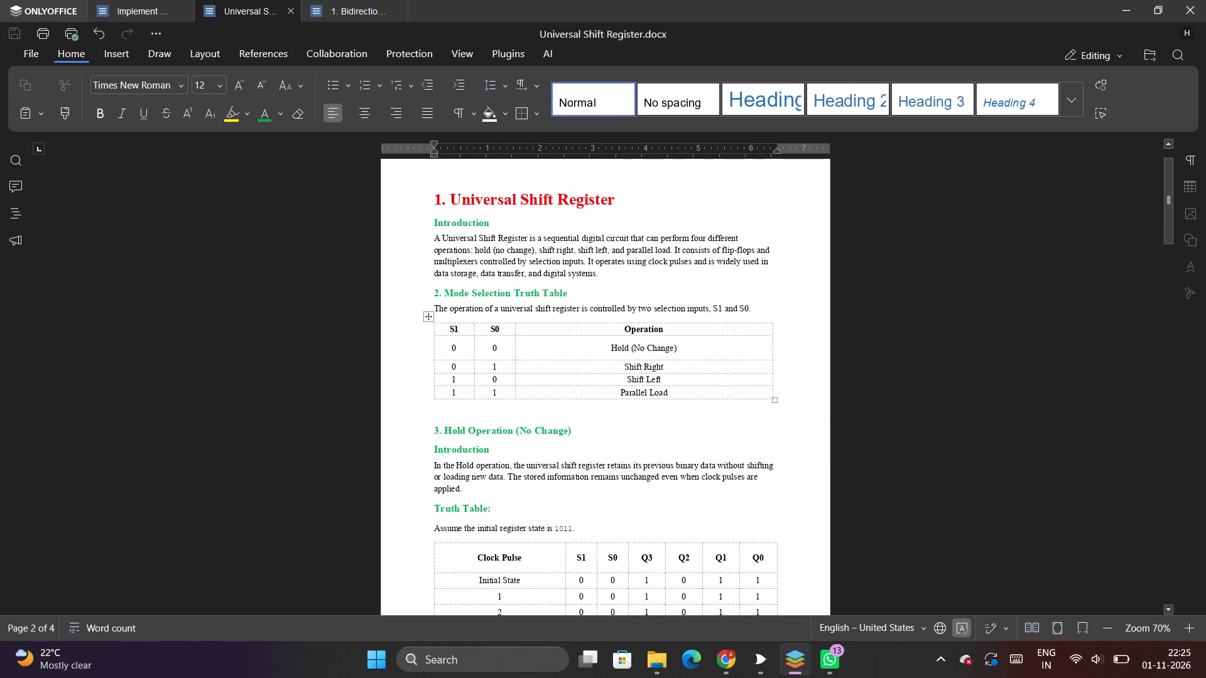
{"action": "left_click_drag", "start_coordinate": [773, 401], "coordinate": [778, 414]}
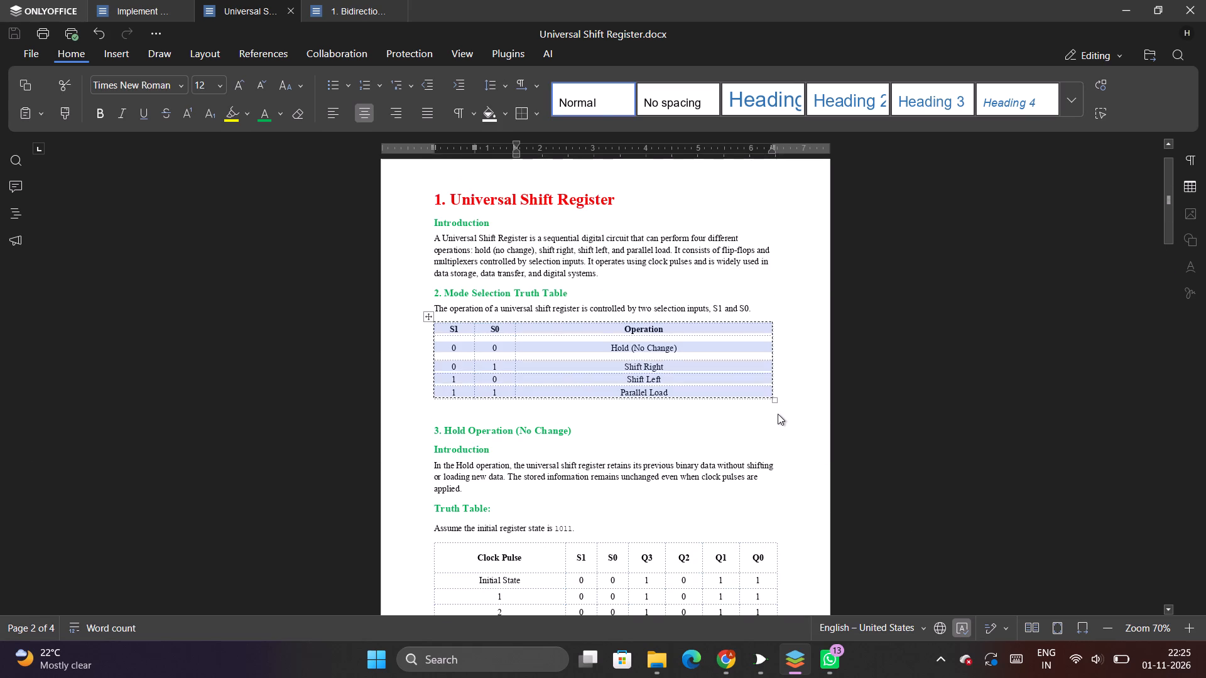
{"action": "left_click_drag", "start_coordinate": [778, 414], "coordinate": [780, 421]}
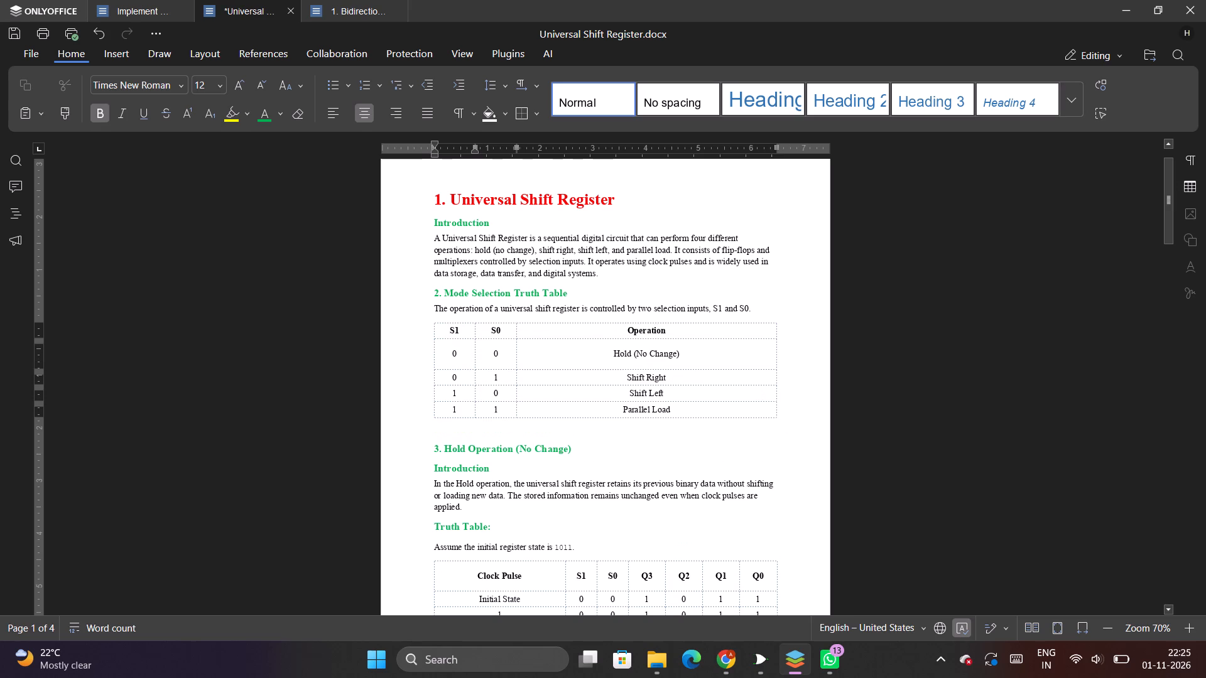
{"action": "left_click", "coordinate": [780, 417]}
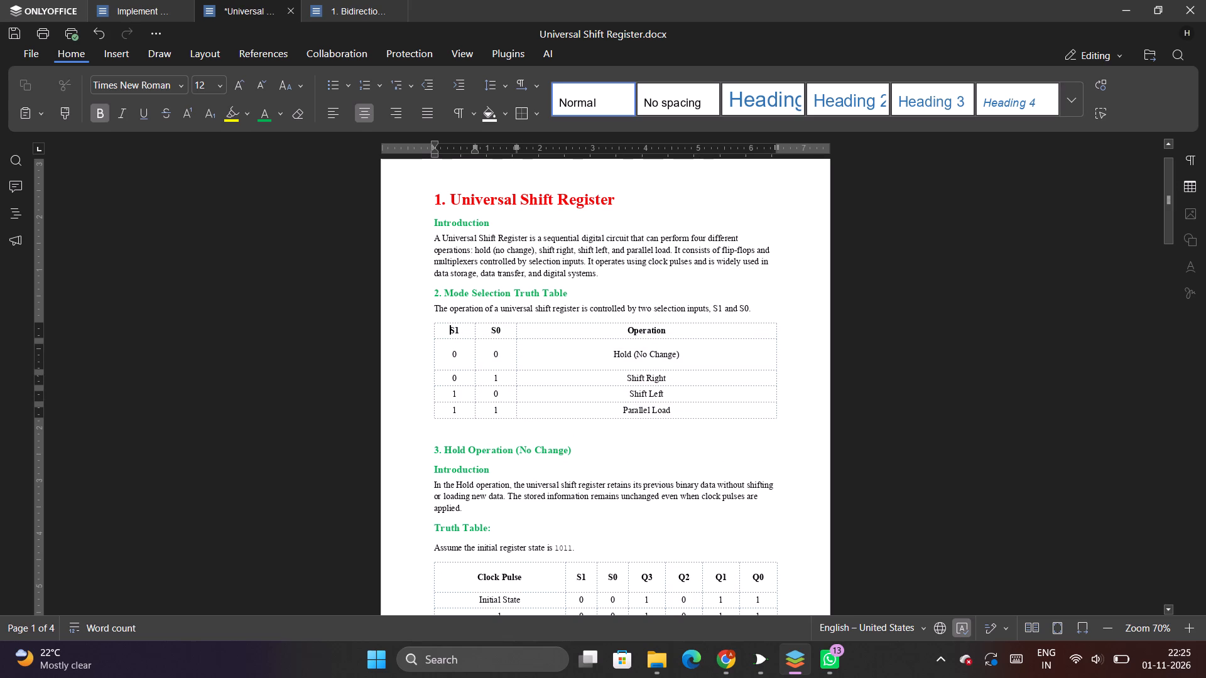
Remove the blank line between the Mode Selection table and the "3. Hold Operation (No Change)" heading.
{"action": "left_click", "coordinate": [433, 444]}
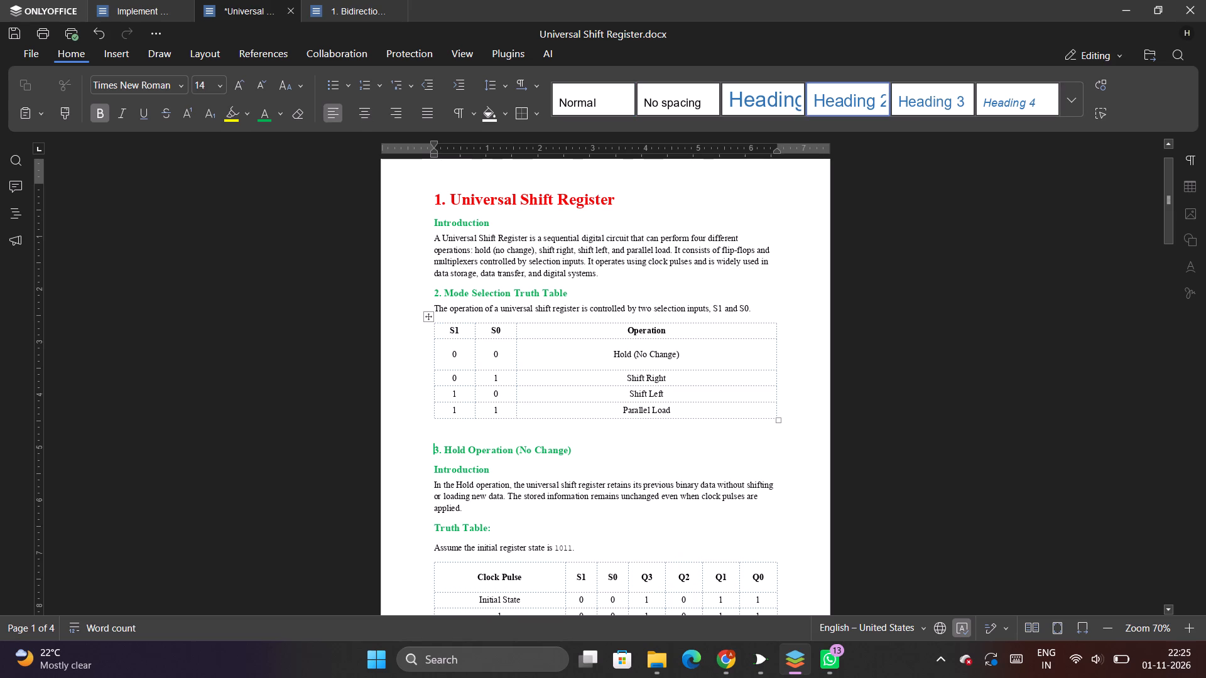
{"action": "left_click", "coordinate": [433, 444]}
{"action": "left_click", "coordinate": [433, 438]}
{"action": "key", "text": "BackSpace"}
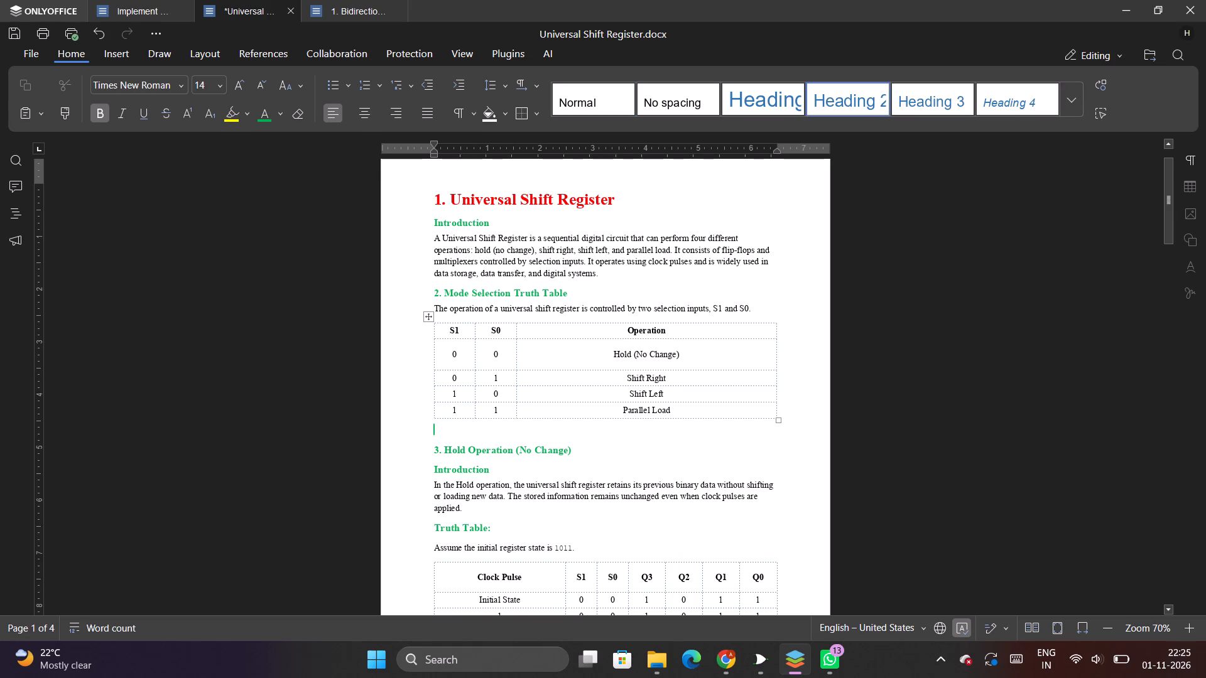
{"action": "left_click", "coordinate": [432, 447]}
{"action": "key", "text": "BackSpace"}
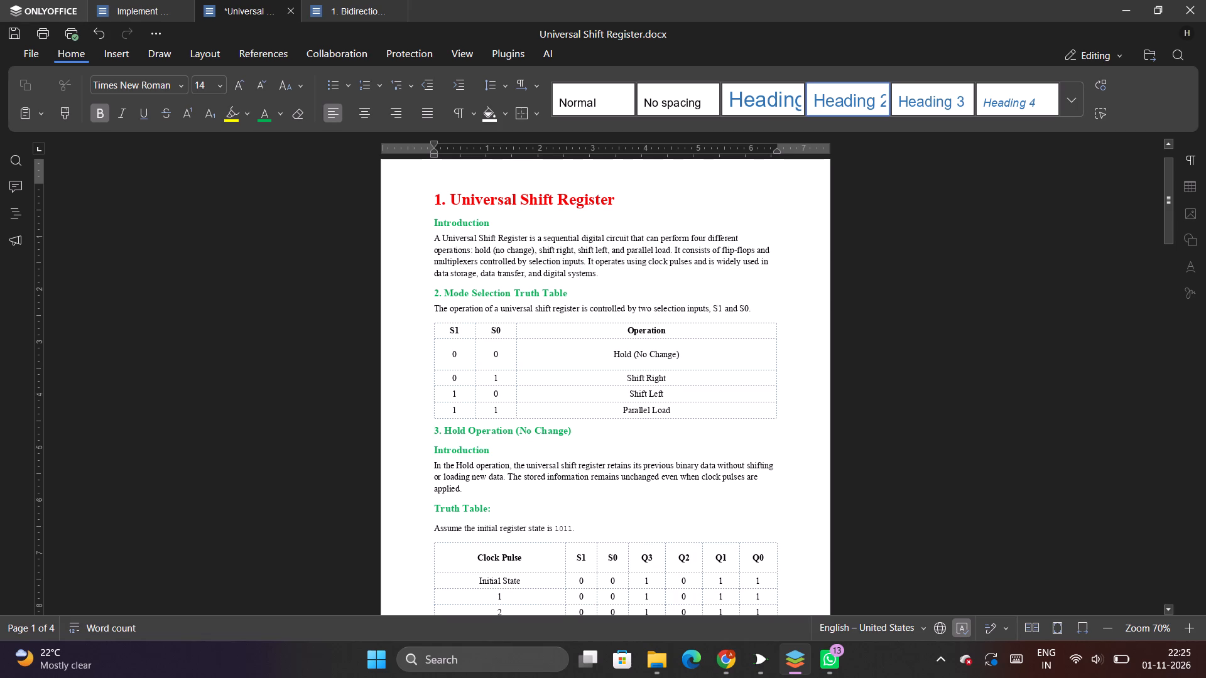
Review the rest of the Universal Shift Register report through the Parallel Load section to the circuit image, and return to the first page.
{"action": "scroll", "coordinate": [577, 436], "scroll_direction": "down", "scroll_amount": 8}
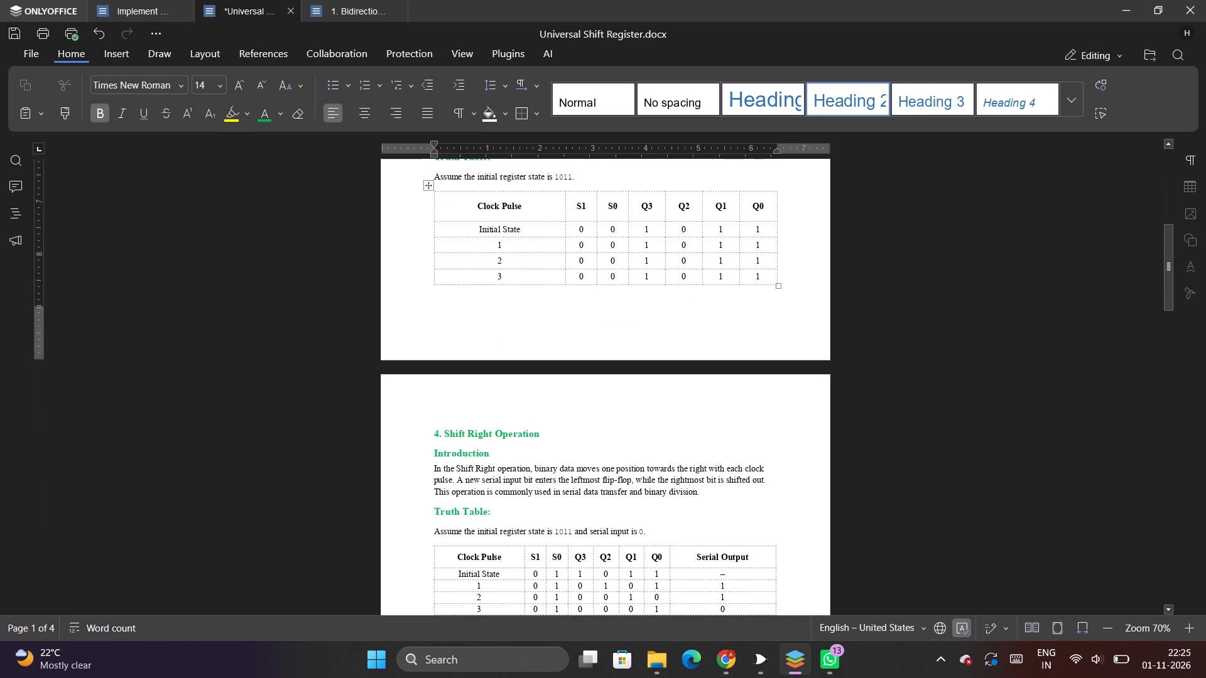
{"action": "scroll", "coordinate": [577, 436], "scroll_direction": "down", "scroll_amount": 8}
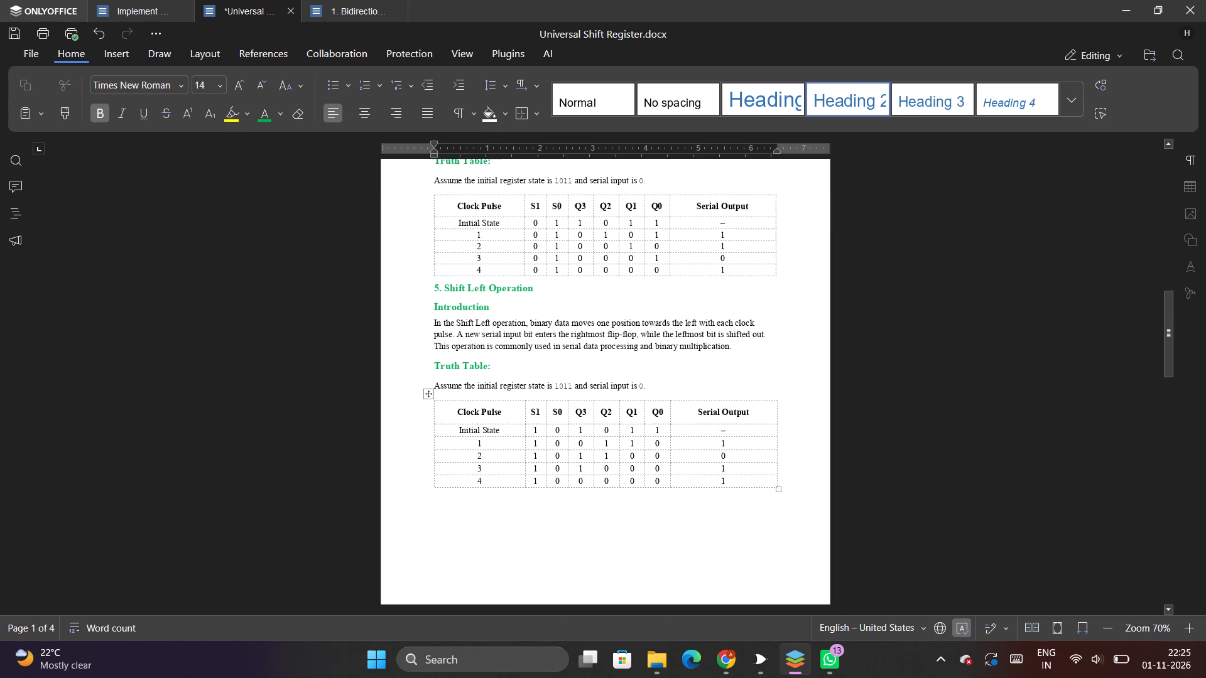
{"action": "scroll", "coordinate": [577, 436], "scroll_direction": "down", "scroll_amount": 4}
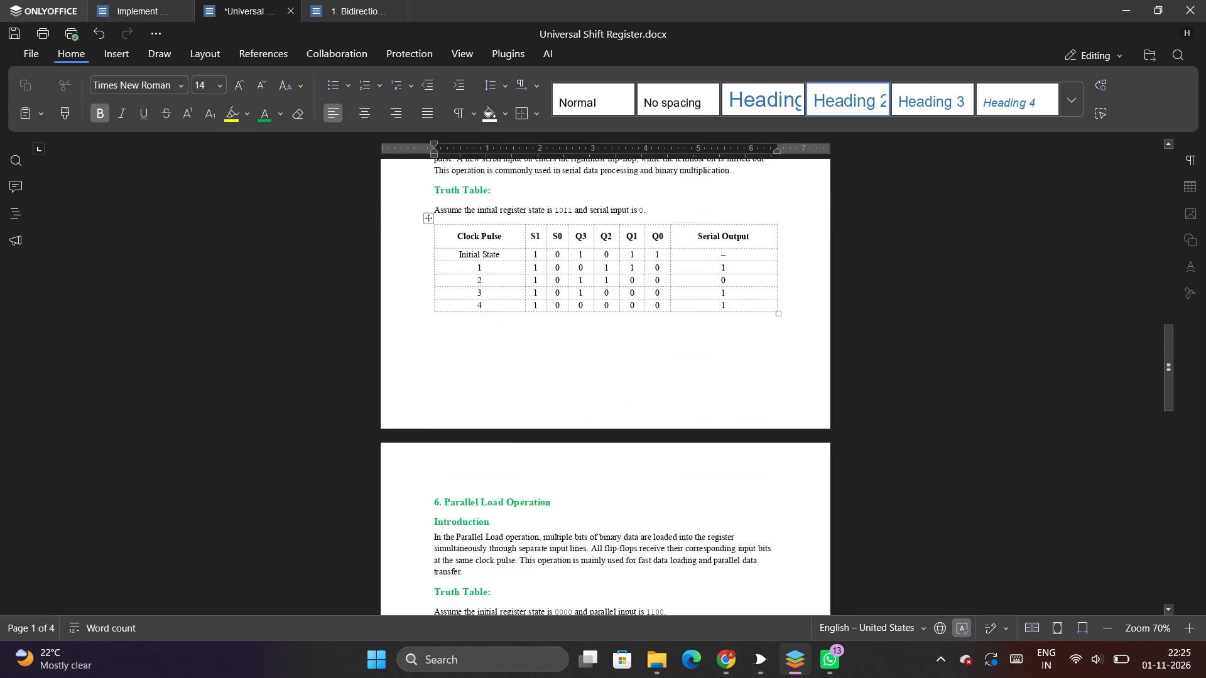
{"action": "scroll", "coordinate": [577, 436], "scroll_direction": "down", "scroll_amount": 13}
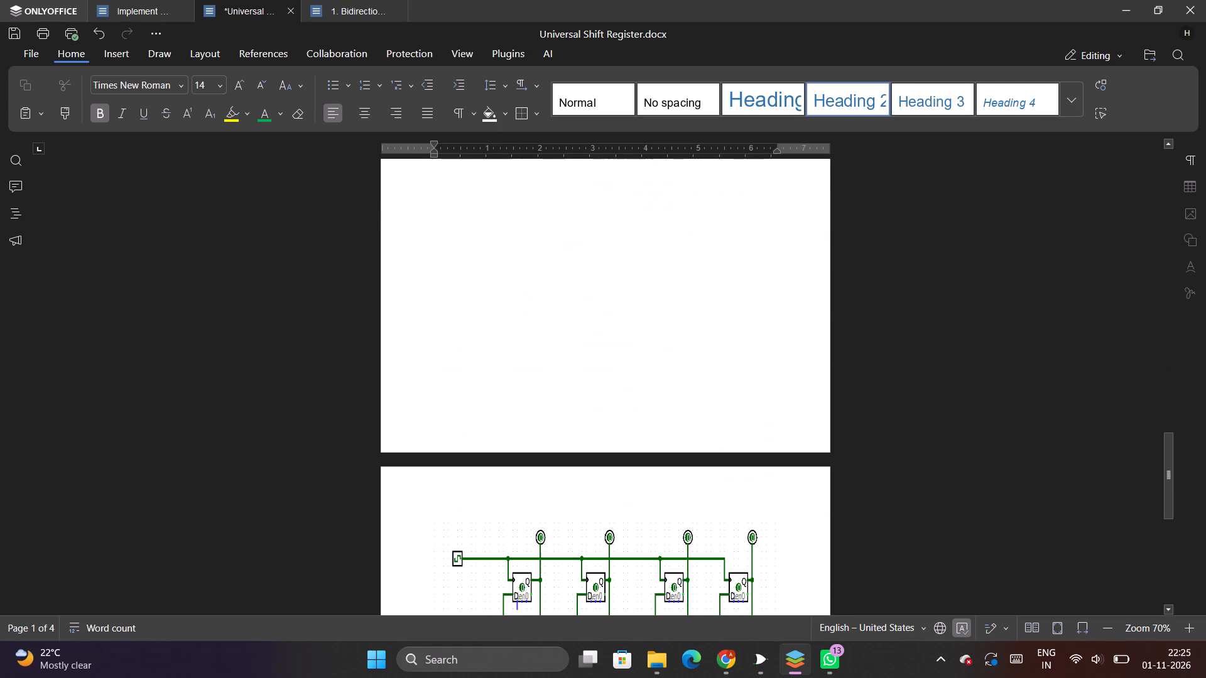
{"action": "scroll", "coordinate": [577, 436], "scroll_direction": "down", "scroll_amount": 6}
{"action": "scroll", "coordinate": [577, 436], "scroll_direction": "up", "scroll_amount": 15}
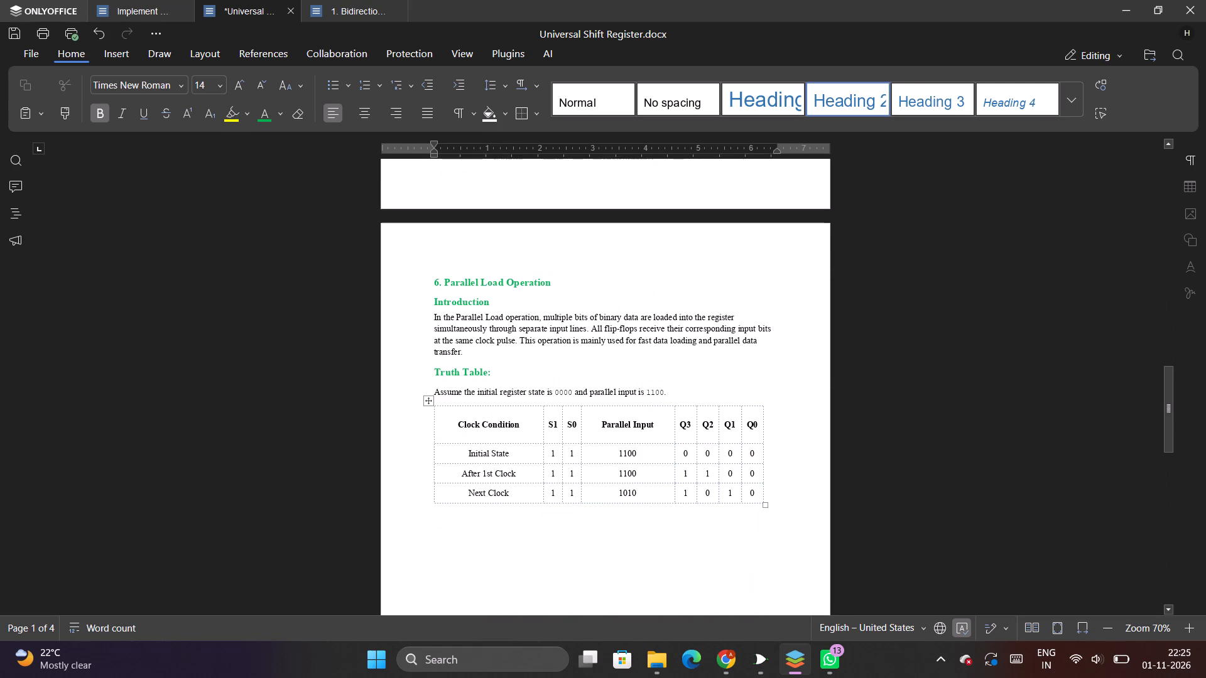
{"action": "scroll", "coordinate": [577, 436], "scroll_direction": "up", "scroll_amount": 12}
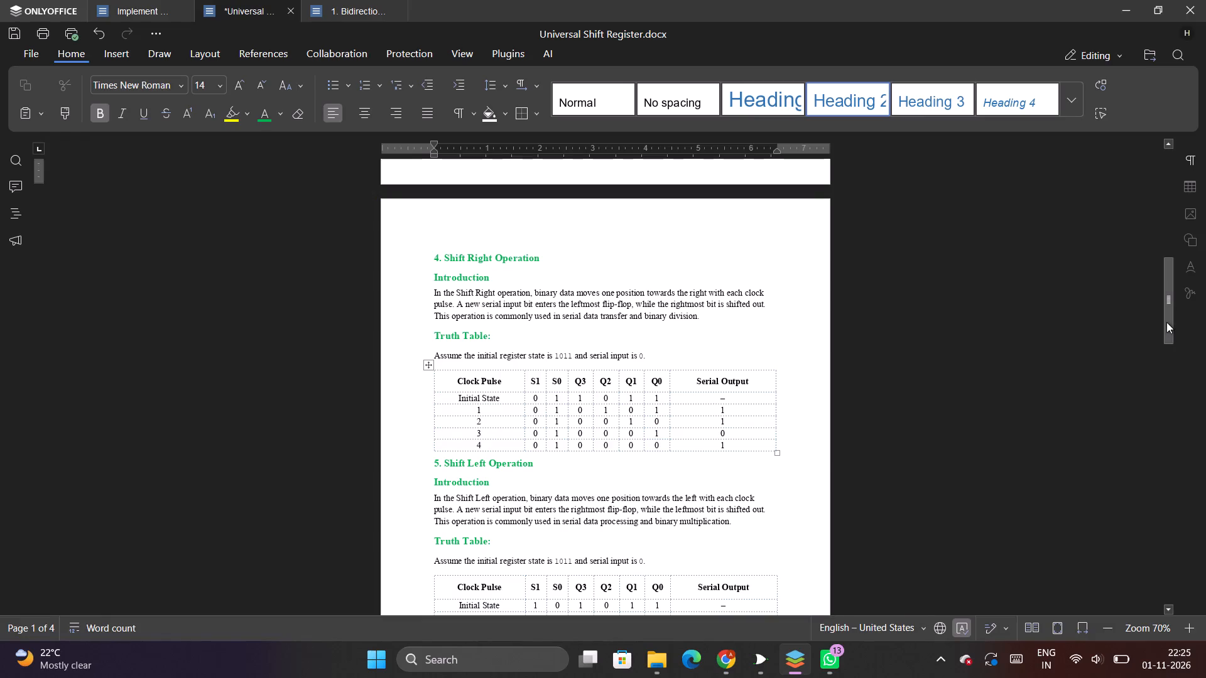
{"action": "left_click_drag", "start_coordinate": [1166, 322], "coordinate": [1184, 183]}
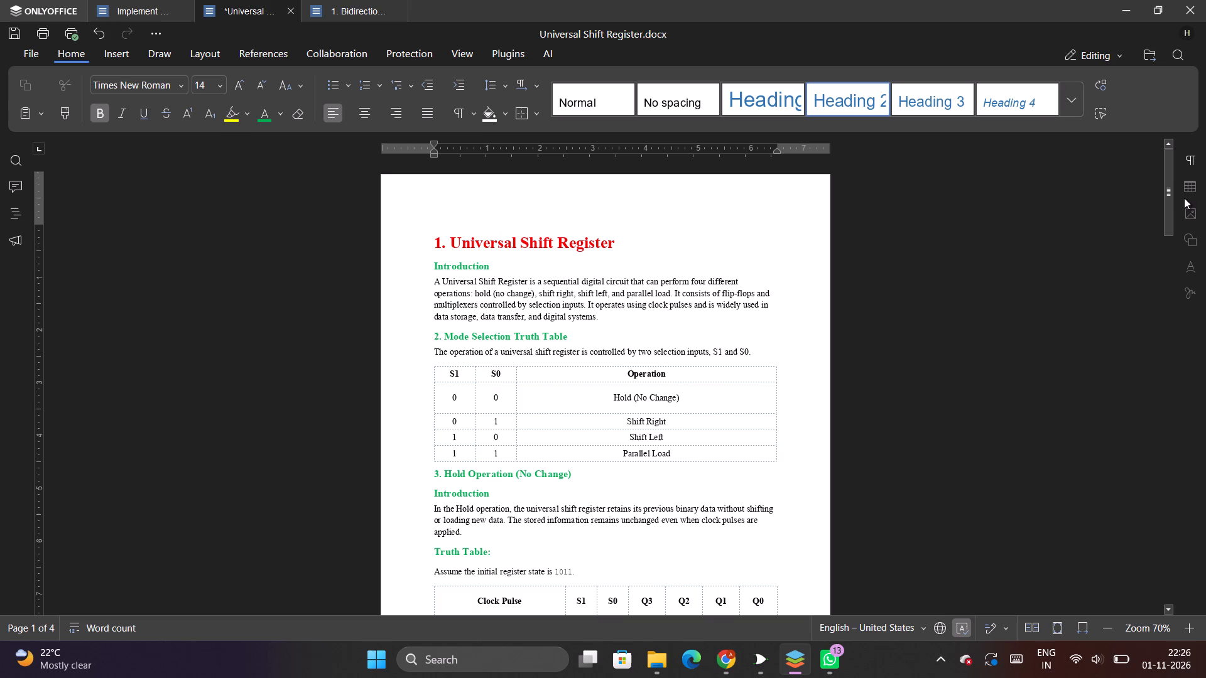
{"action": "left_click", "coordinate": [1184, 193]}
{"action": "left_click", "coordinate": [1187, 190]}
{"action": "double_click", "coordinate": [1188, 185]}
Adjust the right indent of the "3. Hold Operation (No Change)" heading to just beyond the text margin, at about 6.5 inches.
{"action": "left_click", "coordinate": [778, 153]}
{"action": "left_click_drag", "start_coordinate": [778, 153], "coordinate": [785, 151]}
{"action": "left_click_drag", "start_coordinate": [785, 151], "coordinate": [805, 148]}
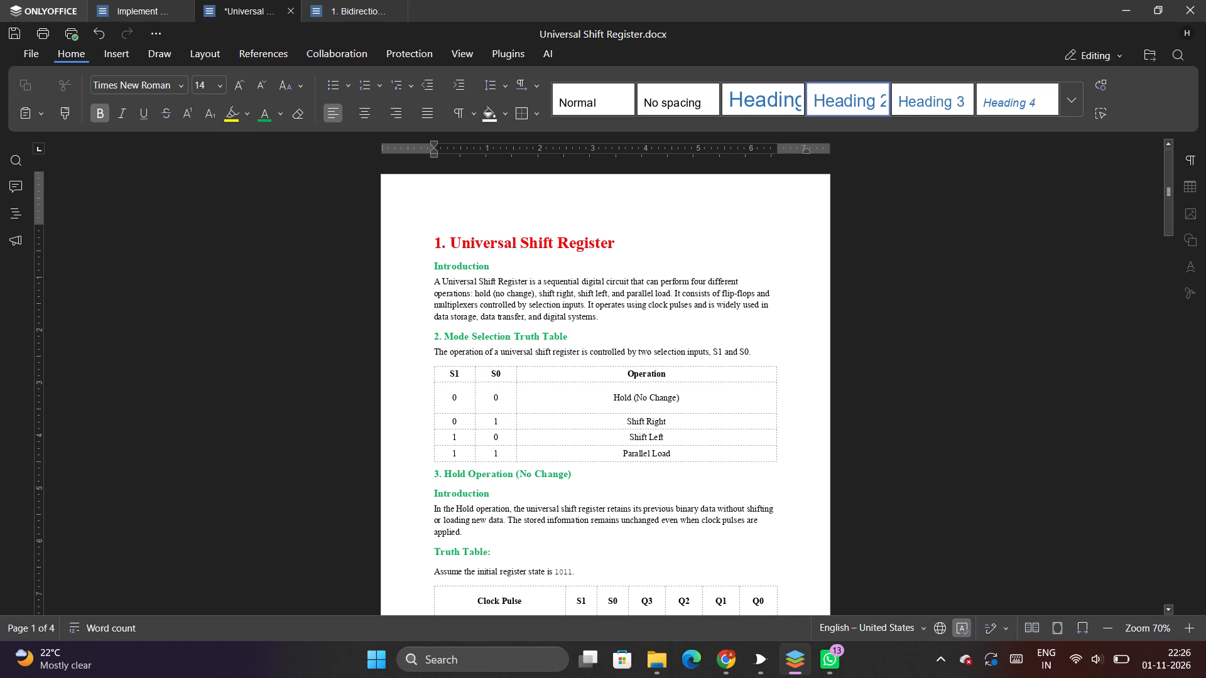
{"action": "left_click_drag", "start_coordinate": [805, 148], "coordinate": [786, 148]}
{"action": "left_click_drag", "start_coordinate": [807, 149], "coordinate": [781, 149]}
{"action": "left_click_drag", "start_coordinate": [781, 149], "coordinate": [780, 149]}
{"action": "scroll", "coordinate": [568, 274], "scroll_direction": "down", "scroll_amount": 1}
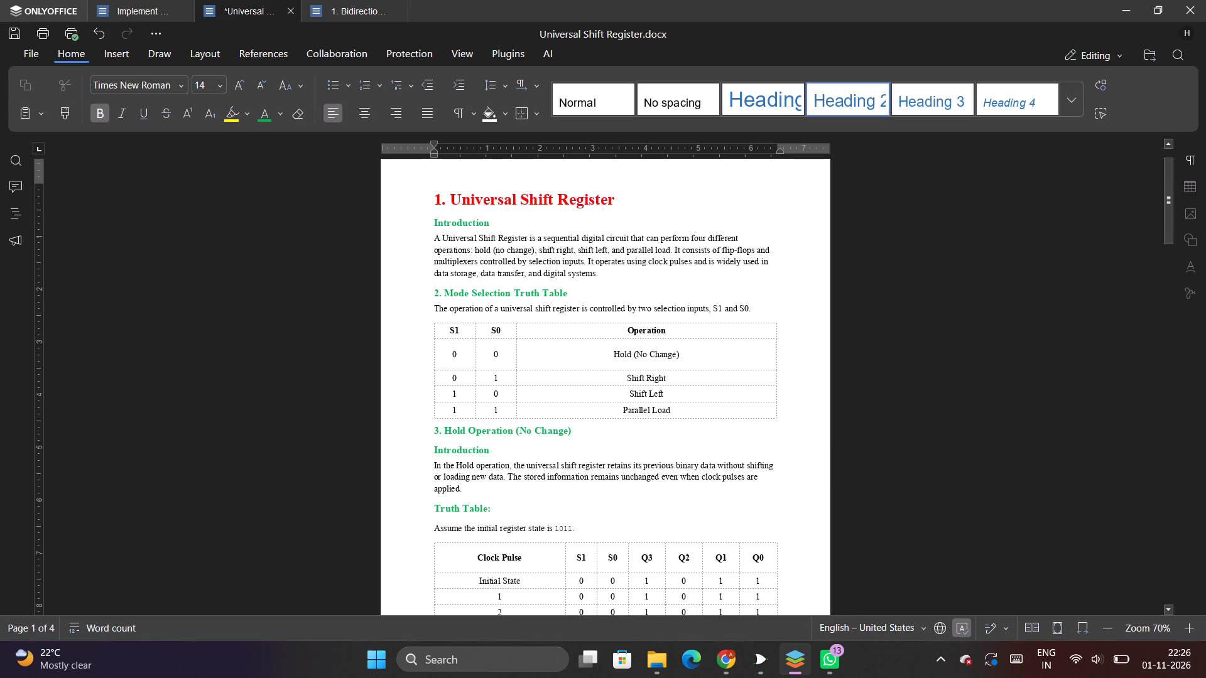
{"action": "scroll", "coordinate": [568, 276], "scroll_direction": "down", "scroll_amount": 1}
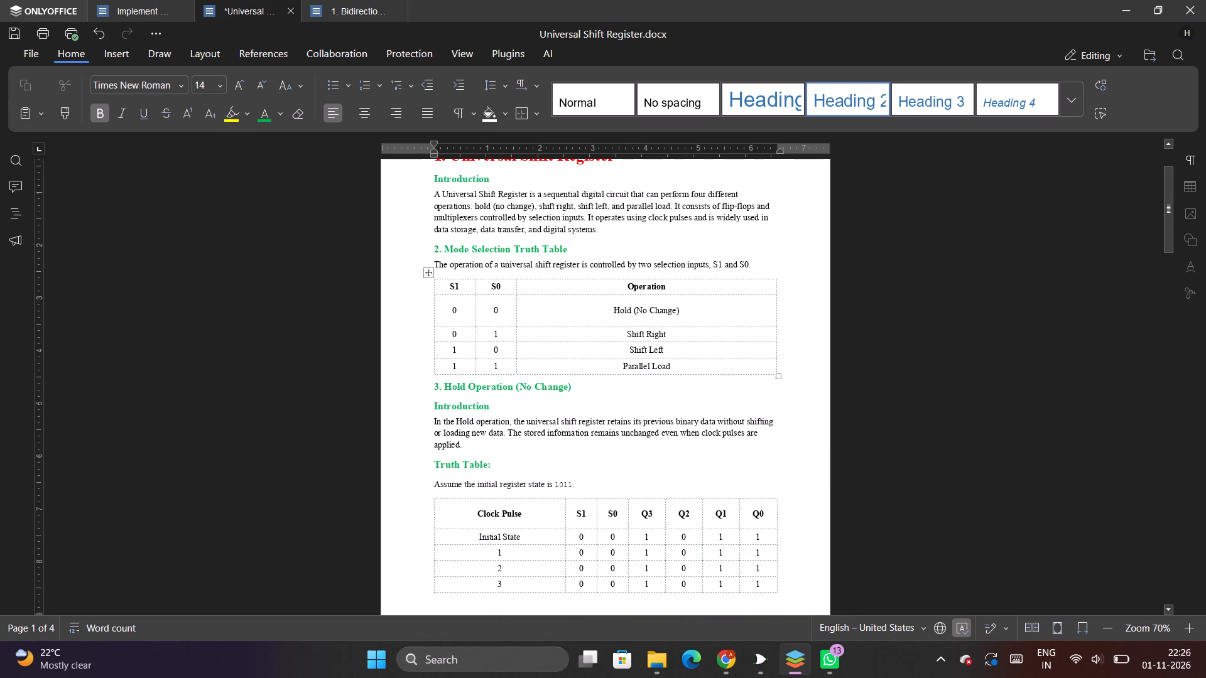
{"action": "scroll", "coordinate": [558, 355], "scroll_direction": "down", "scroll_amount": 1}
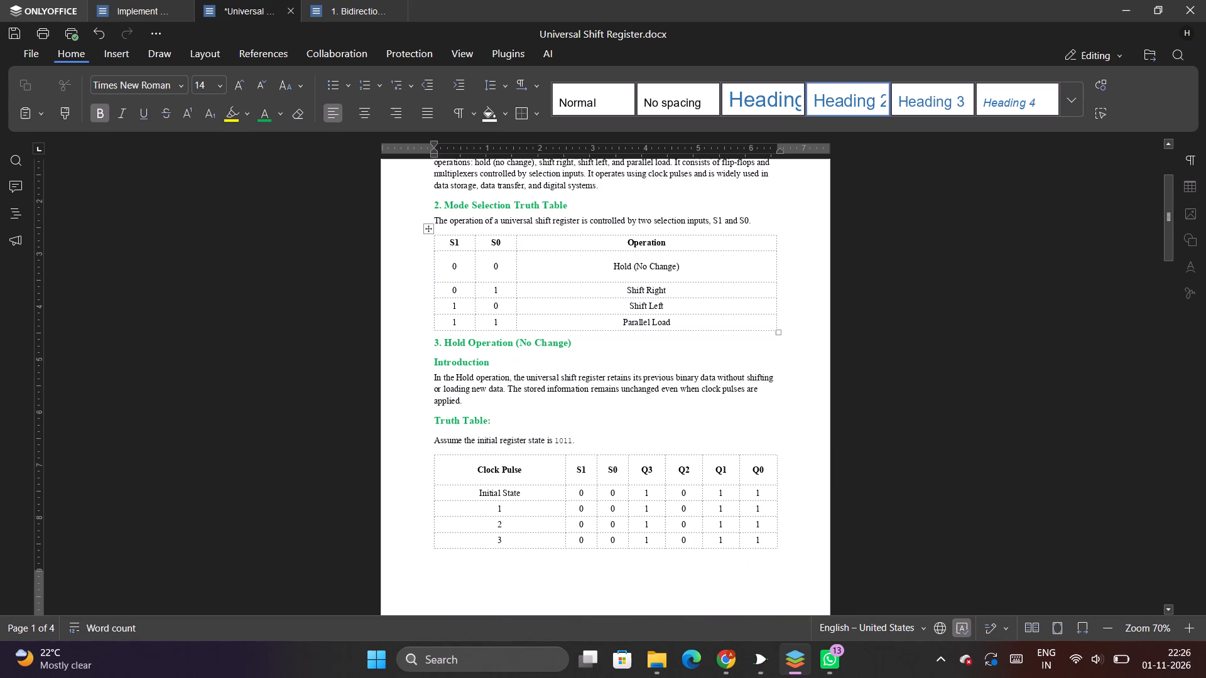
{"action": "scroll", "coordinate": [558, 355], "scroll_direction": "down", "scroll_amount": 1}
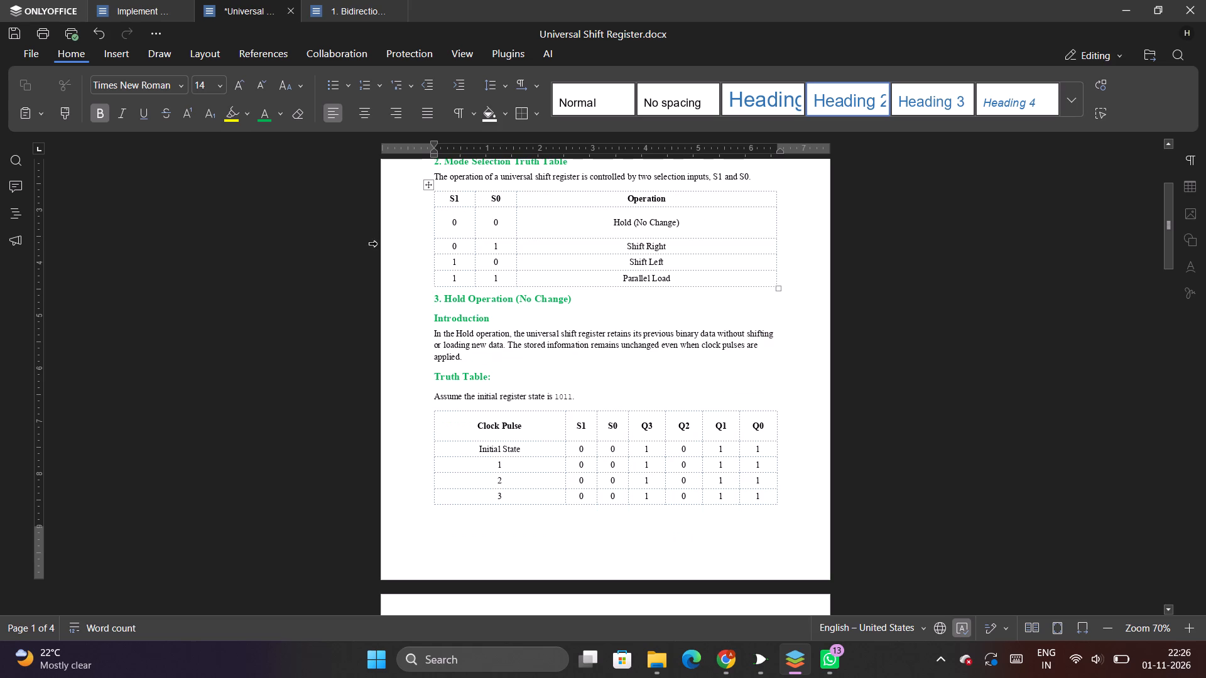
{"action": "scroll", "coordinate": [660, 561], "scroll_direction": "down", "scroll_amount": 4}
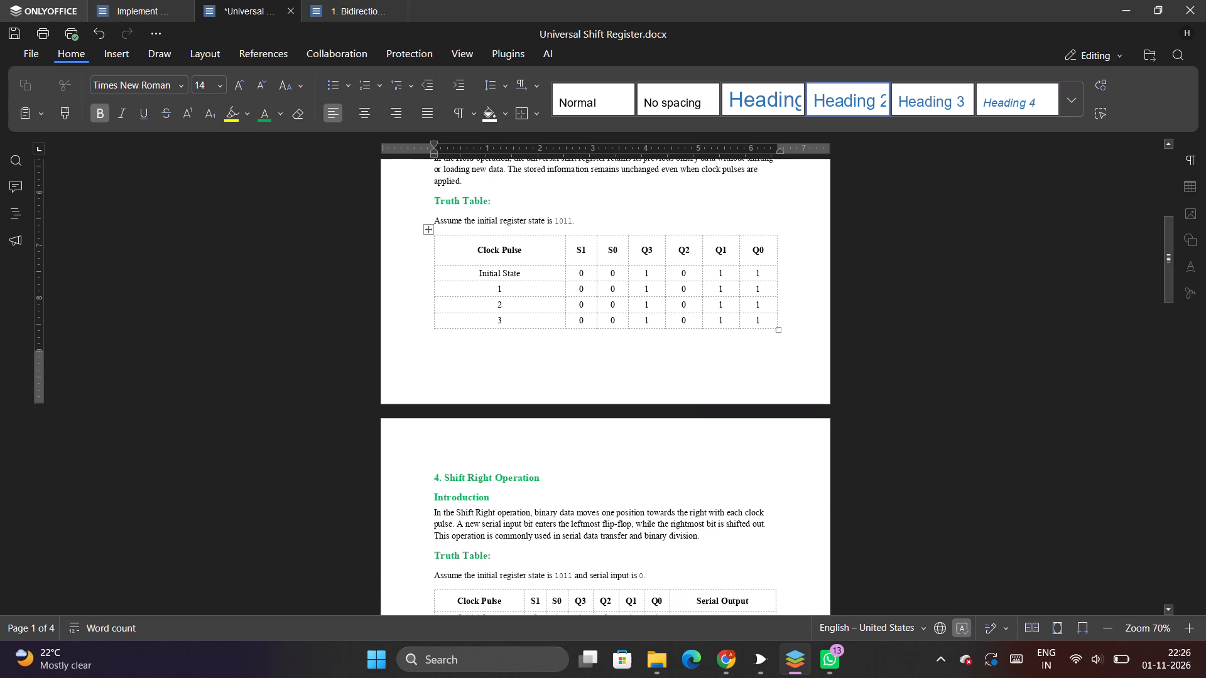
Switch to Logisim and close the "right and left shift" circuit, discarding its unsaved changes.
{"action": "left_click", "coordinate": [761, 669]}
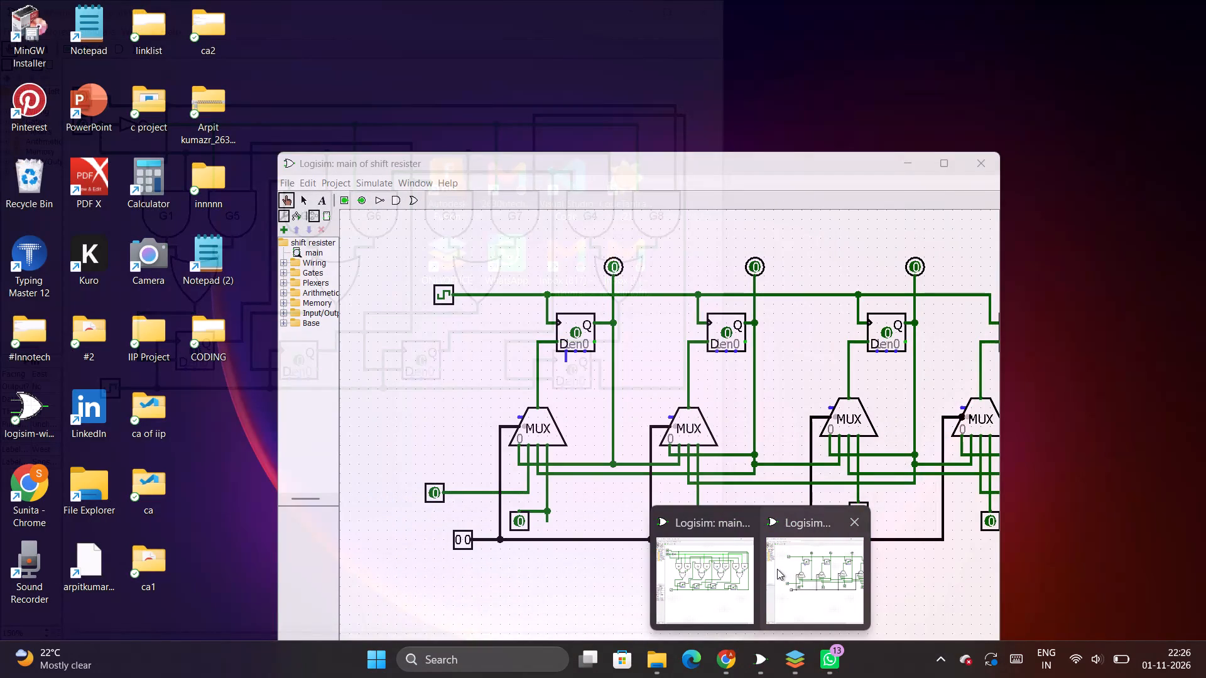
{"action": "left_click", "coordinate": [744, 557]}
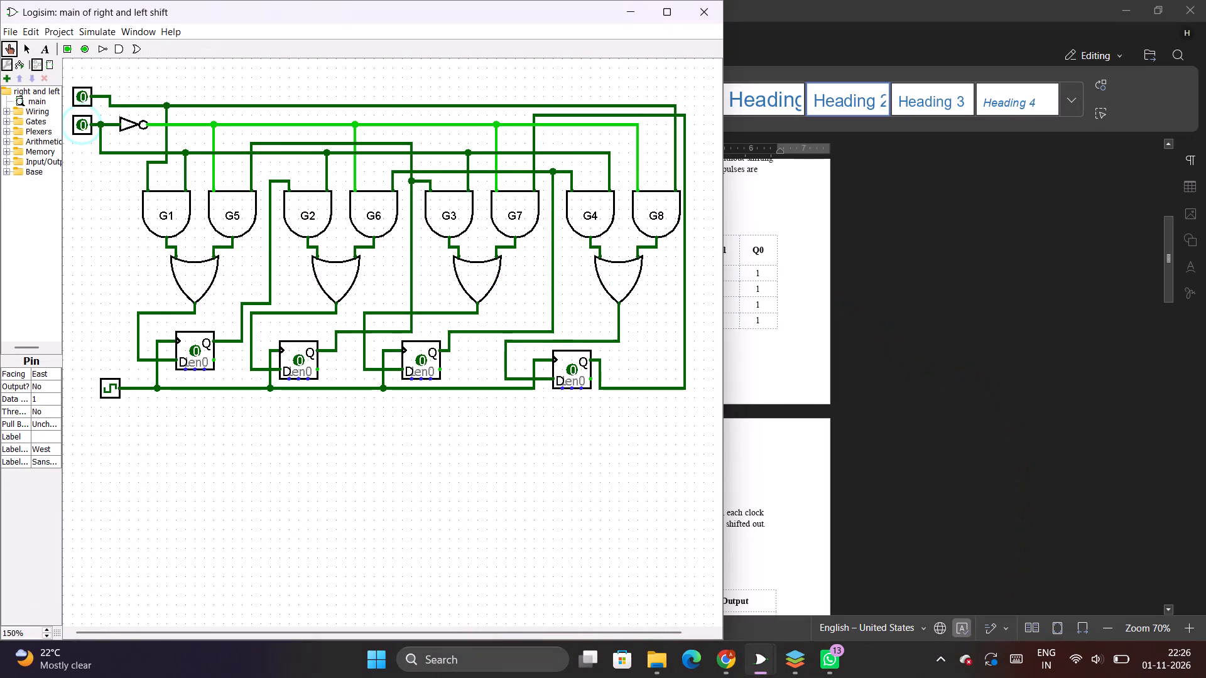
{"action": "left_click", "coordinate": [694, 20]}
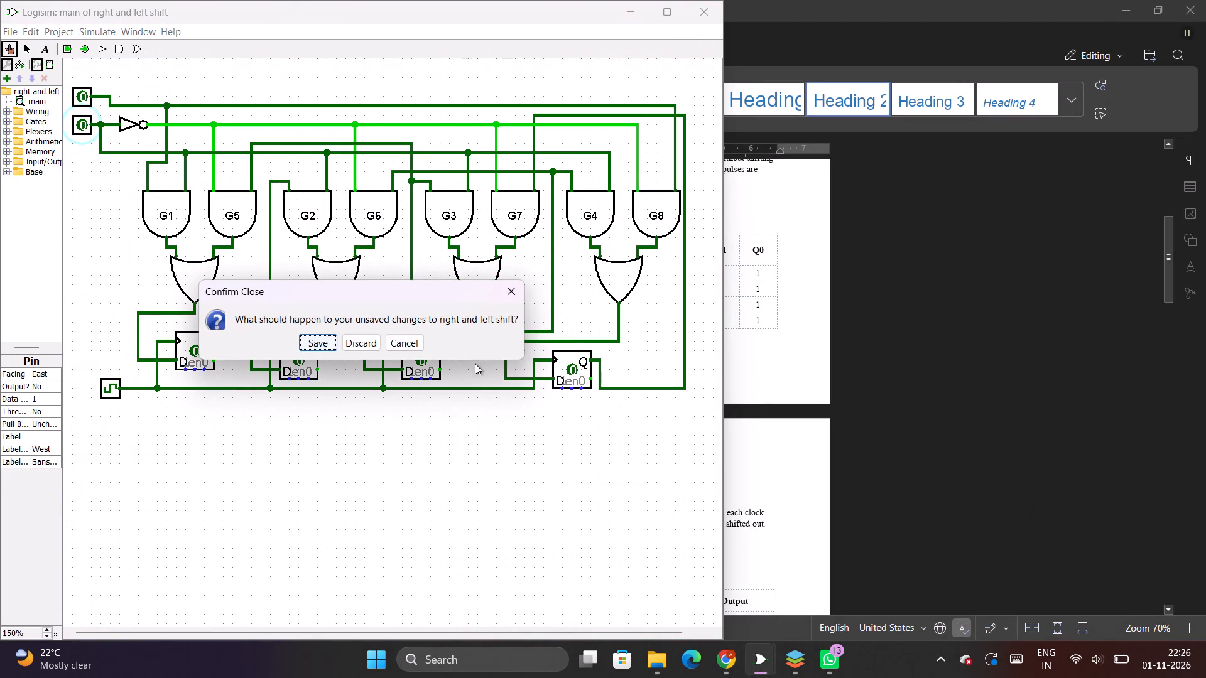
{"action": "left_click", "coordinate": [361, 342]}
Bring the "shift resister" circuit to the front and maximize its window.
{"action": "left_click", "coordinate": [753, 662]}
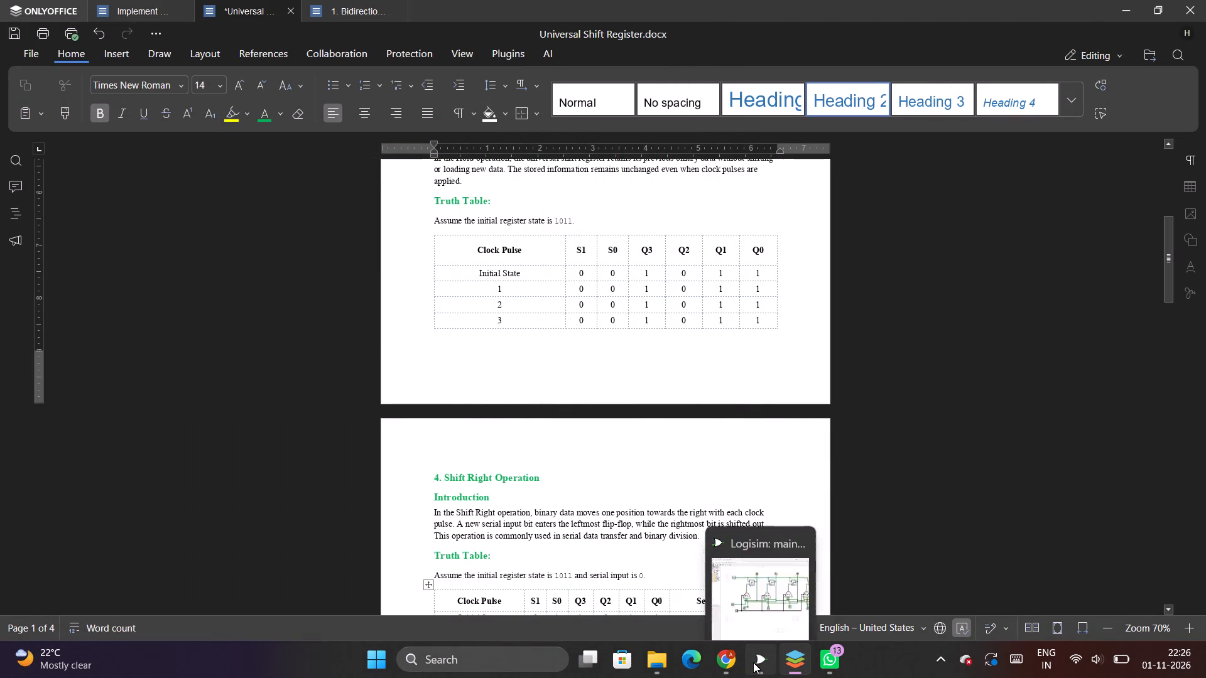
{"action": "left_click", "coordinate": [945, 159]}
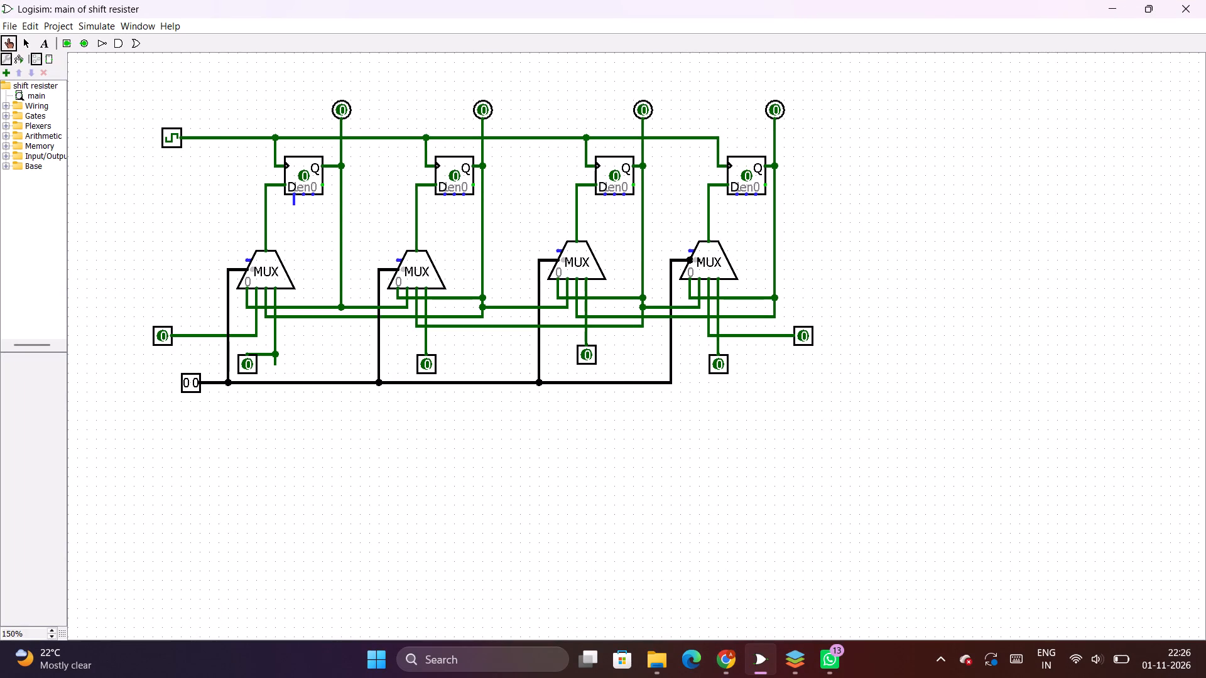
Move the first D flip-flop straight down until it sits just above its multiplexer, keeping its wires attached.
{"action": "left_click_drag", "start_coordinate": [135, 70], "coordinate": [722, 344]}
{"action": "left_click_drag", "start_coordinate": [450, 176], "coordinate": [449, 218]}
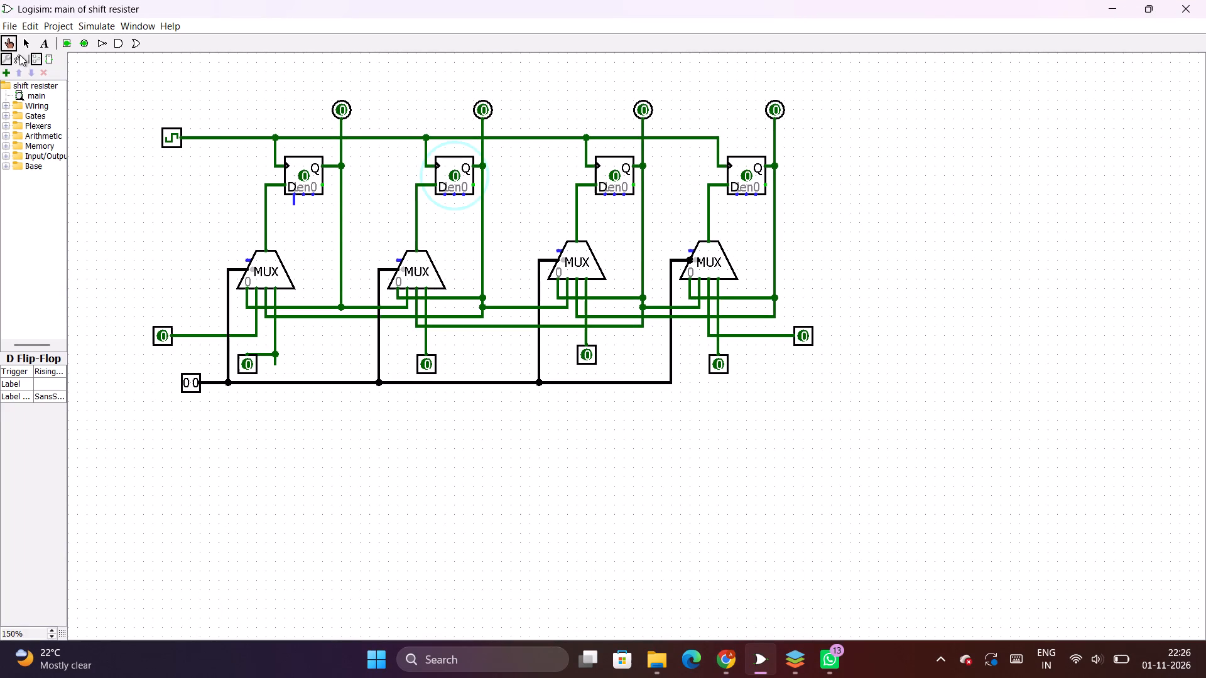
{"action": "left_click", "coordinate": [23, 43]}
{"action": "left_click_drag", "start_coordinate": [303, 176], "coordinate": [301, 223]}
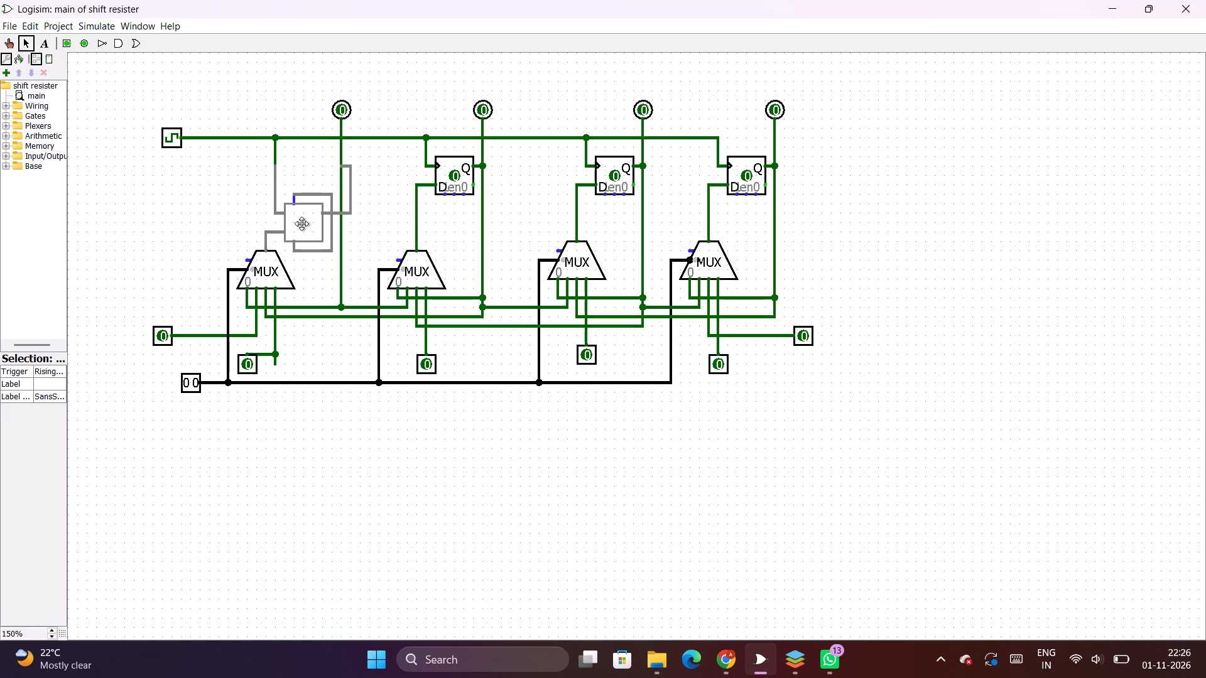
{"action": "left_click_drag", "start_coordinate": [301, 223], "coordinate": [300, 213]}
{"action": "left_click_drag", "start_coordinate": [300, 213], "coordinate": [299, 228]}
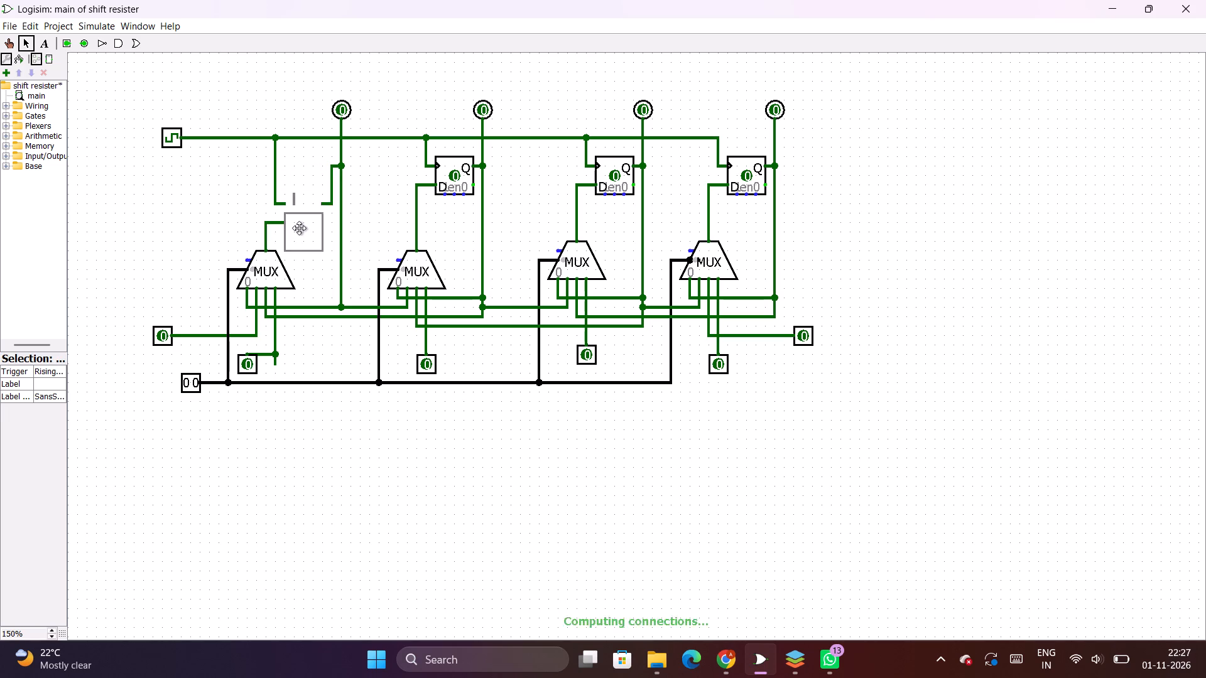
{"action": "left_click_drag", "start_coordinate": [299, 228], "coordinate": [299, 223]}
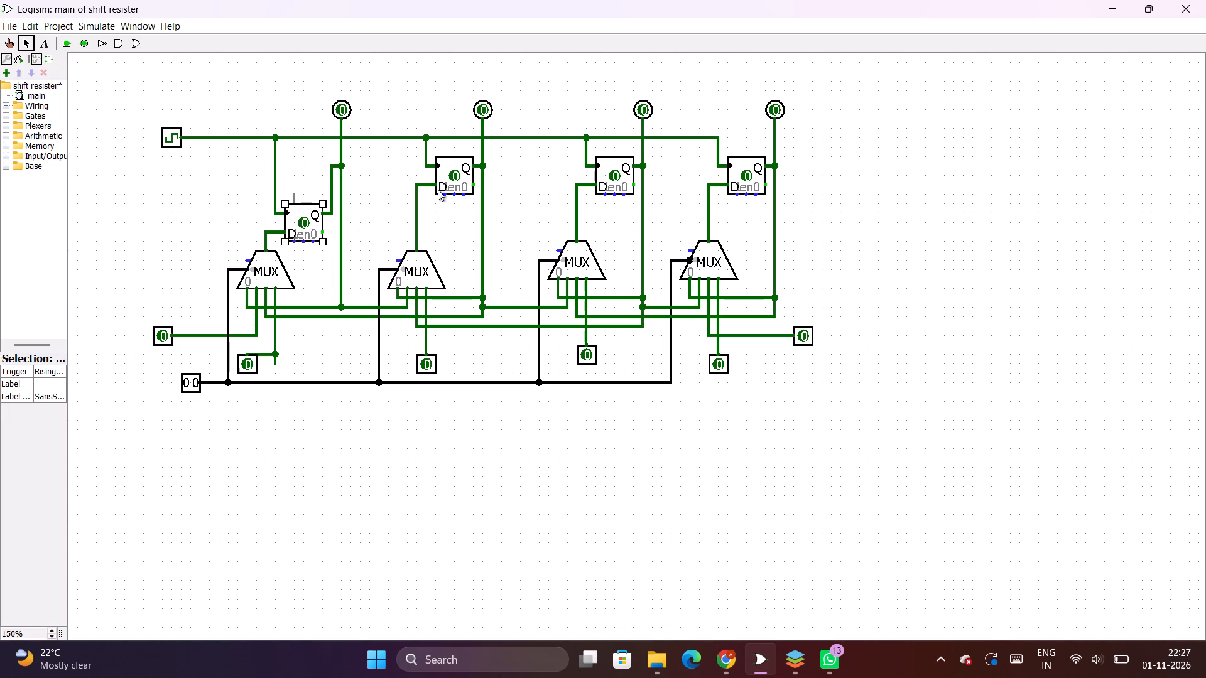
Move the second D flip-flop down level with the first, just above its multiplexer.
{"action": "left_click", "coordinate": [453, 180]}
{"action": "left_click_drag", "start_coordinate": [454, 177], "coordinate": [452, 212]}
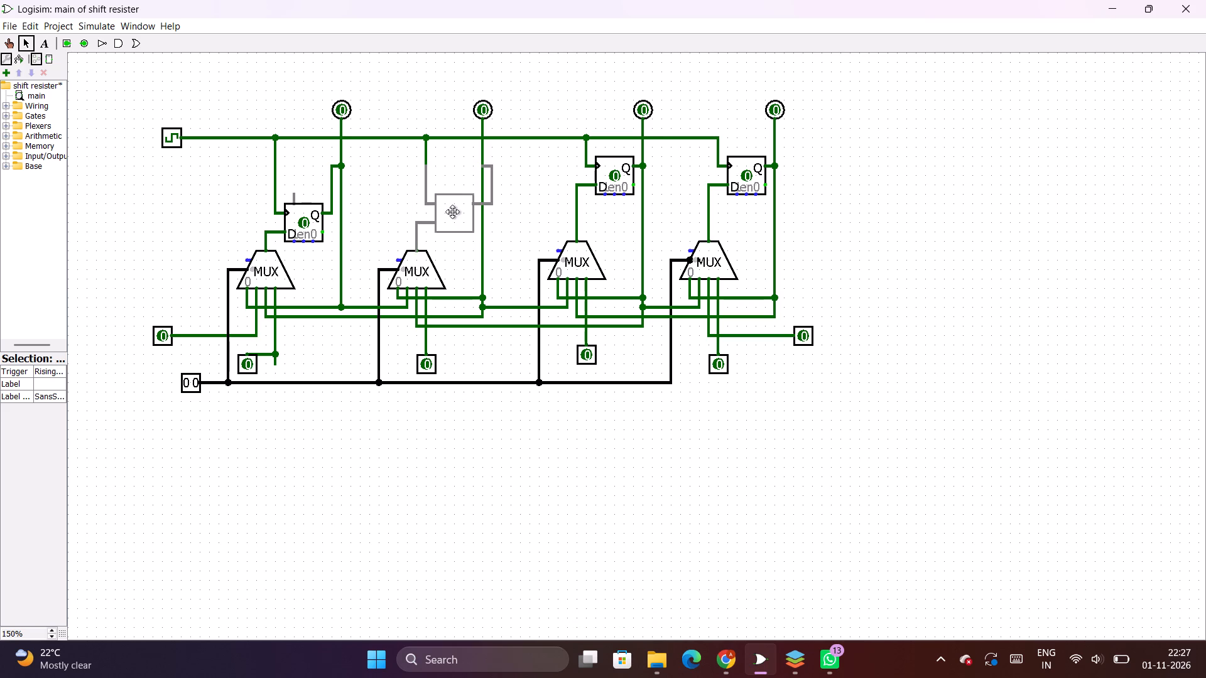
{"action": "left_click_drag", "start_coordinate": [452, 212], "coordinate": [448, 222]}
{"action": "left_click", "coordinate": [428, 158]}
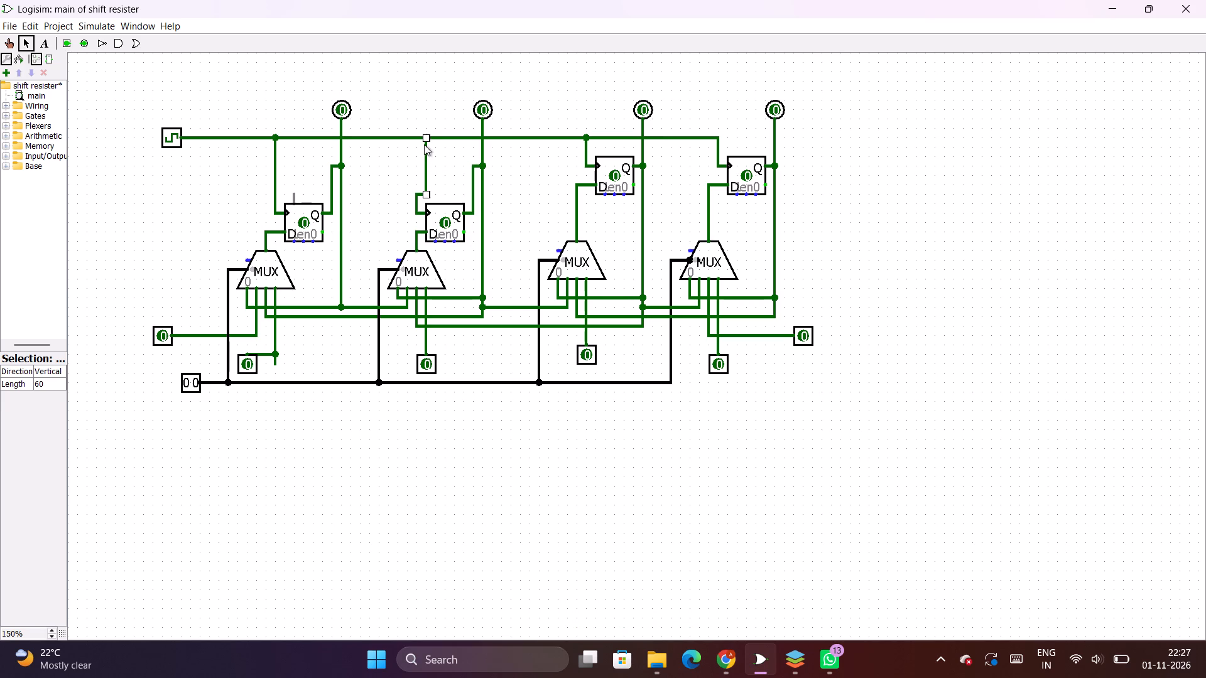
{"action": "left_click", "coordinate": [403, 134]}
{"action": "left_click", "coordinate": [402, 134]}
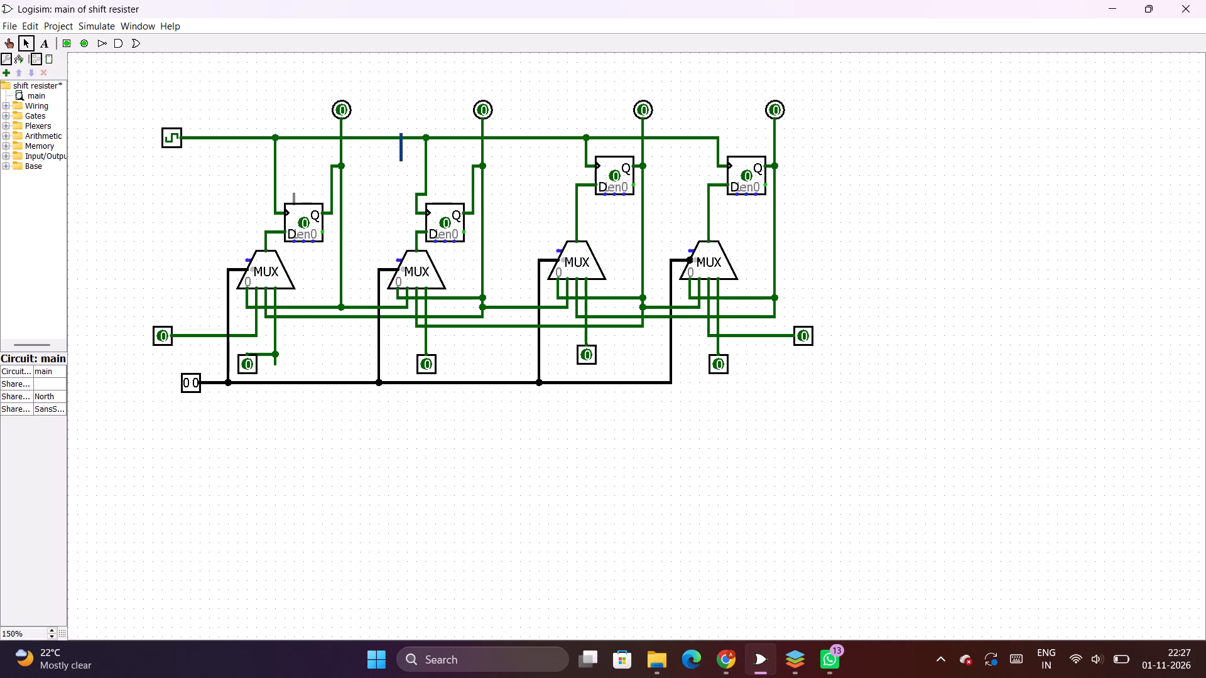
Replace the bent wire from the first flip-flop's Q output with a straight horizontal connection to its output pin's vertical line.
{"action": "left_click", "coordinate": [334, 167]}
{"action": "left_click_drag", "start_coordinate": [336, 164], "coordinate": [335, 183]}
{"action": "key", "text": "Delete"}
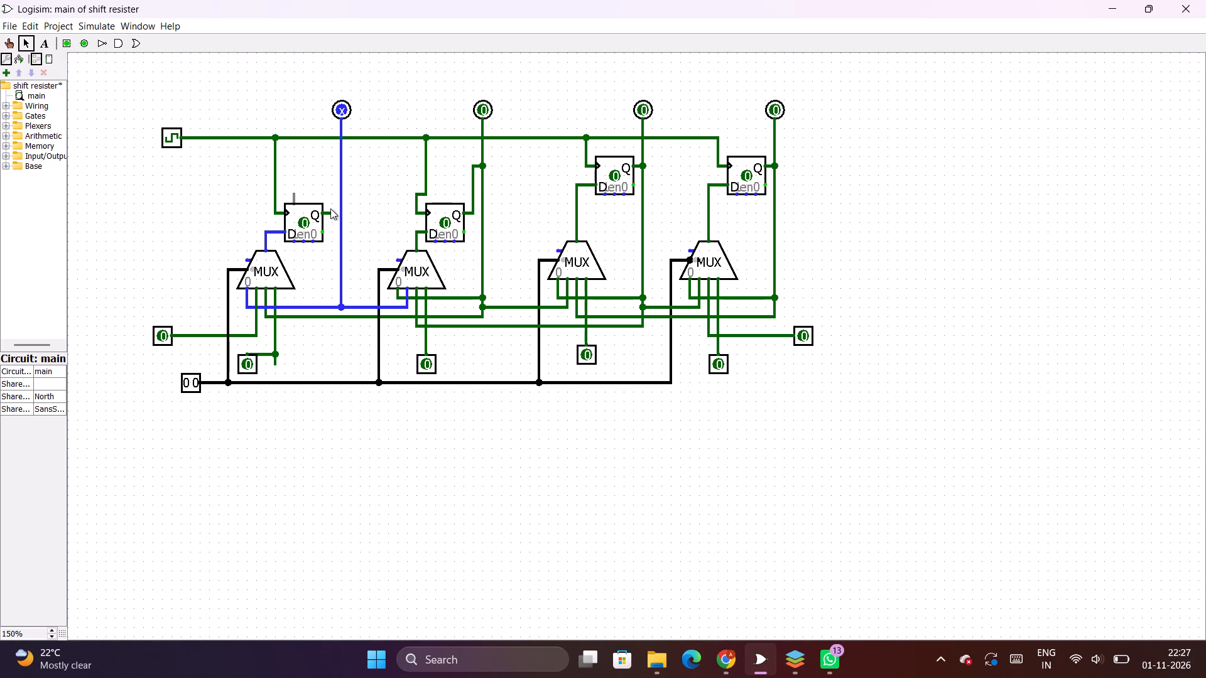
{"action": "left_click", "coordinate": [331, 209]}
{"action": "left_click_drag", "start_coordinate": [334, 213], "coordinate": [346, 217]}
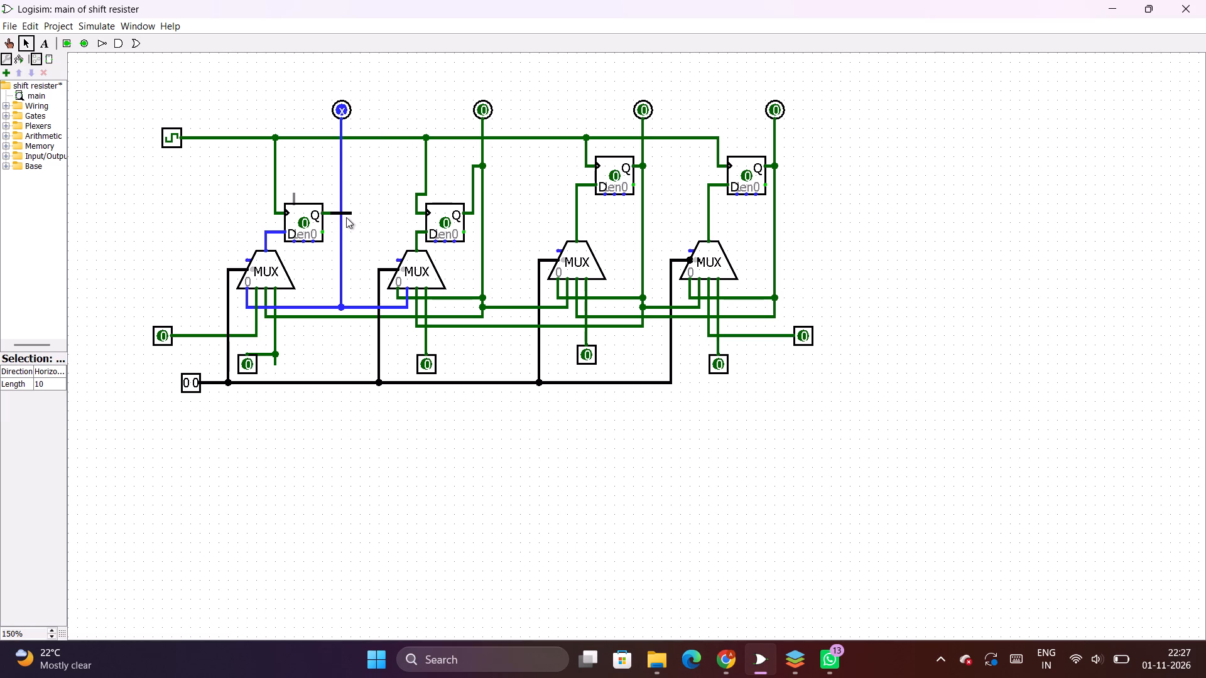
{"action": "left_click_drag", "start_coordinate": [346, 217], "coordinate": [342, 214]}
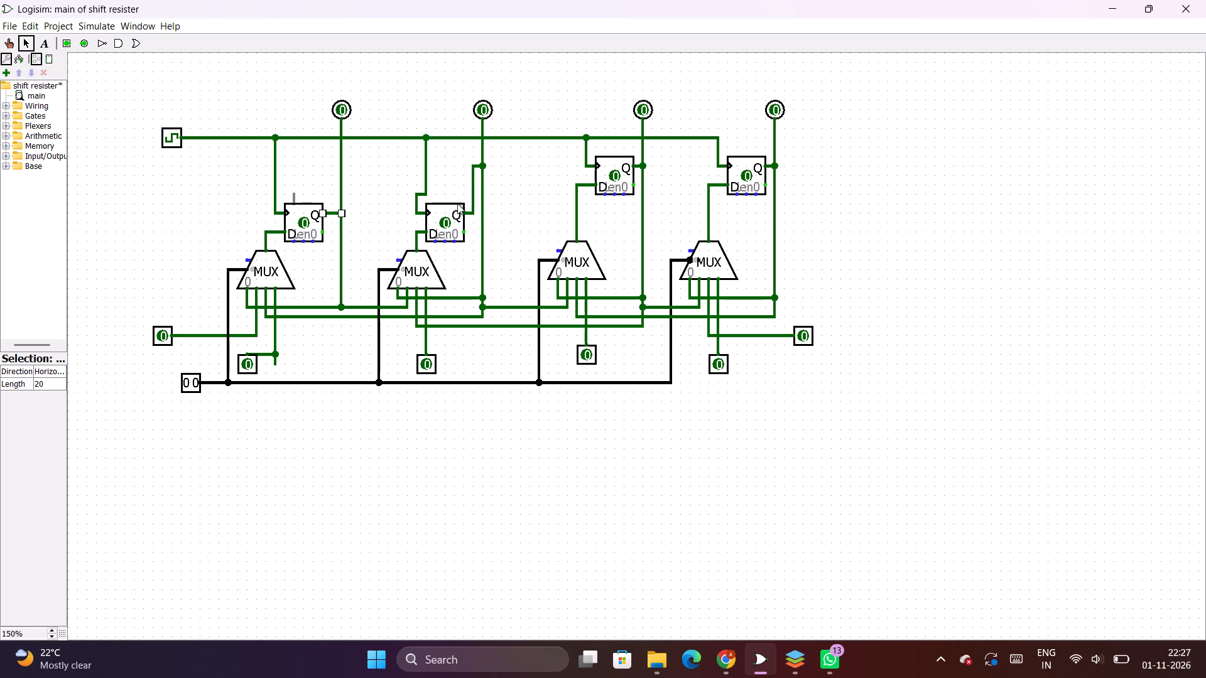
Delete the bent wire from the second flip-flop's Q output and connect Q straight across to its output pin's vertical line.
{"action": "left_click", "coordinate": [476, 182]}
{"action": "key", "text": "Delete"}
{"action": "left_click", "coordinate": [476, 170]}
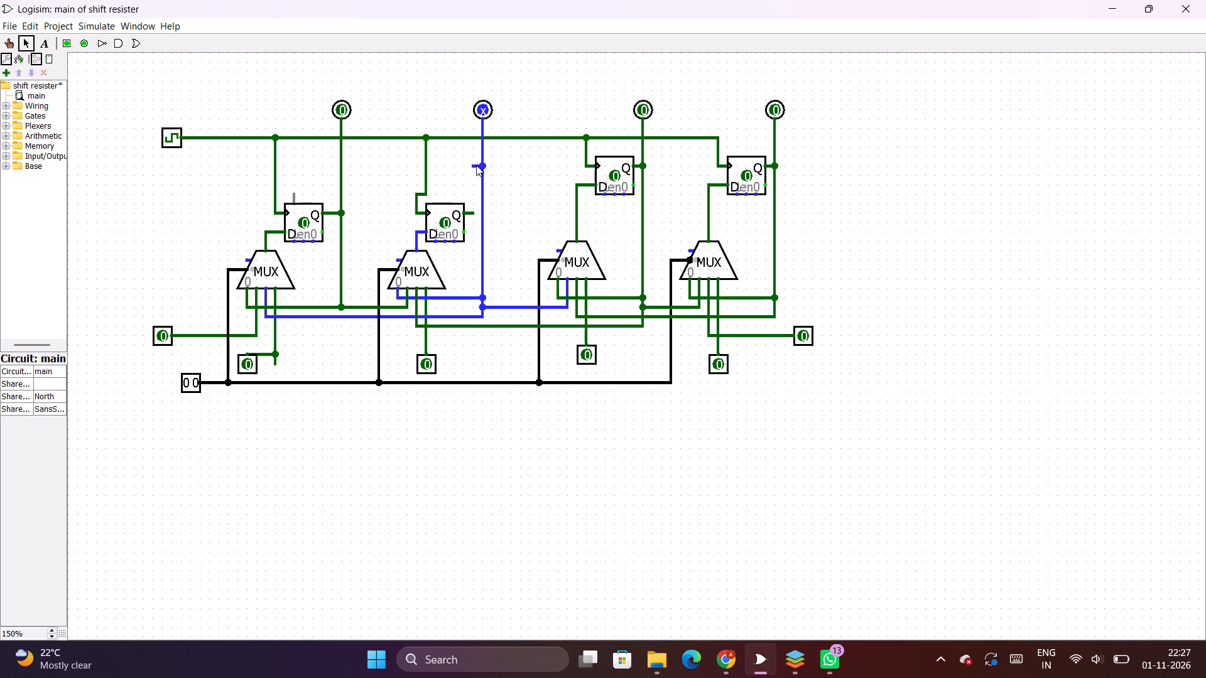
{"action": "left_click", "coordinate": [476, 165]}
{"action": "key", "text": "Delete"}
{"action": "left_click_drag", "start_coordinate": [473, 211], "coordinate": [482, 212]}
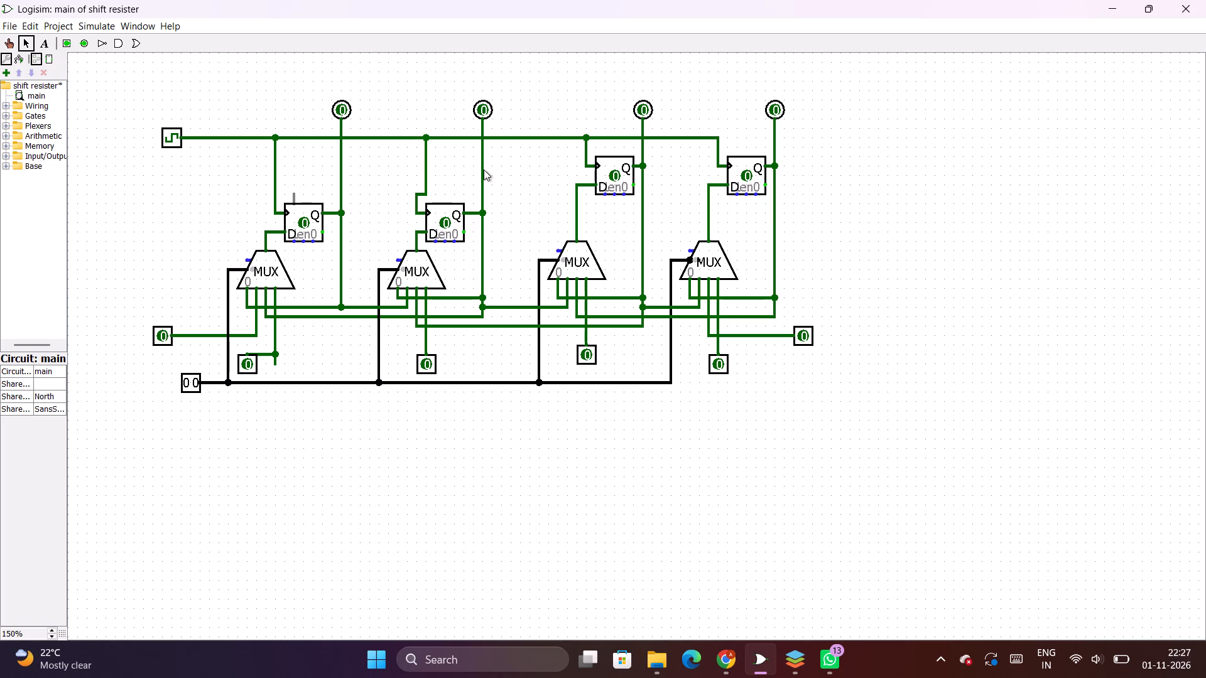
Move the third D flip-flop straight down, level with the first two and just above its multiplexer.
{"action": "left_click", "coordinate": [616, 177]}
{"action": "left_click_drag", "start_coordinate": [616, 175], "coordinate": [617, 174]}
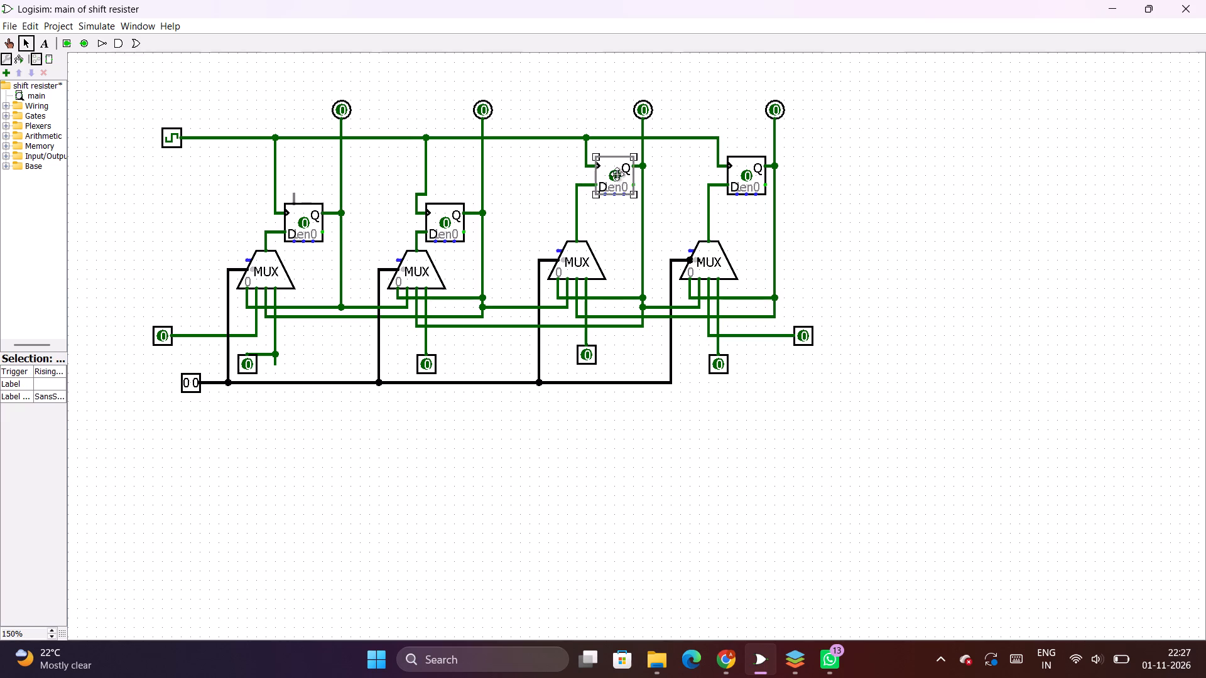
{"action": "left_click_drag", "start_coordinate": [617, 174], "coordinate": [610, 213]}
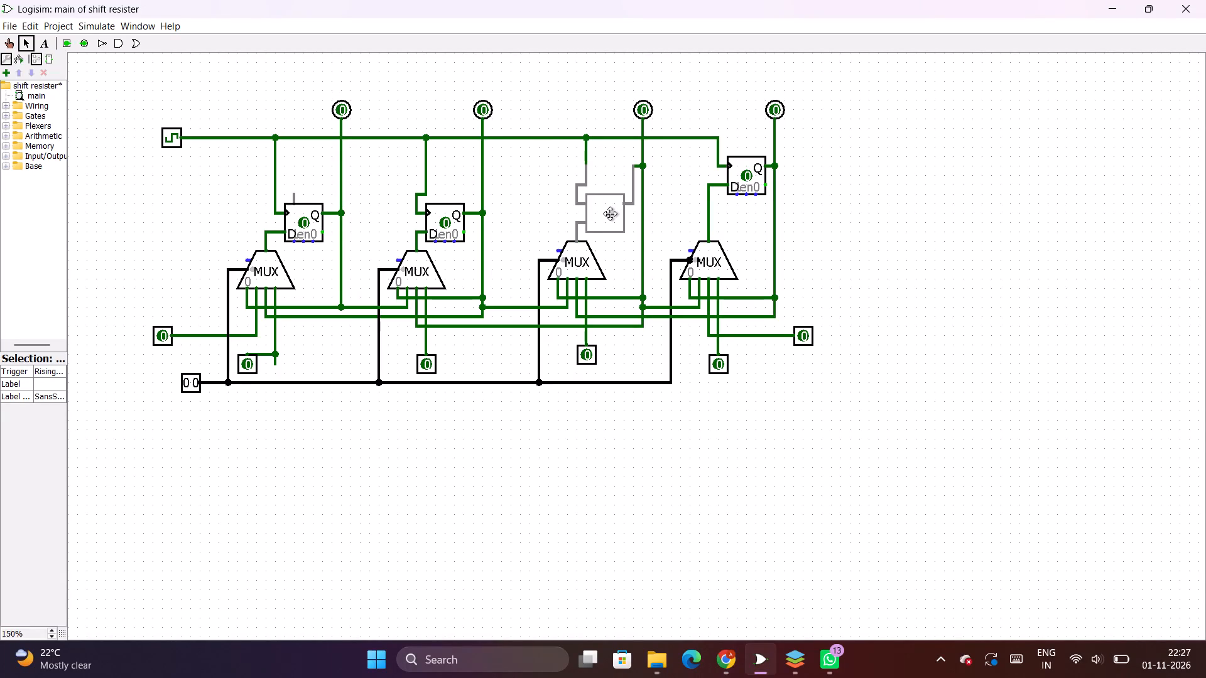
{"action": "left_click_drag", "start_coordinate": [610, 213], "coordinate": [616, 220]}
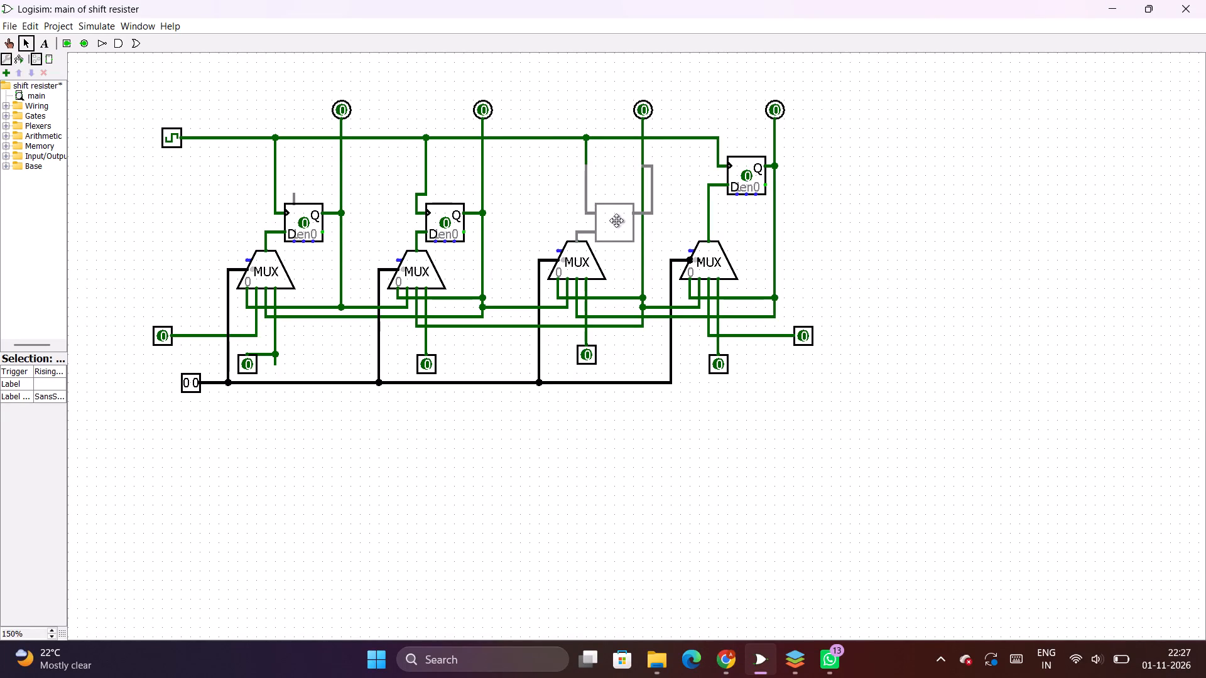
{"action": "left_click_drag", "start_coordinate": [616, 220], "coordinate": [617, 221]}
Remove the wire loop beside the third flip-flop, including its leftover stub, so Q connects straight to the output pin's vertical line.
{"action": "left_click", "coordinate": [649, 202]}
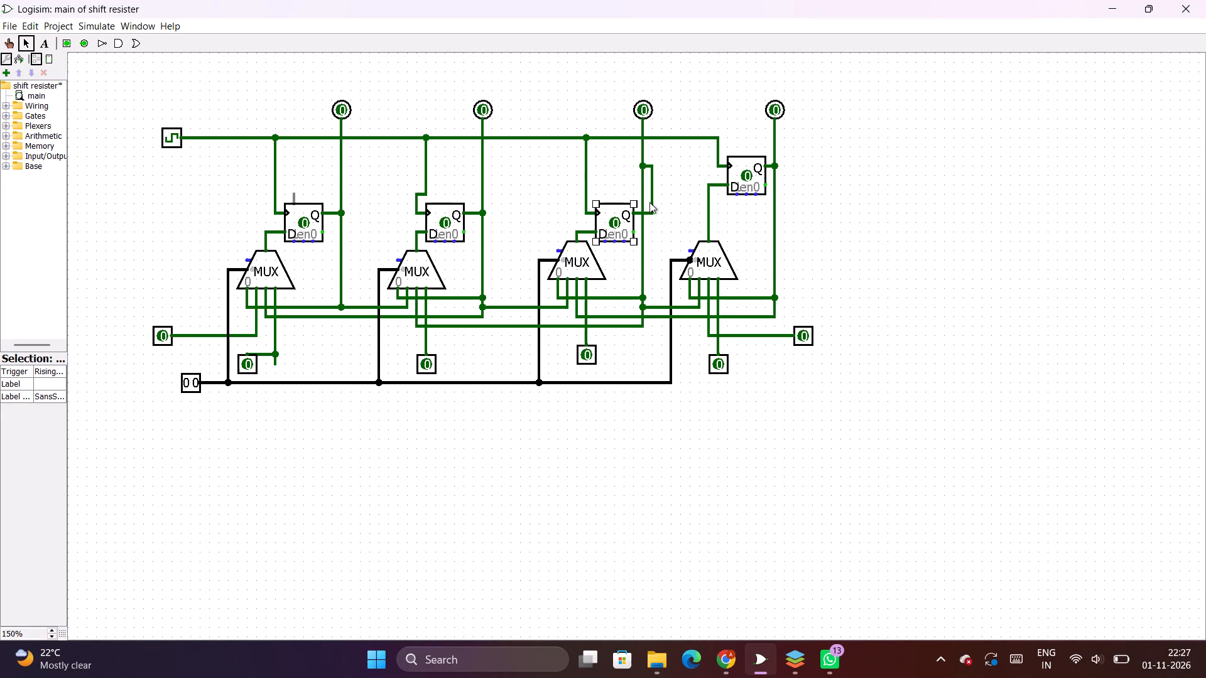
{"action": "key", "text": "Delete"}
{"action": "left_click_drag", "start_coordinate": [650, 213], "coordinate": [644, 213]}
{"action": "double_click", "coordinate": [651, 163]}
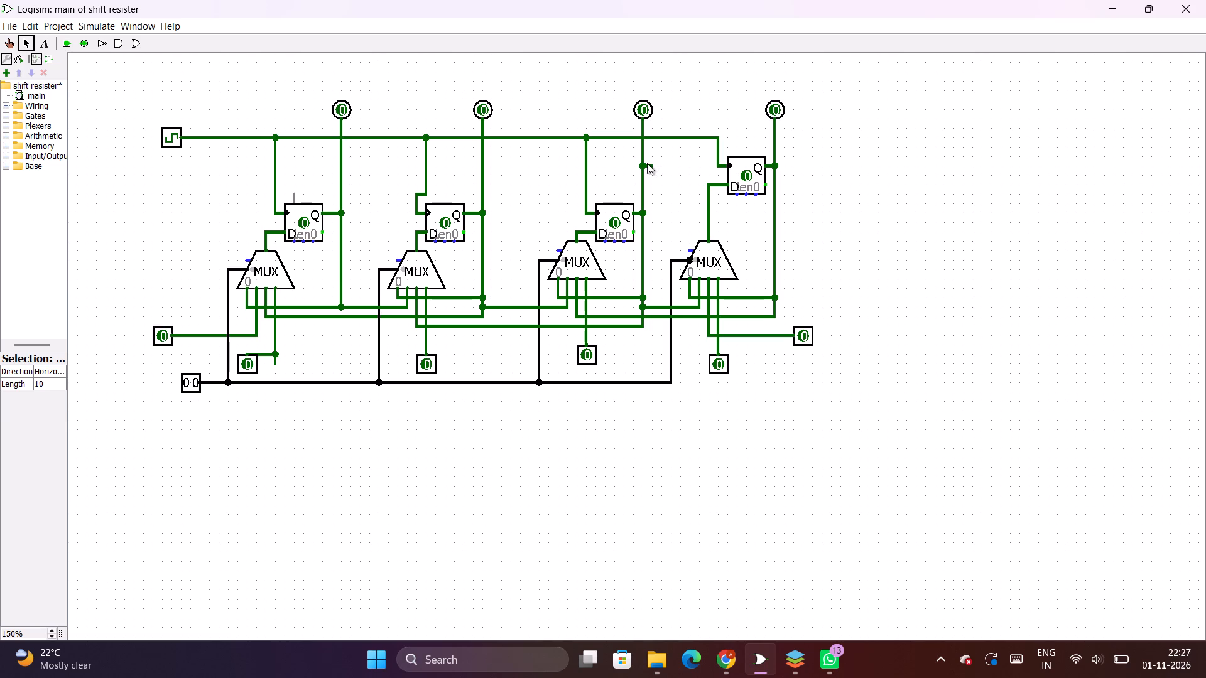
{"action": "key", "text": "Delete"}
Move the fourth D flip-flop straight down, level with the other three and just above its multiplexer.
{"action": "left_click_drag", "start_coordinate": [737, 178], "coordinate": [737, 196]}
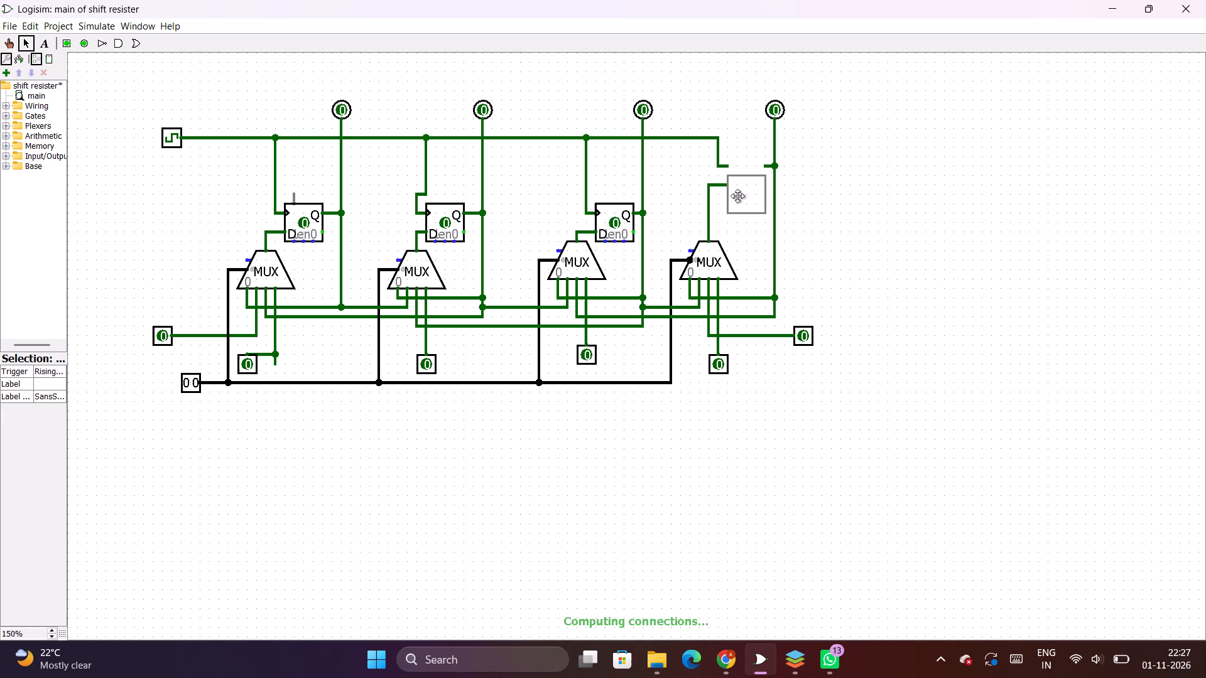
{"action": "left_click_drag", "start_coordinate": [737, 196], "coordinate": [736, 222]}
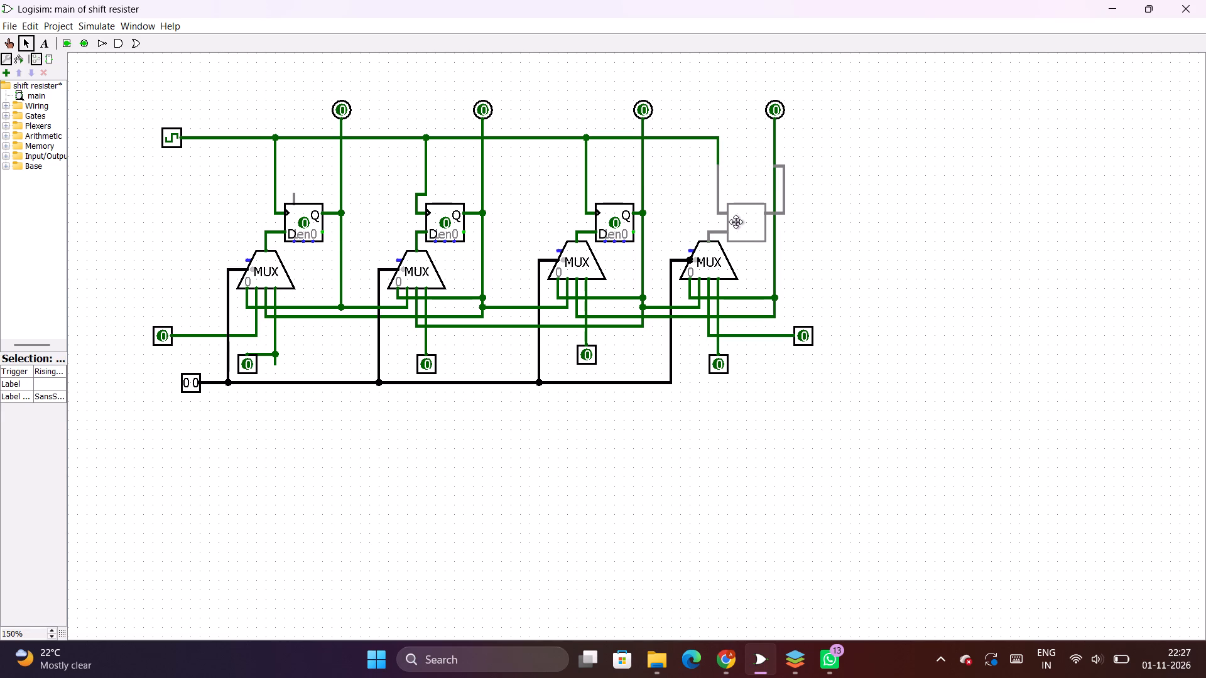
{"action": "left_click_drag", "start_coordinate": [736, 222], "coordinate": [736, 222]}
Remove the wire loop beside the fourth flip-flop, including its leftover stubs, so Q connects straight to its output pin's vertical line.
{"action": "key", "text": "Delete"}
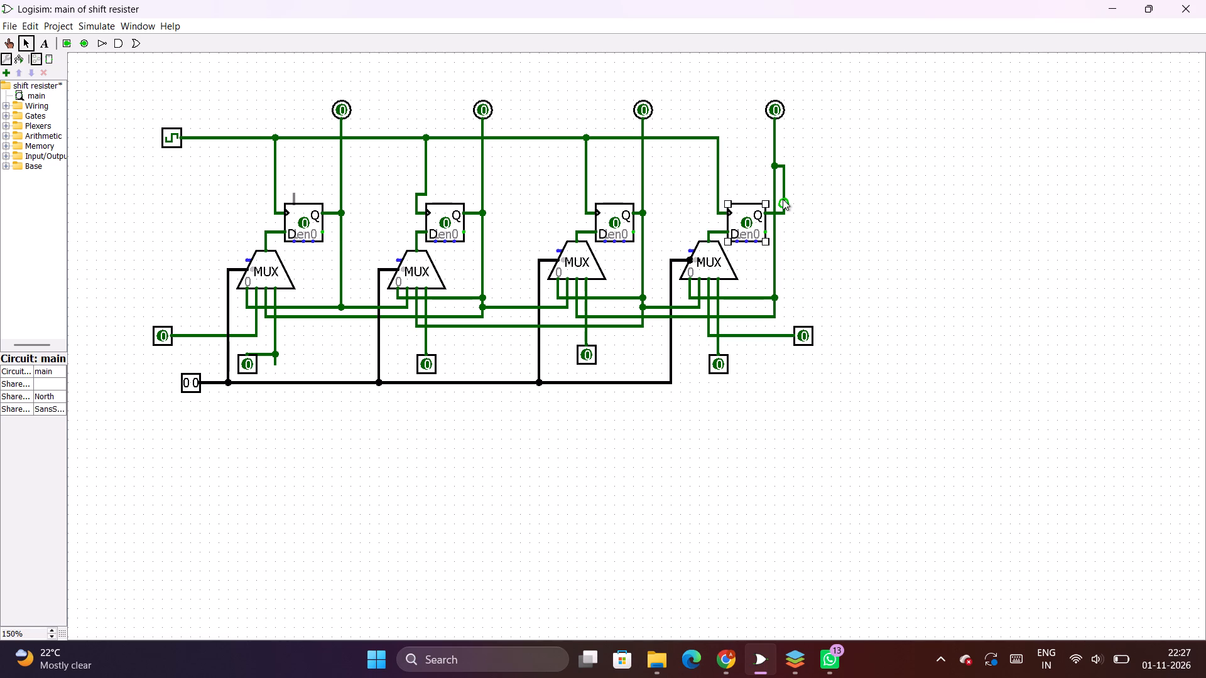
{"action": "key", "text": "ctrl+z"}
{"action": "left_click", "coordinate": [783, 199]}
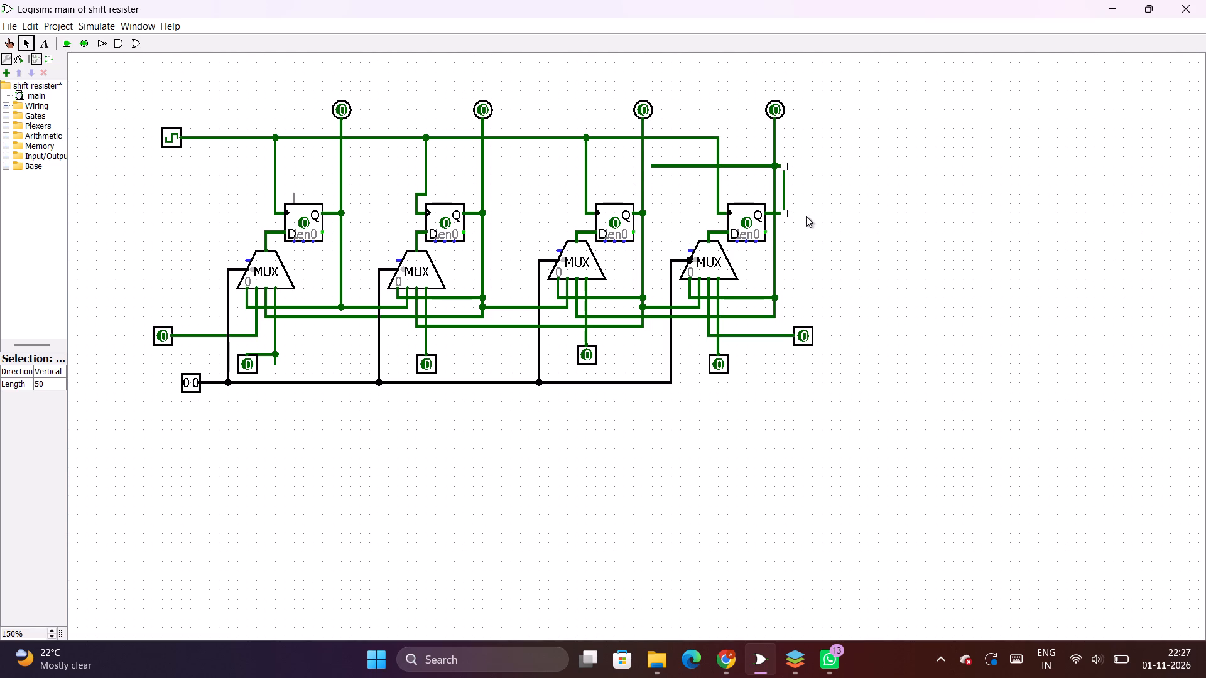
{"action": "key", "text": "ctrl+z"}
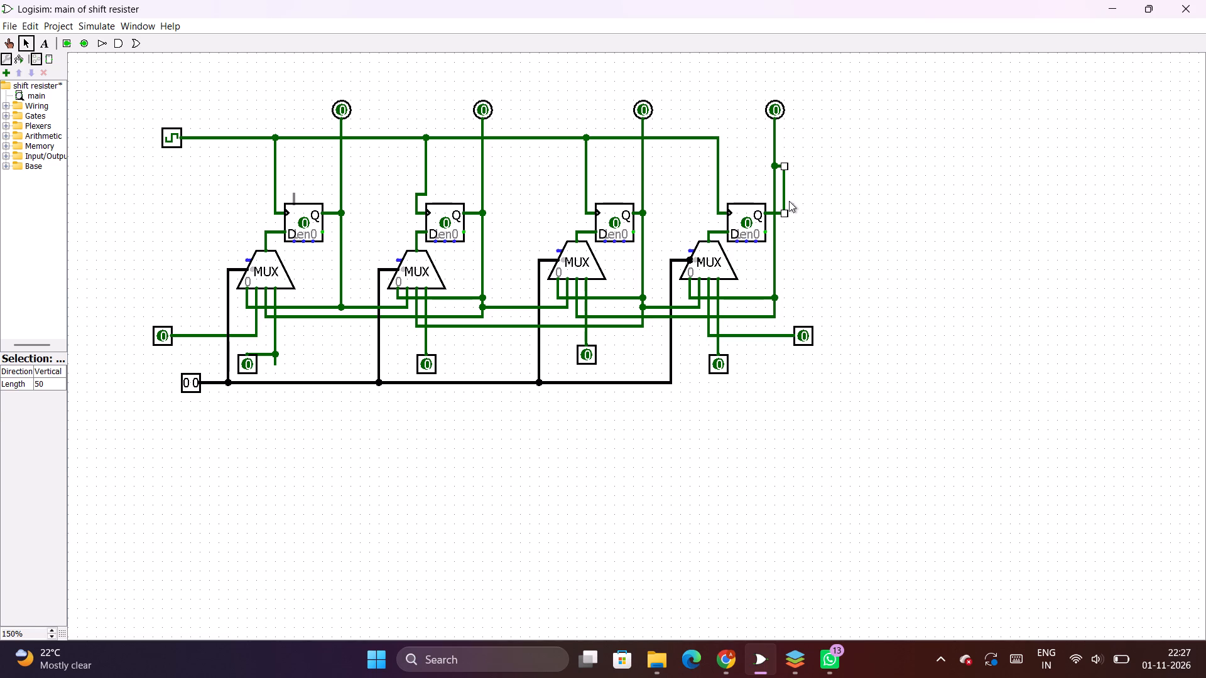
{"action": "key", "text": "Delete"}
{"action": "left_click_drag", "start_coordinate": [786, 212], "coordinate": [778, 212]}
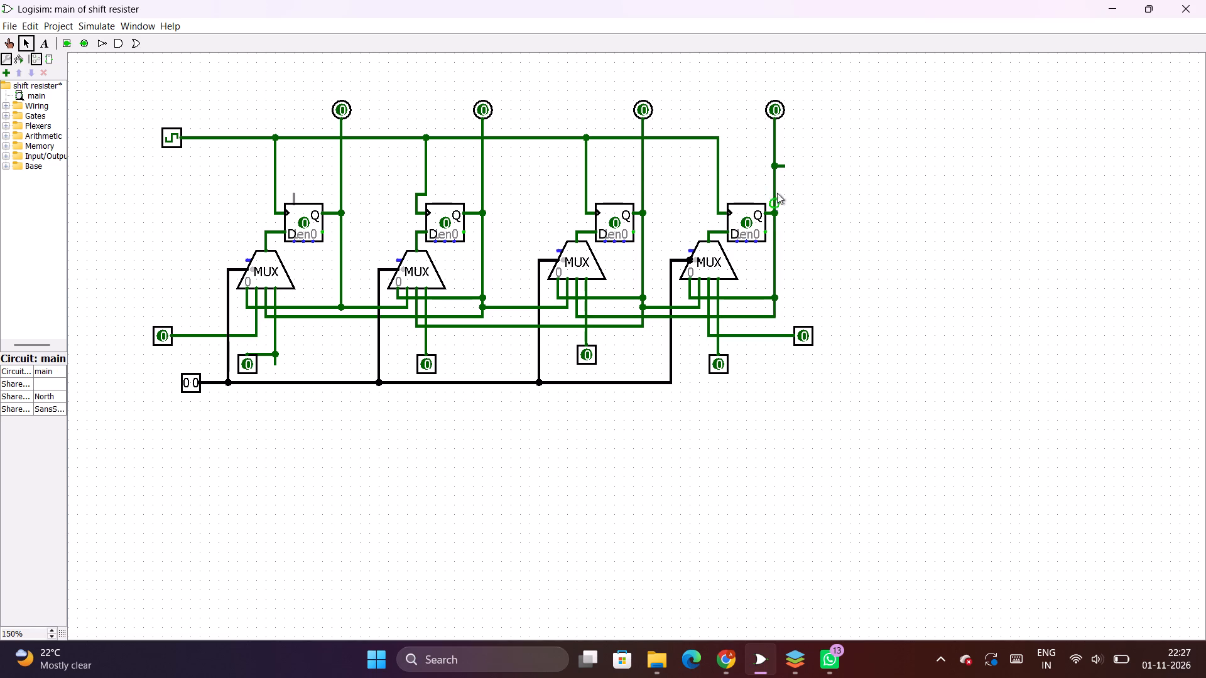
{"action": "left_click_drag", "start_coordinate": [784, 166], "coordinate": [773, 164]}
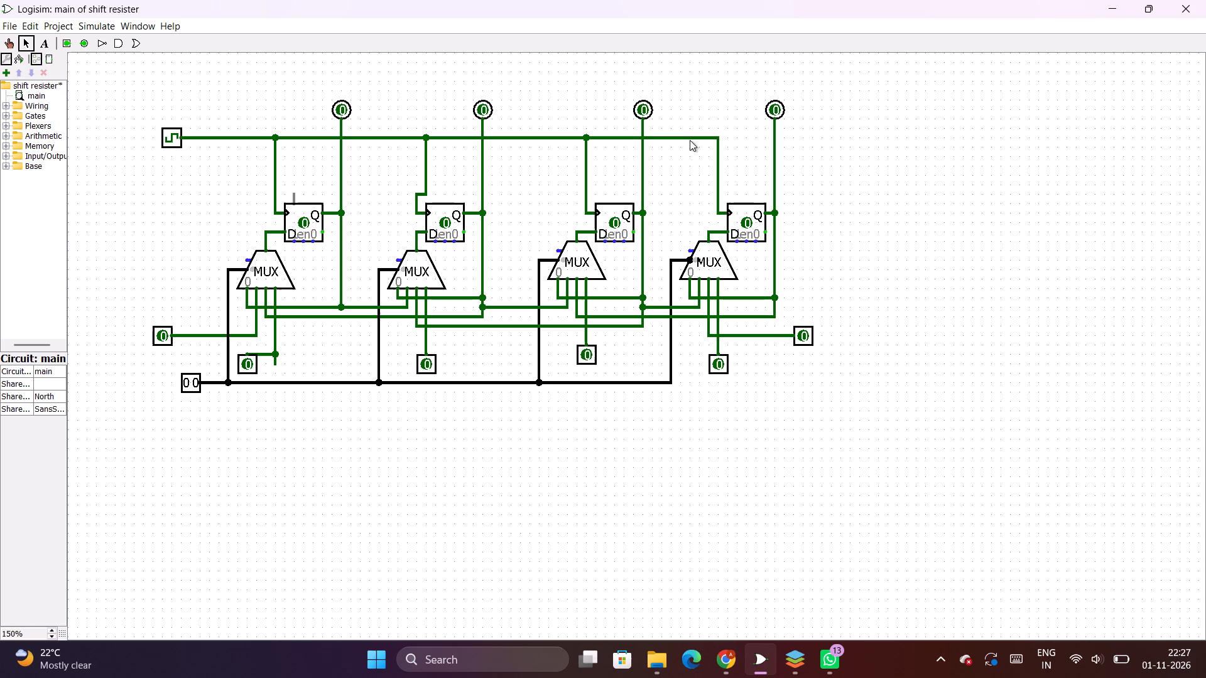
Lower the clock line's three spans between the flip-flops to just above them and tidy its join at the second flip-flop.
{"action": "left_click", "coordinate": [676, 136]}
{"action": "left_click_drag", "start_coordinate": [676, 137], "coordinate": [680, 199]}
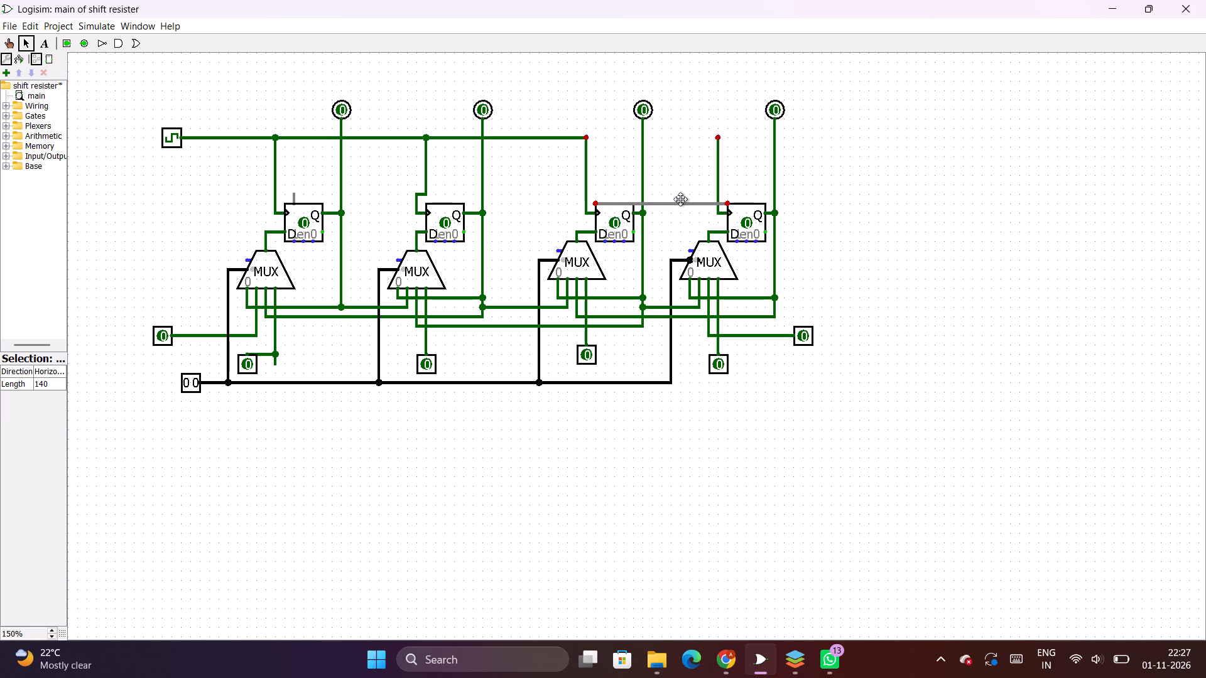
{"action": "left_click_drag", "start_coordinate": [680, 199], "coordinate": [680, 191]}
{"action": "left_click", "coordinate": [538, 138]}
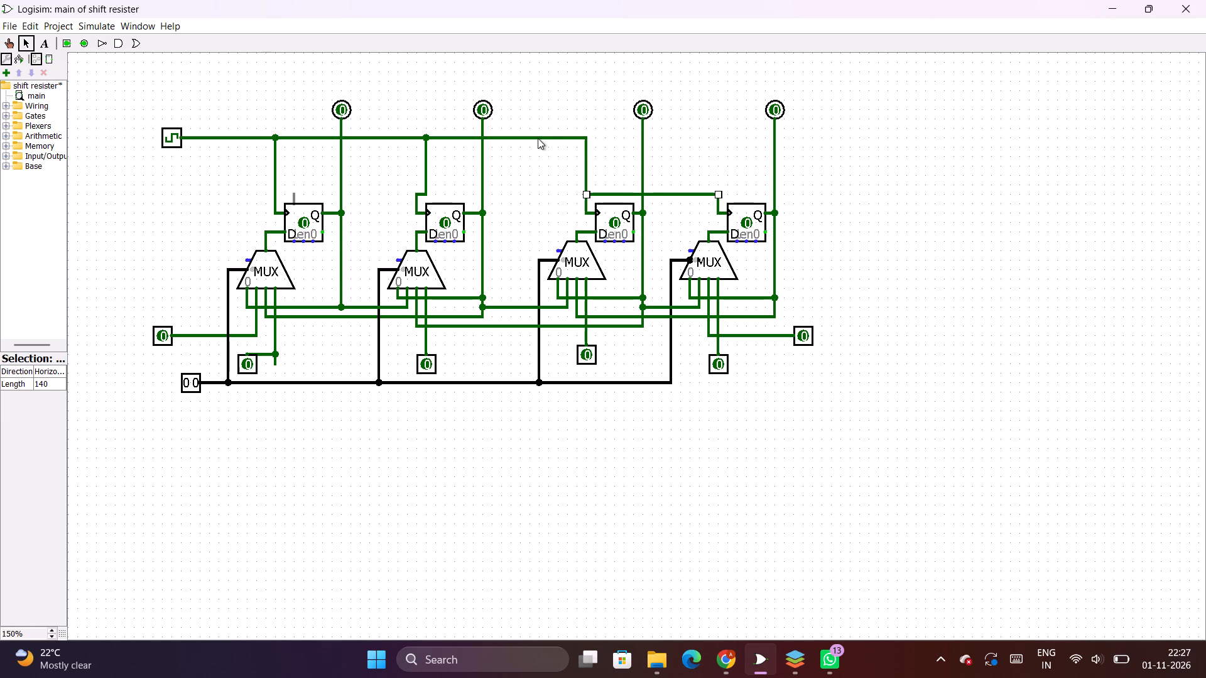
{"action": "left_click_drag", "start_coordinate": [538, 137], "coordinate": [538, 192]}
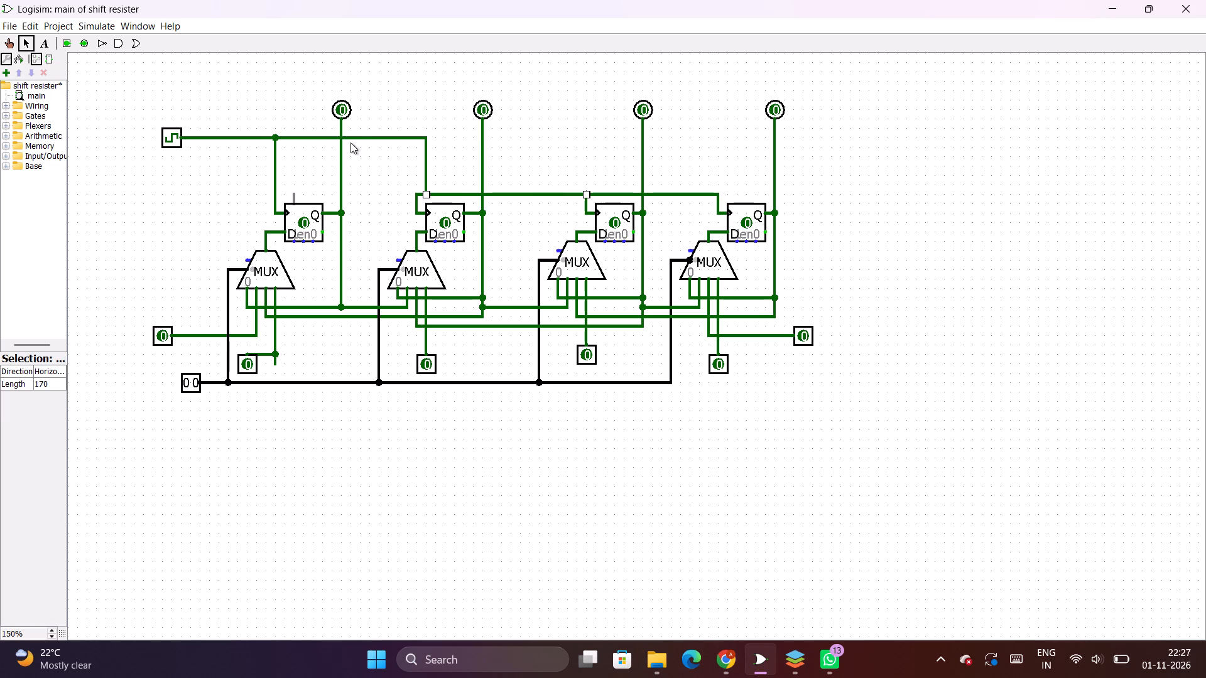
{"action": "left_click", "coordinate": [350, 139]}
{"action": "left_click_drag", "start_coordinate": [350, 138], "coordinate": [350, 184]}
{"action": "left_click_drag", "start_coordinate": [296, 191], "coordinate": [296, 199]}
{"action": "left_click_drag", "start_coordinate": [299, 184], "coordinate": [300, 195]}
{"action": "left_click_drag", "start_coordinate": [427, 194], "coordinate": [421, 194]}
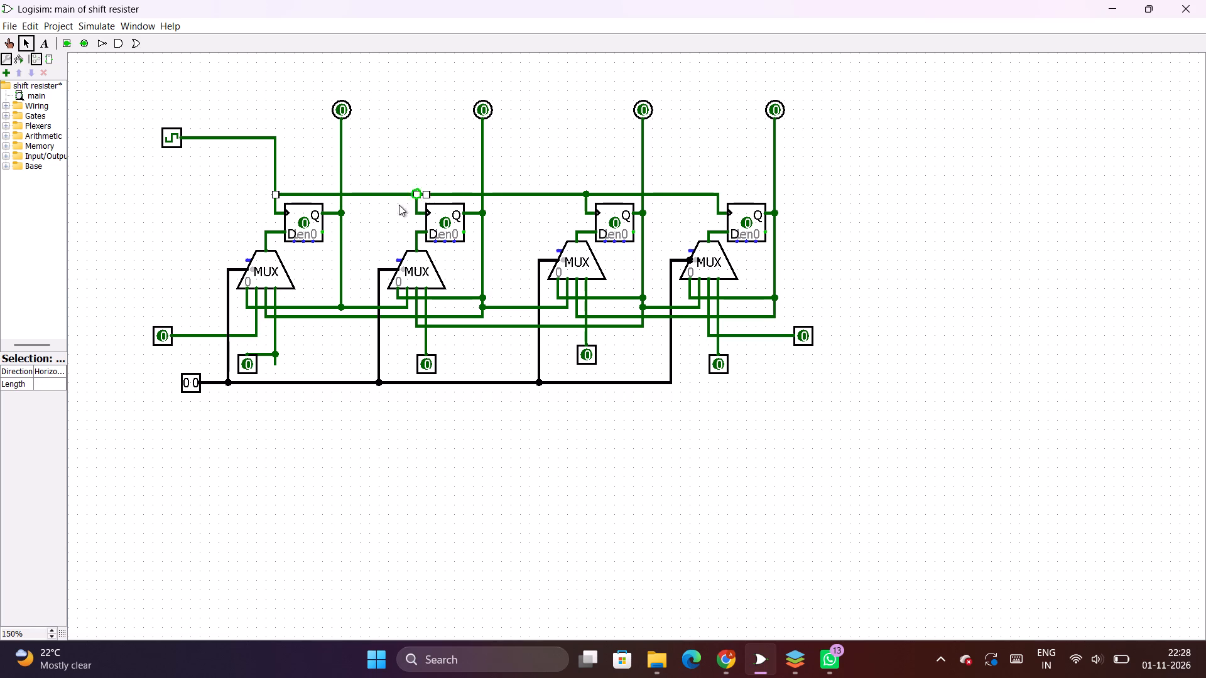
{"action": "left_click_drag", "start_coordinate": [423, 194], "coordinate": [413, 195]}
{"action": "left_click_drag", "start_coordinate": [426, 195], "coordinate": [418, 193]}
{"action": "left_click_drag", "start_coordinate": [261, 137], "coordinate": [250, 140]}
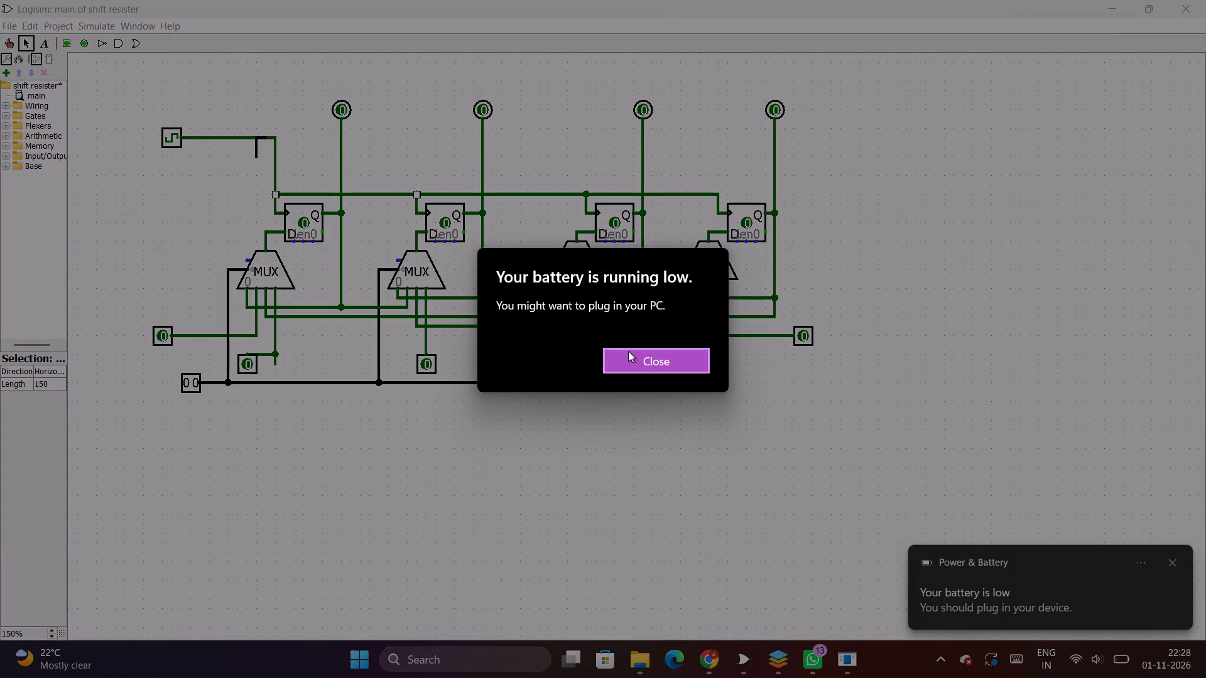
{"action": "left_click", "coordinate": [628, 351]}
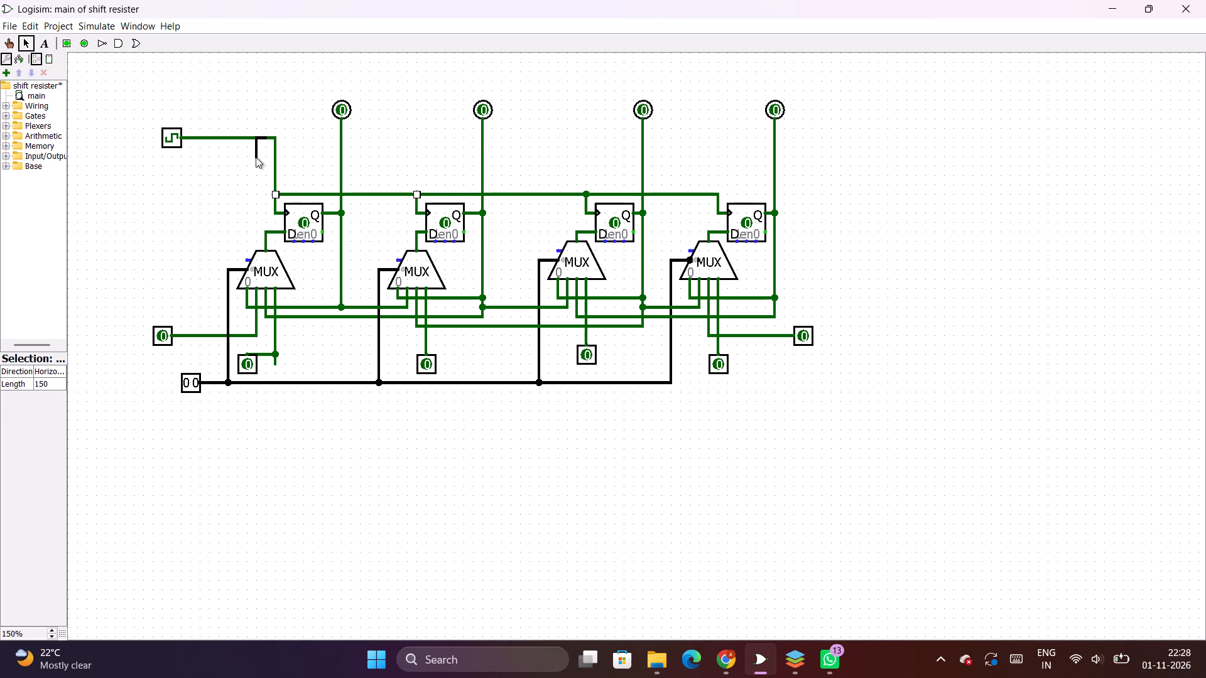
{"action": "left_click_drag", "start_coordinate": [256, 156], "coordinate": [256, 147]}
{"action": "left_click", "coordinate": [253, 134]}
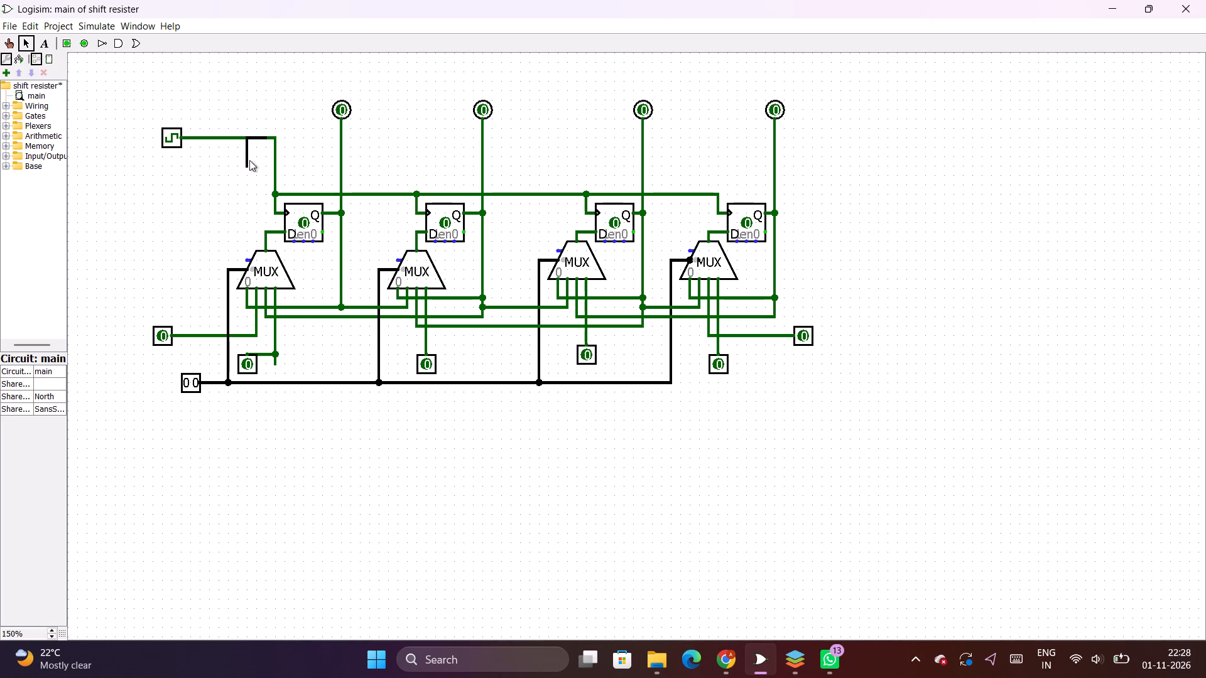
Lower the clock source's feed wire to the clock line and move the clock source down and inward, beside the first flip-flop.
{"action": "left_click", "coordinate": [249, 138]}
{"action": "left_click_drag", "start_coordinate": [249, 138], "coordinate": [243, 199]}
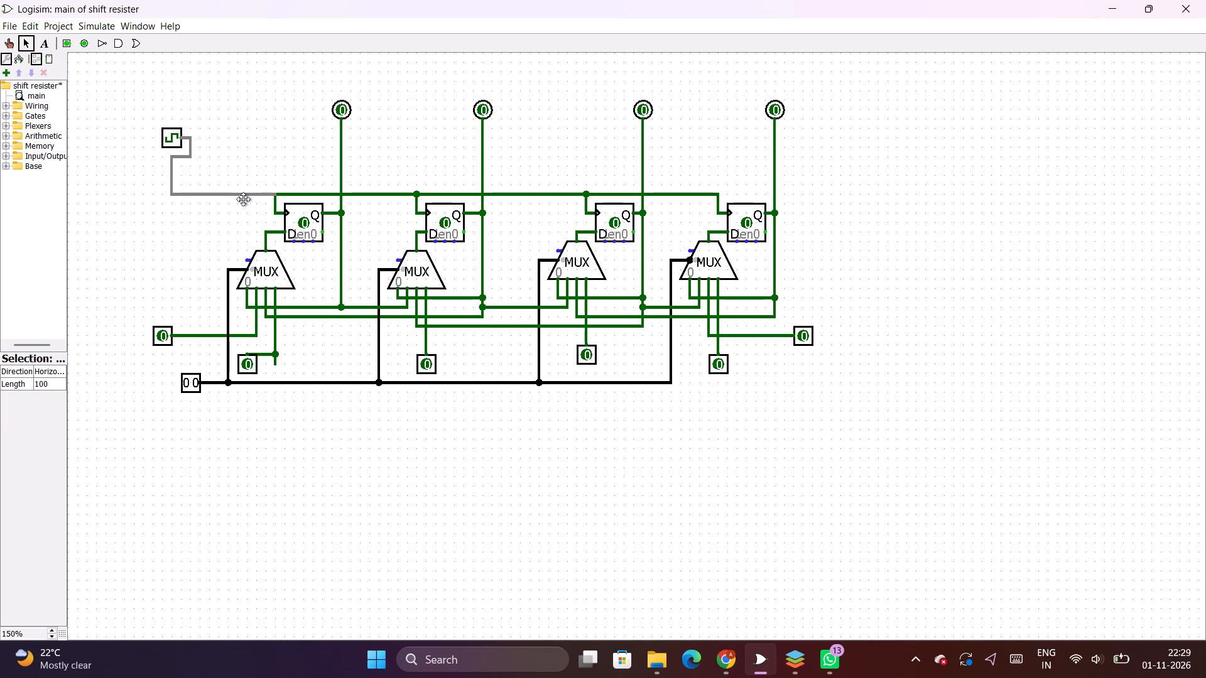
{"action": "left_click_drag", "start_coordinate": [243, 199], "coordinate": [242, 200]}
{"action": "left_click_drag", "start_coordinate": [173, 137], "coordinate": [166, 204]}
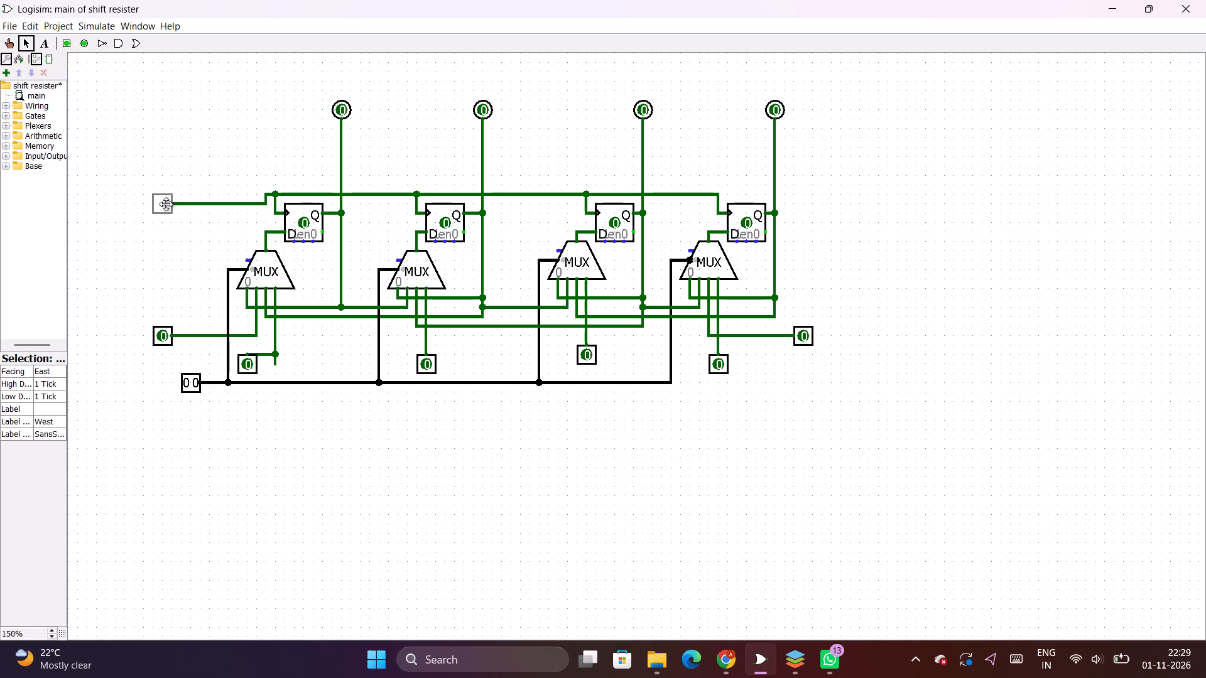
{"action": "left_click_drag", "start_coordinate": [166, 204], "coordinate": [202, 205]}
Move the first multiplexer's serial input pin and the two-bit select pin inward, vertically in line with the clock source.
{"action": "left_click_drag", "start_coordinate": [155, 340], "coordinate": [183, 337]}
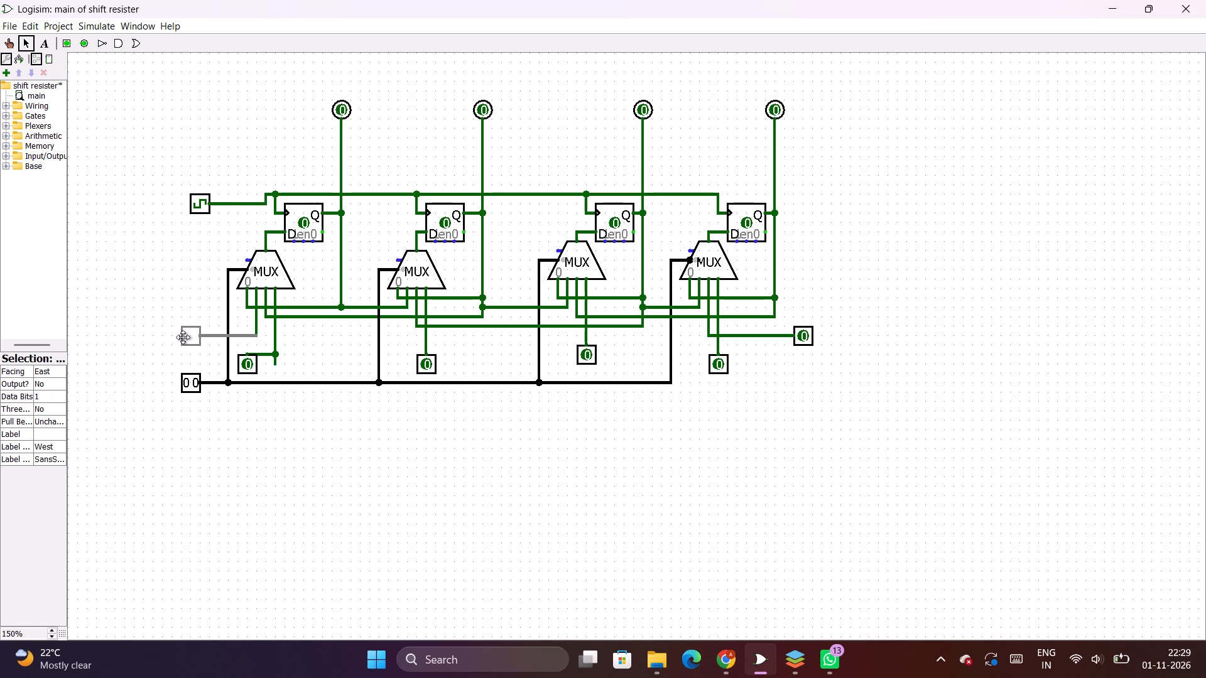
{"action": "left_click_drag", "start_coordinate": [183, 337], "coordinate": [194, 338]}
{"action": "left_click_drag", "start_coordinate": [193, 385], "coordinate": [208, 383]}
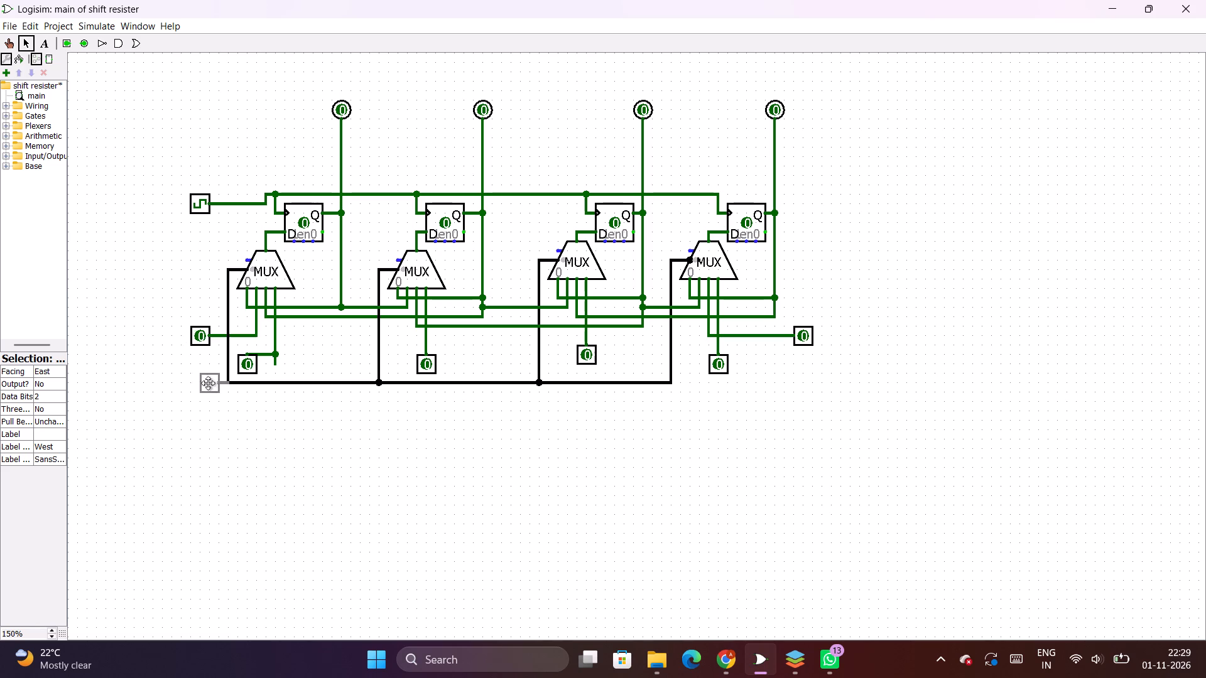
{"action": "left_click_drag", "start_coordinate": [208, 383], "coordinate": [204, 382]}
{"action": "left_click_drag", "start_coordinate": [274, 338], "coordinate": [275, 333]}
Move the four output pins straight down, level with each other and just above the lowered clock line.
{"action": "left_click_drag", "start_coordinate": [340, 108], "coordinate": [343, 171]}
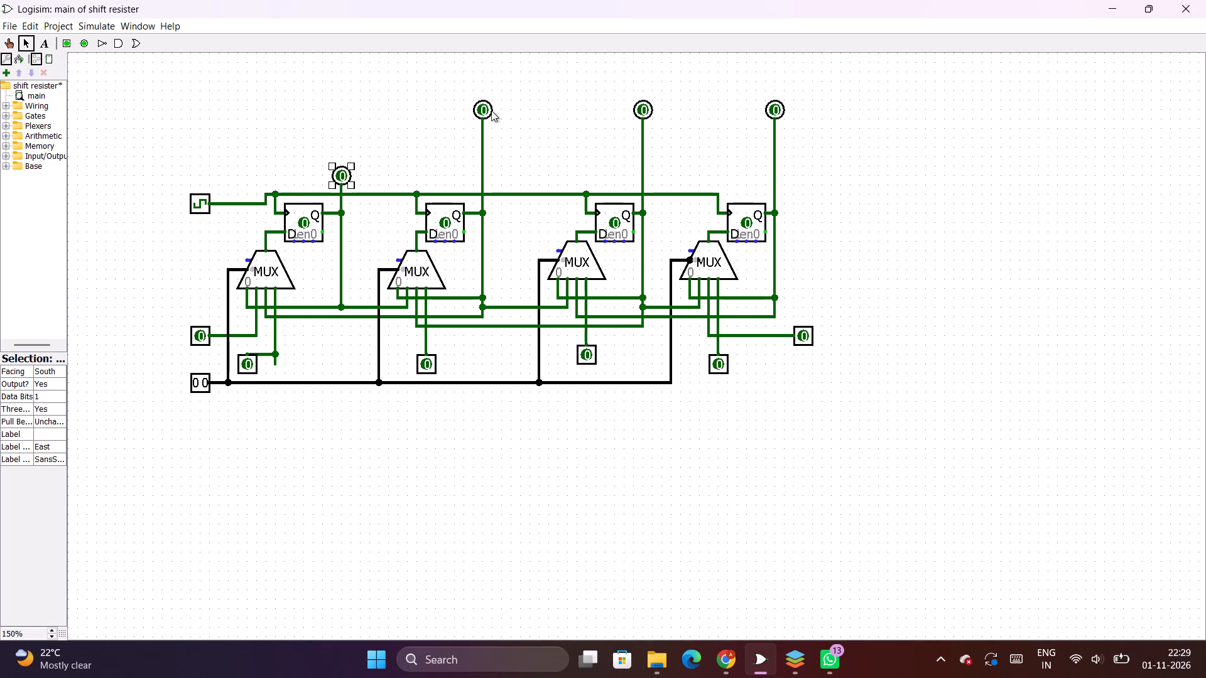
{"action": "left_click_drag", "start_coordinate": [488, 110], "coordinate": [488, 172]}
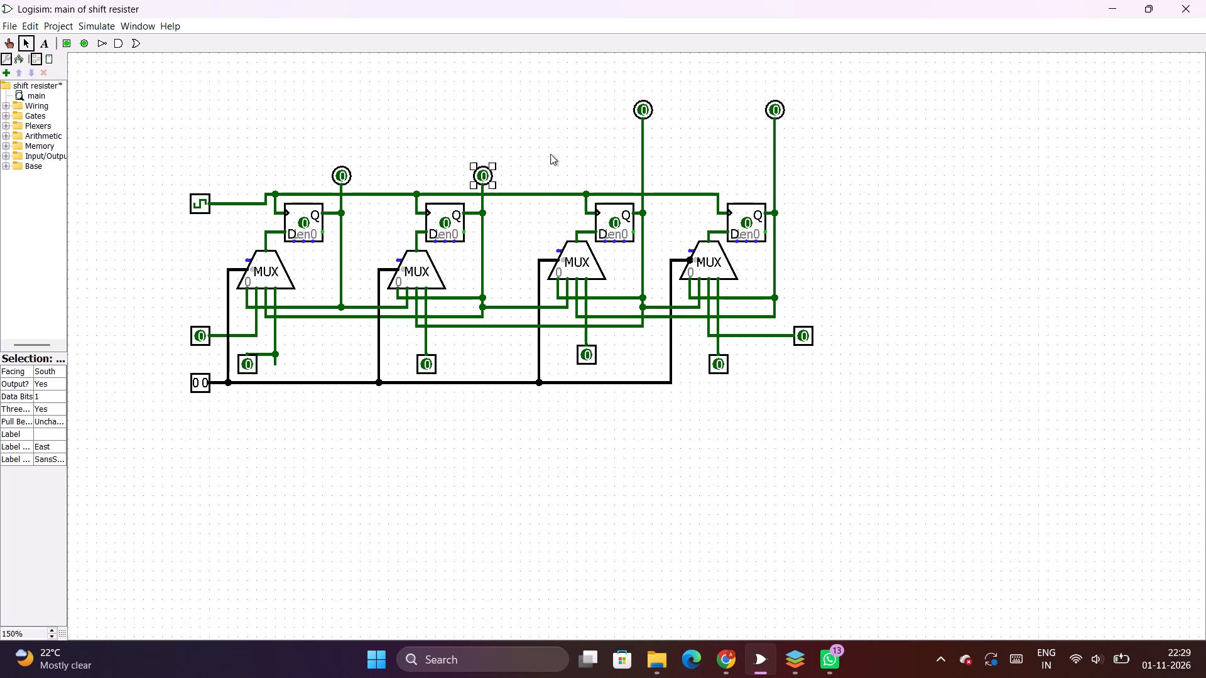
{"action": "left_click_drag", "start_coordinate": [648, 109], "coordinate": [643, 165]}
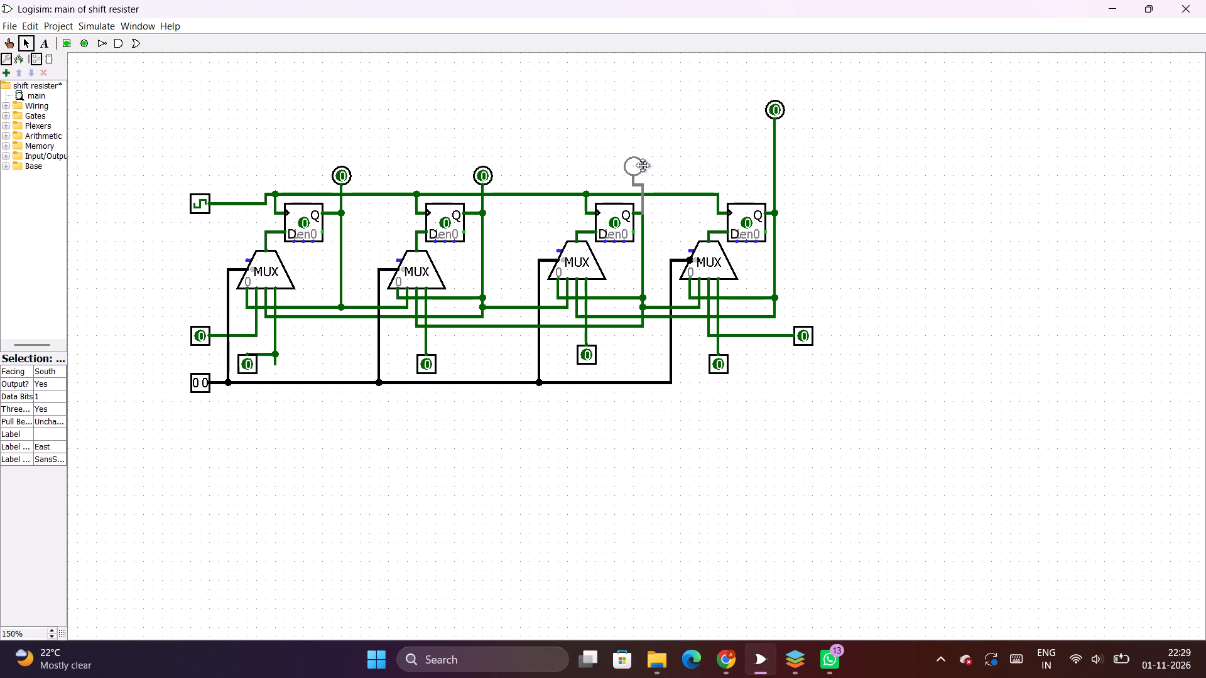
{"action": "left_click_drag", "start_coordinate": [643, 165], "coordinate": [649, 167]}
{"action": "left_click_drag", "start_coordinate": [648, 161], "coordinate": [646, 167]}
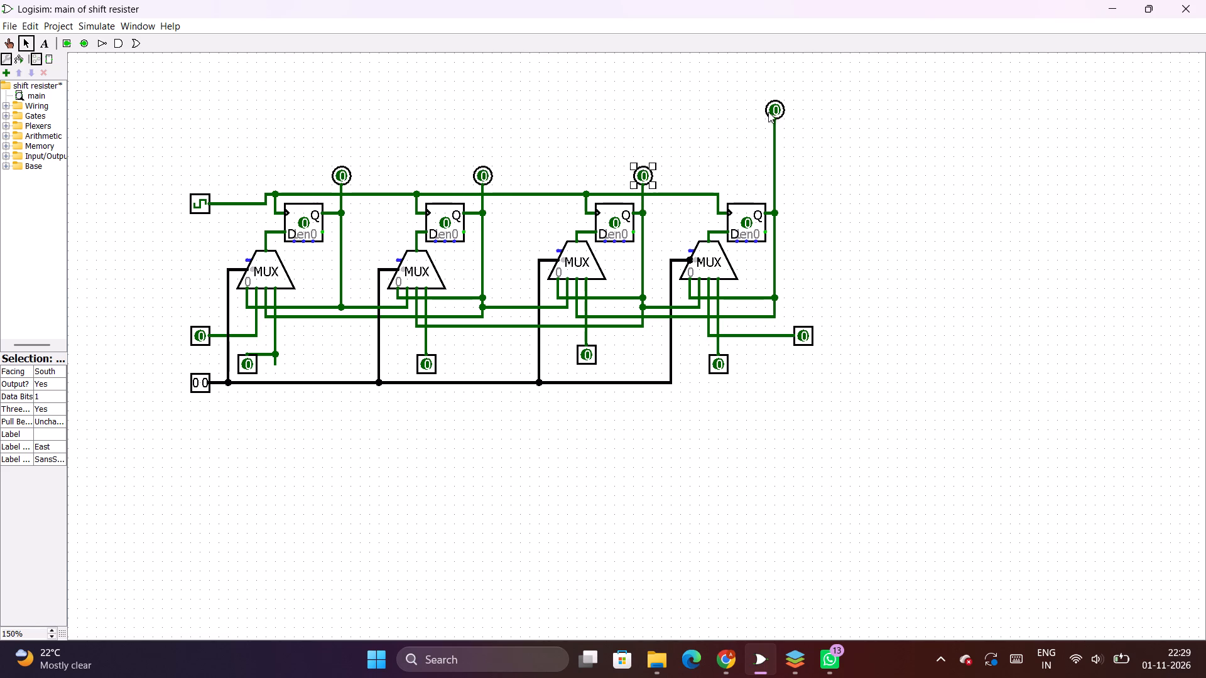
{"action": "left_click_drag", "start_coordinate": [773, 111], "coordinate": [771, 173]}
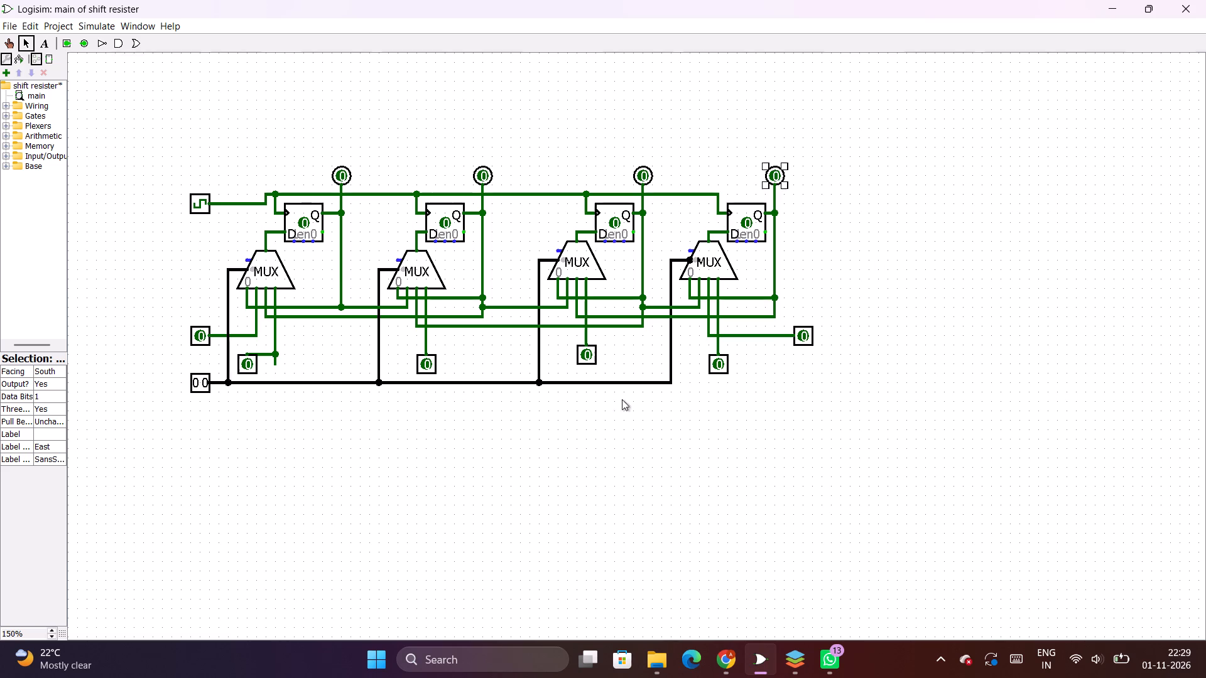
Select the whole shift register circuit and move it up to the upper-left corner of the canvas.
{"action": "left_click_drag", "start_coordinate": [152, 147], "coordinate": [1001, 547]}
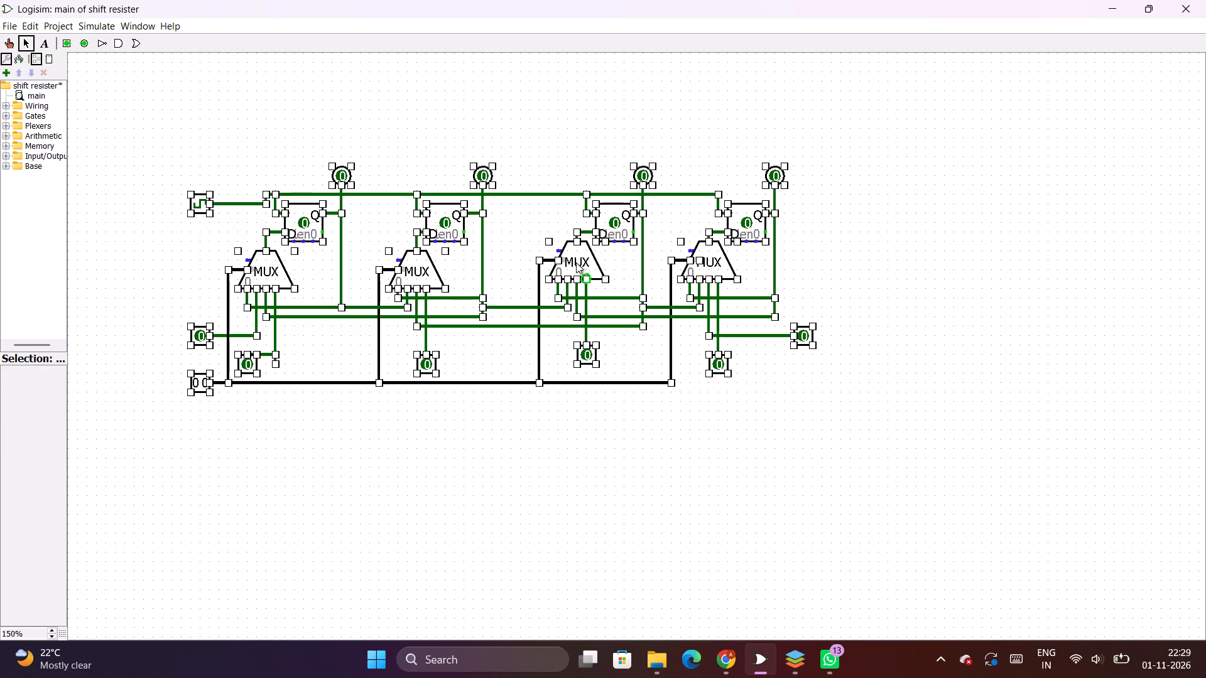
{"action": "left_click_drag", "start_coordinate": [577, 261], "coordinate": [485, 156]}
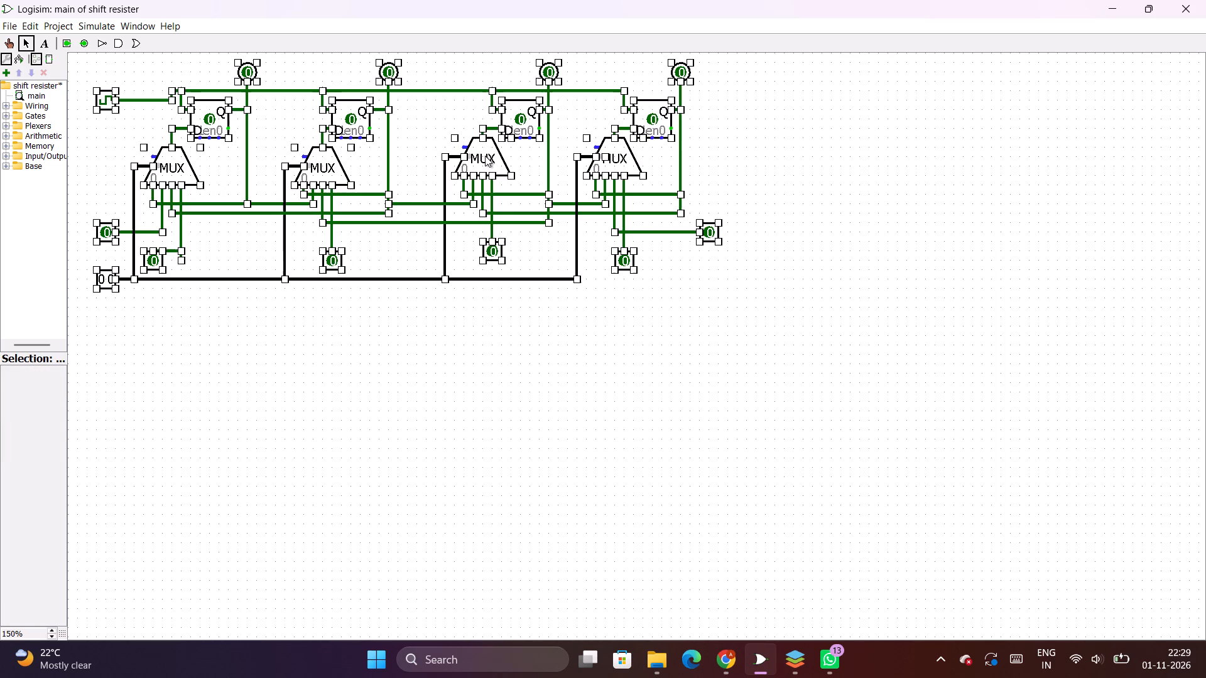
Duplicate the whole shift register circuit and place the copy directly below the original.
{"action": "key", "text": "ctrl+c"}
{"action": "key", "text": "ctrl+v"}
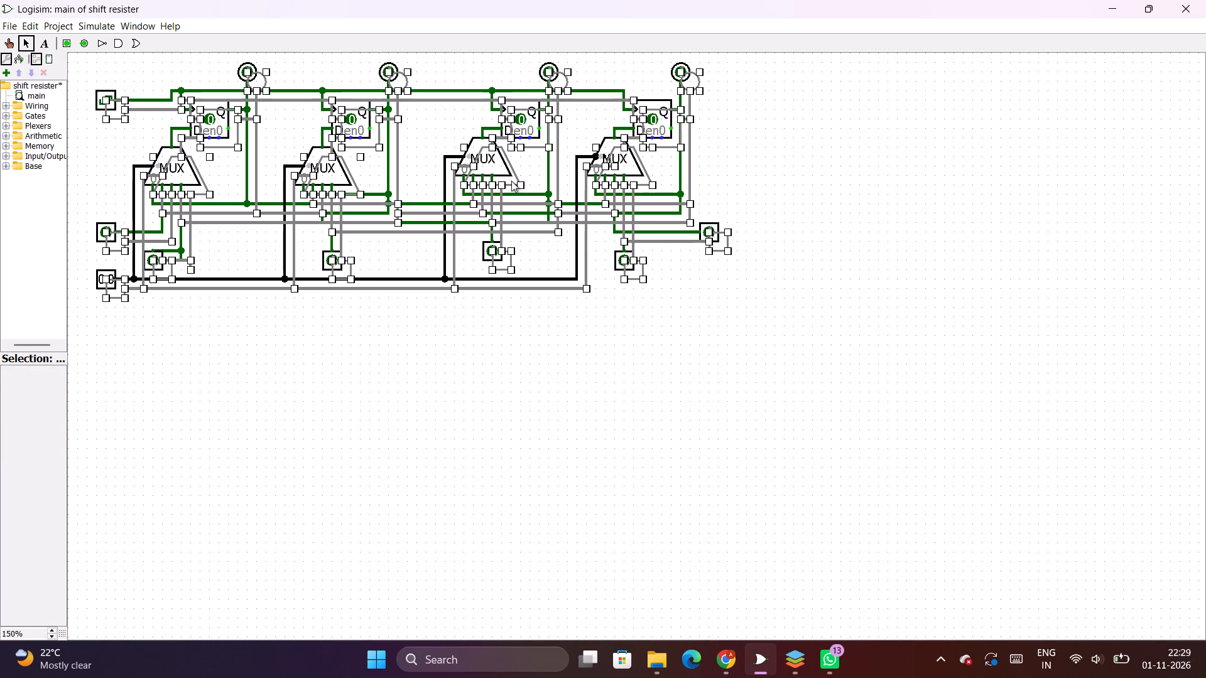
{"action": "left_click_drag", "start_coordinate": [508, 178], "coordinate": [496, 407]}
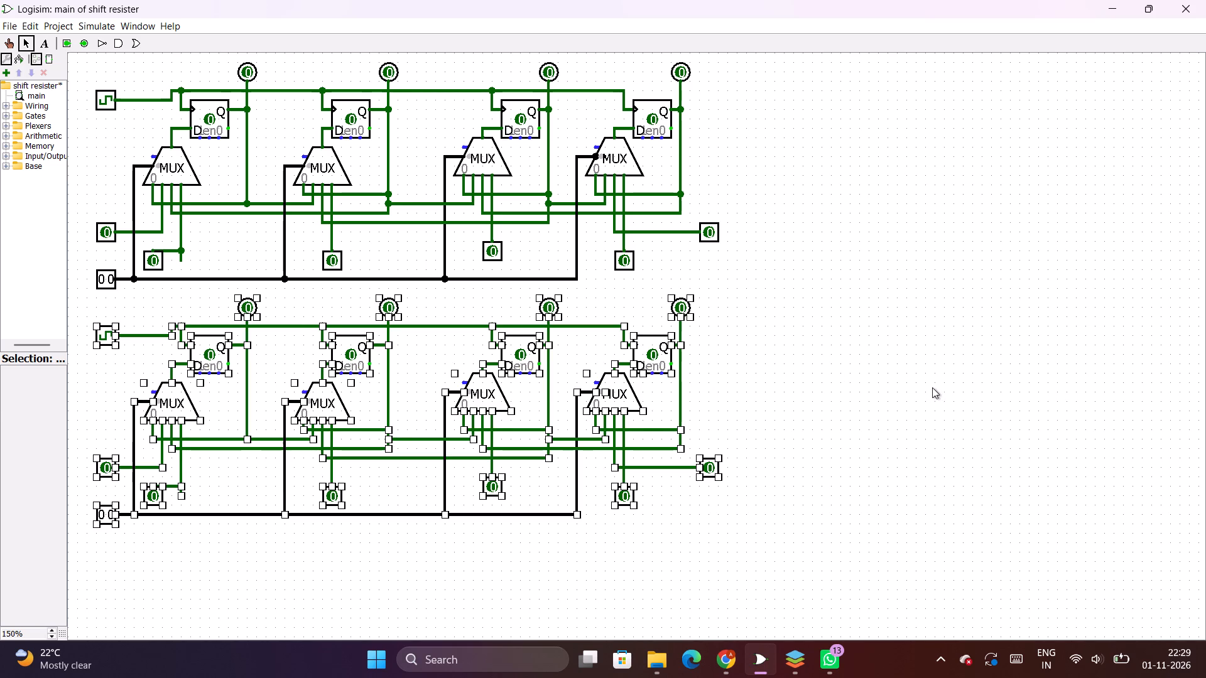
{"action": "left_click", "coordinate": [932, 387]}
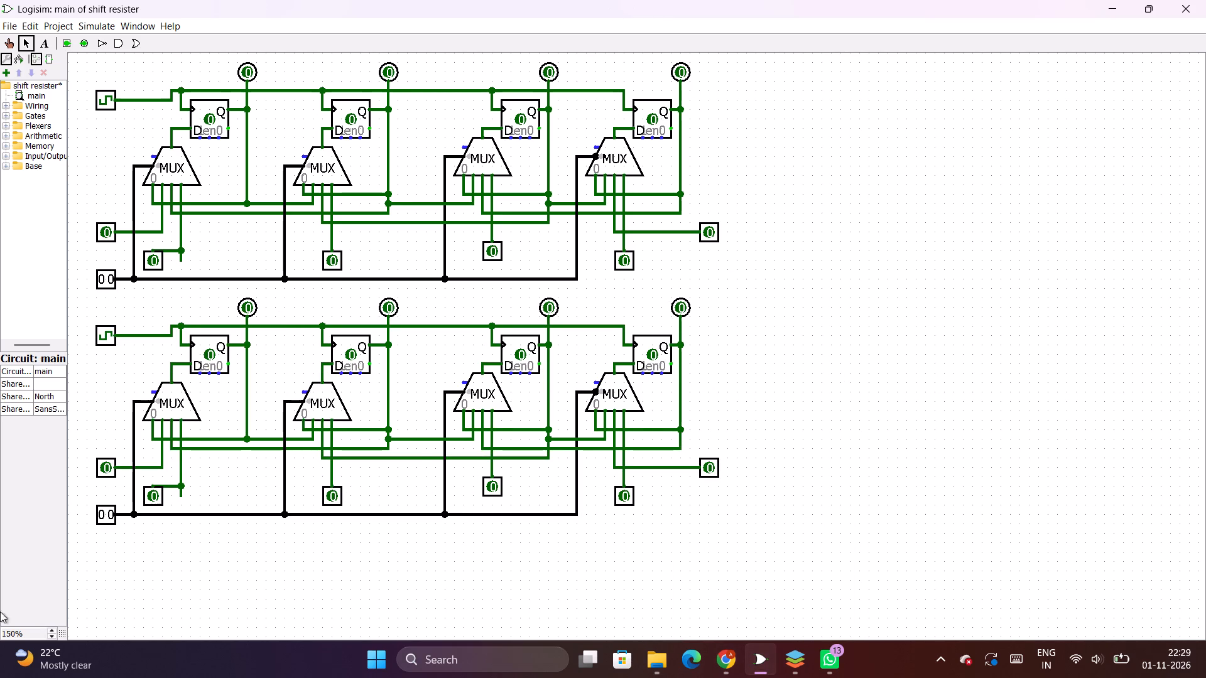
In the lower circuit copy, move the second multiplexer's parallel input pin straight up, closer to its multiplexer.
{"action": "left_click", "coordinate": [49, 632]}
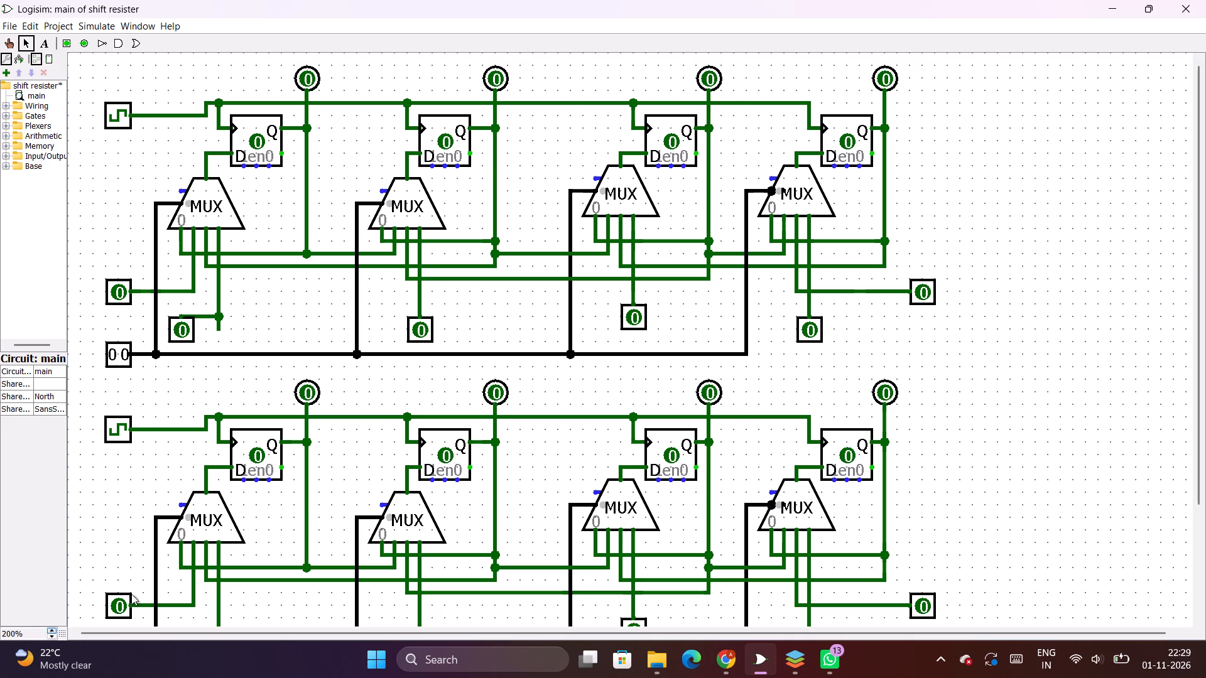
{"action": "scroll", "coordinate": [312, 505], "scroll_direction": "down", "scroll_amount": 2}
{"action": "scroll", "coordinate": [315, 498], "scroll_direction": "up", "scroll_amount": 2}
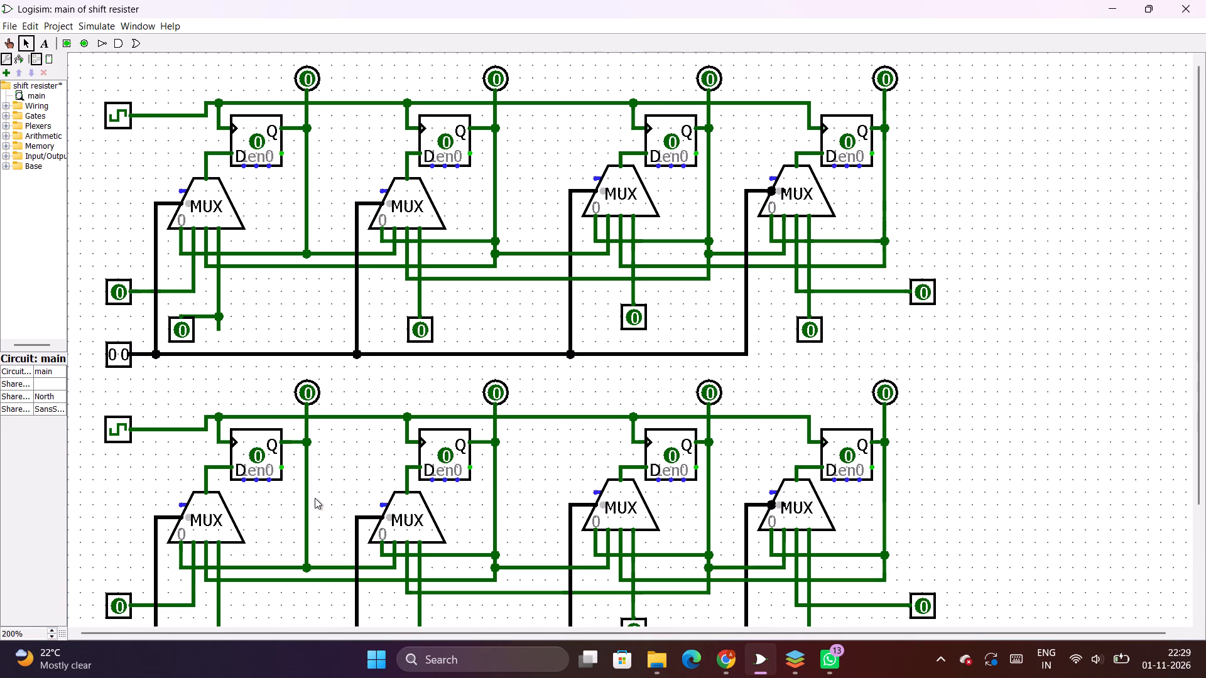
{"action": "scroll", "coordinate": [315, 498], "scroll_direction": "down", "scroll_amount": 1}
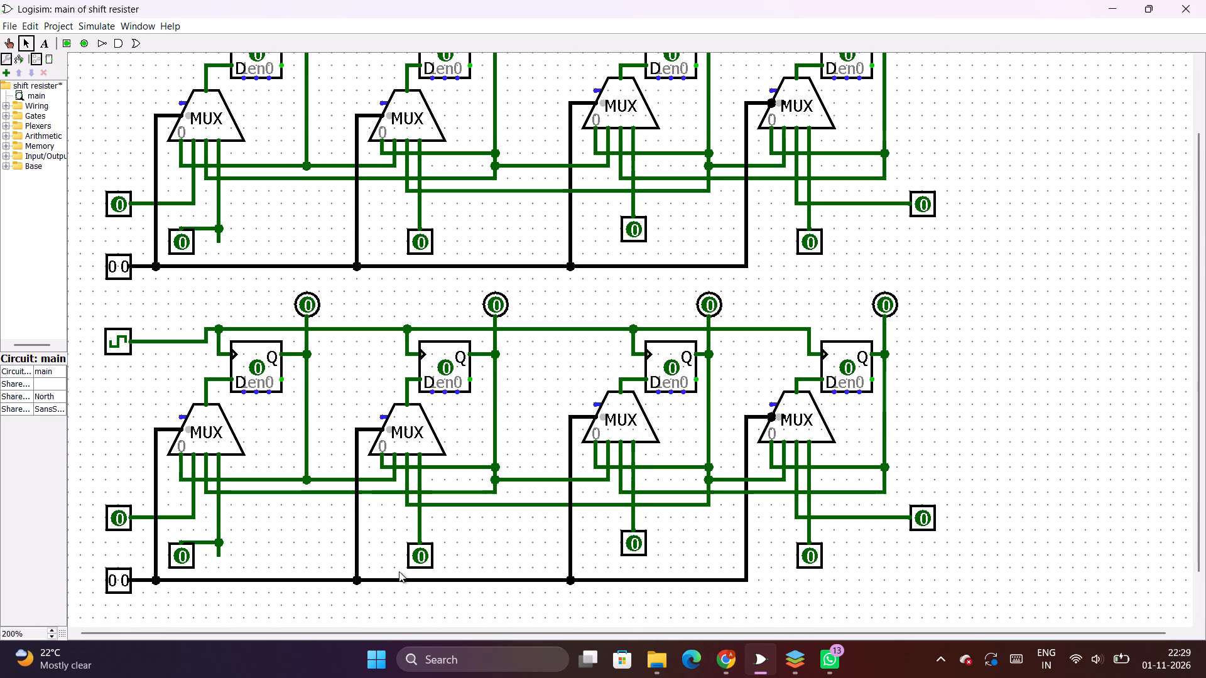
{"action": "left_click_drag", "start_coordinate": [421, 558], "coordinate": [417, 538]}
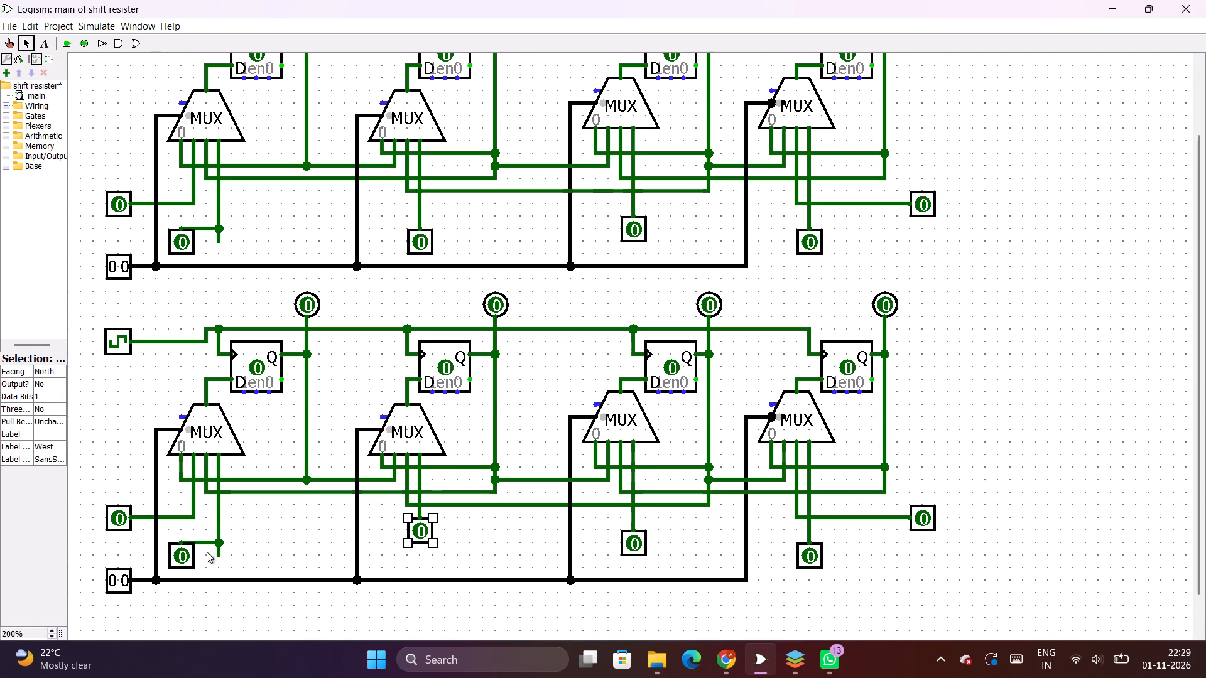
In the lower circuit, move the first multiplexer's parallel input pin directly beneath its input wire, level with the second pin.
{"action": "left_click_drag", "start_coordinate": [214, 554], "coordinate": [214, 541]}
{"action": "left_click", "coordinate": [219, 552]}
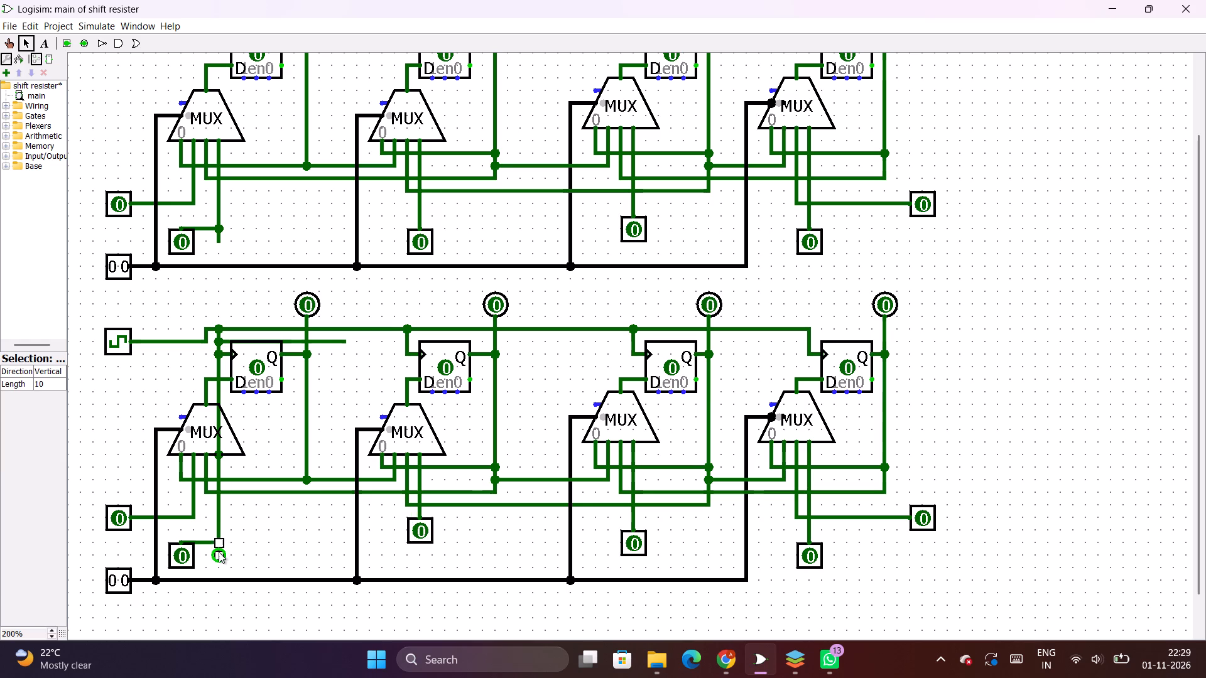
{"action": "left_click_drag", "start_coordinate": [219, 552], "coordinate": [217, 545]}
{"action": "left_click_drag", "start_coordinate": [179, 549], "coordinate": [195, 549]}
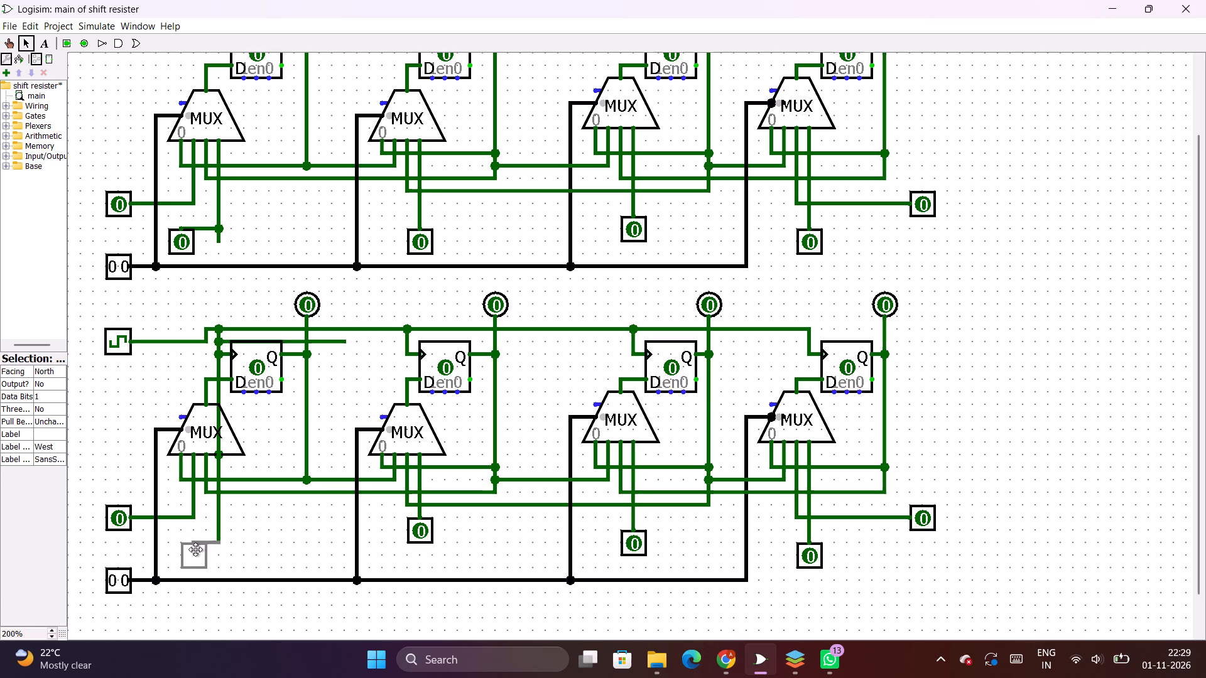
{"action": "left_click_drag", "start_coordinate": [195, 549], "coordinate": [221, 527]}
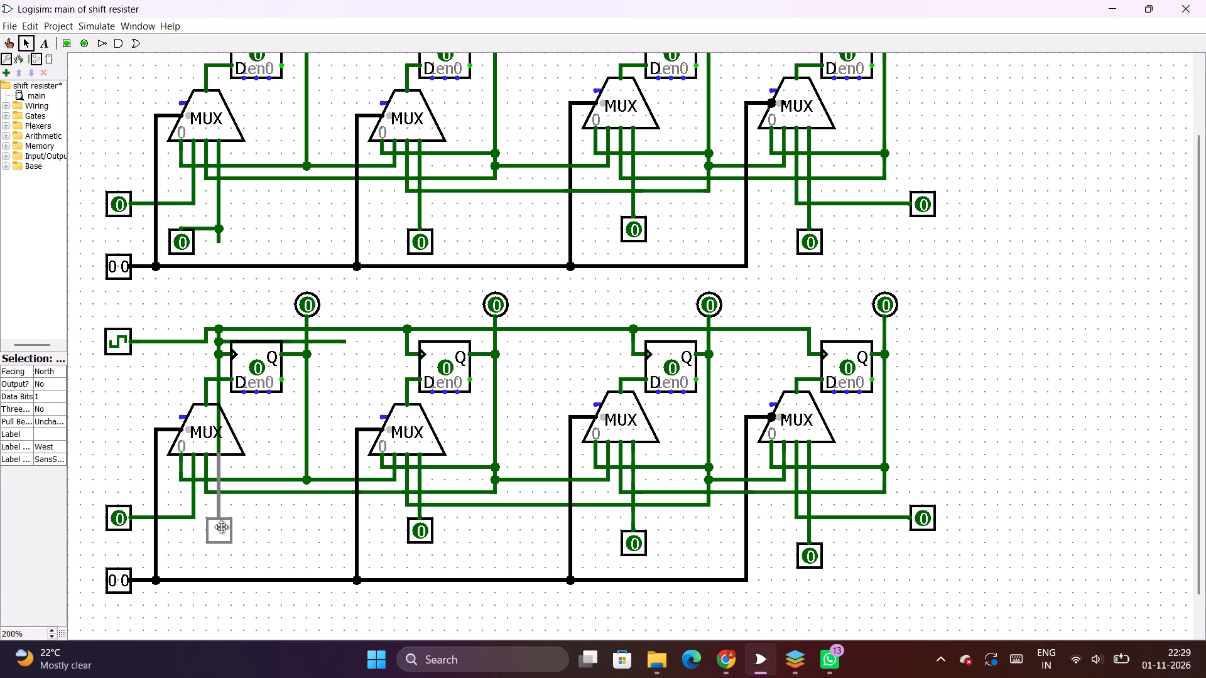
{"action": "left_click_drag", "start_coordinate": [221, 527], "coordinate": [219, 527]}
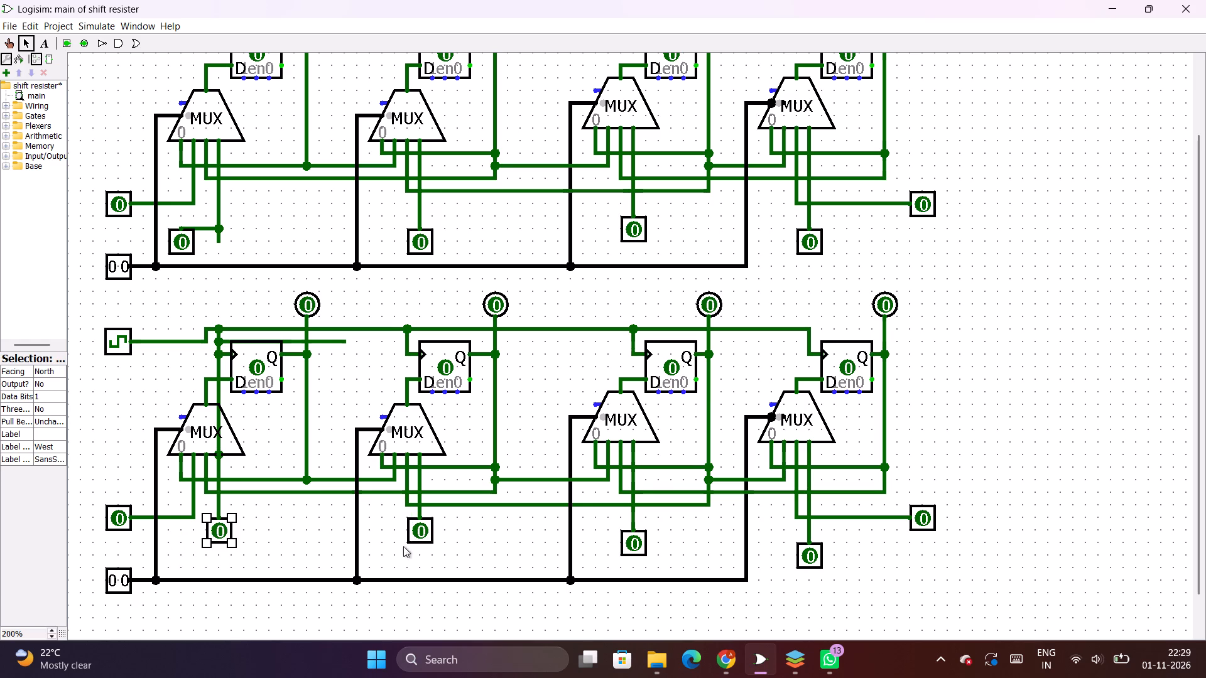
Move the lower circuit's third and fourth parallel input pins straight up, bringing the third level with the first two.
{"action": "left_click_drag", "start_coordinate": [630, 550], "coordinate": [630, 540]}
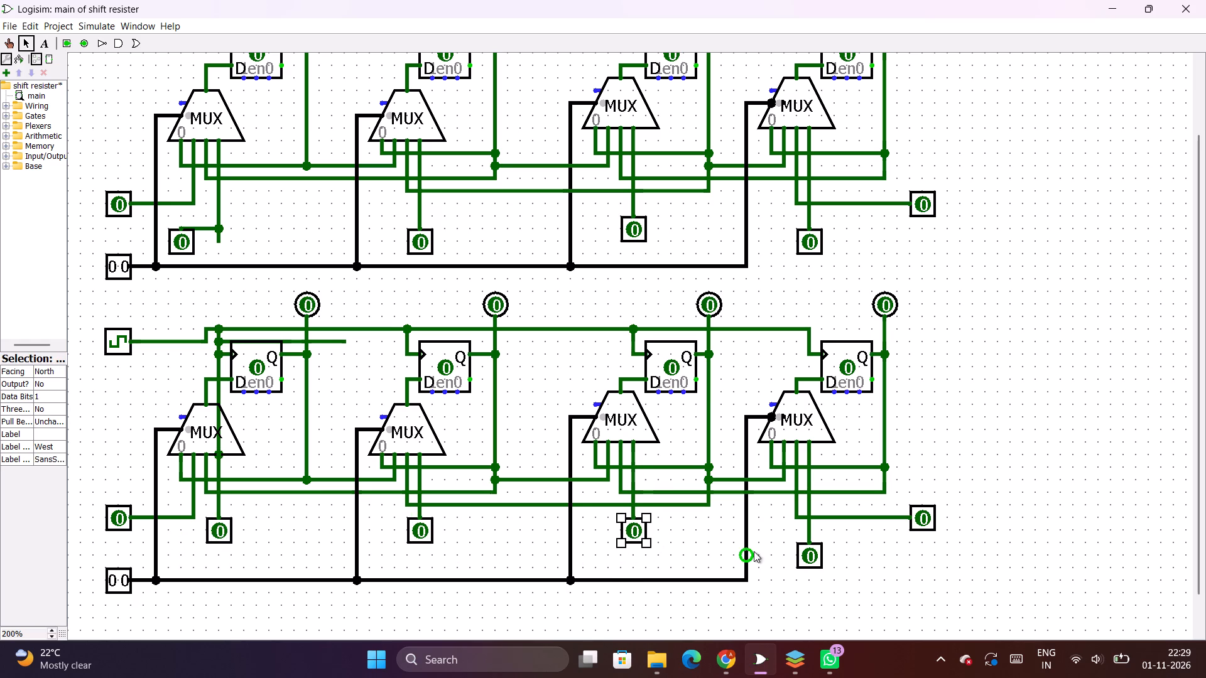
{"action": "left_click_drag", "start_coordinate": [805, 558], "coordinate": [805, 542]}
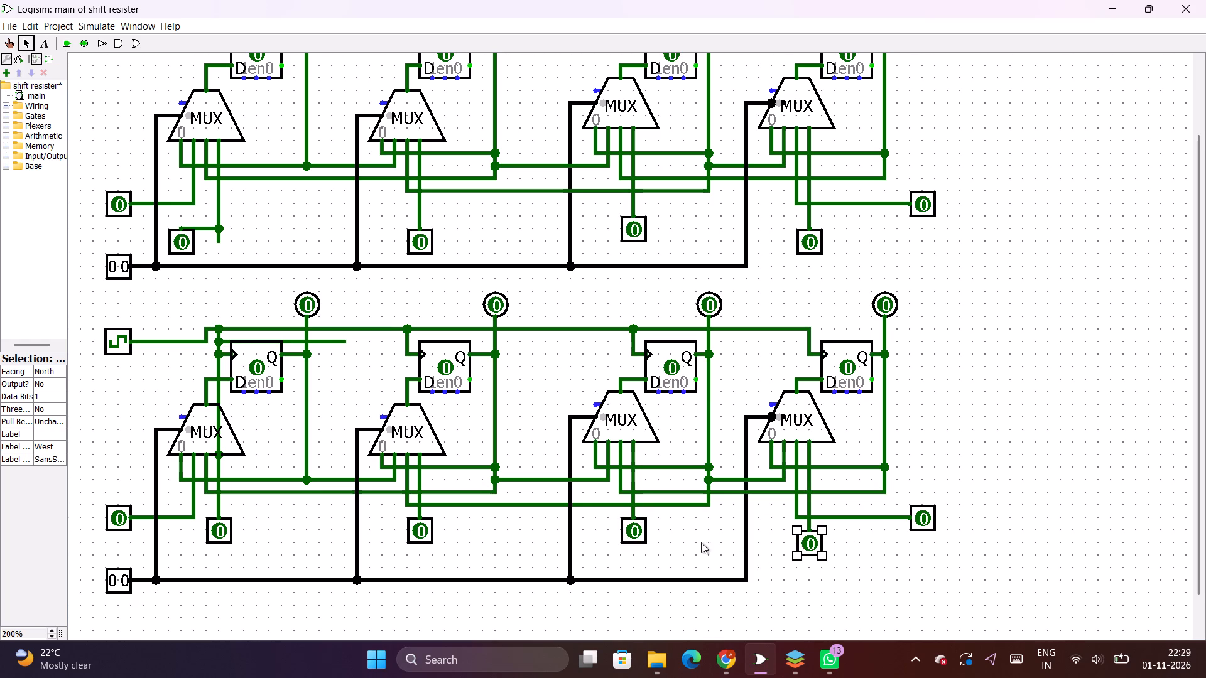
Raise the lower circuit's select line between the second and fourth multiplexers to just below the input pins, tidying stubs and joints.
{"action": "left_click", "coordinate": [612, 580]}
{"action": "left_click_drag", "start_coordinate": [612, 580], "coordinate": [615, 568]}
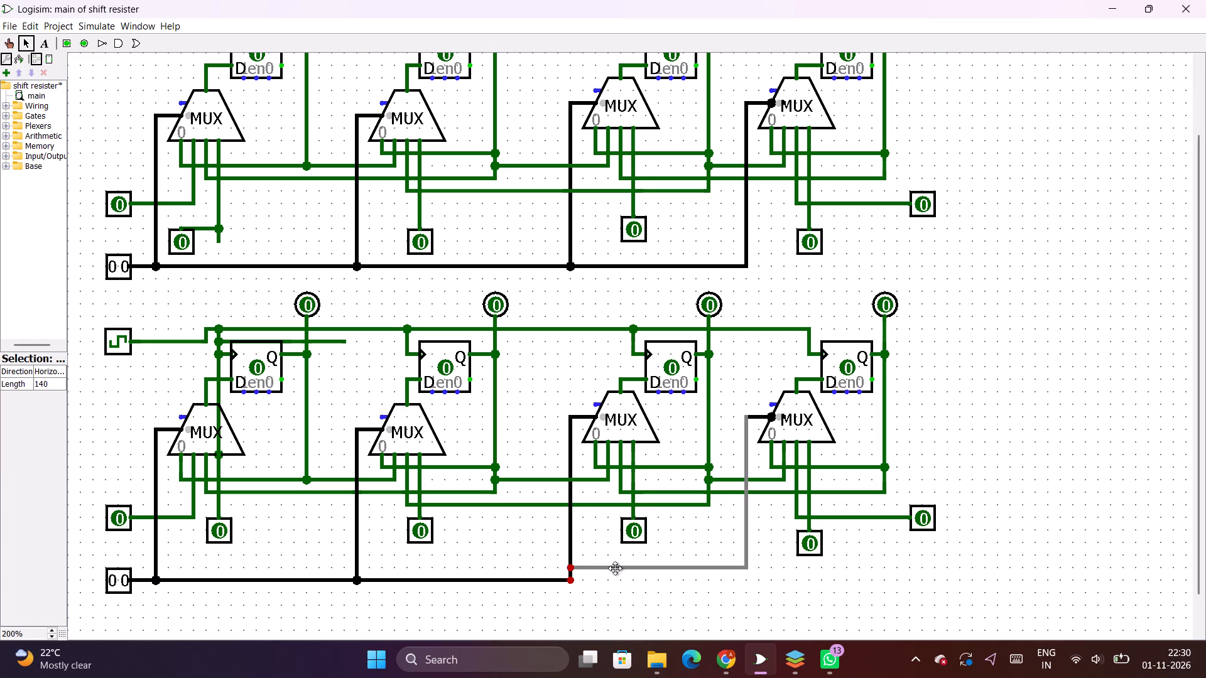
{"action": "left_click_drag", "start_coordinate": [615, 568], "coordinate": [616, 556]}
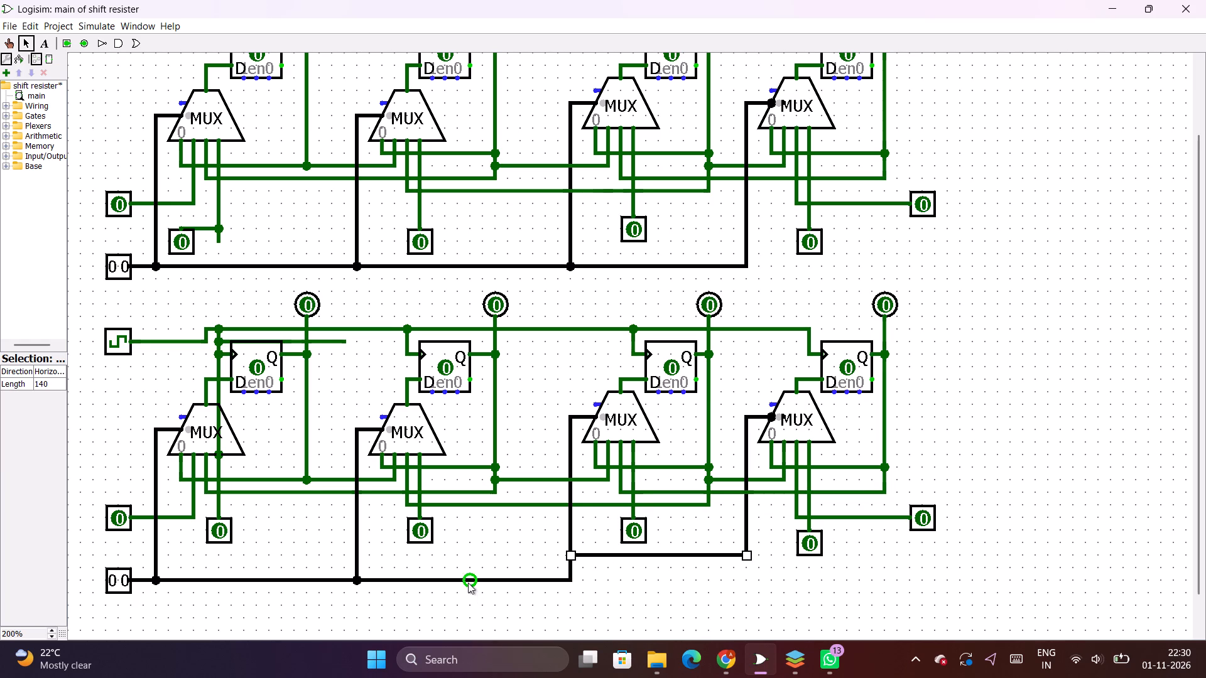
{"action": "left_click", "coordinate": [468, 583]}
{"action": "left_click_drag", "start_coordinate": [468, 581], "coordinate": [474, 552]}
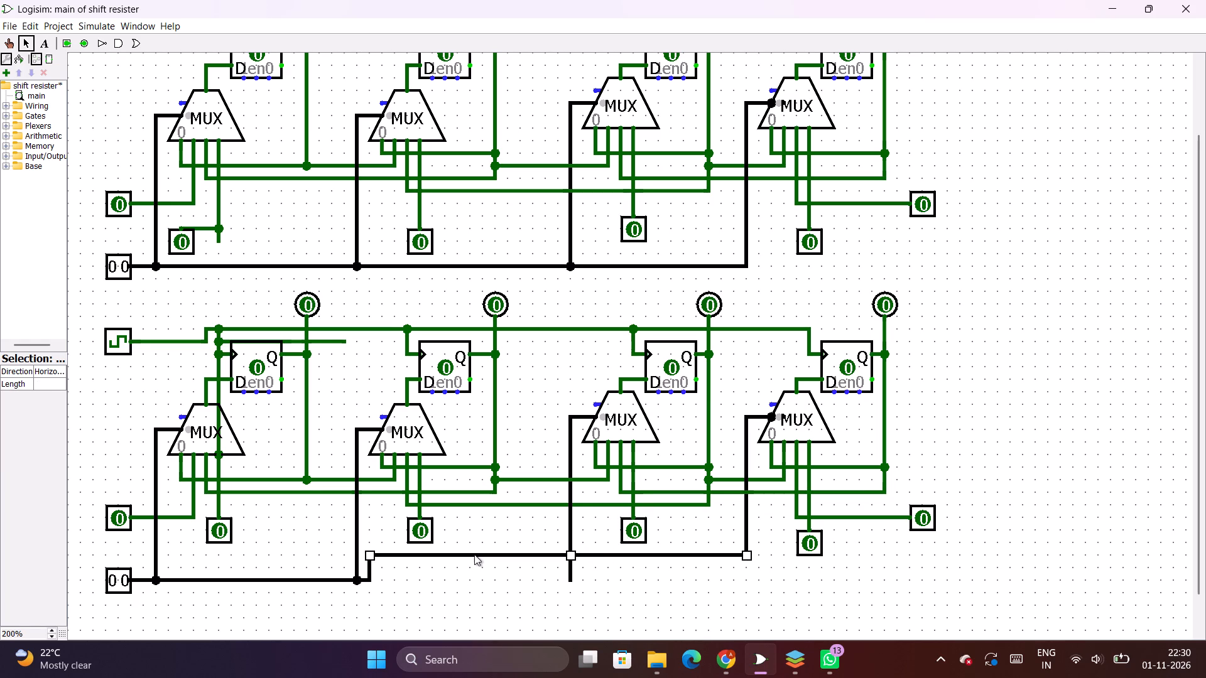
{"action": "left_click_drag", "start_coordinate": [569, 577], "coordinate": [570, 561]}
{"action": "left_click_drag", "start_coordinate": [570, 567], "coordinate": [570, 556]}
{"action": "left_click", "coordinate": [371, 576]}
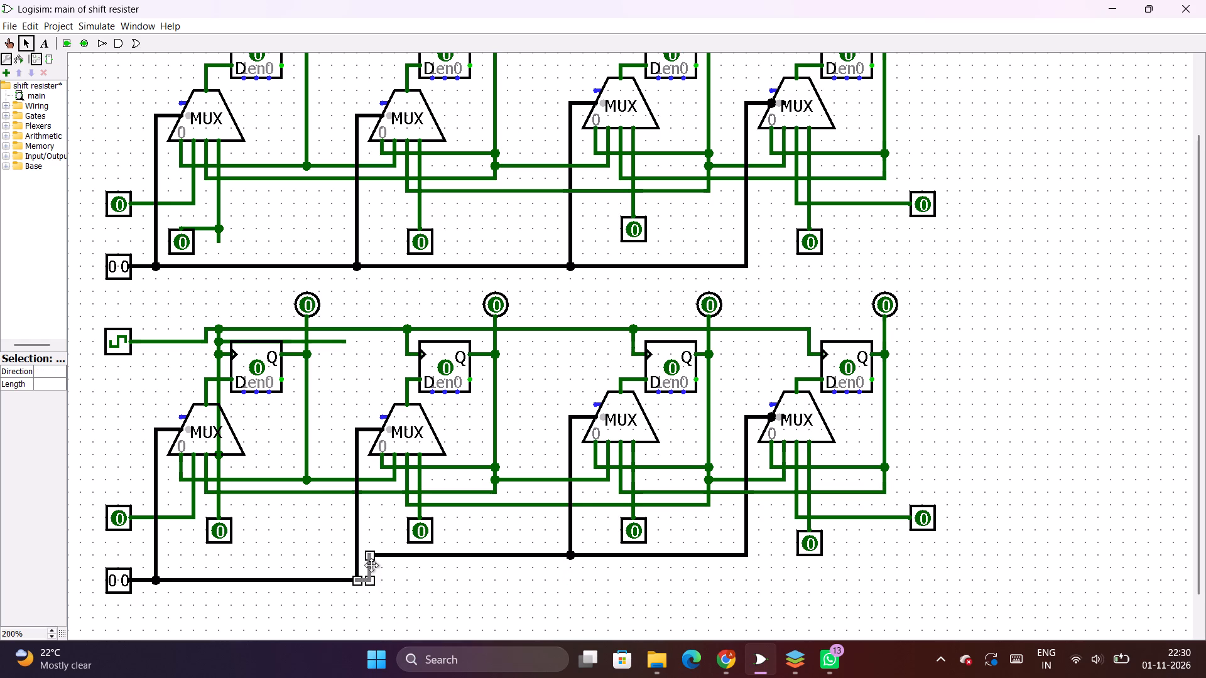
{"action": "left_click", "coordinate": [371, 565]}
{"action": "left_click_drag", "start_coordinate": [371, 565], "coordinate": [364, 565]}
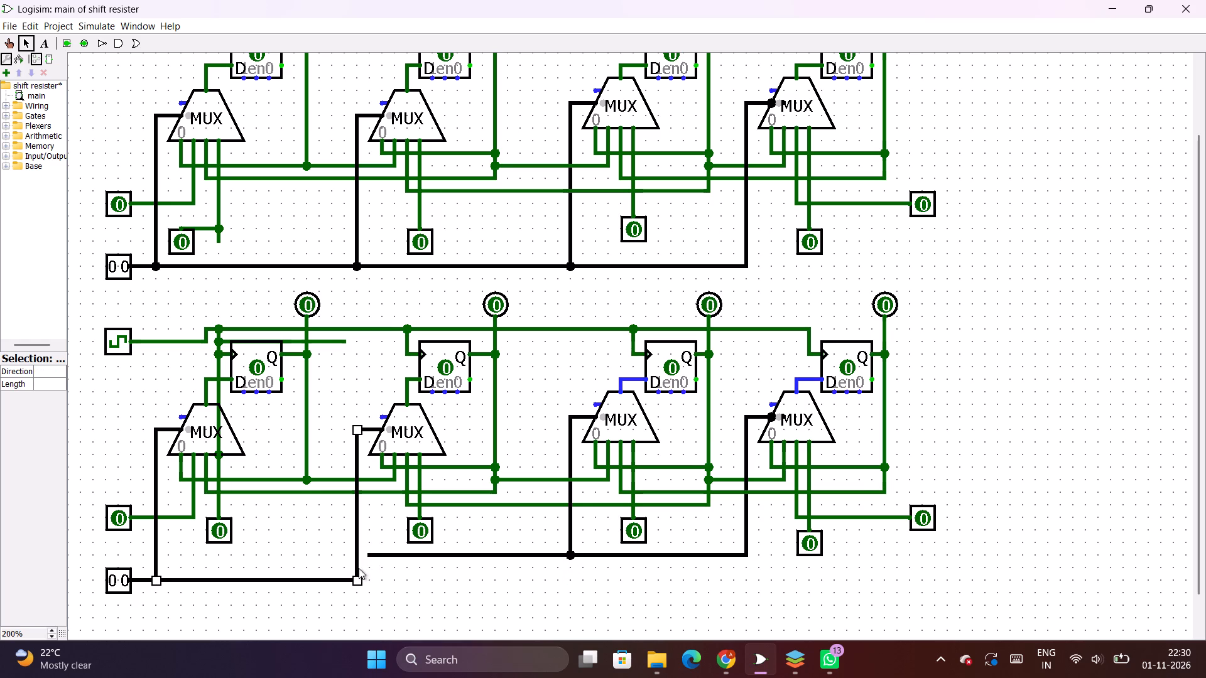
{"action": "left_click_drag", "start_coordinate": [370, 552], "coordinate": [360, 551]}
Raise the first section of the select line and the 2-bit select pin level with the rest of the line.
{"action": "left_click", "coordinate": [293, 581]}
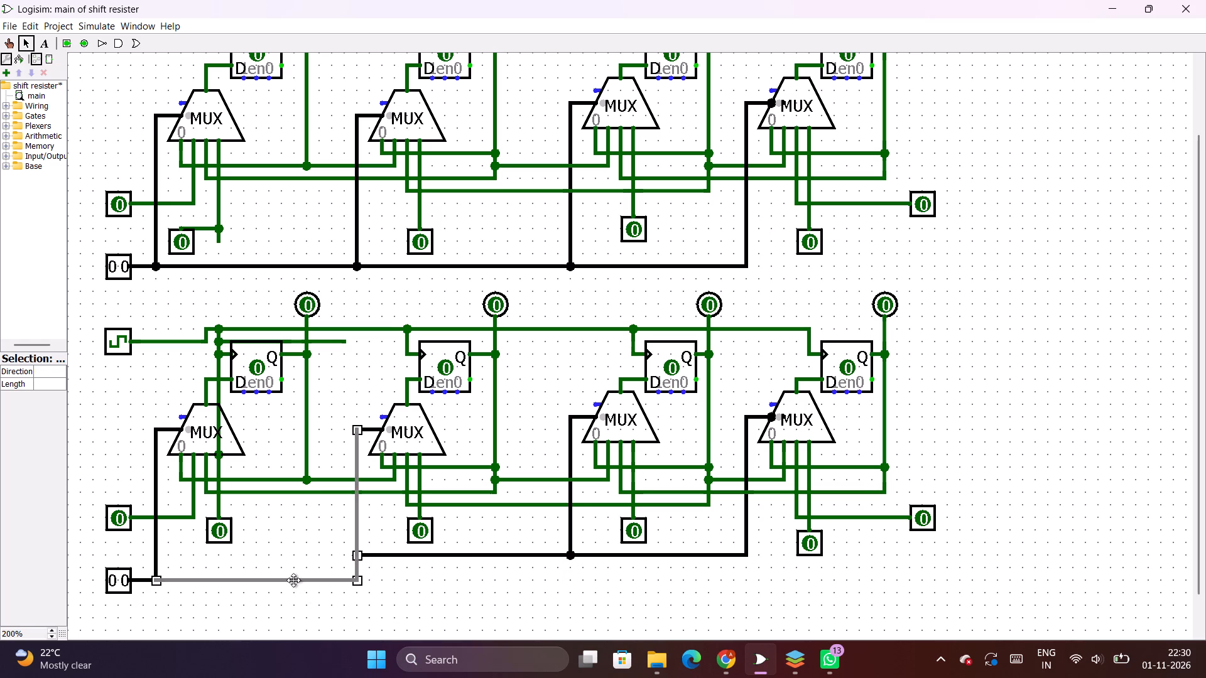
{"action": "left_click", "coordinate": [288, 579]}
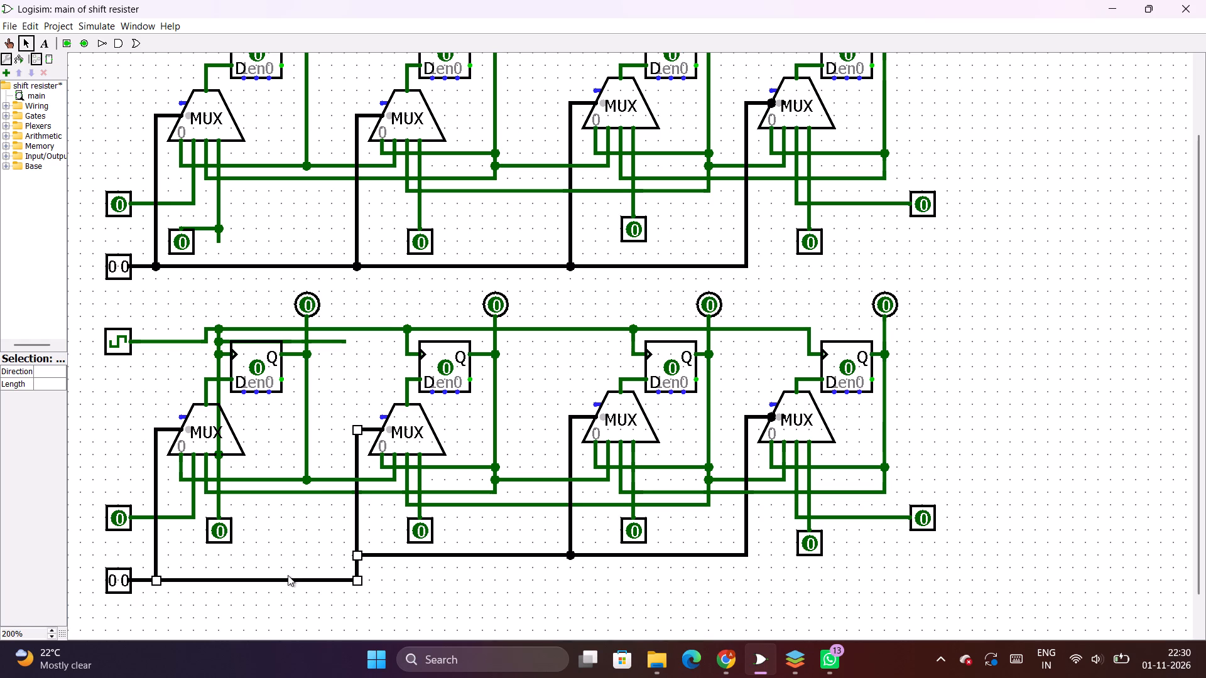
{"action": "left_click", "coordinate": [374, 594]}
{"action": "left_click", "coordinate": [298, 581]}
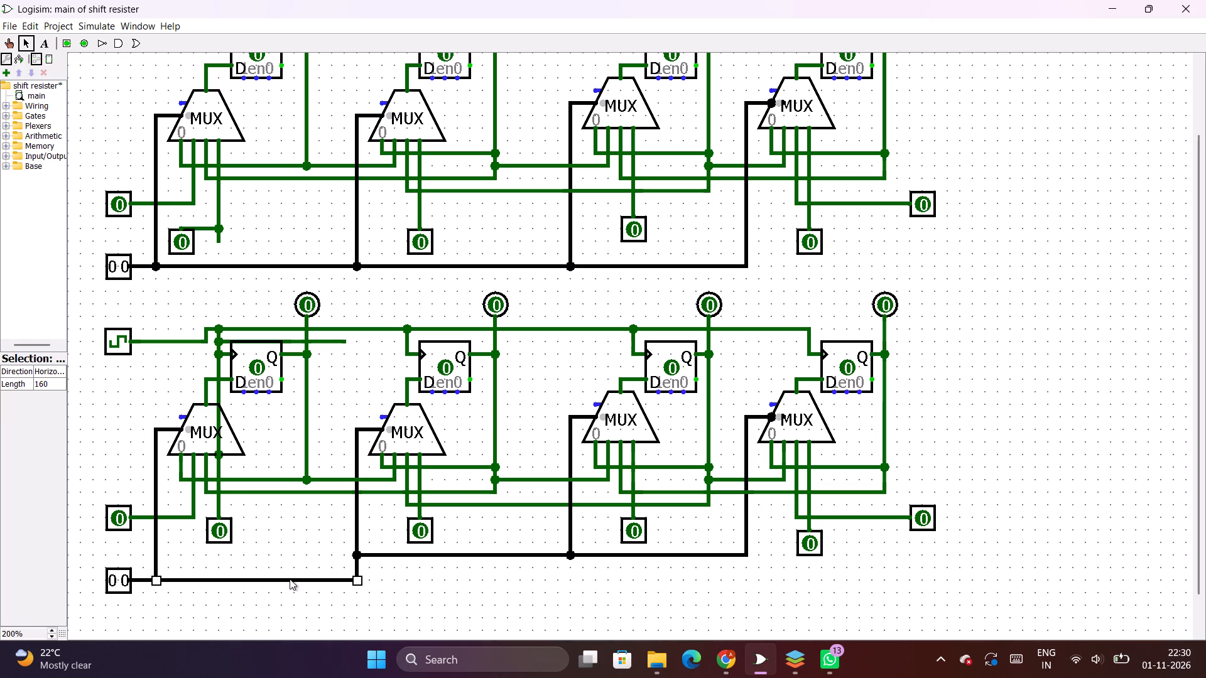
{"action": "left_click_drag", "start_coordinate": [290, 579], "coordinate": [292, 559]}
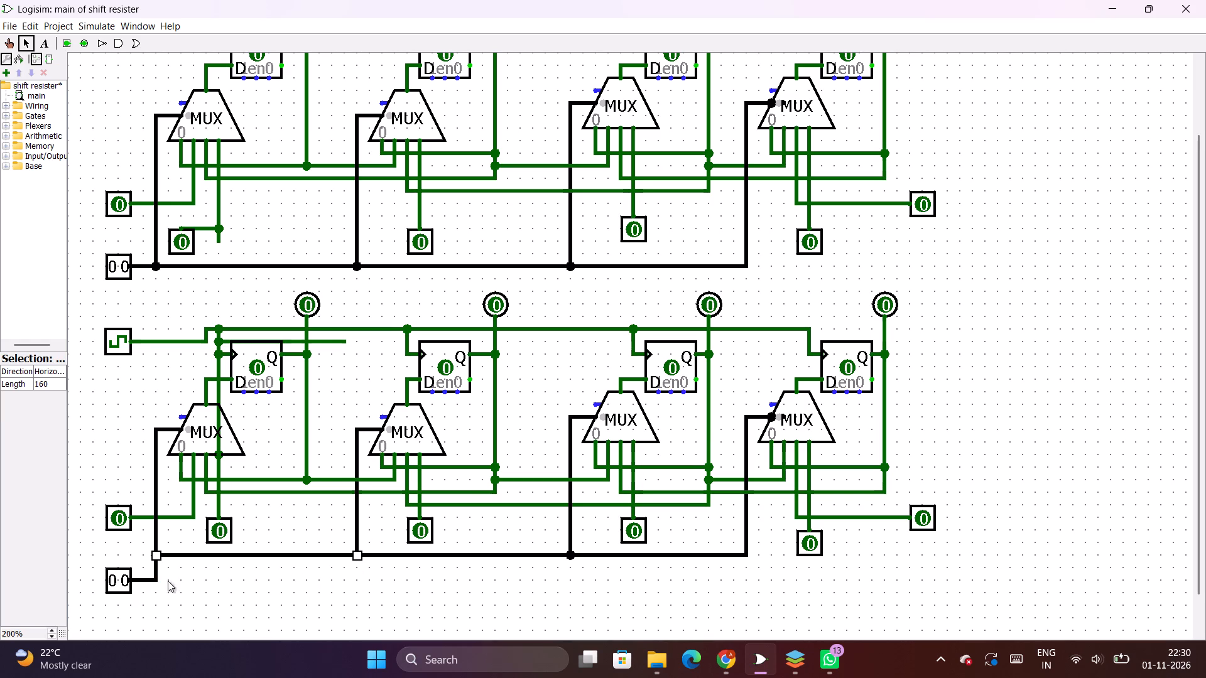
{"action": "left_click_drag", "start_coordinate": [115, 583], "coordinate": [124, 562]}
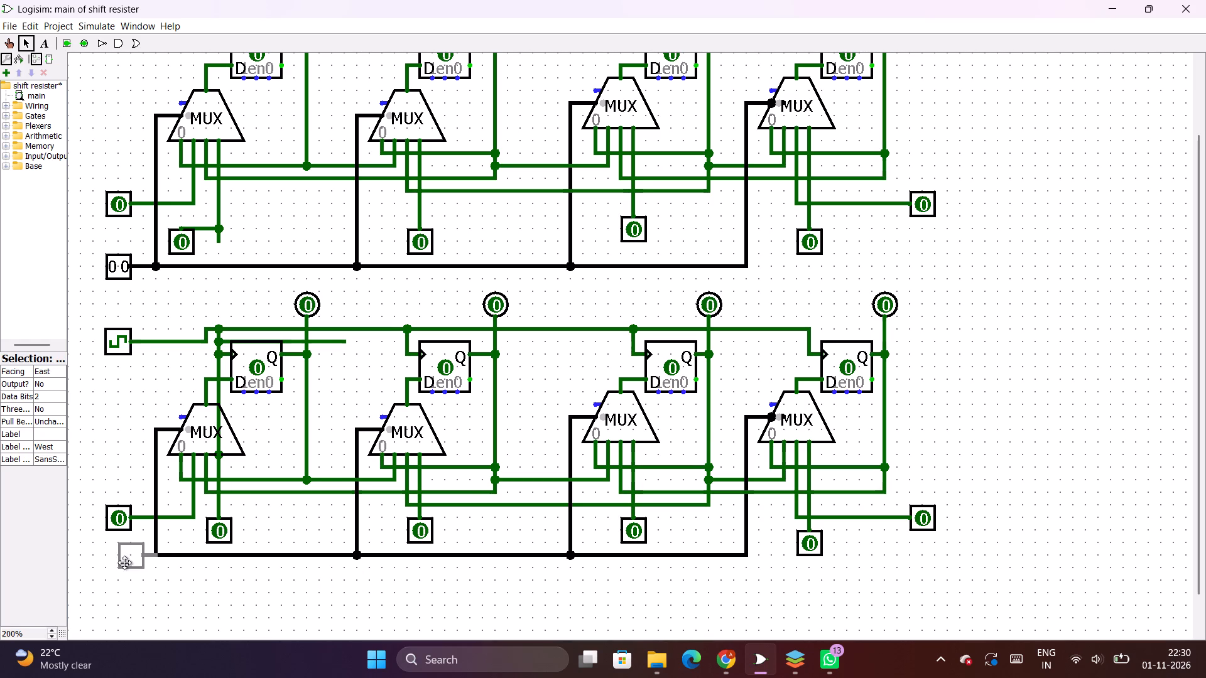
{"action": "left_click_drag", "start_coordinate": [124, 562], "coordinate": [116, 561]}
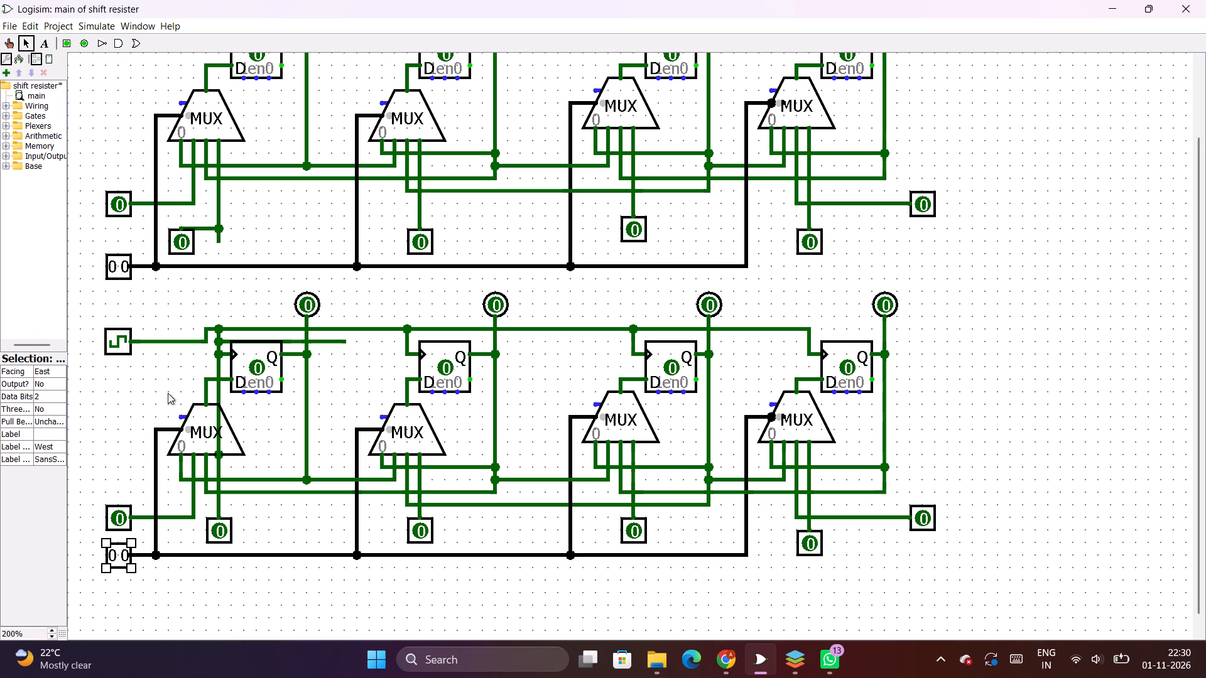
Move the lower circuit's clock source up so that it connects straight into the horizontal clock line.
{"action": "left_click_drag", "start_coordinate": [122, 341], "coordinate": [131, 333]}
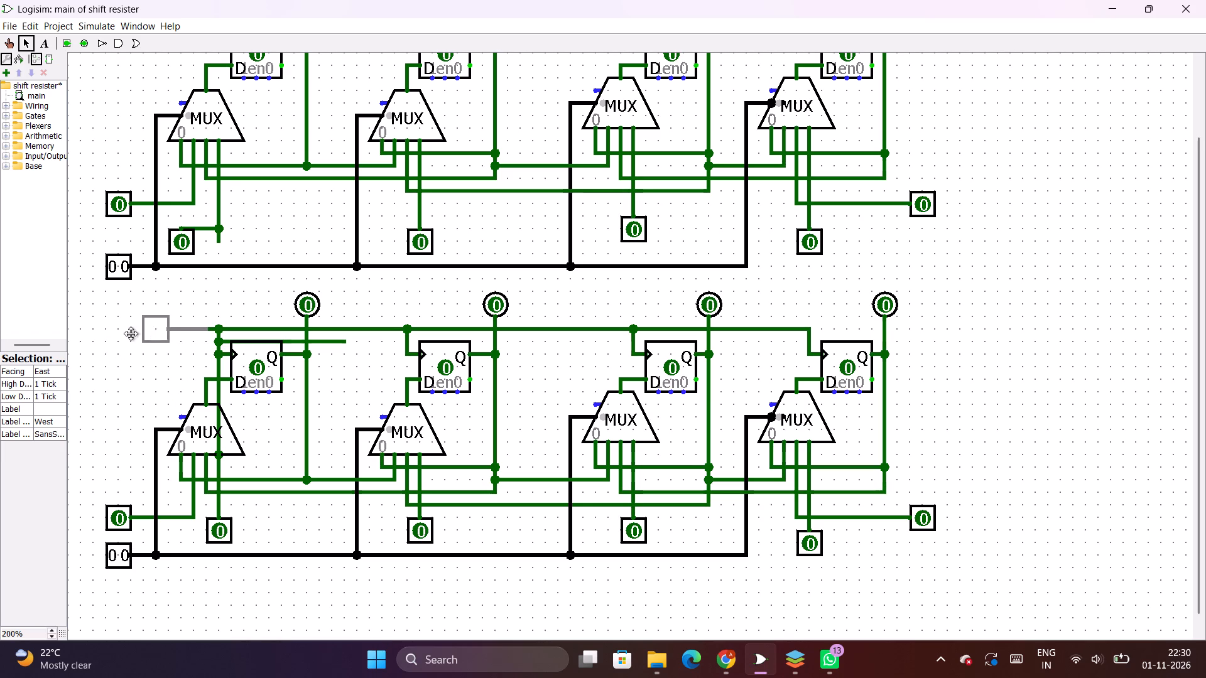
{"action": "left_click_drag", "start_coordinate": [131, 333], "coordinate": [116, 333]}
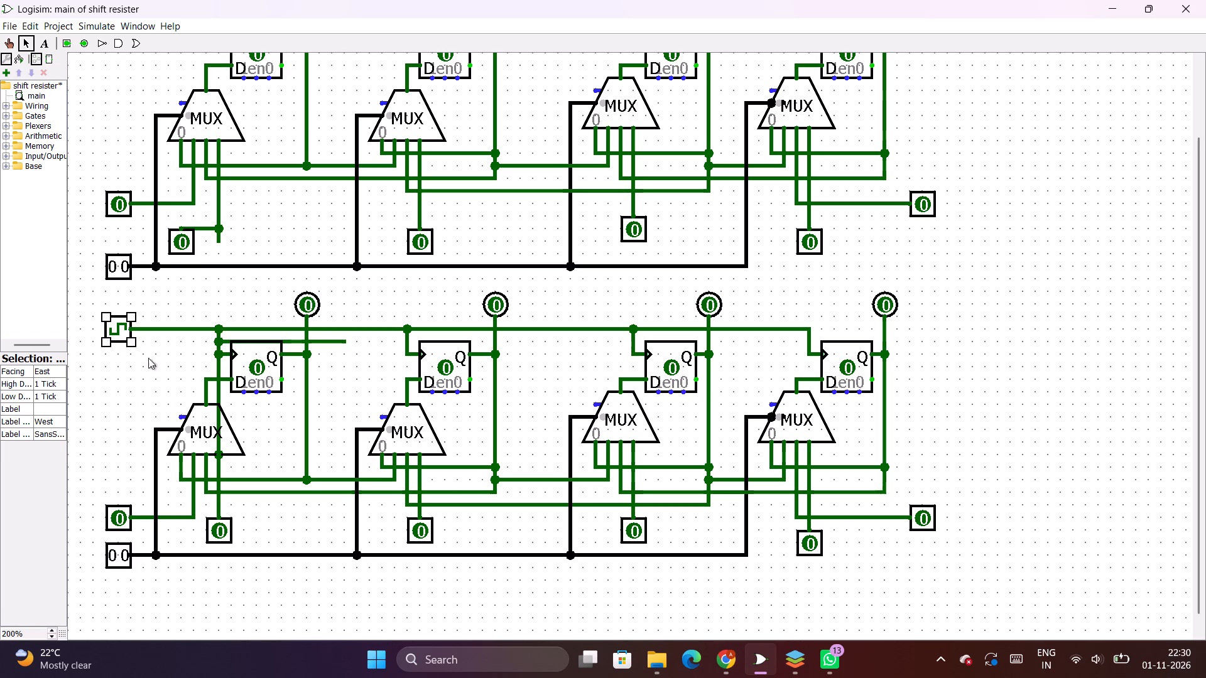
Select the entire upper shift register circuit and delete it.
{"action": "scroll", "coordinate": [491, 440], "scroll_direction": "up", "scroll_amount": 2}
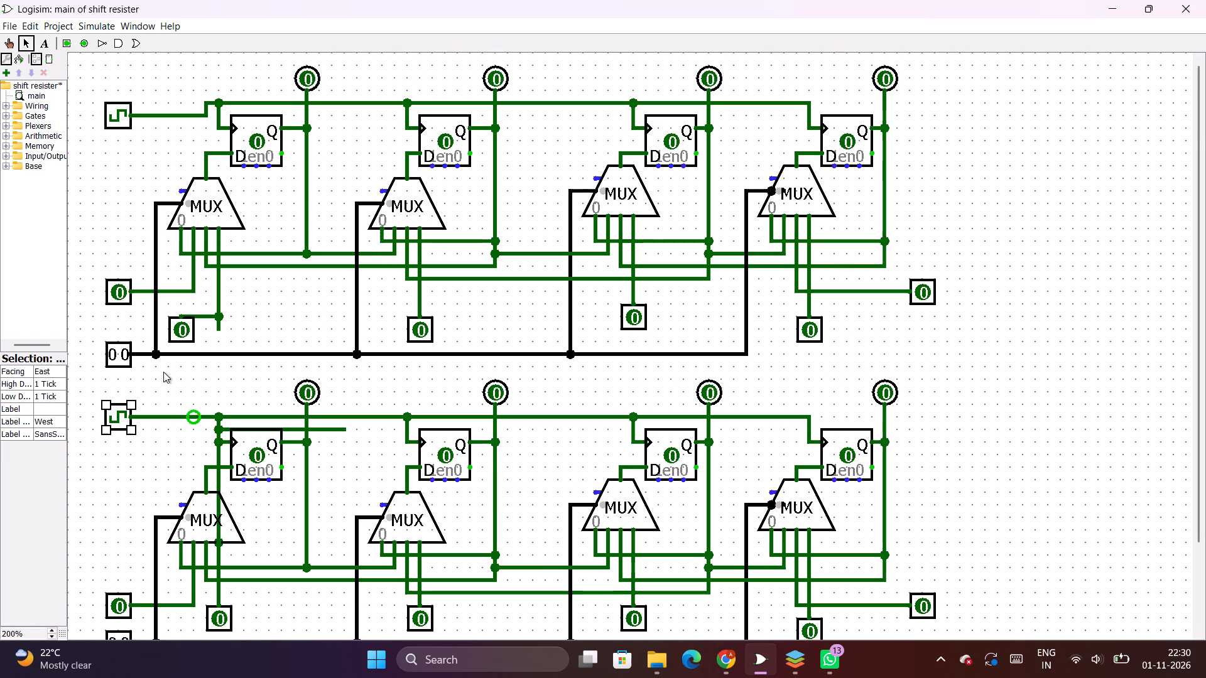
{"action": "left_click_drag", "start_coordinate": [90, 378], "coordinate": [1200, 0]}
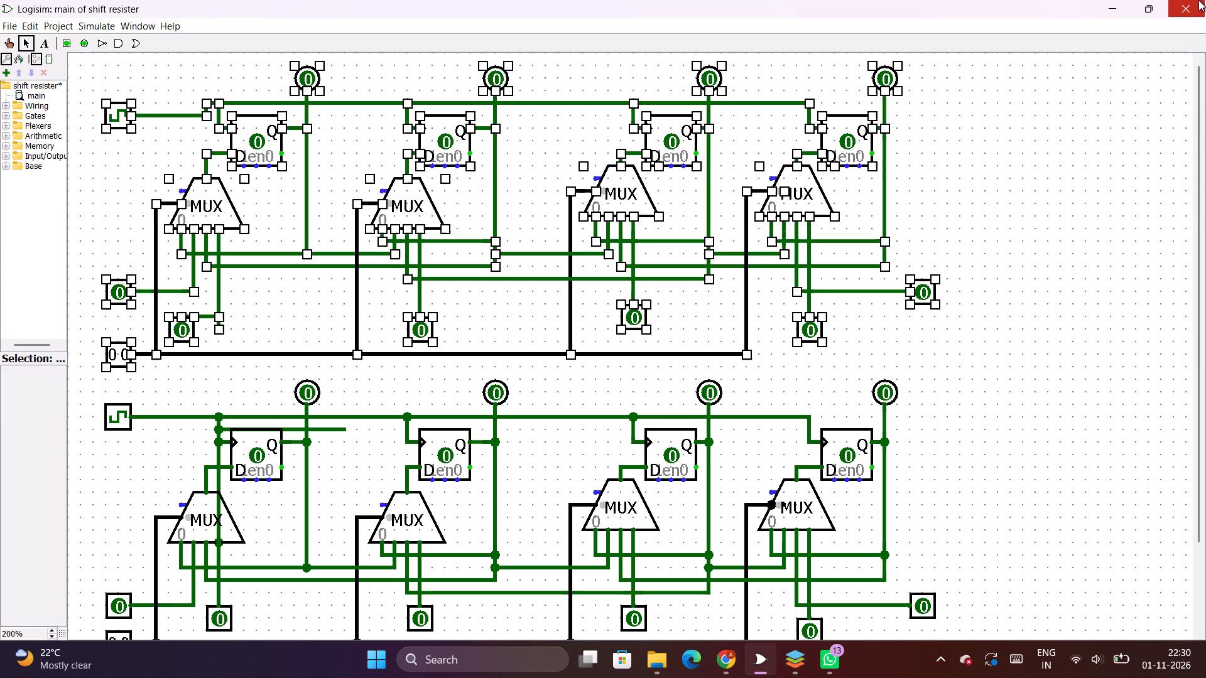
{"action": "key", "text": "BackSpace"}
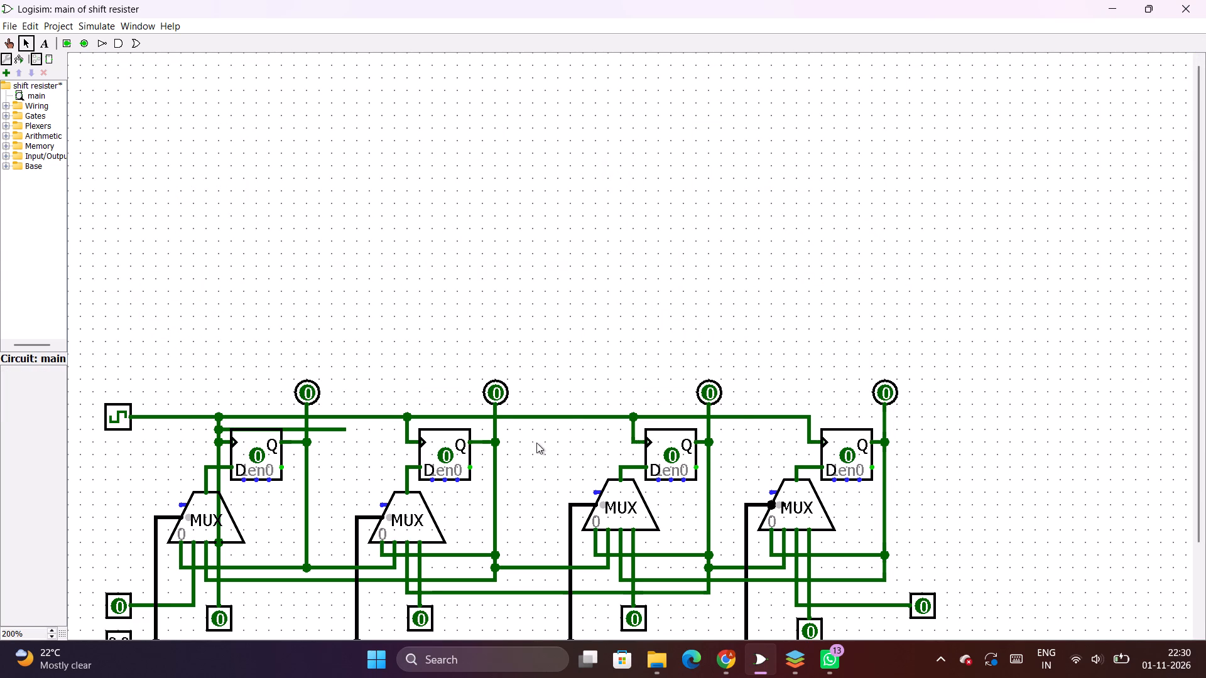
Copy the whole compacted shift register circuit and place the duplicate above it, at the top of the canvas.
{"action": "scroll", "coordinate": [531, 433], "scroll_direction": "down", "scroll_amount": 2}
{"action": "left_click_drag", "start_coordinate": [84, 273], "coordinate": [1205, 677]}
{"action": "scroll", "coordinate": [560, 603], "scroll_direction": "up", "scroll_amount": 1}
{"action": "scroll", "coordinate": [560, 603], "scroll_direction": "down", "scroll_amount": 1}
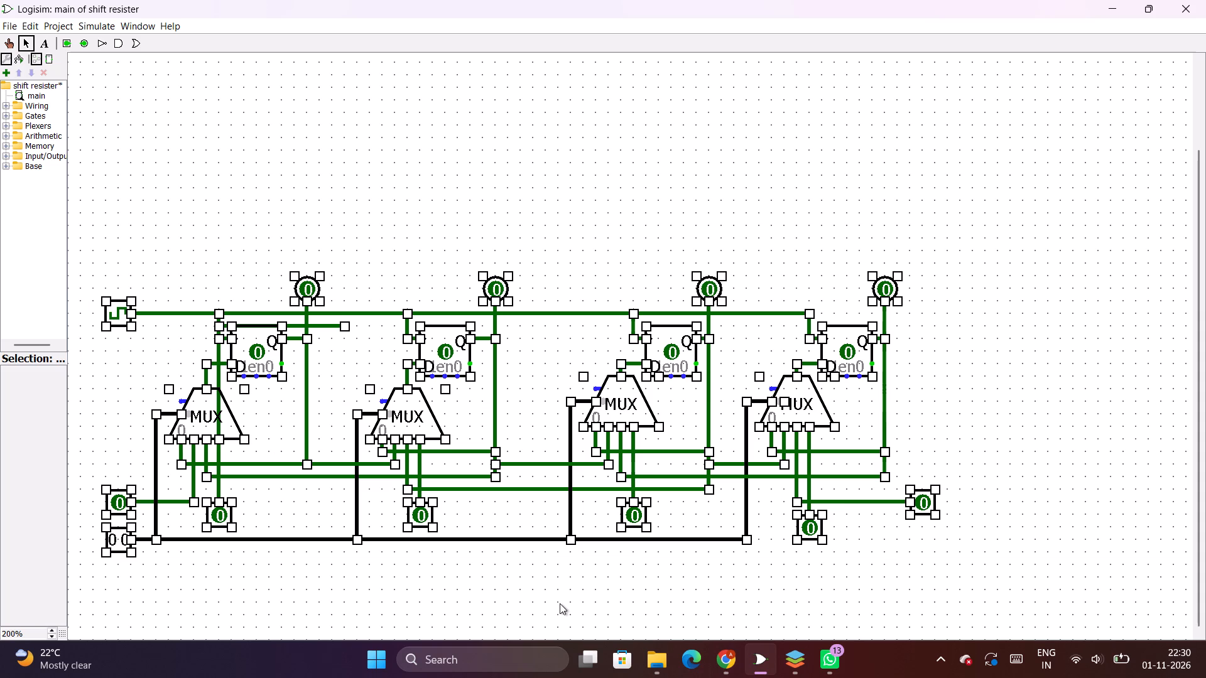
{"action": "key", "text": "ctrl+c"}
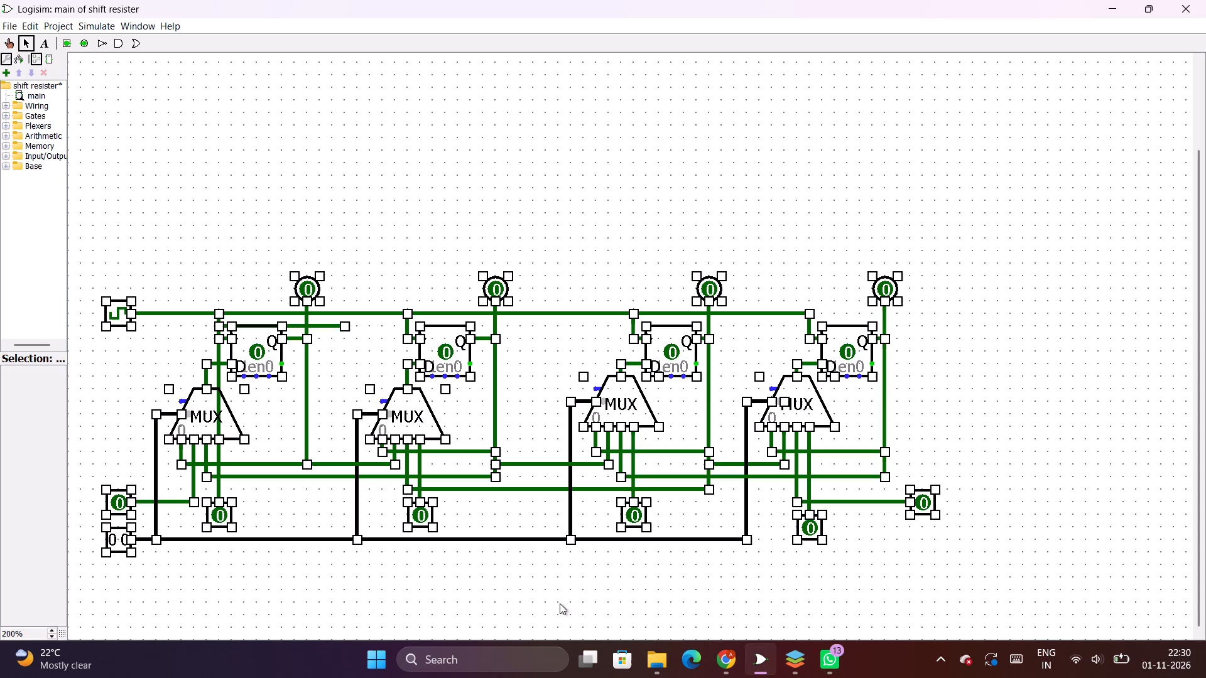
{"action": "key", "text": "ctrl+v"}
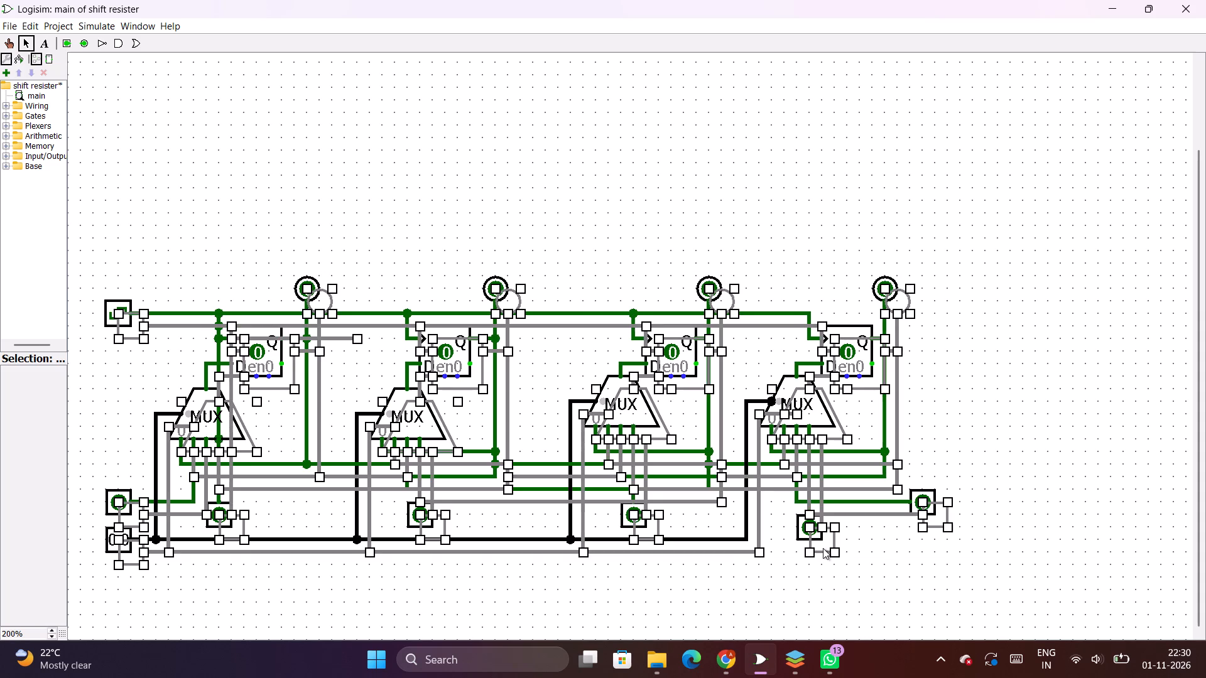
{"action": "left_click_drag", "start_coordinate": [823, 543], "coordinate": [793, 298]}
{"action": "scroll", "coordinate": [821, 379], "scroll_direction": "up", "scroll_amount": 2}
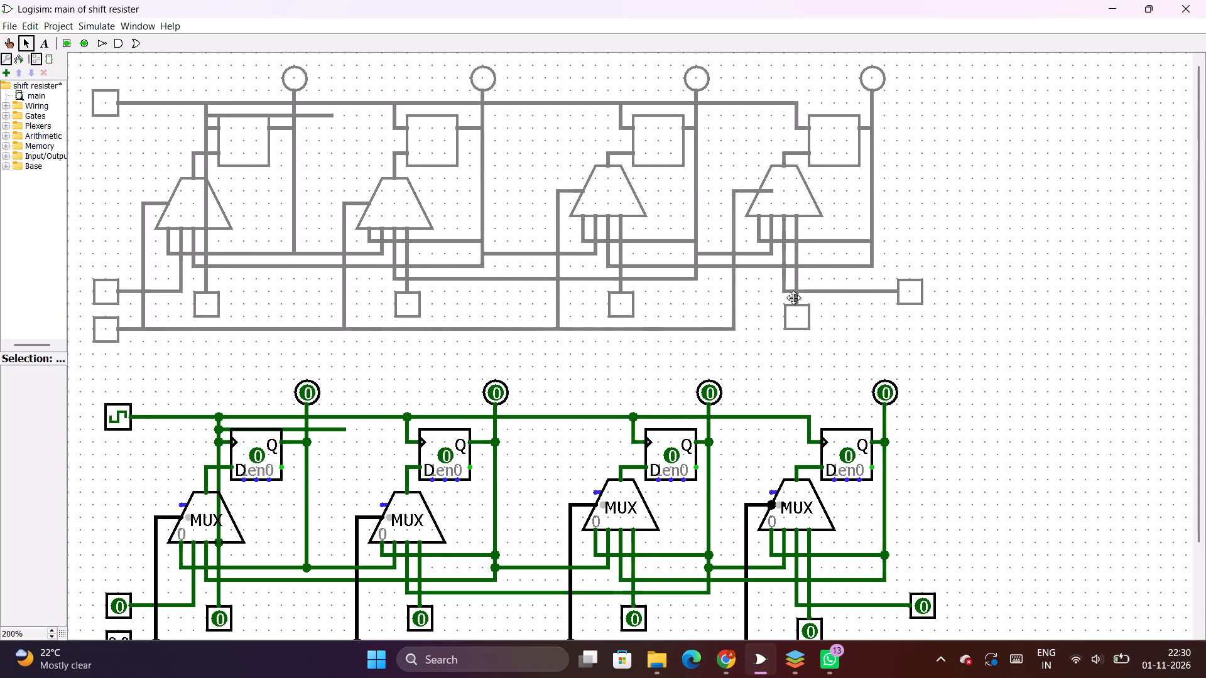
{"action": "left_click_drag", "start_coordinate": [793, 298], "coordinate": [797, 272]}
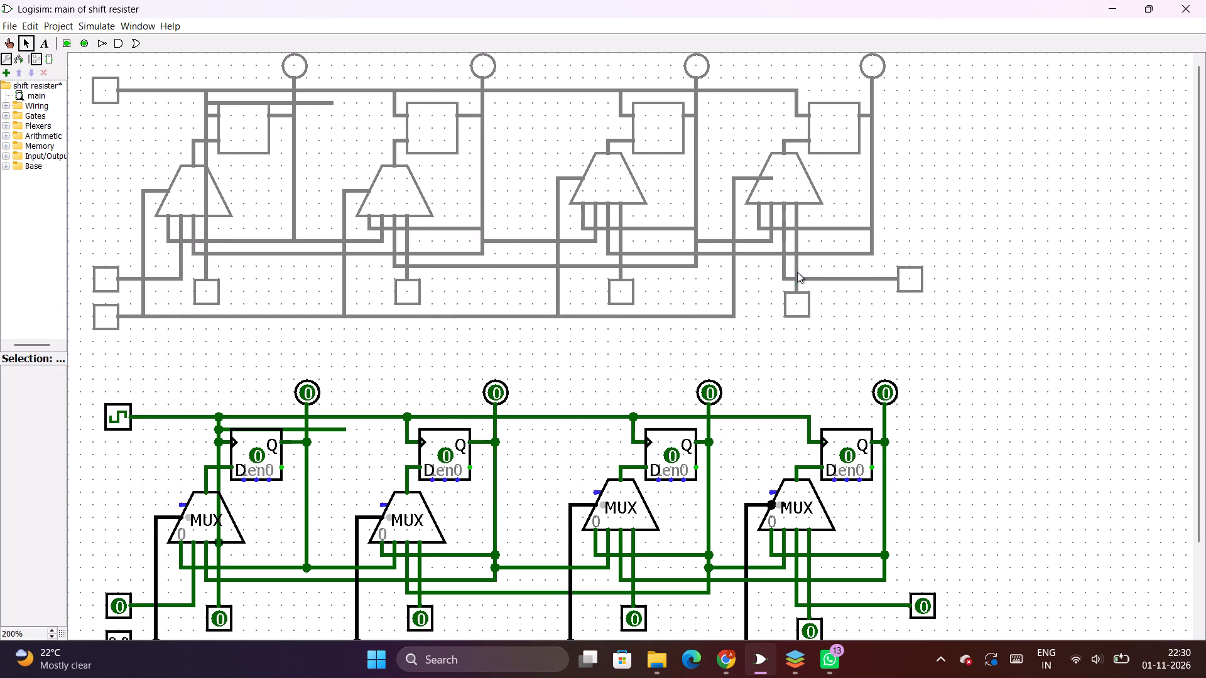
{"action": "left_click", "coordinate": [516, 183]}
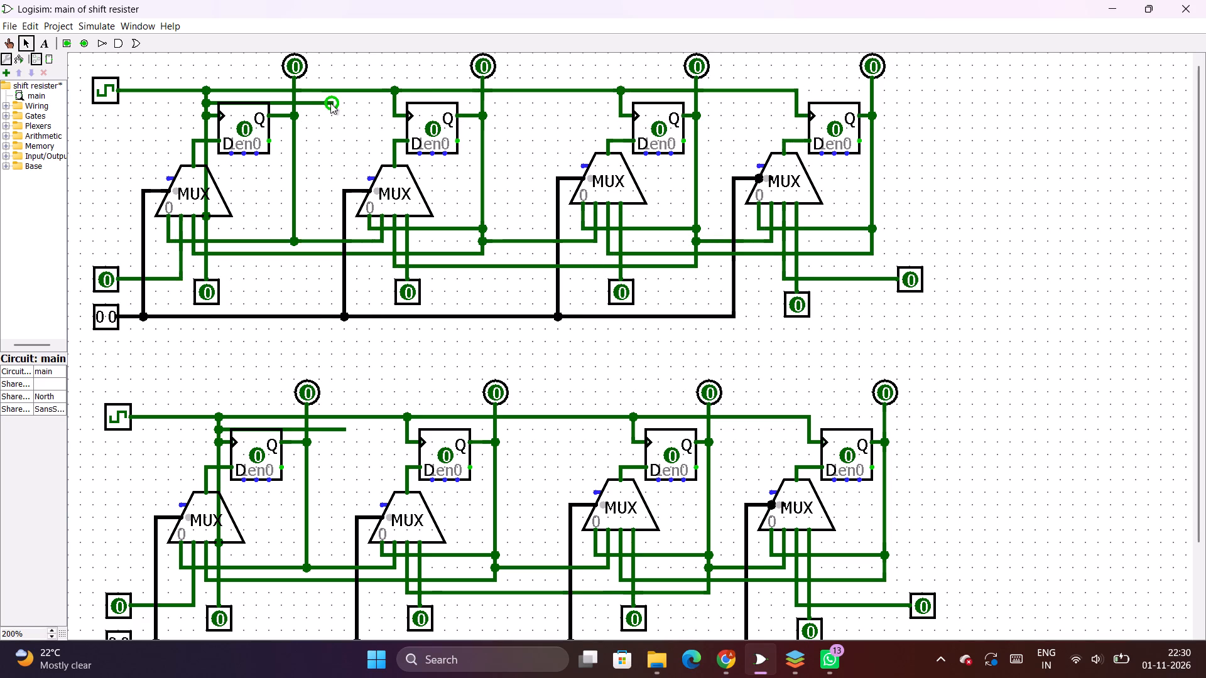
Remove the stray horizontal wire running across the top of the first flip-flop in the upper circuit.
{"action": "left_click_drag", "start_coordinate": [330, 103], "coordinate": [207, 99]}
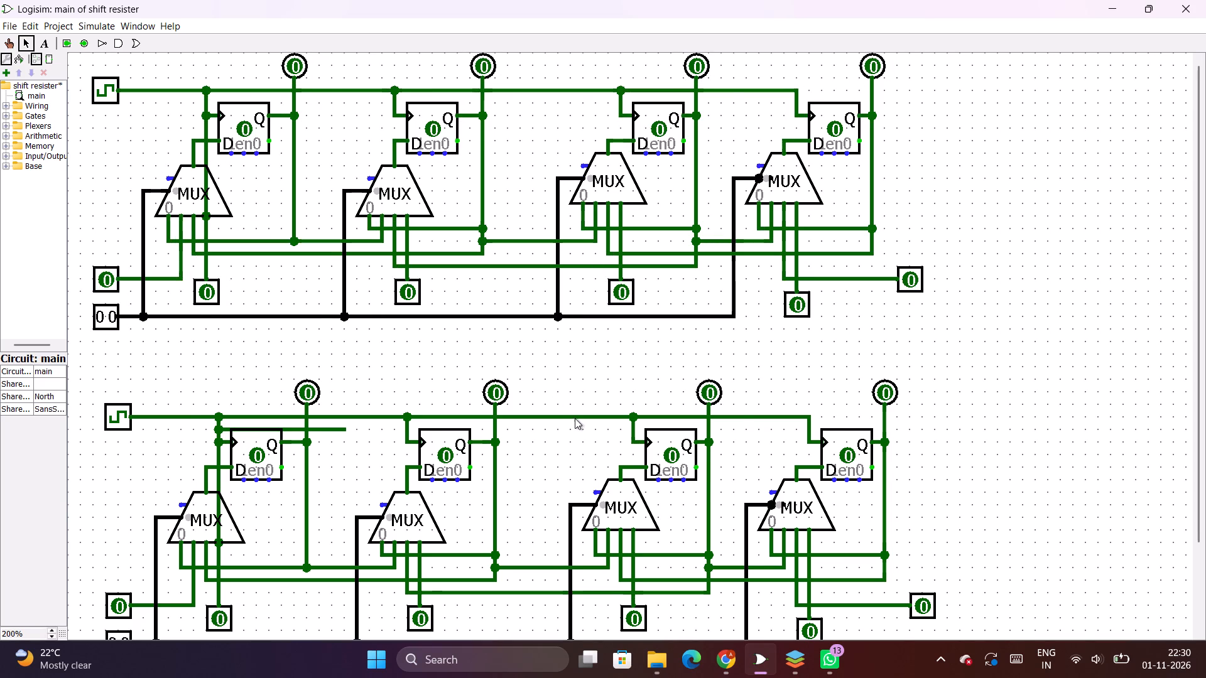
Move the whole lower circuit up to sit directly below the upper one, with both circuits aligned vertically.
{"action": "scroll", "coordinate": [575, 417], "scroll_direction": "down", "scroll_amount": 1}
{"action": "left_click_drag", "start_coordinate": [971, 584], "coordinate": [349, 460]}
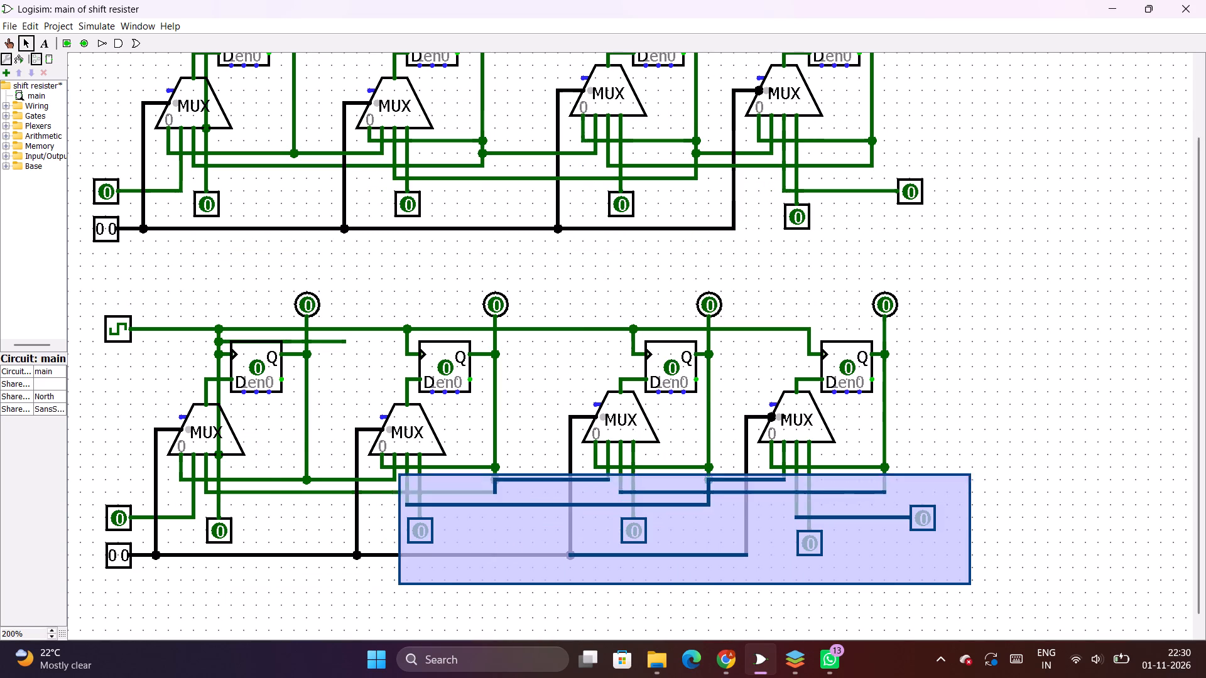
{"action": "left_click_drag", "start_coordinate": [349, 460], "coordinate": [0, 272]}
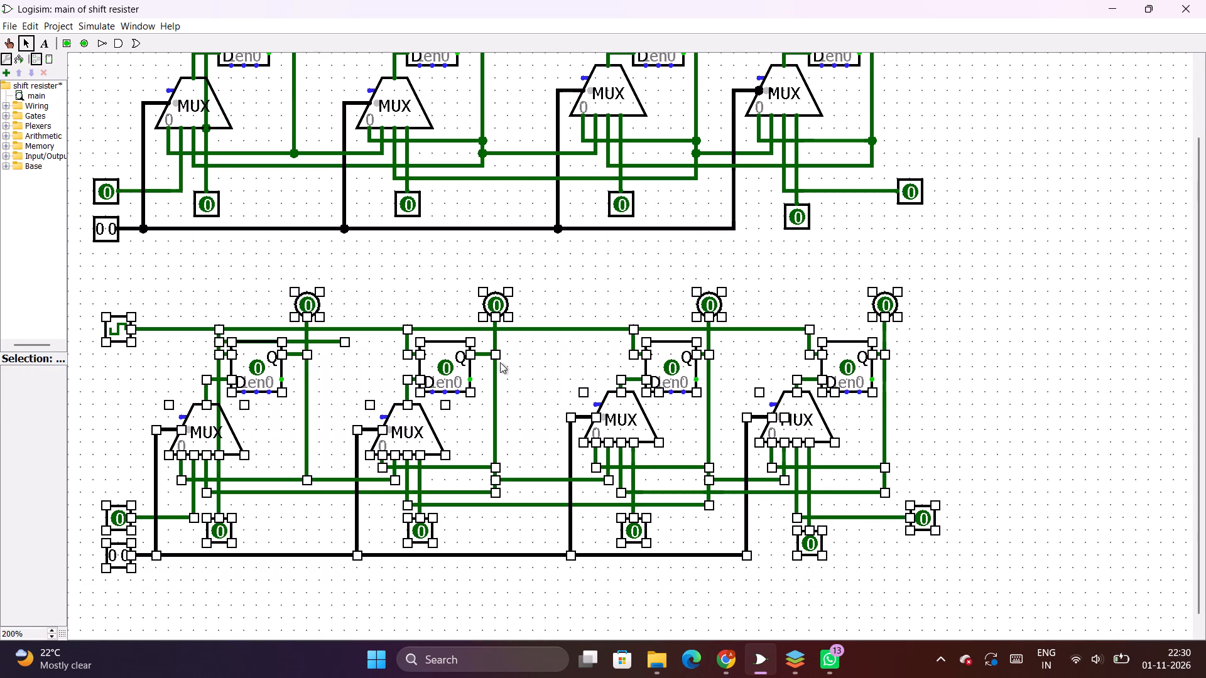
{"action": "left_click_drag", "start_coordinate": [438, 373], "coordinate": [426, 319]}
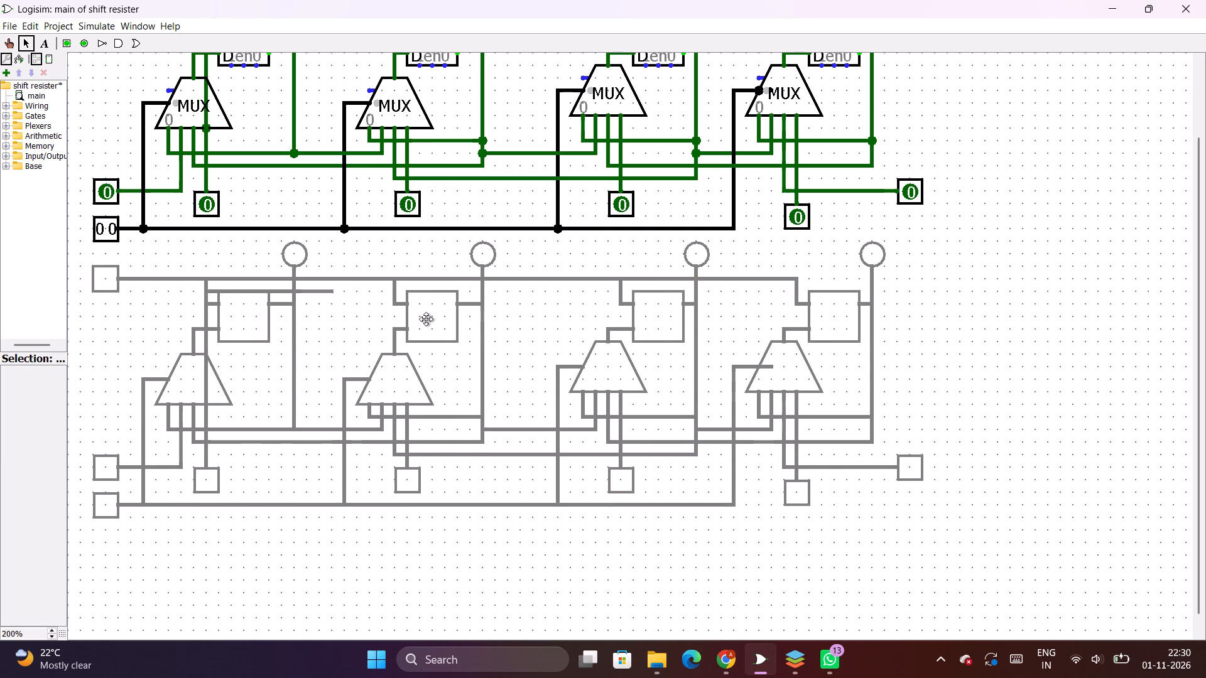
{"action": "left_click_drag", "start_coordinate": [426, 319], "coordinate": [426, 315]}
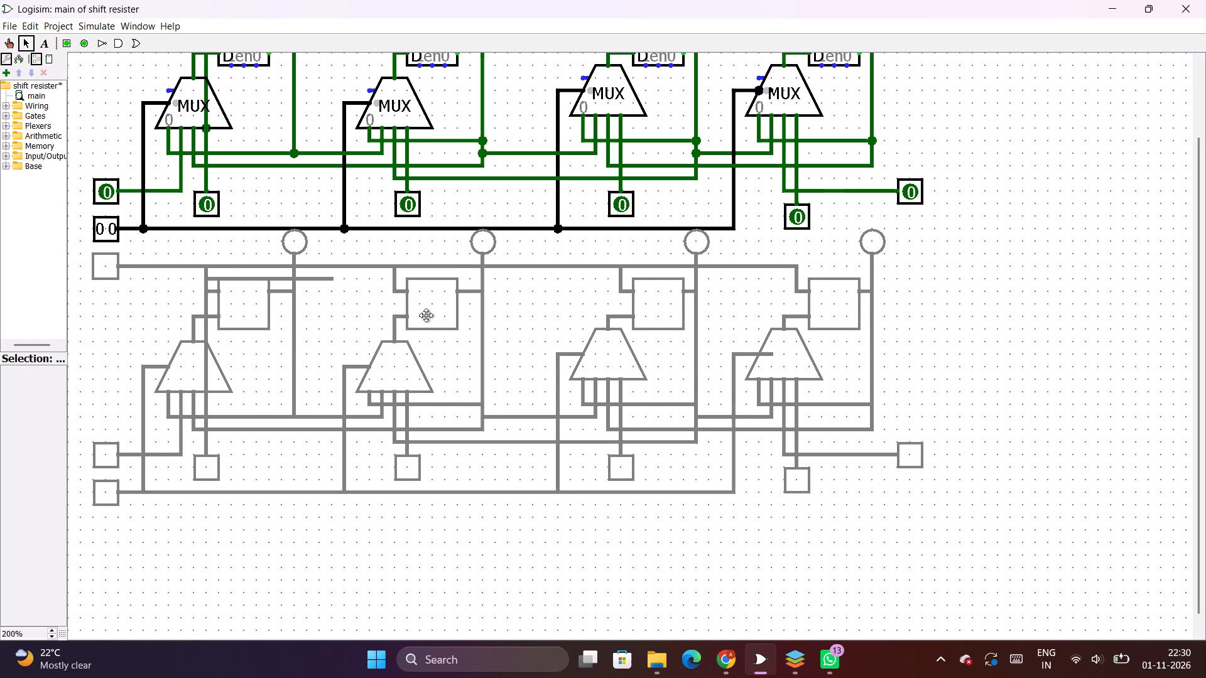
{"action": "left_click_drag", "start_coordinate": [426, 315], "coordinate": [426, 321]}
{"action": "left_click", "coordinate": [952, 390]}
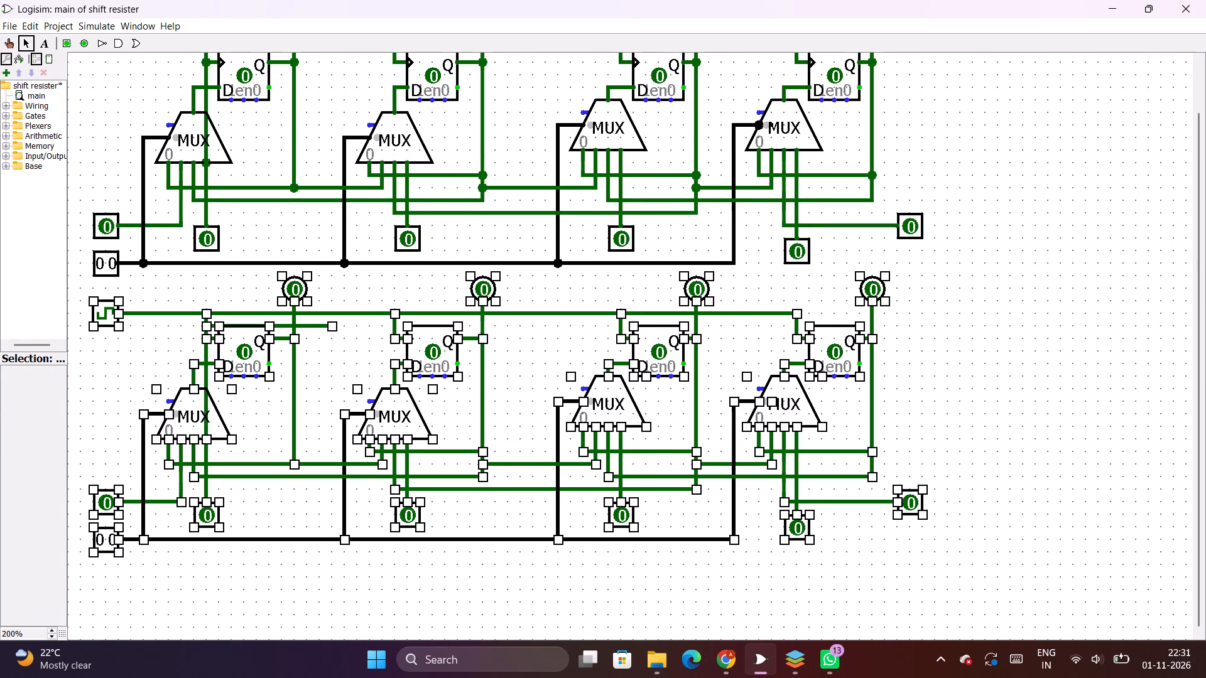
{"action": "scroll", "coordinate": [952, 390], "scroll_direction": "up", "scroll_amount": 3}
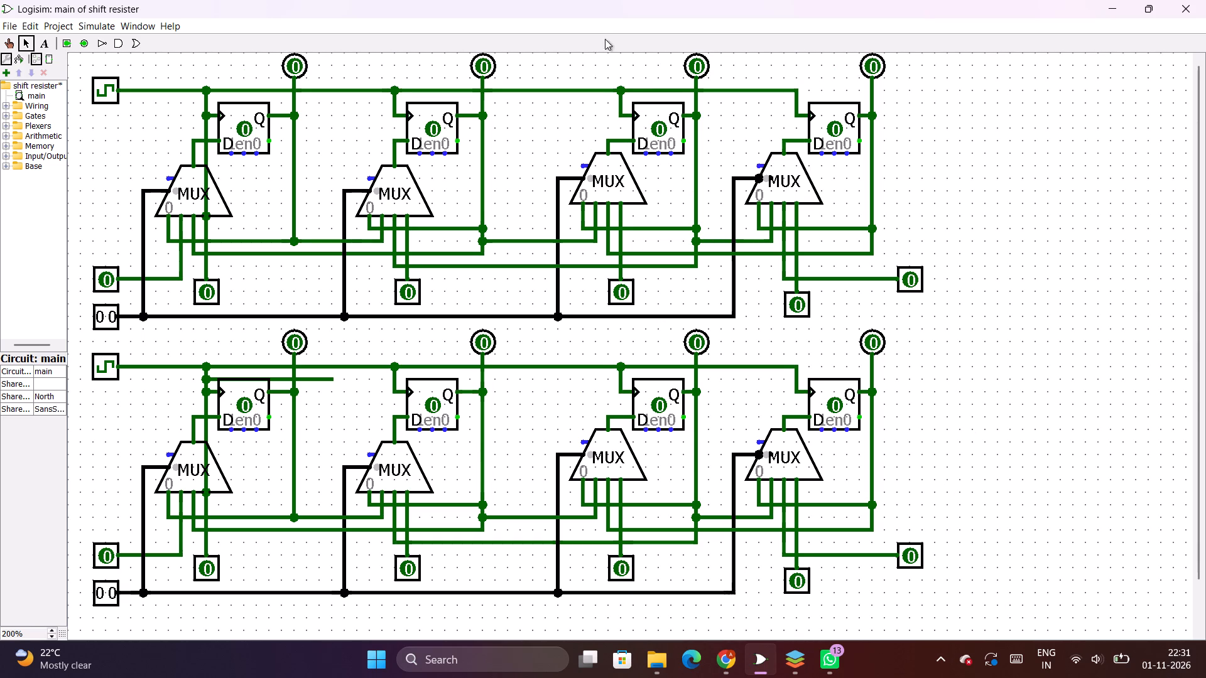
Place the Logisim circuit beside the Universal Shift Register document, giving the circuit the wider share of the display.
{"action": "left_click_drag", "start_coordinate": [596, 3], "coordinate": [394, 43]}
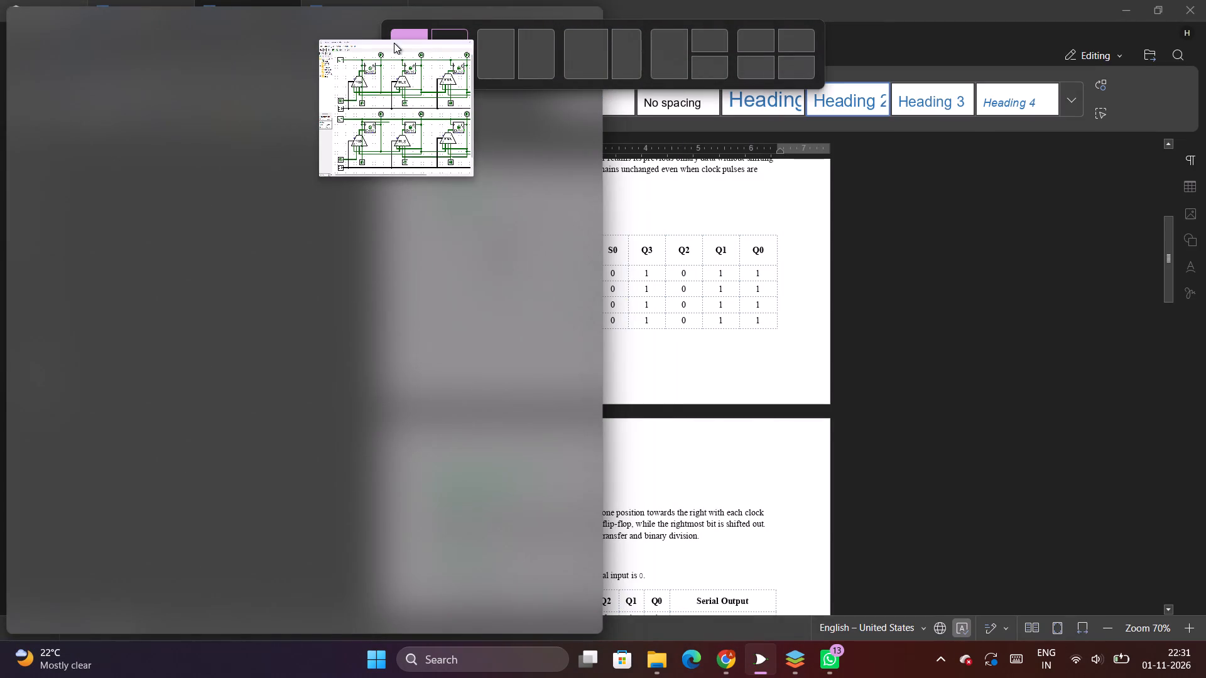
{"action": "left_click_drag", "start_coordinate": [394, 43], "coordinate": [414, 53]}
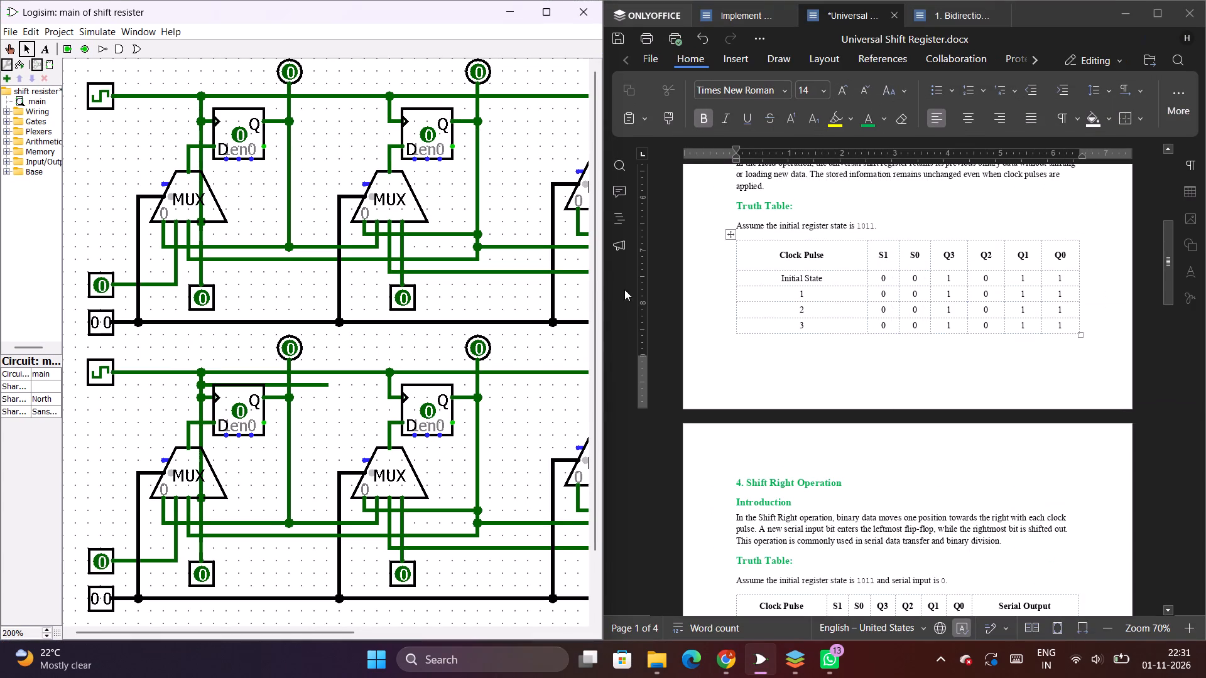
{"action": "left_click_drag", "start_coordinate": [605, 276], "coordinate": [674, 276]}
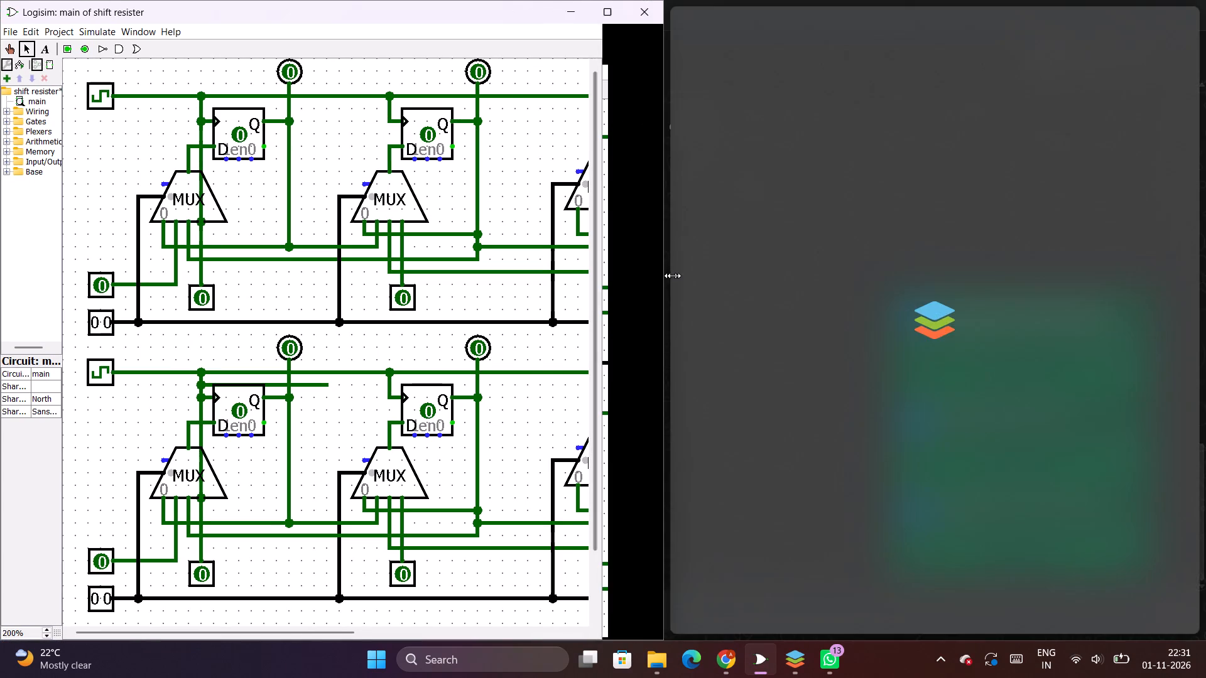
{"action": "left_click_drag", "start_coordinate": [674, 276], "coordinate": [727, 276]}
In the Universal Shift Register document, review the mode selection table and the Hold Operation truth table.
{"action": "scroll", "coordinate": [1041, 319], "scroll_direction": "up", "scroll_amount": 1}
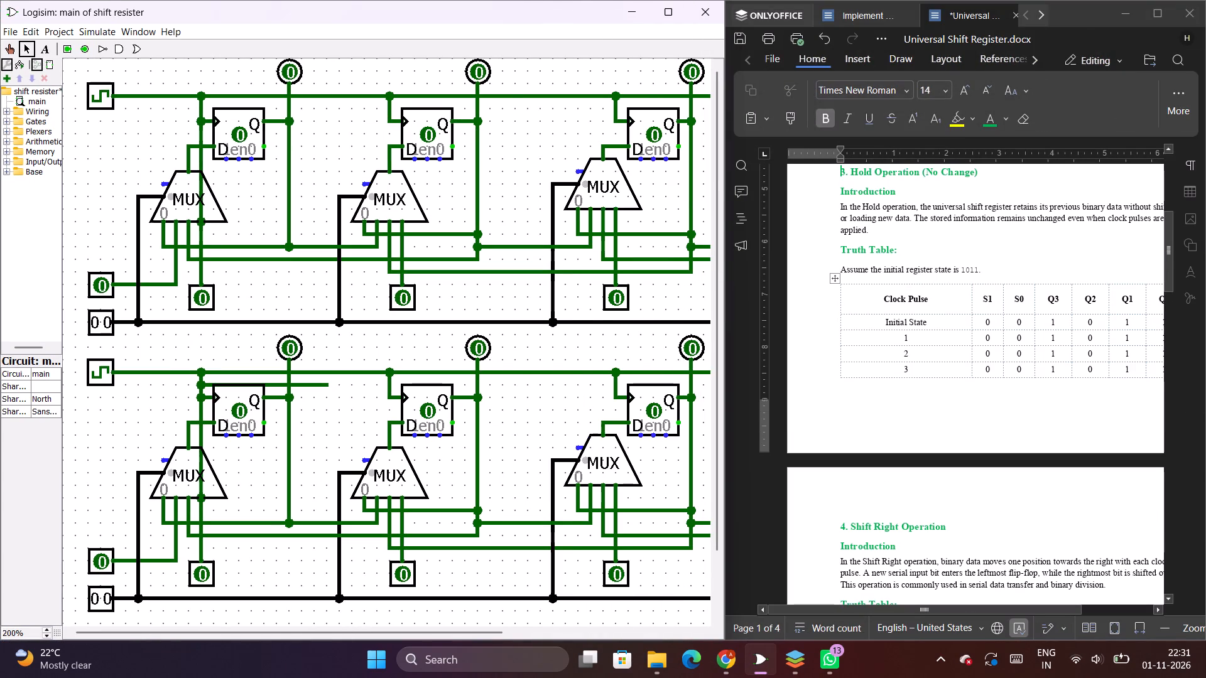
{"action": "left_click_drag", "start_coordinate": [908, 608], "coordinate": [952, 615]}
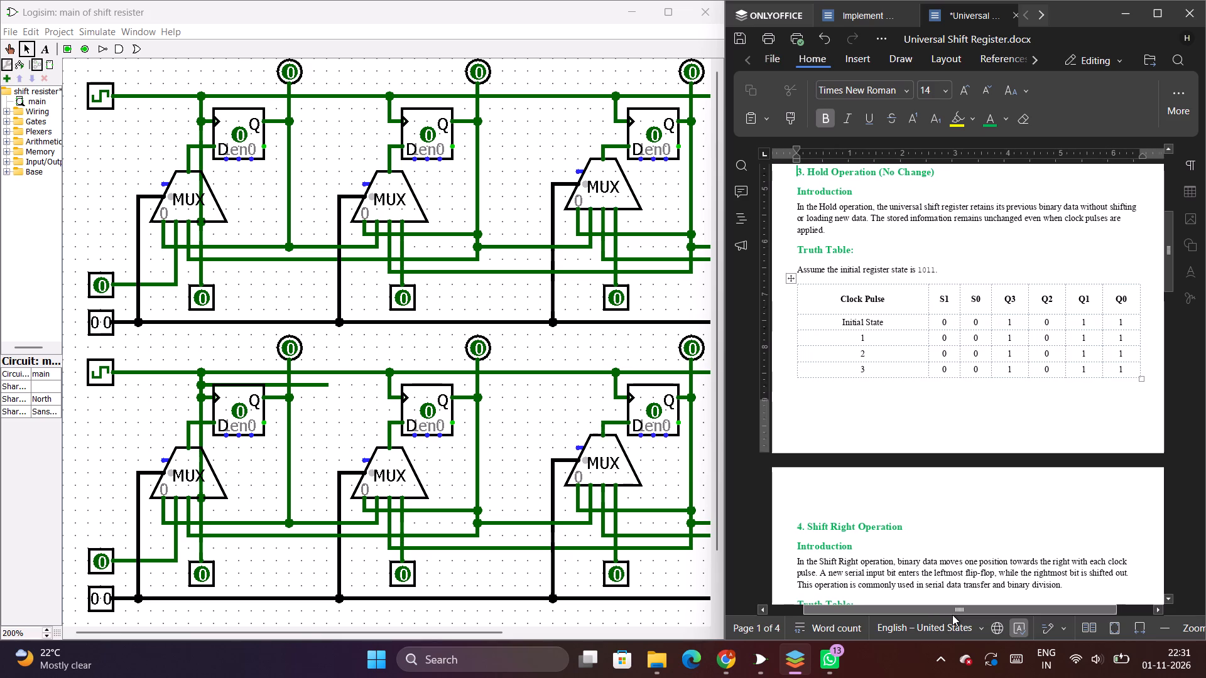
{"action": "left_click_drag", "start_coordinate": [952, 615], "coordinate": [944, 615]}
{"action": "scroll", "coordinate": [959, 434], "scroll_direction": "up", "scroll_amount": 8}
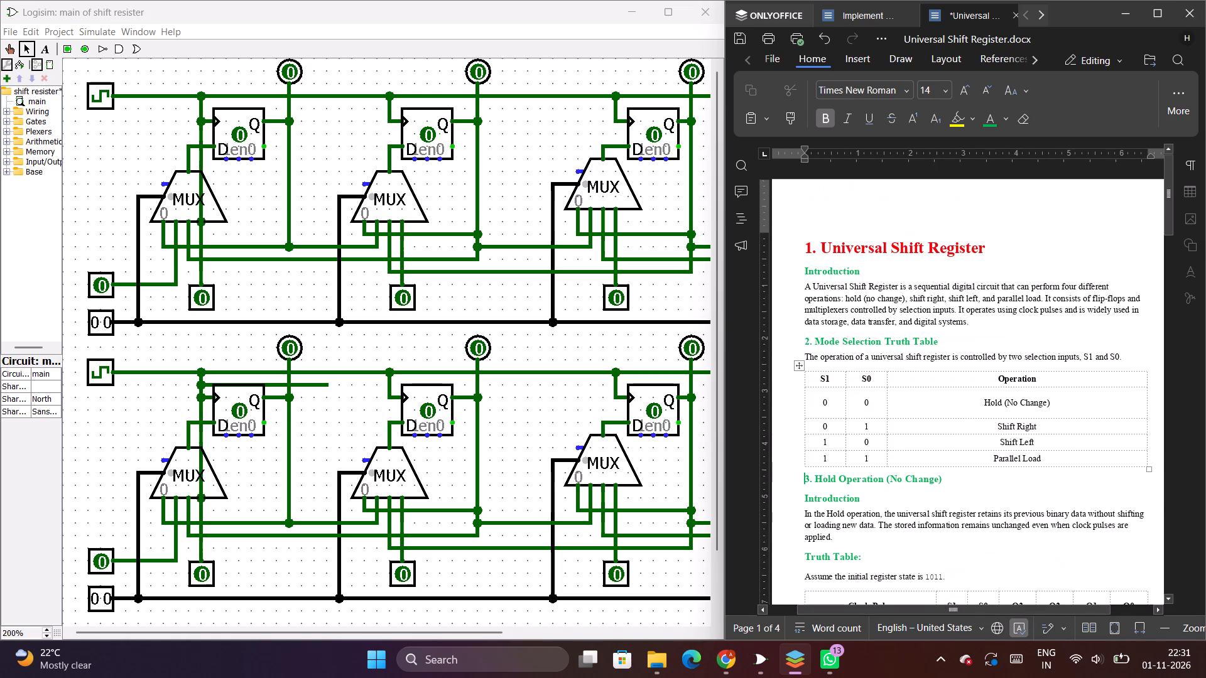
{"action": "scroll", "coordinate": [926, 446], "scroll_direction": "down", "scroll_amount": 4}
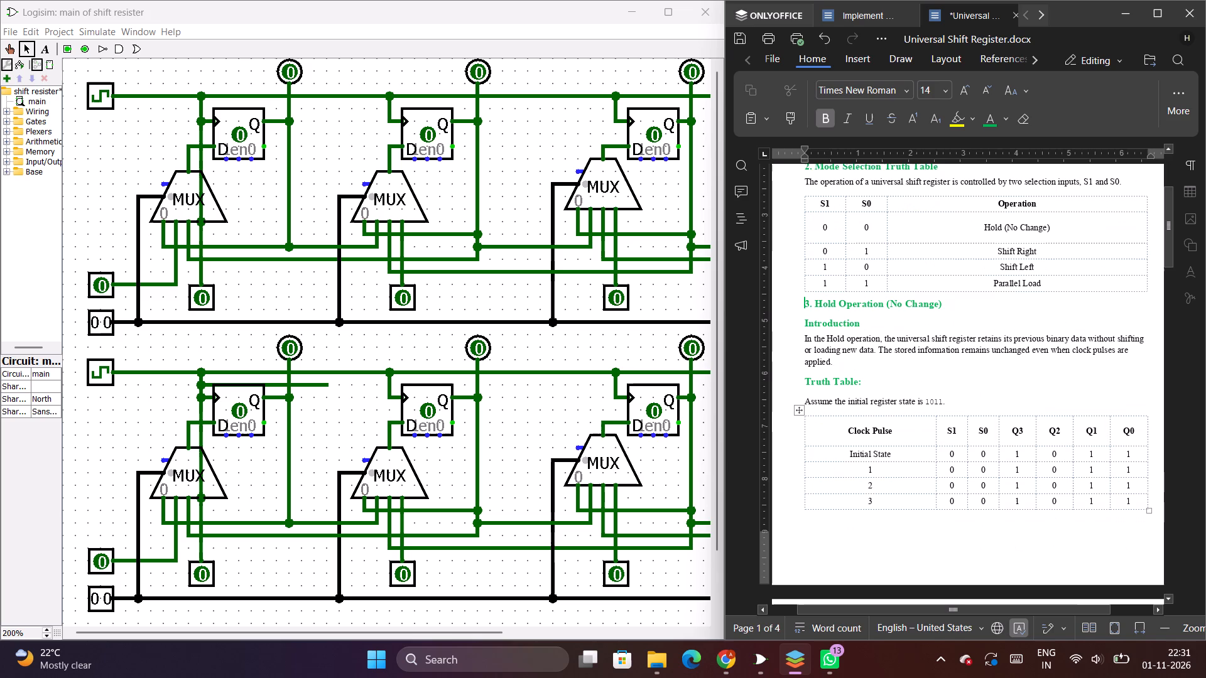
{"action": "scroll", "coordinate": [926, 448], "scroll_direction": "down", "scroll_amount": 2}
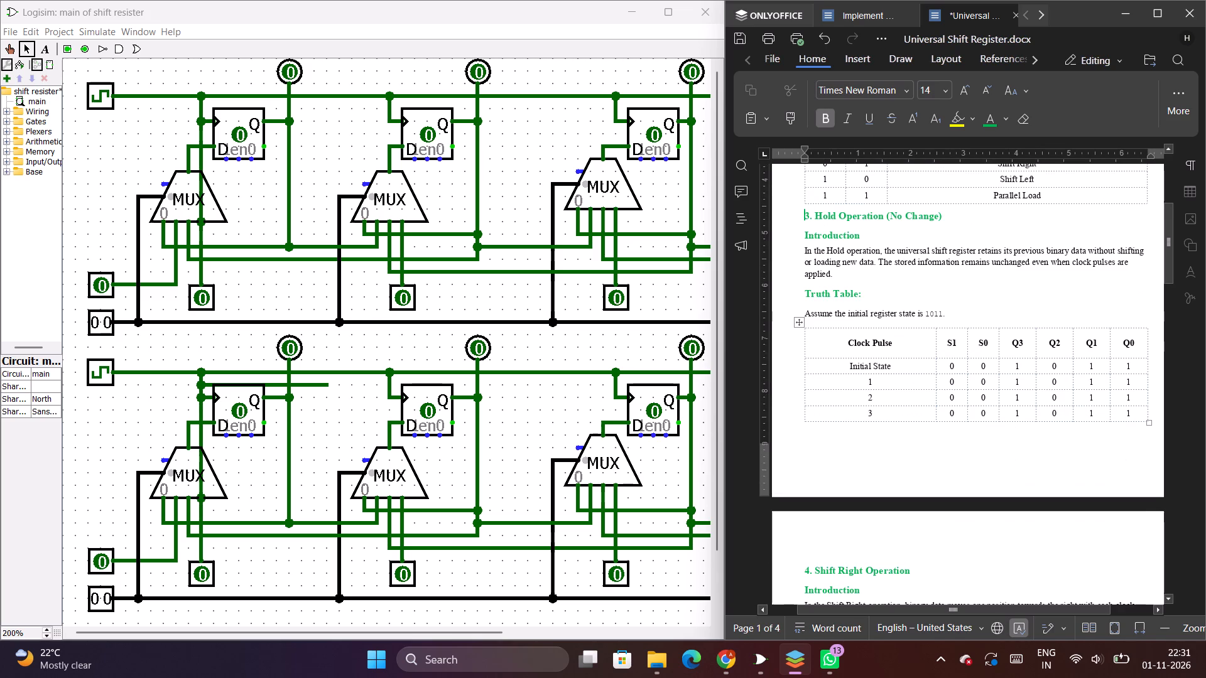
In both circuits, set the serial input beside the first multiplexer and the parallel inputs of the second and third stages to 1.
{"action": "left_click", "coordinate": [6, 40]}
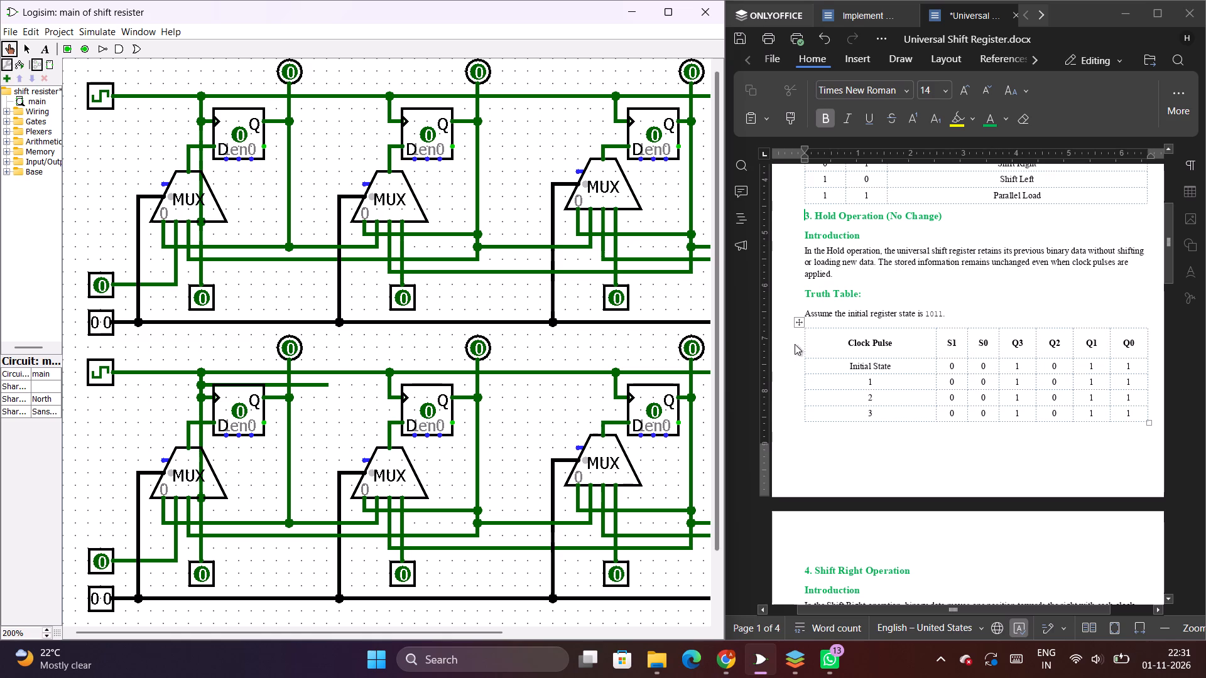
{"action": "left_click", "coordinate": [103, 282]}
{"action": "left_click", "coordinate": [393, 296]}
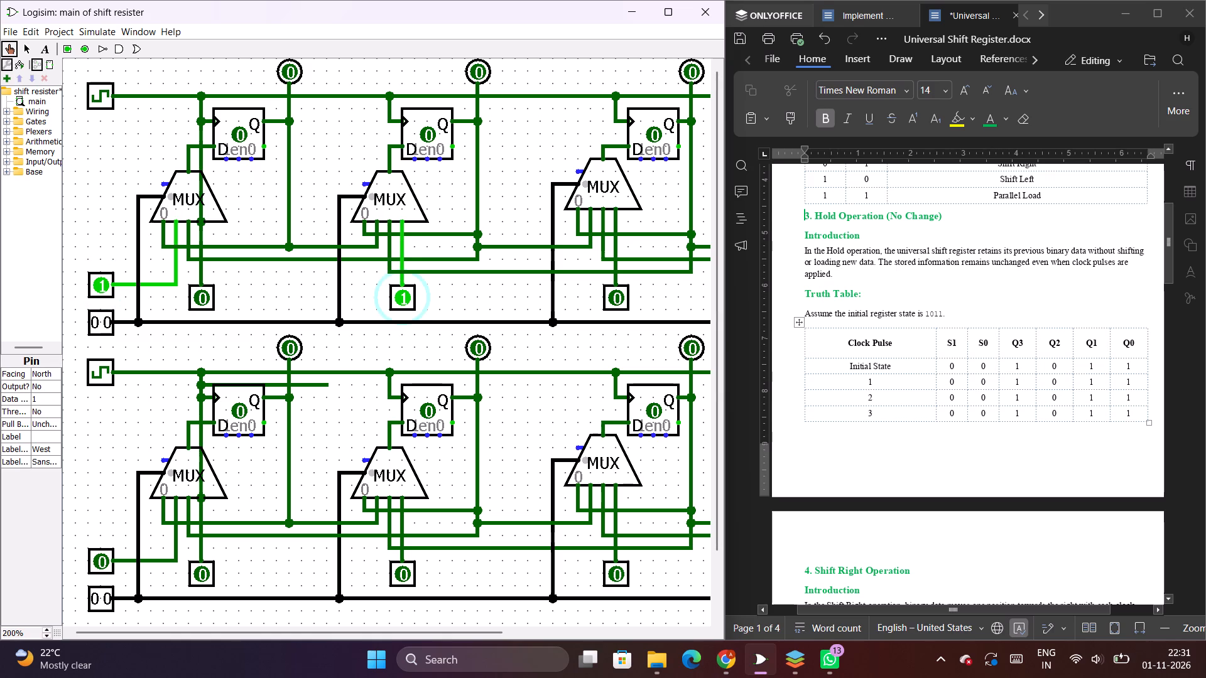
{"action": "left_click", "coordinate": [612, 296]}
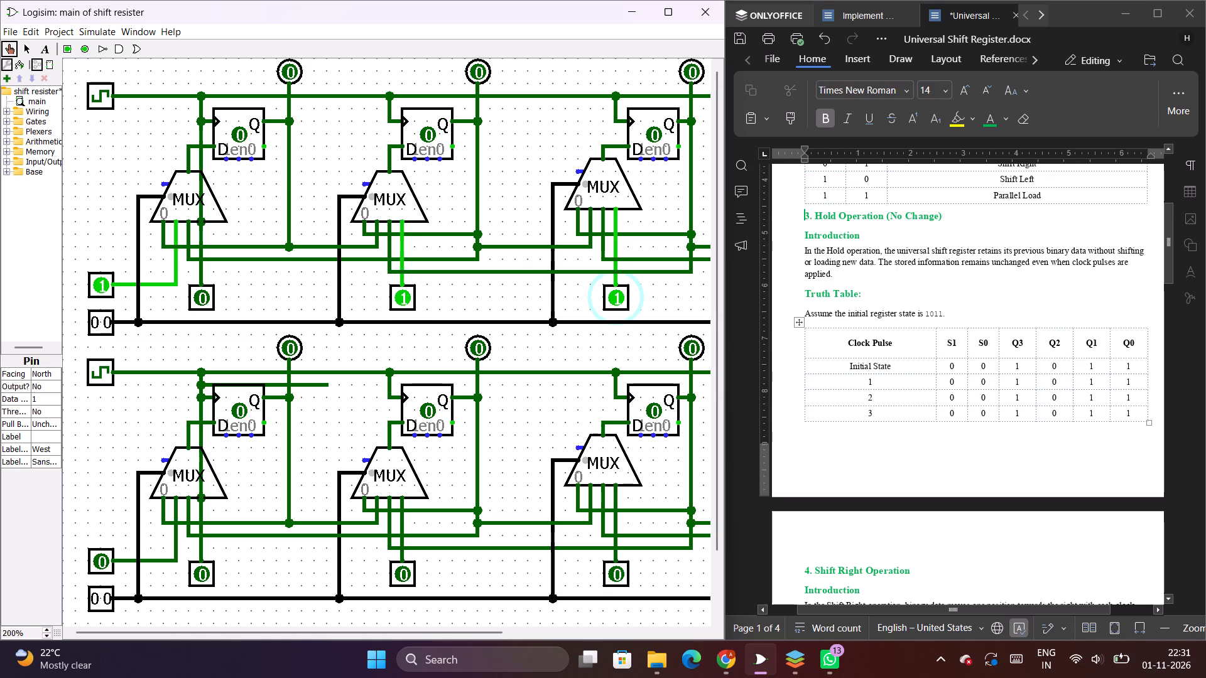
{"action": "left_click", "coordinate": [110, 560]}
{"action": "left_click", "coordinate": [401, 571]}
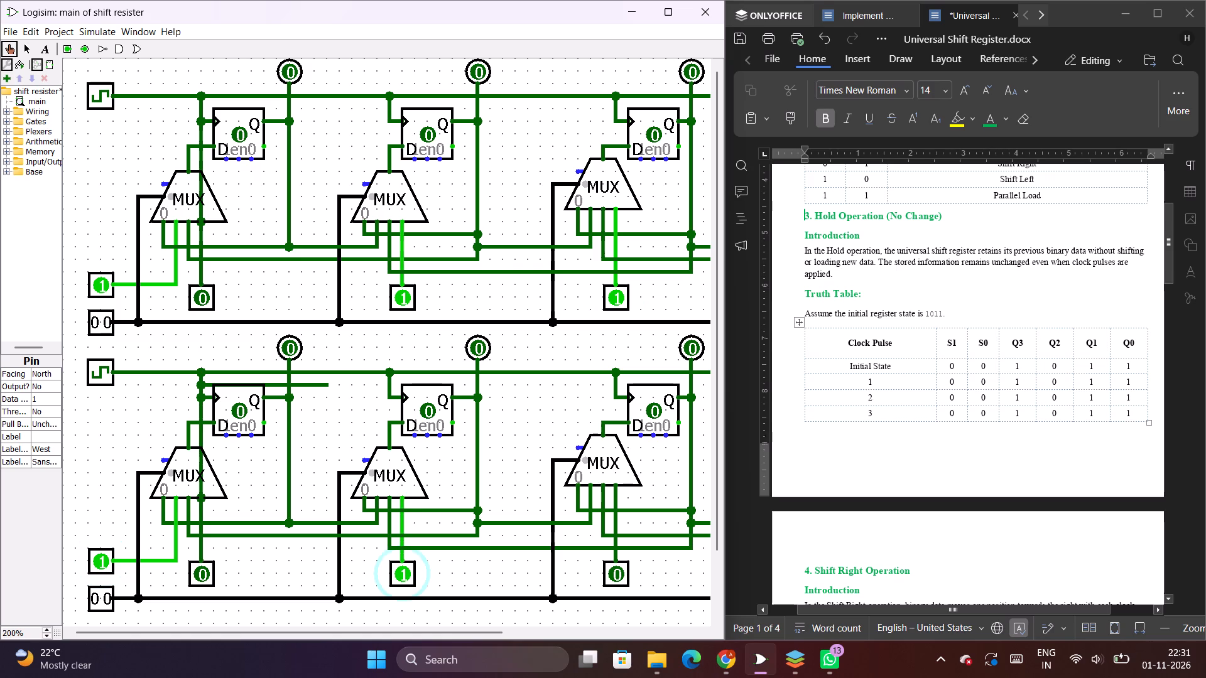
{"action": "left_click", "coordinate": [612, 571]}
Test the hold mode by pulsing the clock of the upper circuit and the clock of the lower circuit.
{"action": "left_click", "coordinate": [102, 95]}
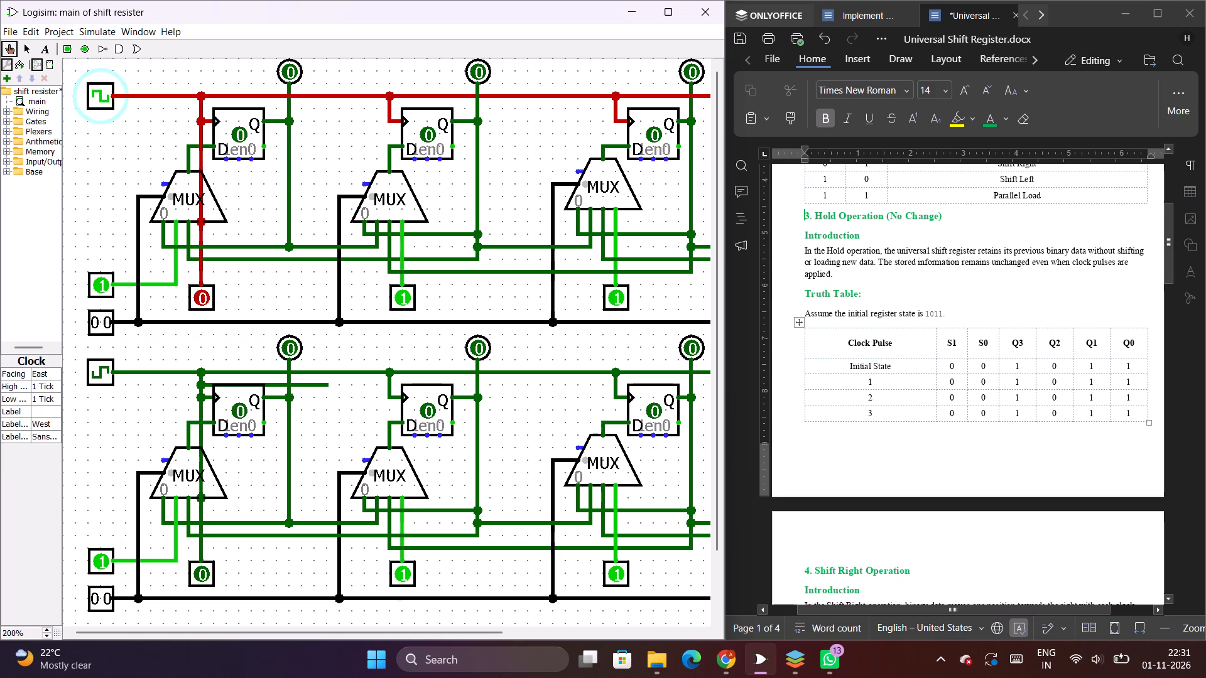
{"action": "left_click", "coordinate": [102, 95]}
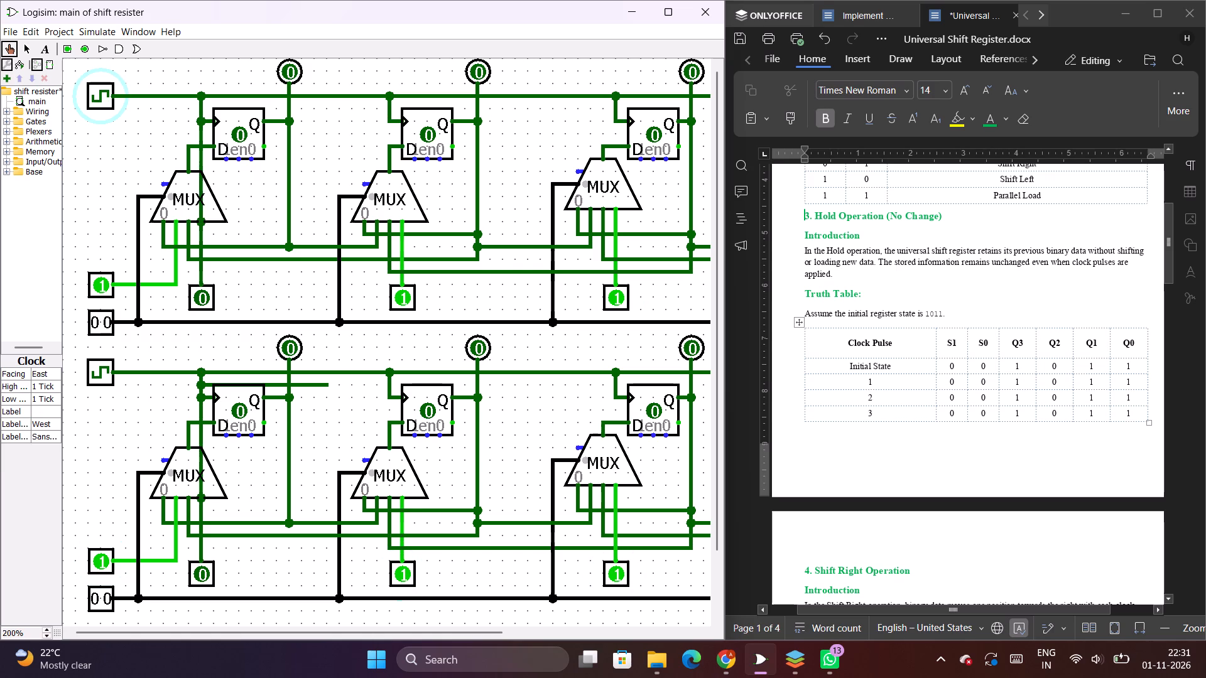
{"action": "left_click", "coordinate": [95, 369]}
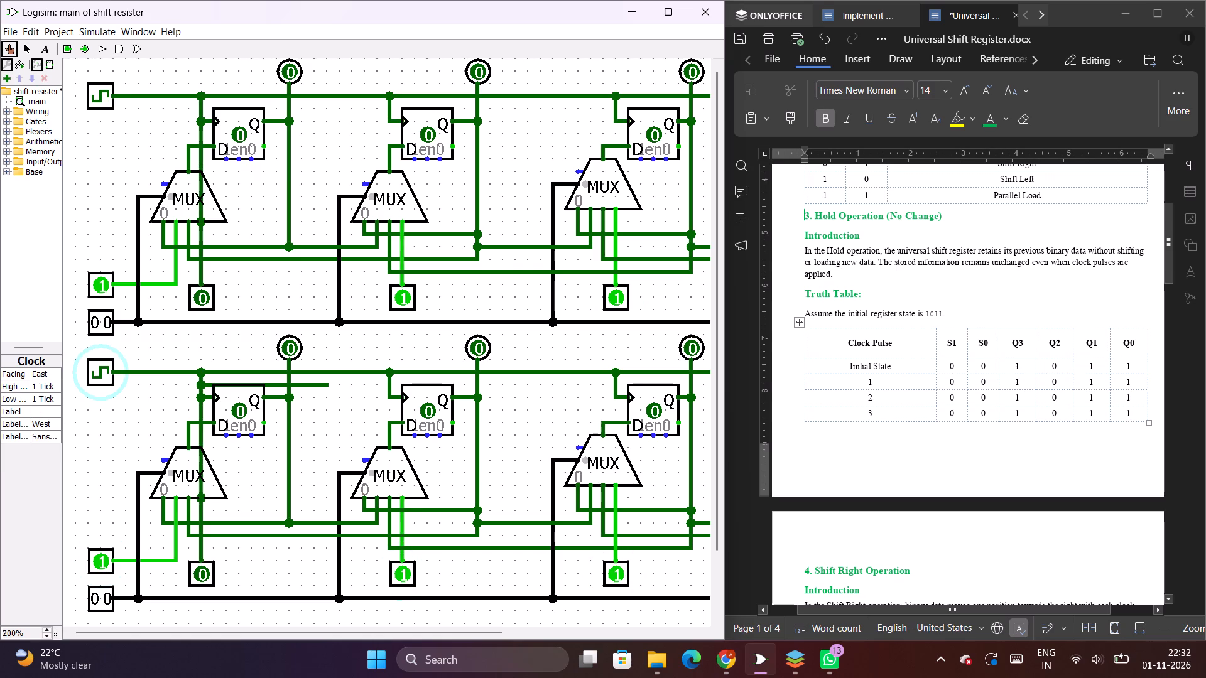
{"action": "left_click", "coordinate": [97, 369]}
Remove the stray horizontal wire running across the top of the first flip-flop in the lower circuit.
{"action": "left_click", "coordinate": [18, 49]}
{"action": "left_click_drag", "start_coordinate": [327, 384], "coordinate": [196, 377]}
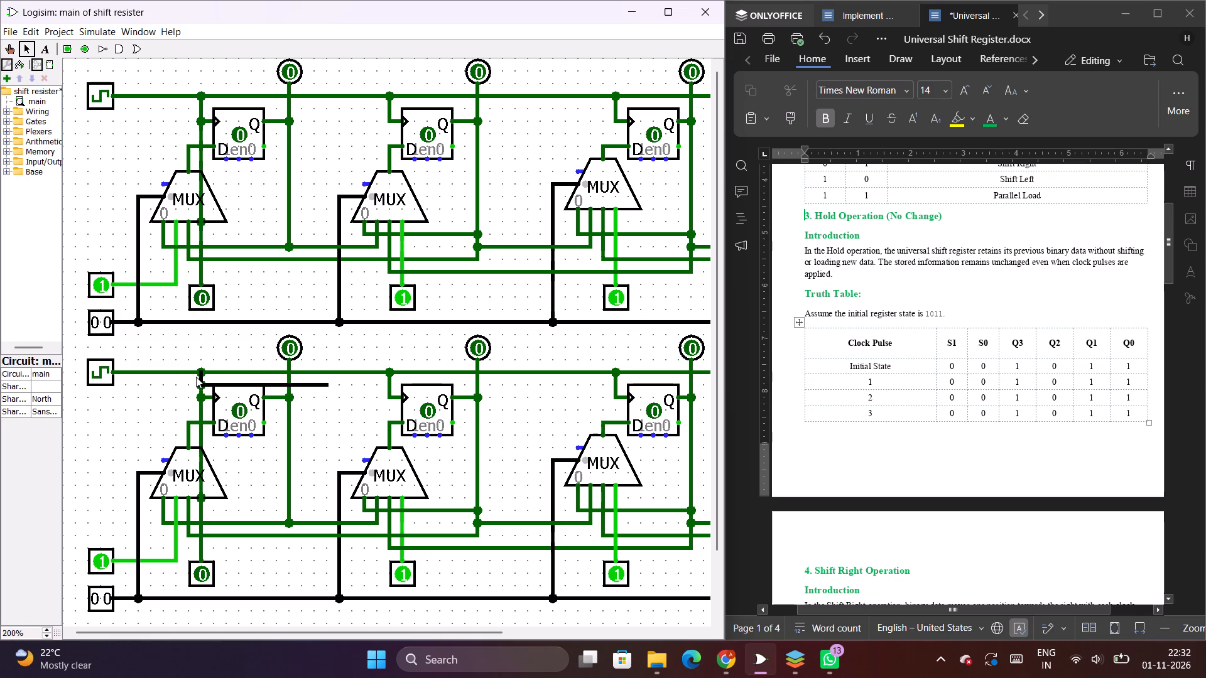
{"action": "left_click_drag", "start_coordinate": [196, 377], "coordinate": [201, 383]}
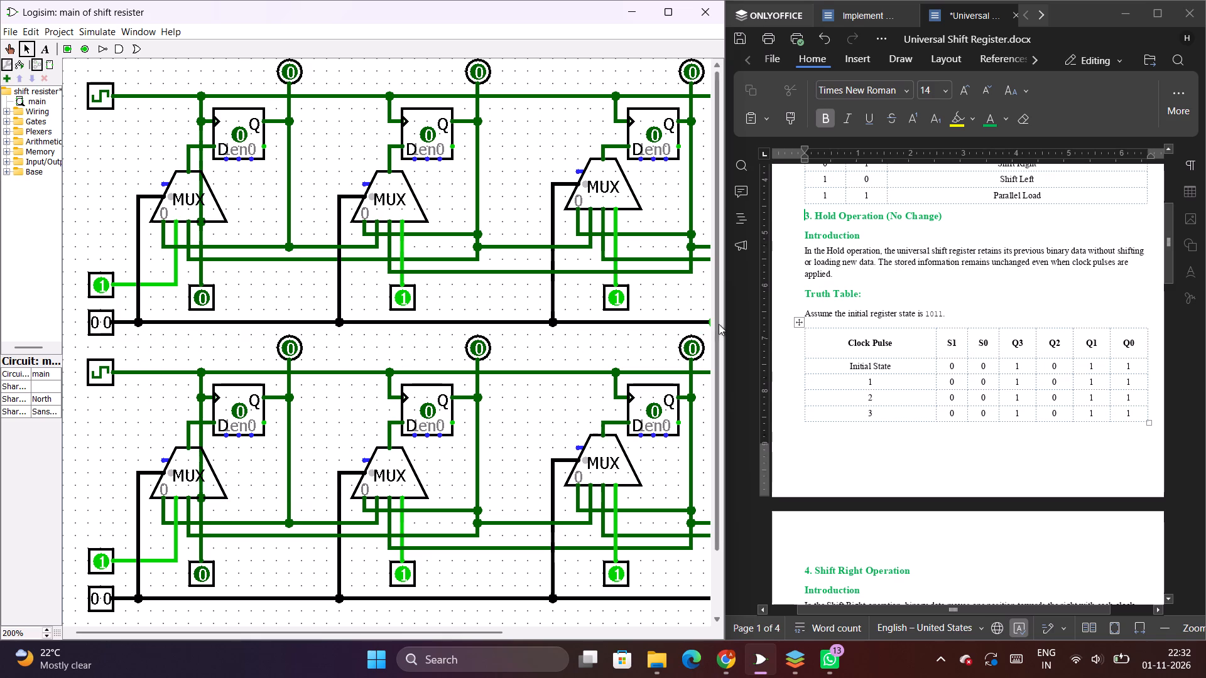
Show the Logisim canvas full size and capture a screenshot of the area containing both shift register circuits.
{"action": "left_click_drag", "start_coordinate": [725, 325], "coordinate": [862, 327]}
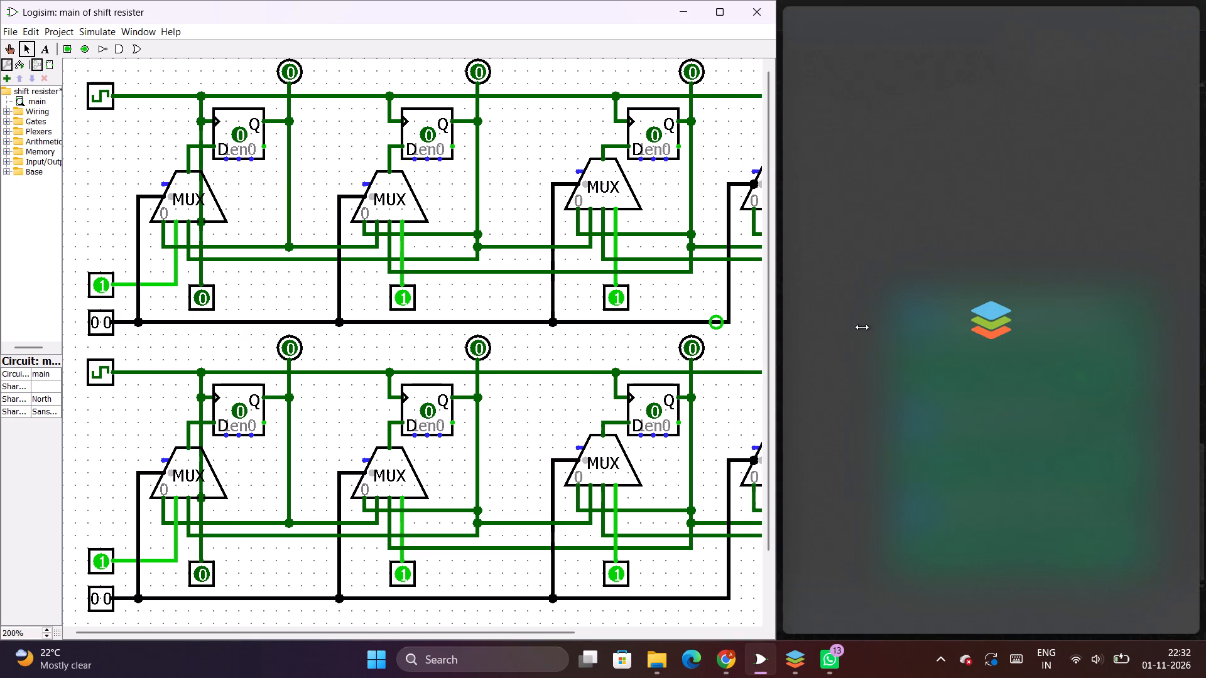
{"action": "left_click_drag", "start_coordinate": [862, 327], "coordinate": [867, 327]}
{"action": "left_click", "coordinate": [725, 7]}
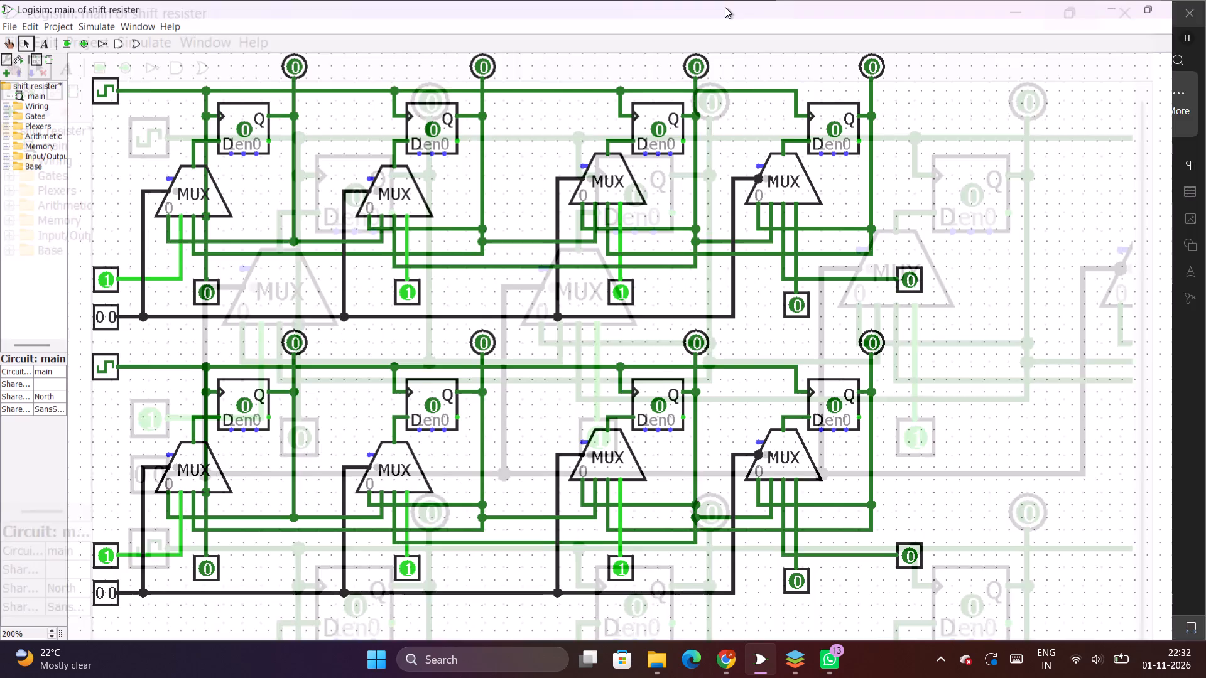
{"action": "key", "text": "Print"}
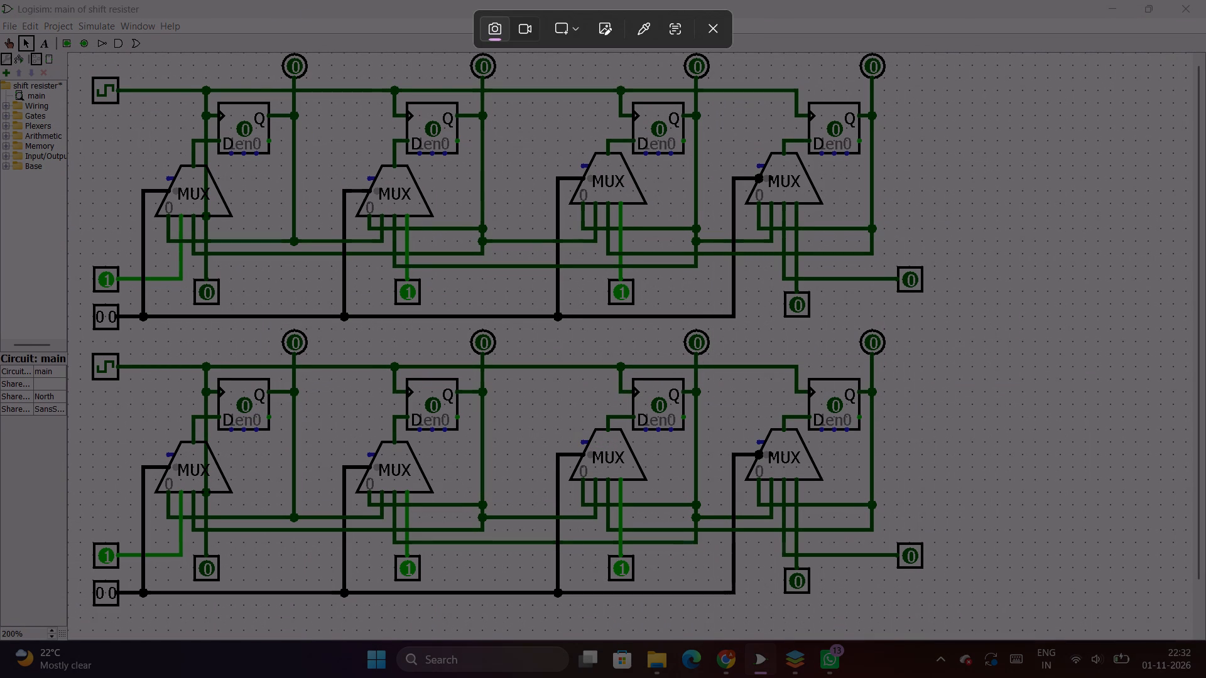
{"action": "left_click_drag", "start_coordinate": [933, 609], "coordinate": [67, 93]}
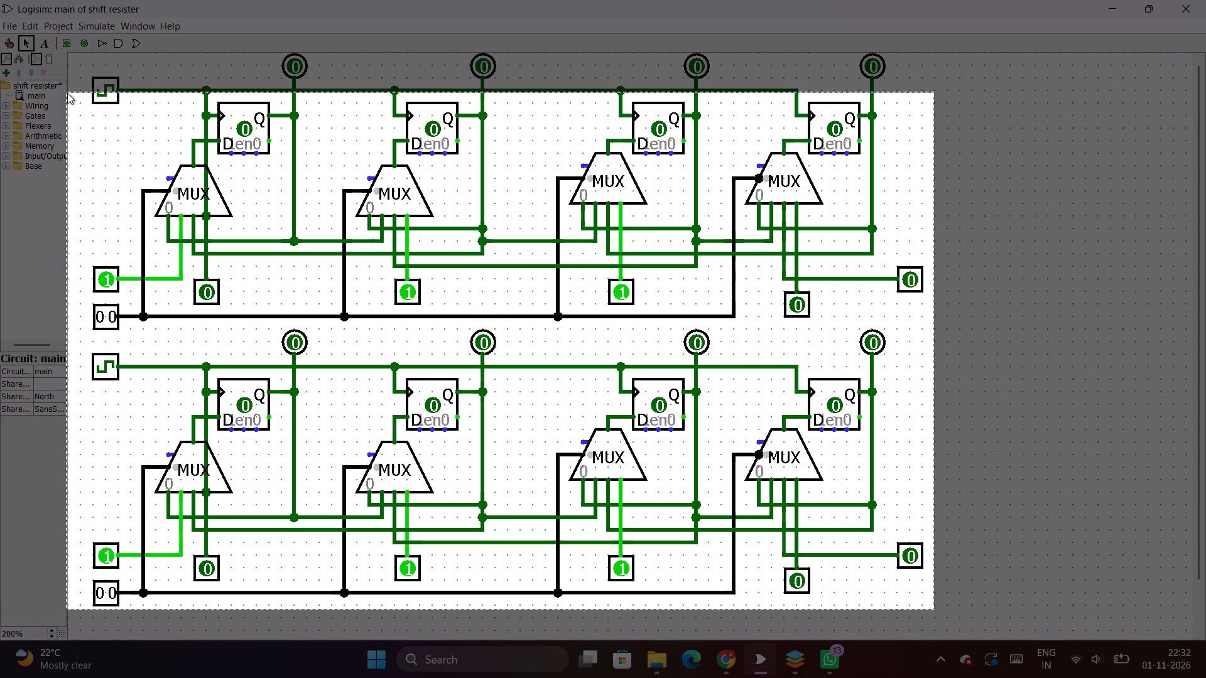
{"action": "left_click_drag", "start_coordinate": [67, 93], "coordinate": [72, 52]}
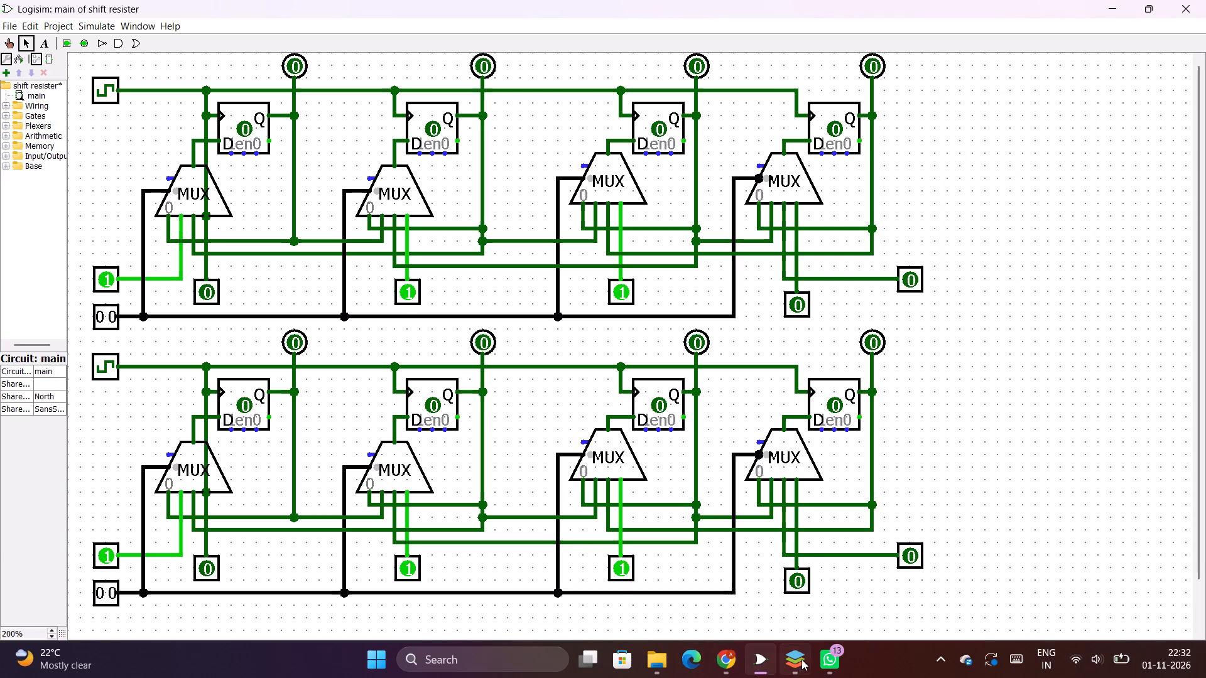
Switch to the Universal Shift Register document at full size and add an empty line above the "4. Shift Right Operation" heading.
{"action": "left_click", "coordinate": [801, 659]}
{"action": "left_click", "coordinate": [1161, 16]}
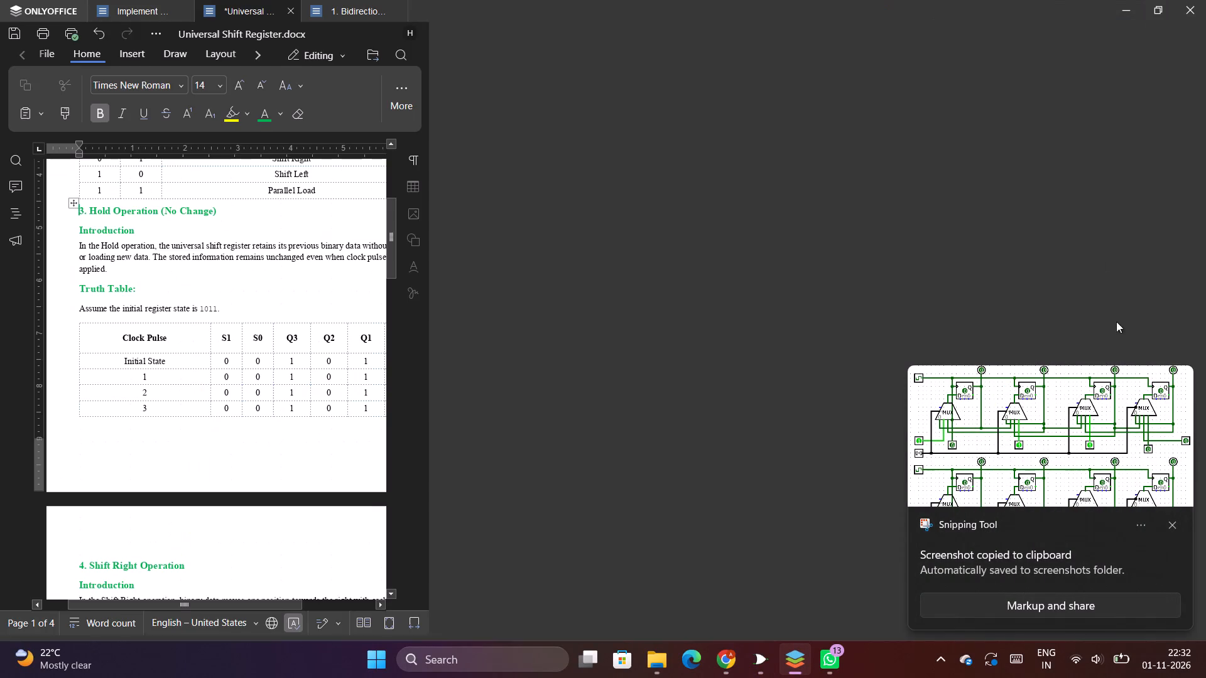
{"action": "left_click", "coordinate": [519, 457]}
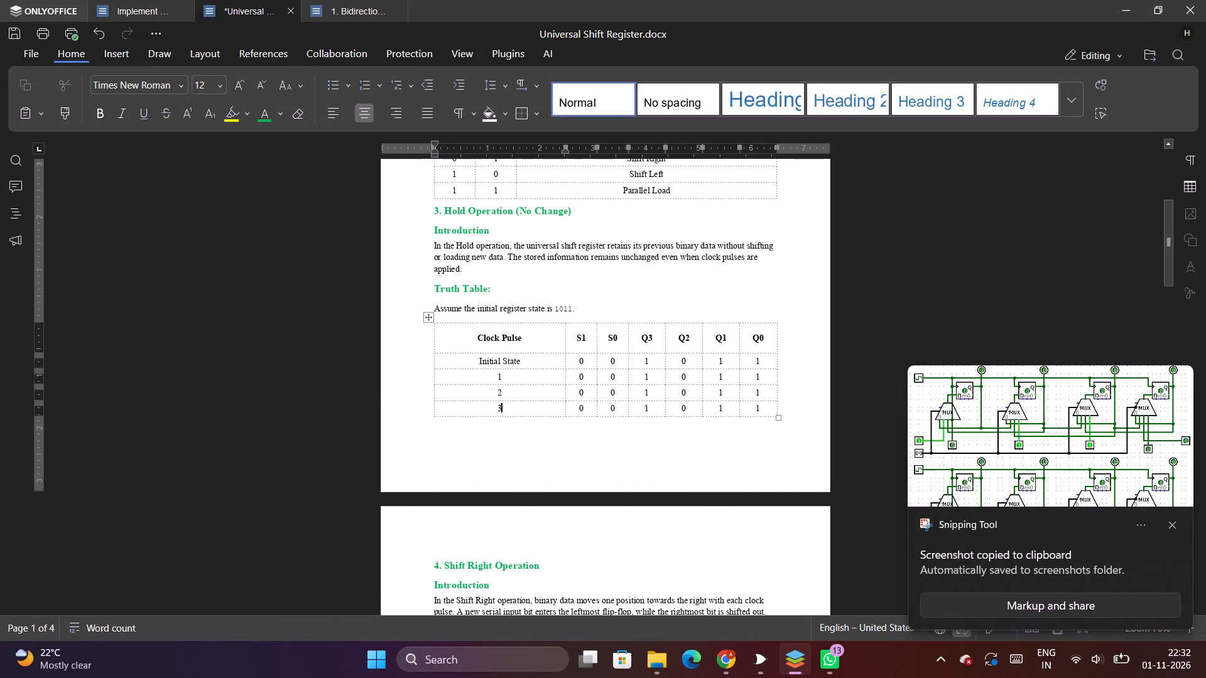
{"action": "left_click", "coordinate": [792, 424]}
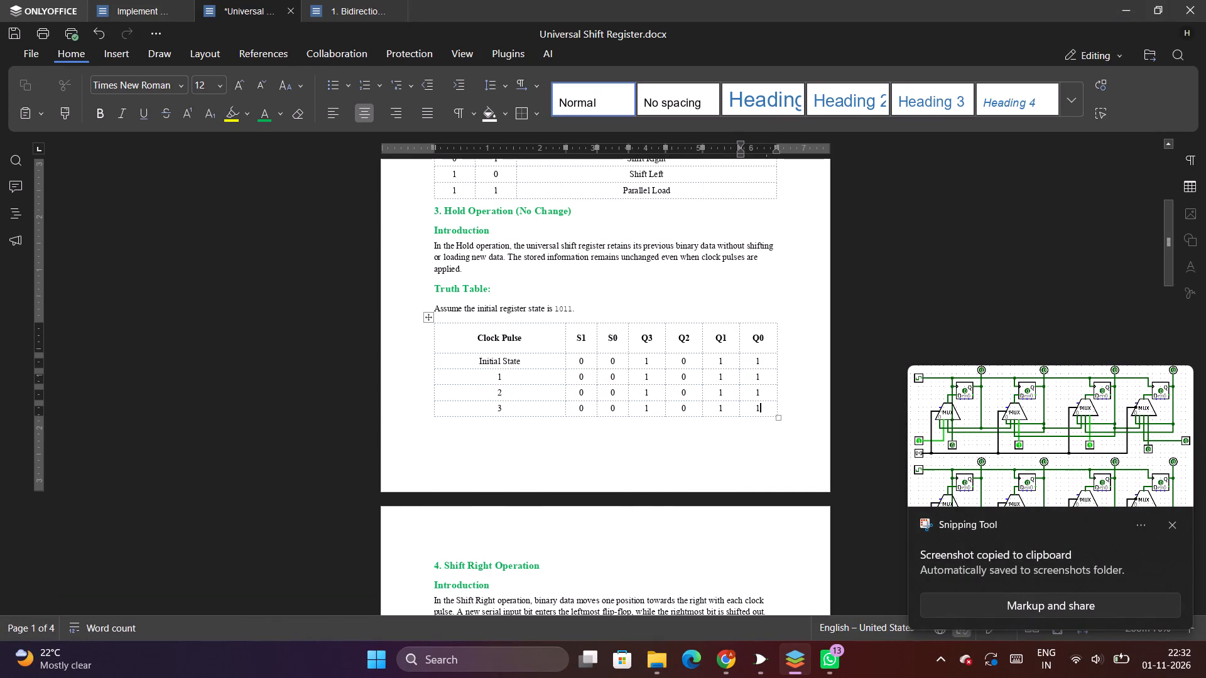
{"action": "left_click", "coordinate": [418, 539]}
{"action": "key", "text": "Return"}
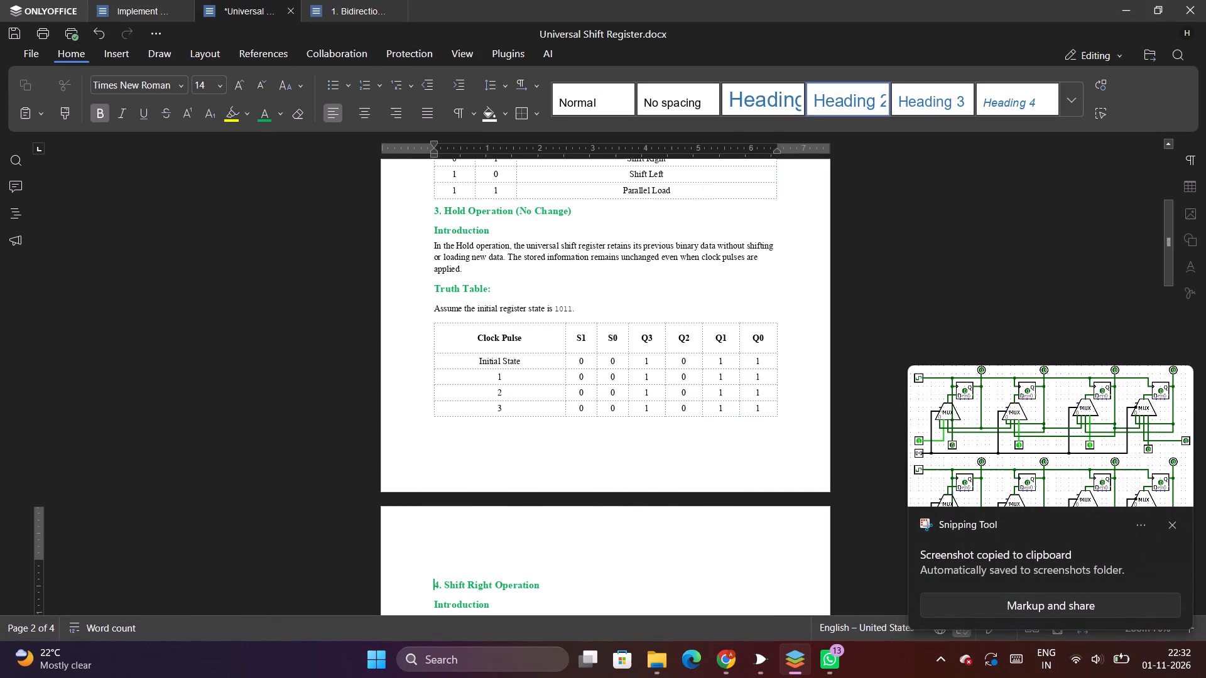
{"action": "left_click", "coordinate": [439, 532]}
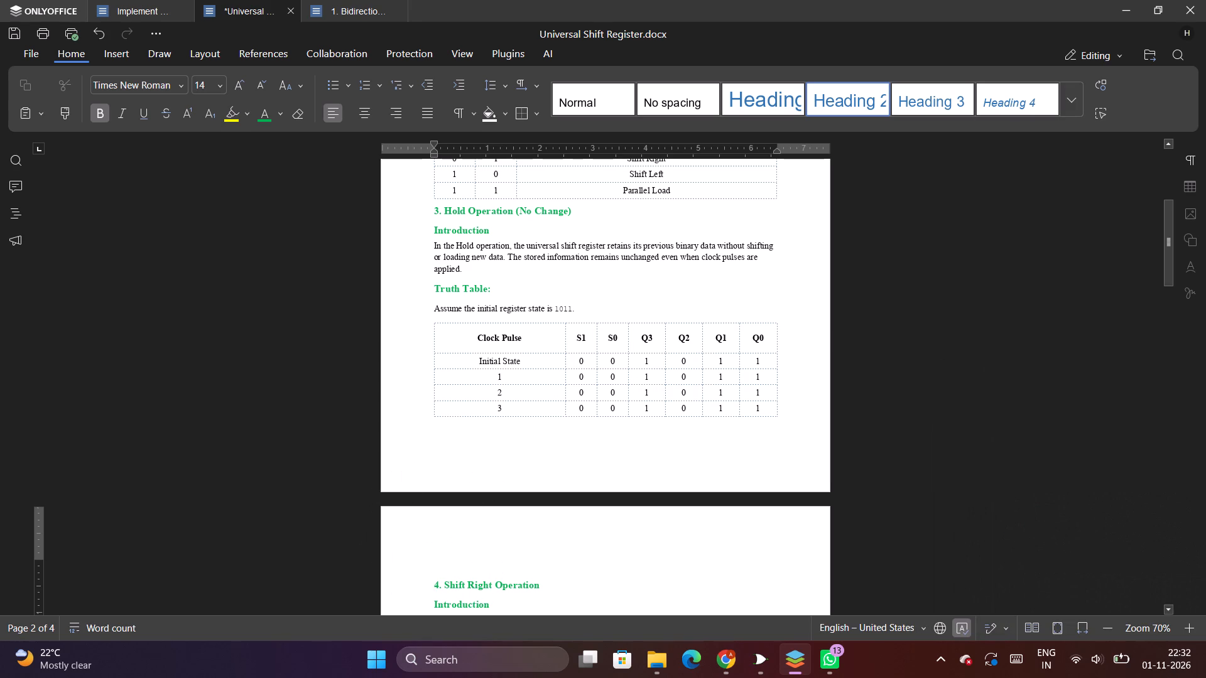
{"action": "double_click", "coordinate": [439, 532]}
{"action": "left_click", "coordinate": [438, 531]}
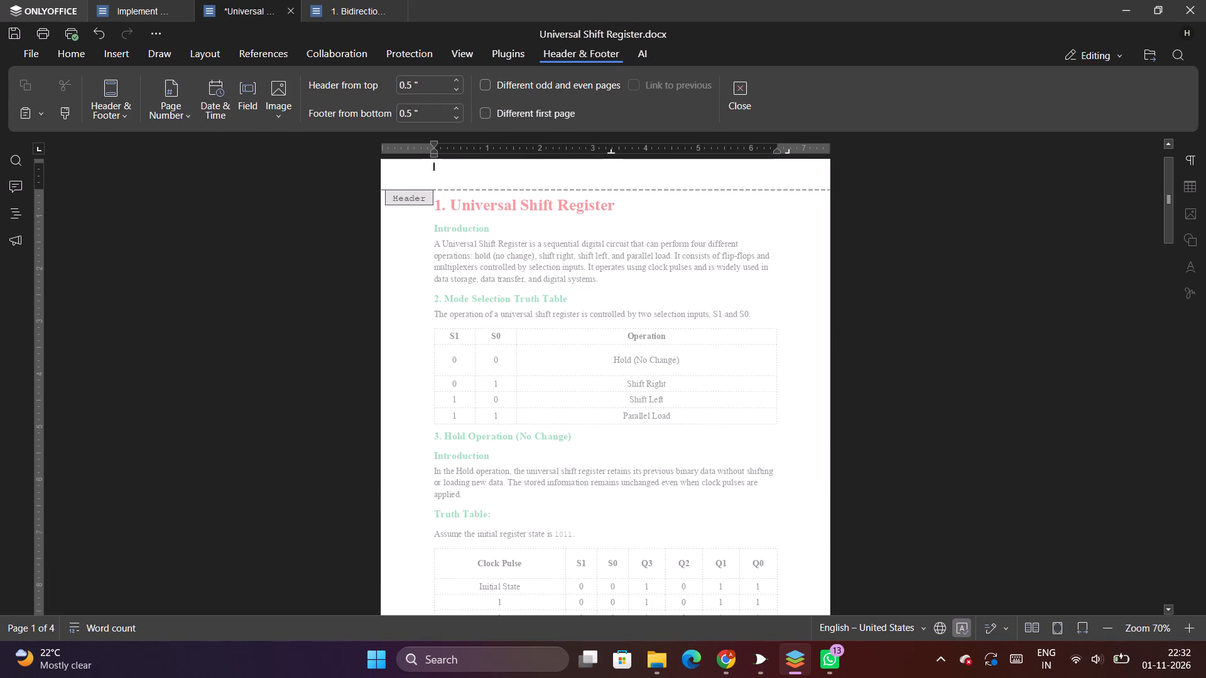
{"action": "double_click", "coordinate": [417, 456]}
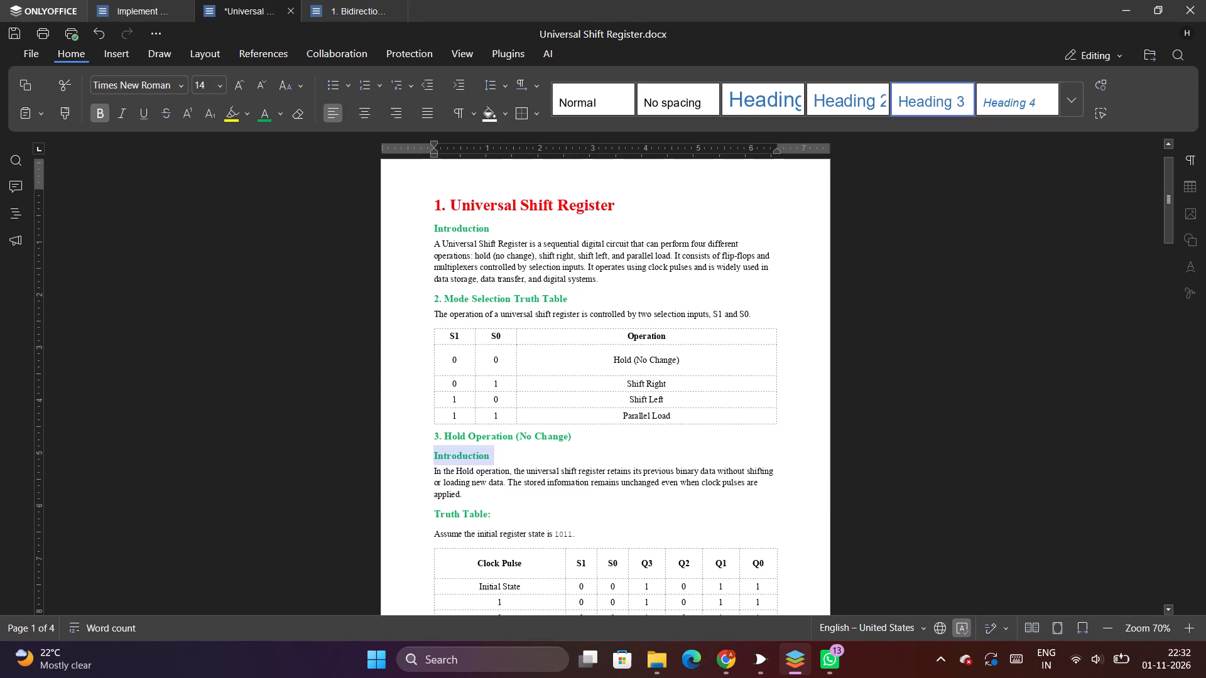
Paste the circuit screenshot into the empty line above the "4. Shift Right Operation" heading on page 2.
{"action": "scroll", "coordinate": [445, 558], "scroll_direction": "down", "scroll_amount": 3}
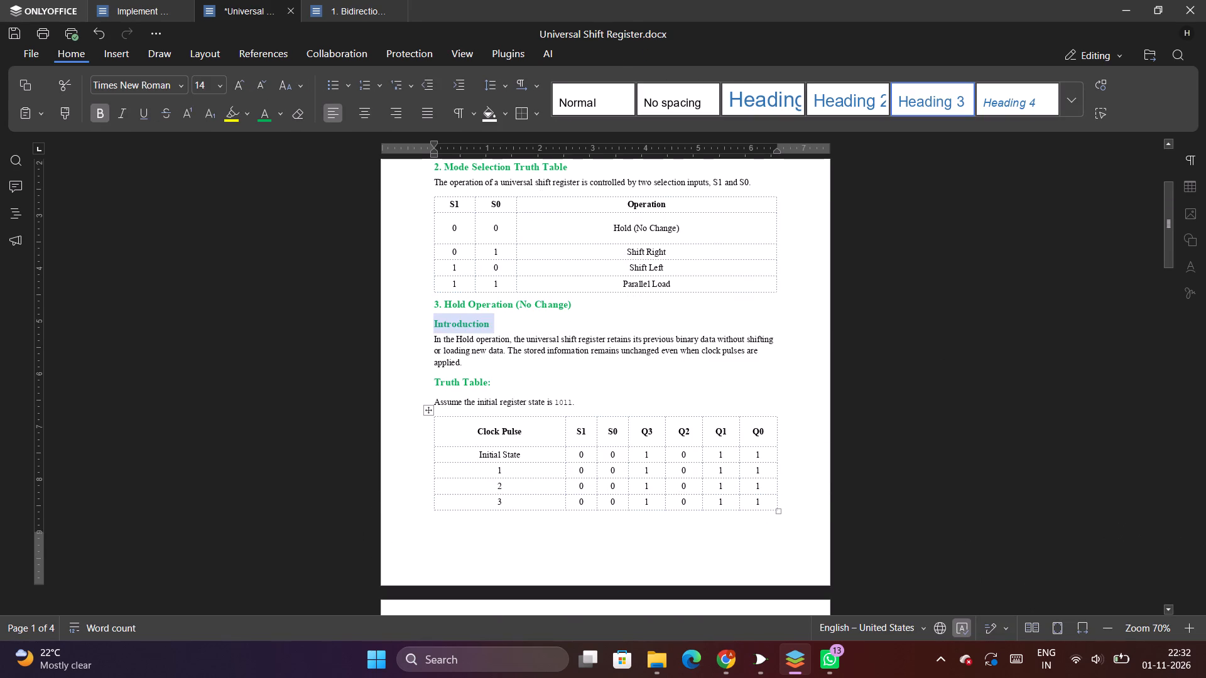
{"action": "scroll", "coordinate": [440, 329], "scroll_direction": "down", "scroll_amount": 3}
{"action": "left_click", "coordinate": [451, 520]}
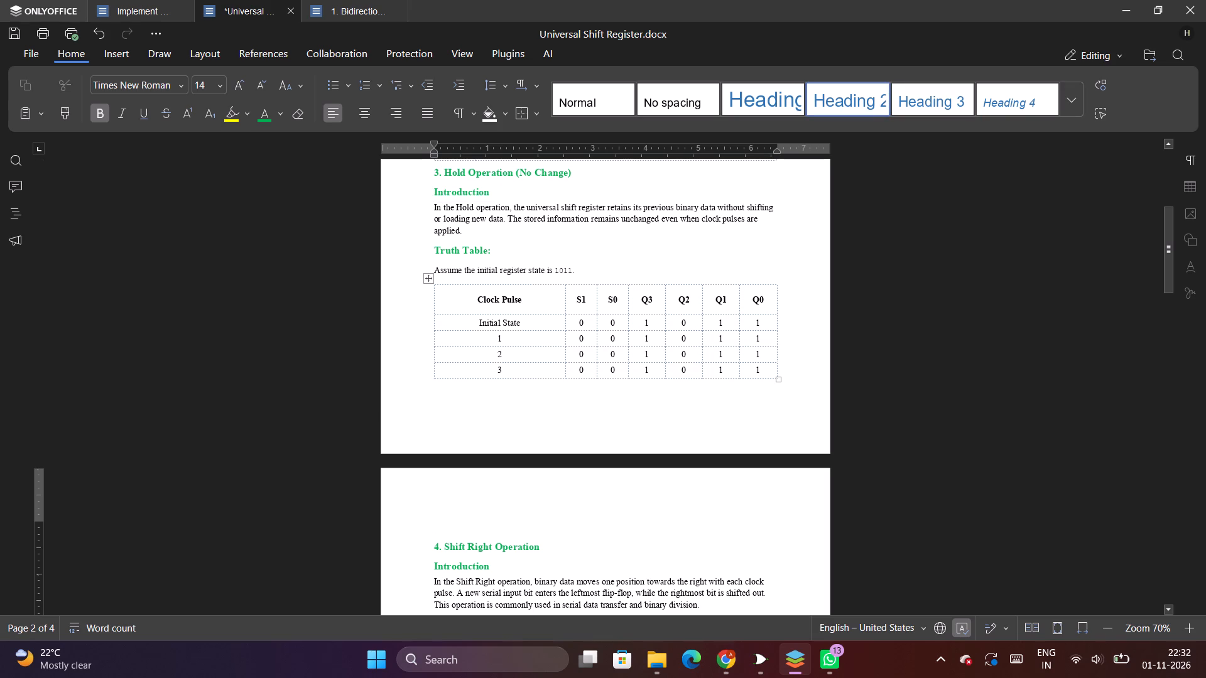
{"action": "key", "text": "ctrl+v"}
{"action": "scroll", "coordinate": [434, 535], "scroll_direction": "down", "scroll_amount": 3}
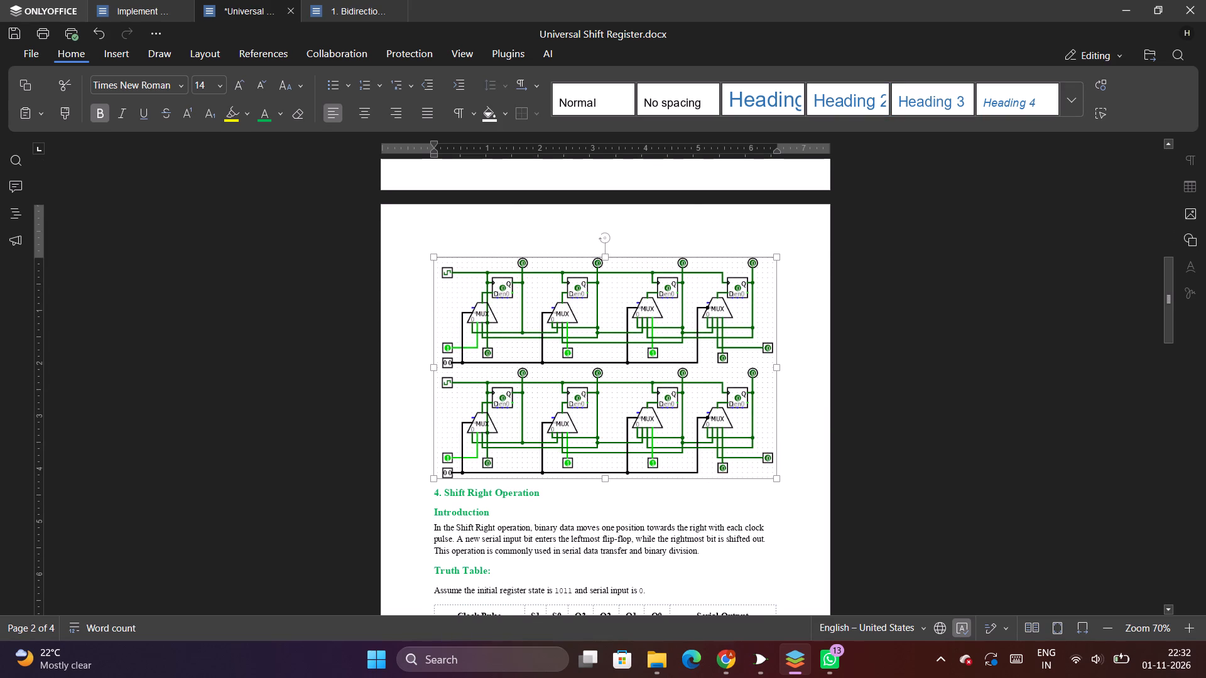
{"action": "scroll", "coordinate": [612, 511], "scroll_direction": "down", "scroll_amount": 1}
{"action": "scroll", "coordinate": [533, 488], "scroll_direction": "down", "scroll_amount": 2}
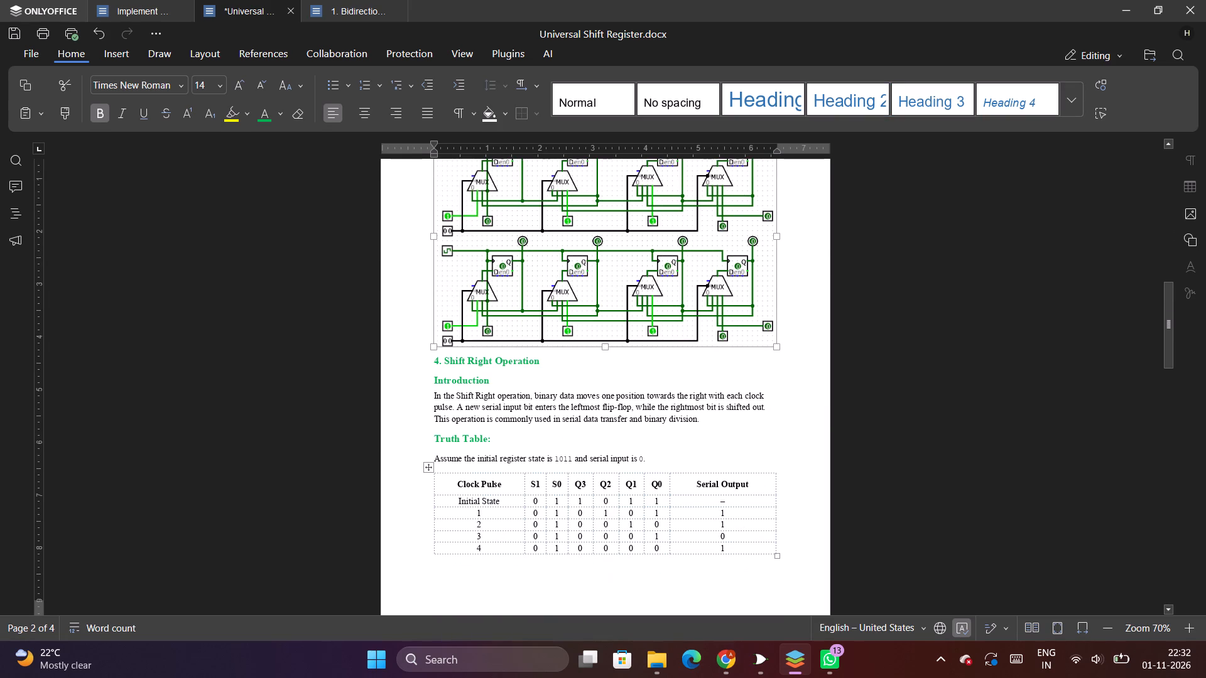
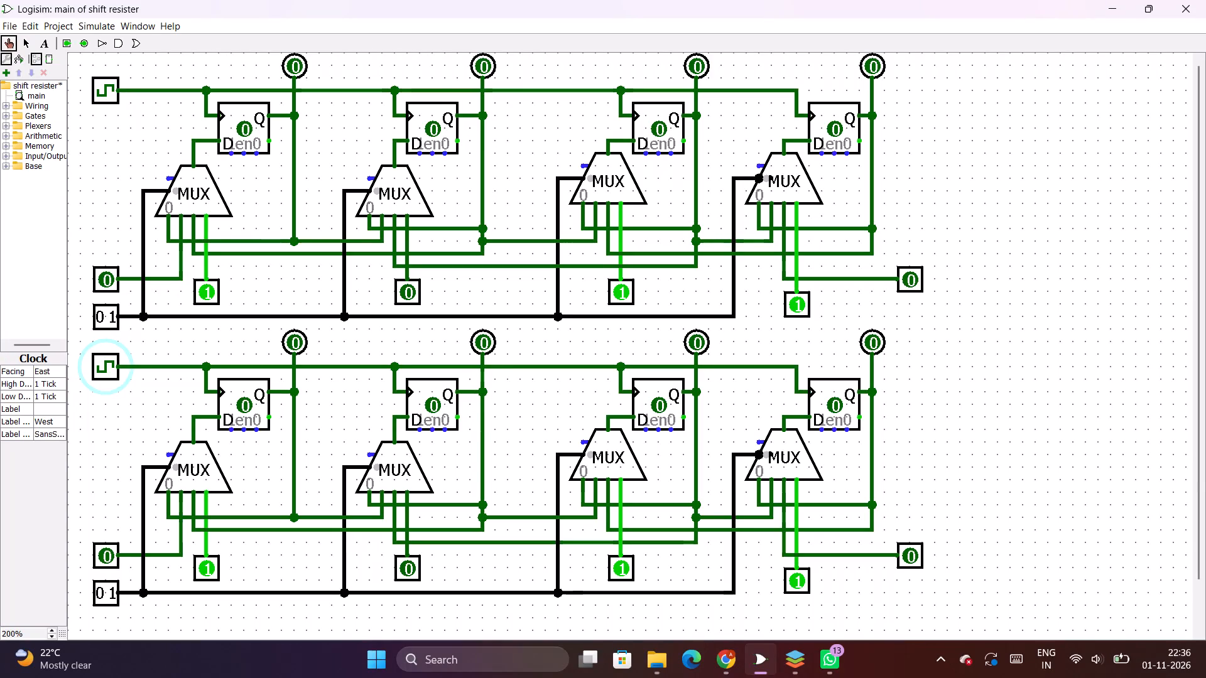
Set the serial input pin beside the upper circuit's last flip-flop to 1 and pulse that circuit's clock several times.
{"action": "left_click", "coordinate": [918, 282]}
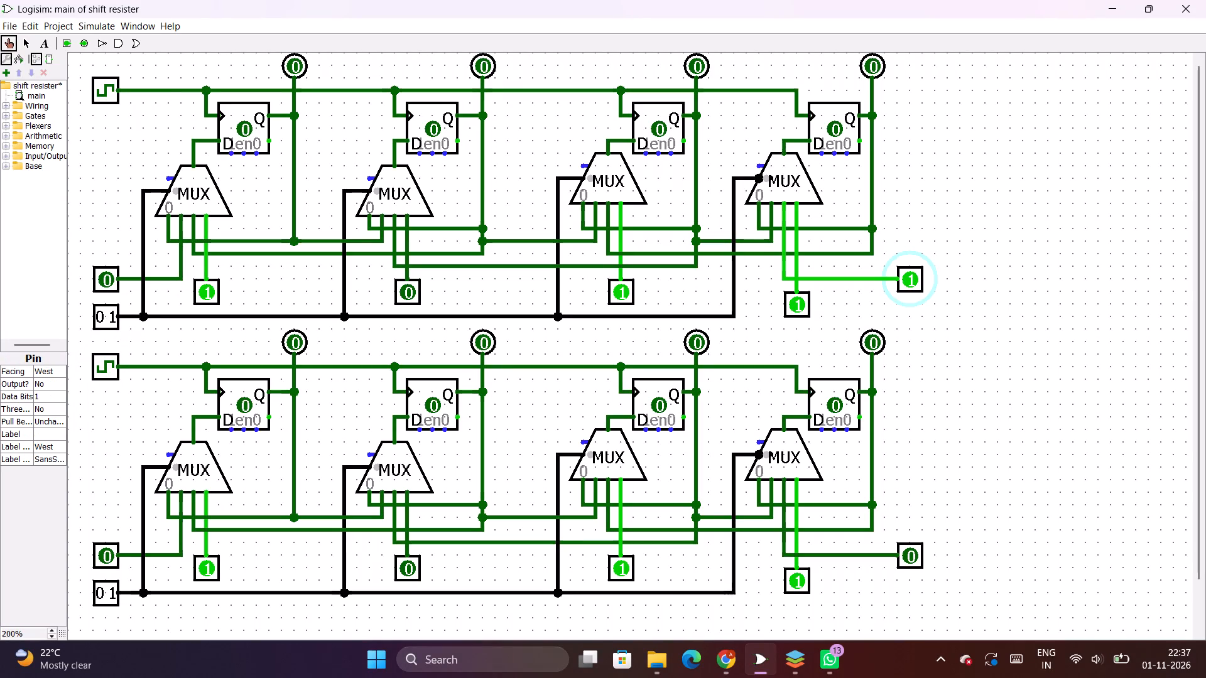
{"action": "double_click", "coordinate": [103, 91]}
{"action": "double_click", "coordinate": [103, 91]}
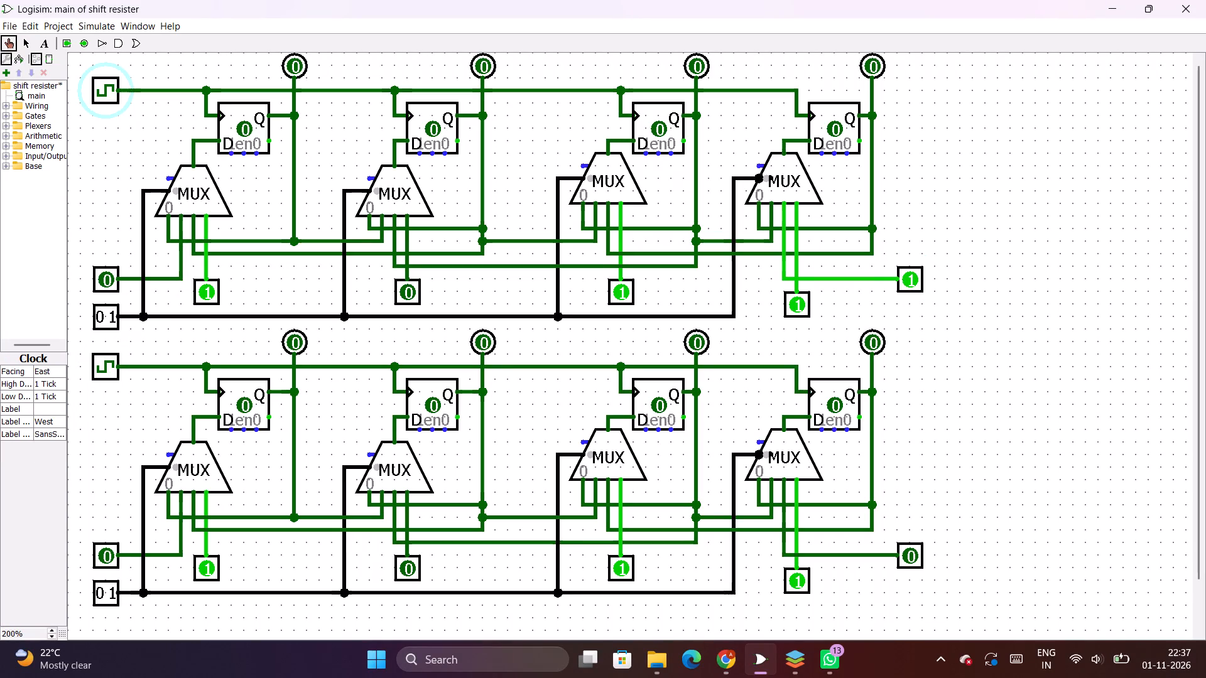
{"action": "double_click", "coordinate": [103, 91]}
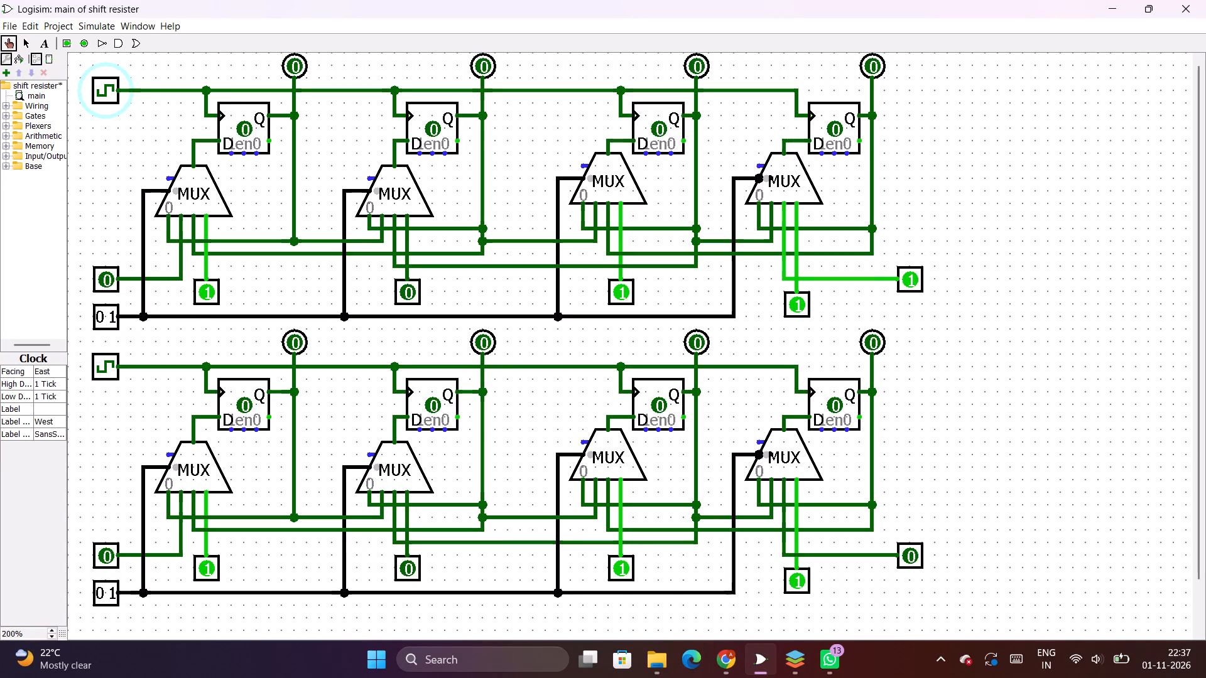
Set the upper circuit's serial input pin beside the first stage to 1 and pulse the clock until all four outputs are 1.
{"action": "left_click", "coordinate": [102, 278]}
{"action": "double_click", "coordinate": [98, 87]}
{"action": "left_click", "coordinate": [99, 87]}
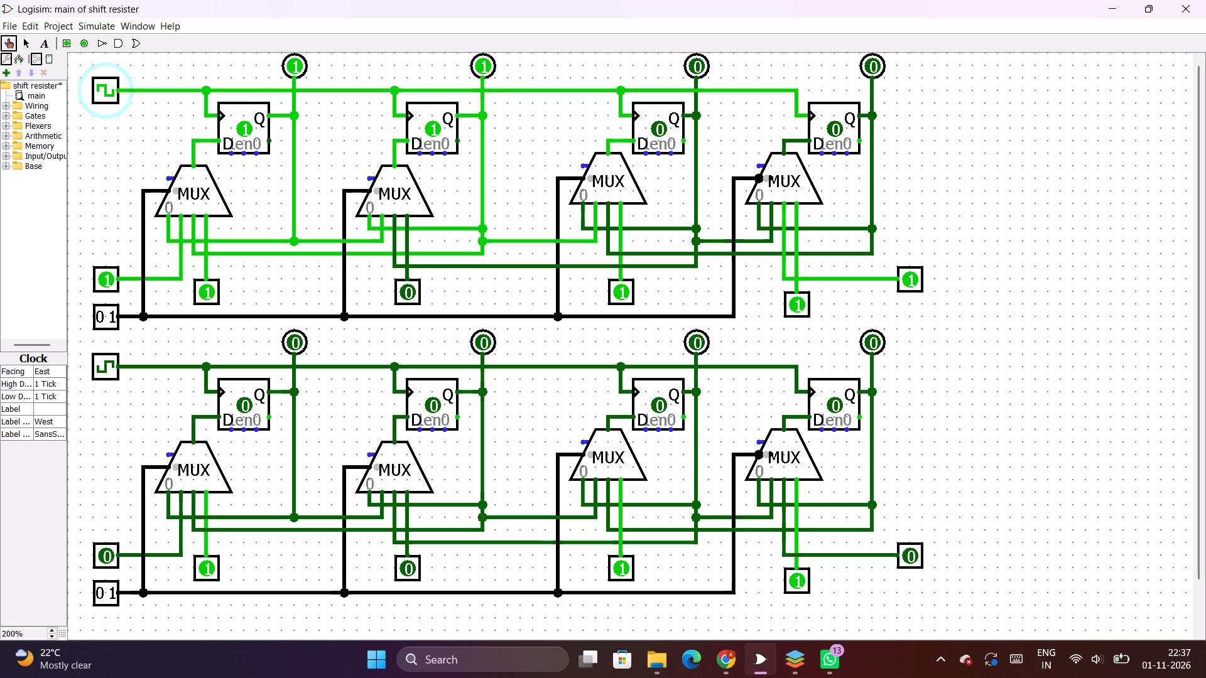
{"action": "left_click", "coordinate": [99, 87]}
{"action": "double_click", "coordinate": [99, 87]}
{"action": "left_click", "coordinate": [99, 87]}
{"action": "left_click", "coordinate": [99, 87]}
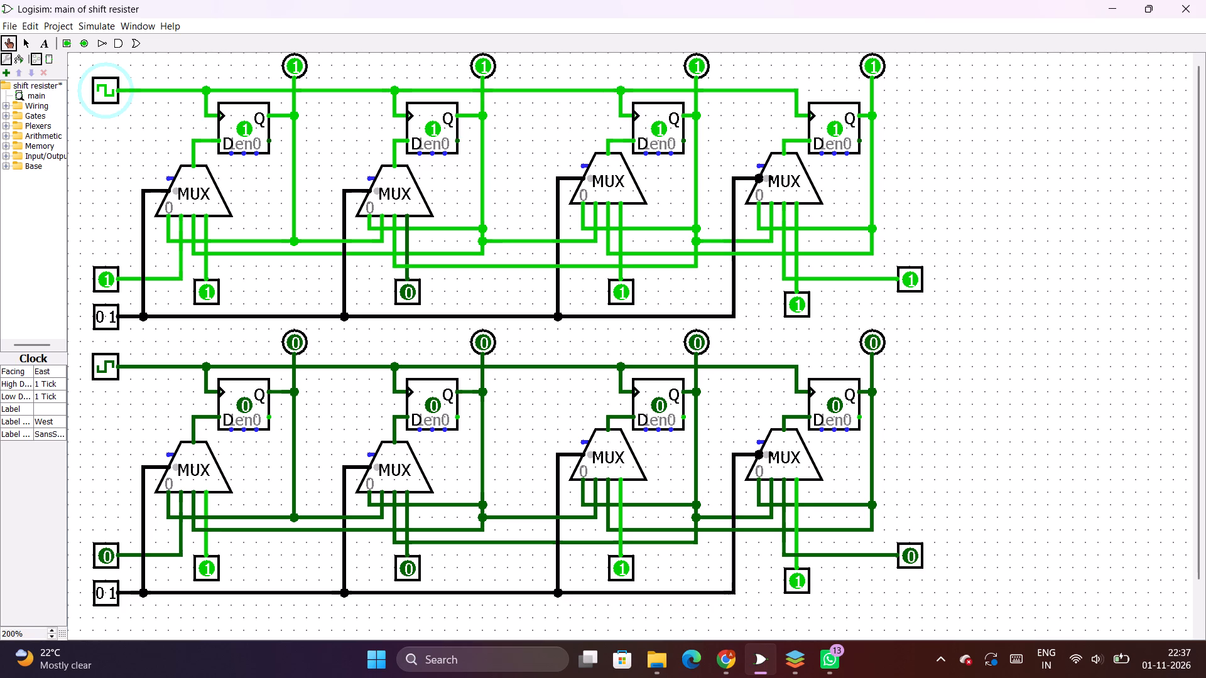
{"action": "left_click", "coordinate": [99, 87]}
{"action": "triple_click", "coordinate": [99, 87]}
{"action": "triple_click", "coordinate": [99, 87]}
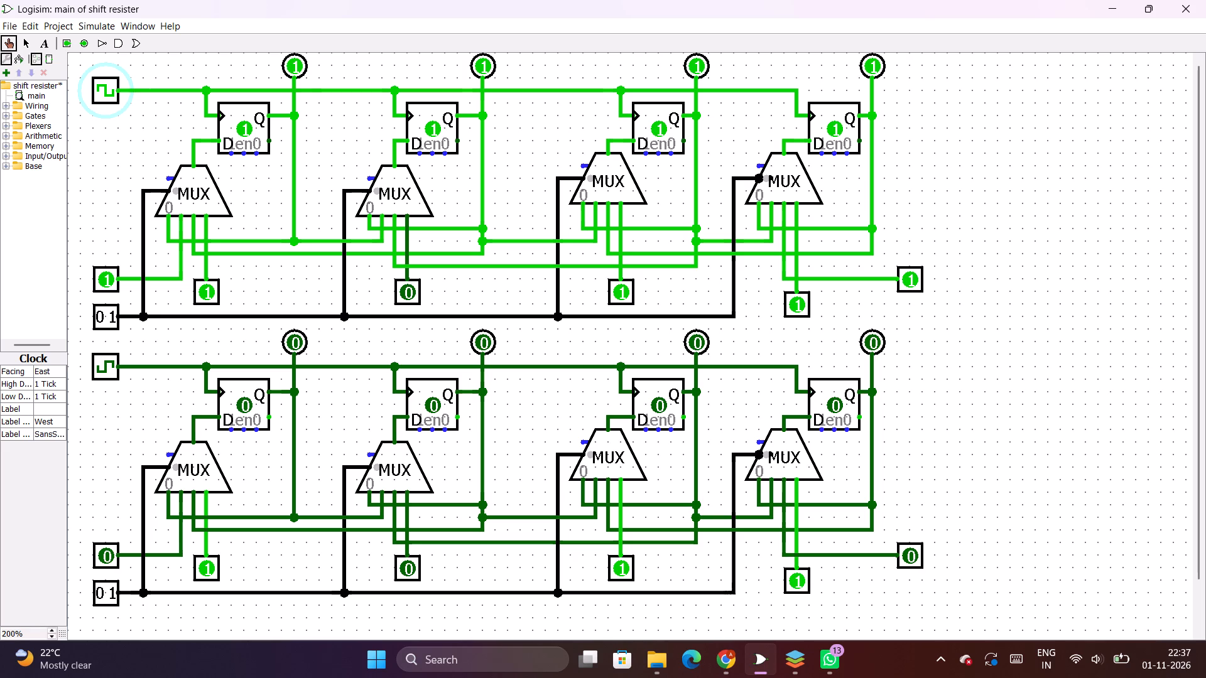
Set the upper circuit's first-stage serial input pin to 0 and pulse the clock until all four outputs are 0, ending with the clock low.
{"action": "left_click", "coordinate": [106, 277]}
{"action": "triple_click", "coordinate": [104, 88]}
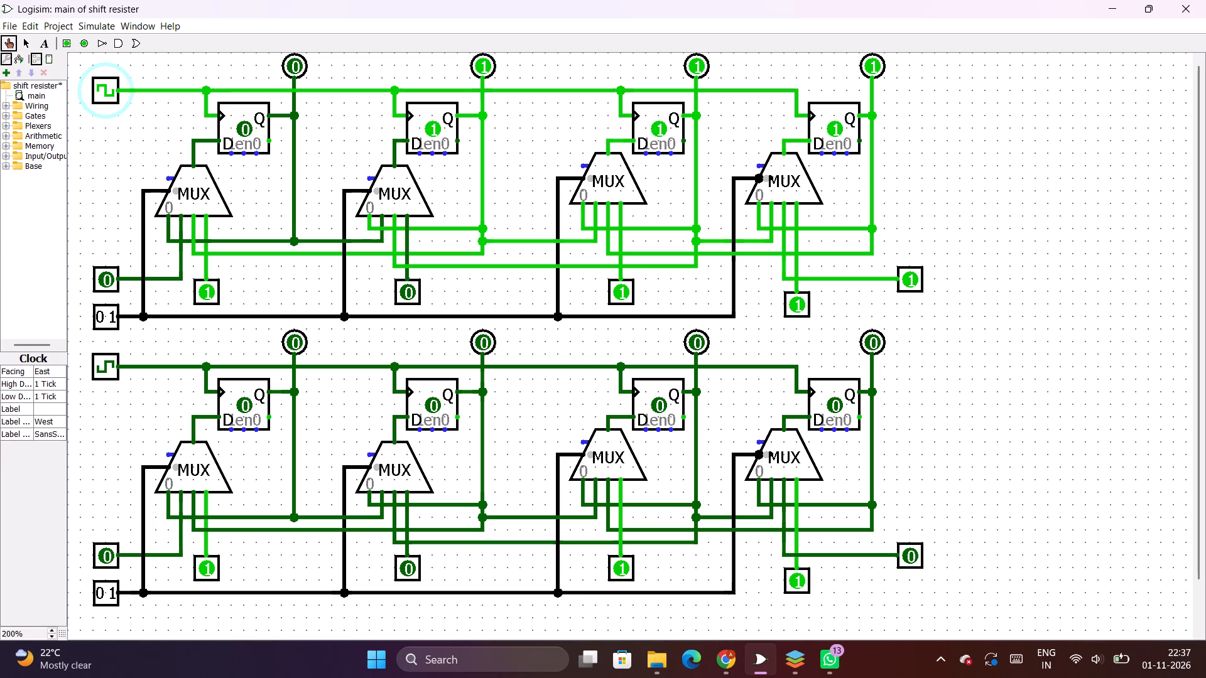
{"action": "triple_click", "coordinate": [104, 88]}
{"action": "left_click", "coordinate": [104, 88]}
{"action": "left_click", "coordinate": [104, 88]}
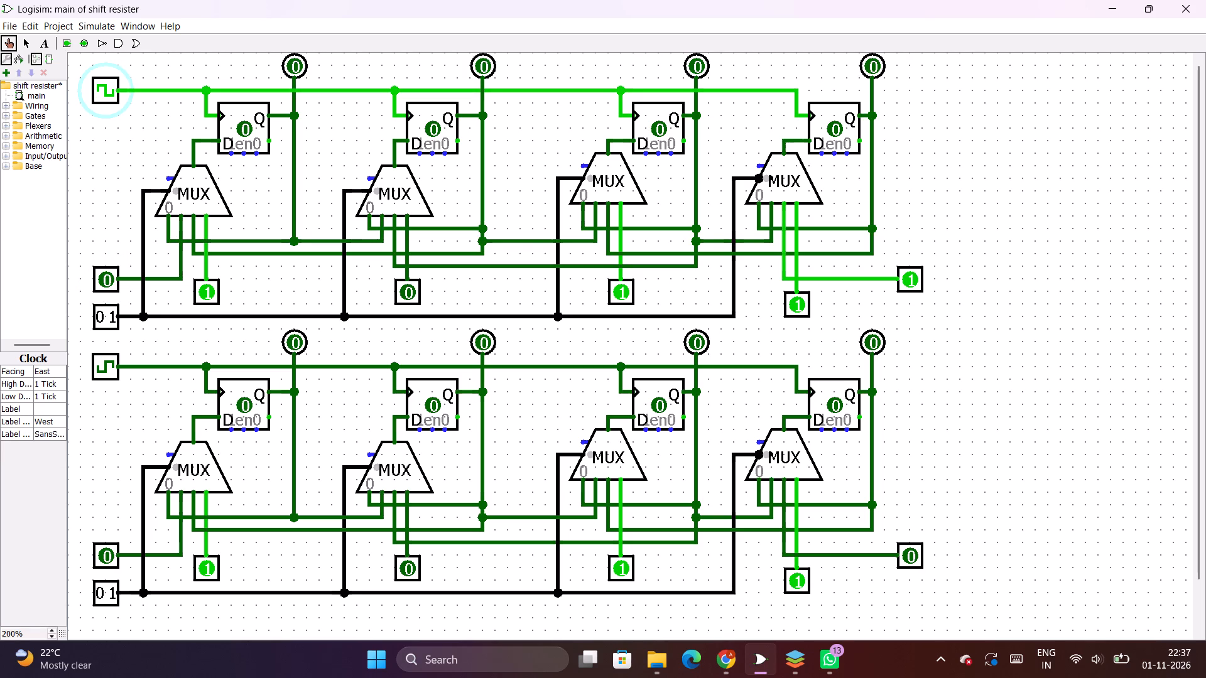
{"action": "left_click", "coordinate": [104, 88]}
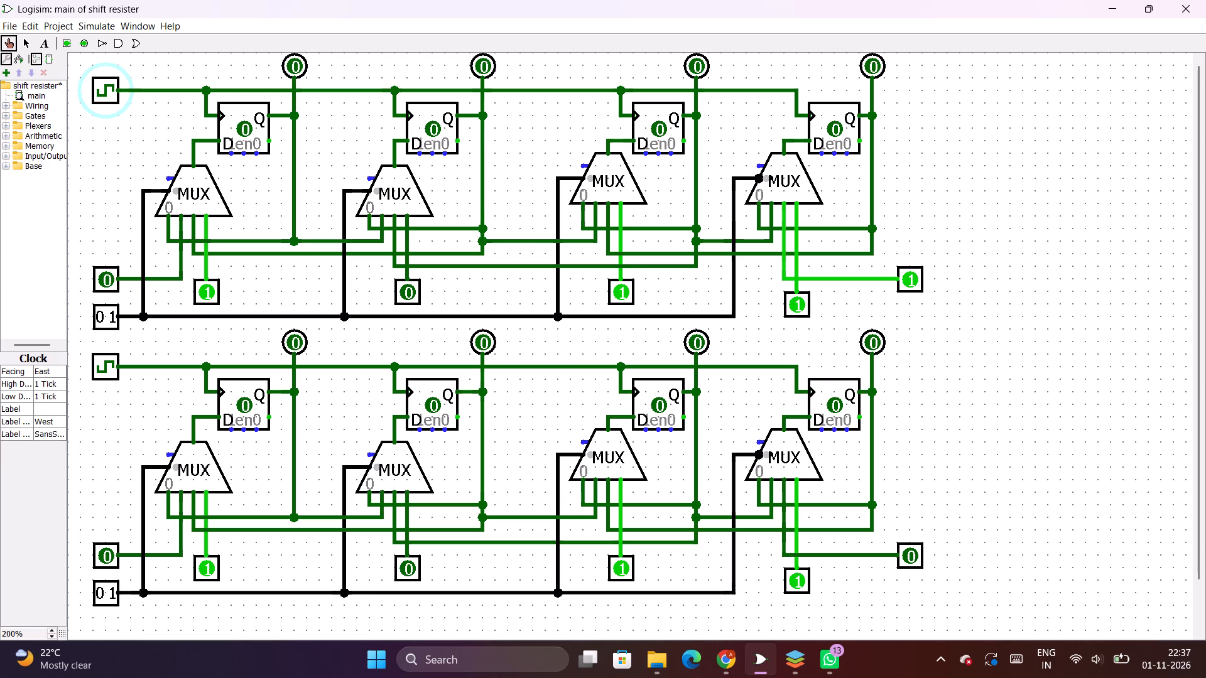
{"action": "left_click", "coordinate": [111, 92]}
{"action": "left_click", "coordinate": [111, 92]}
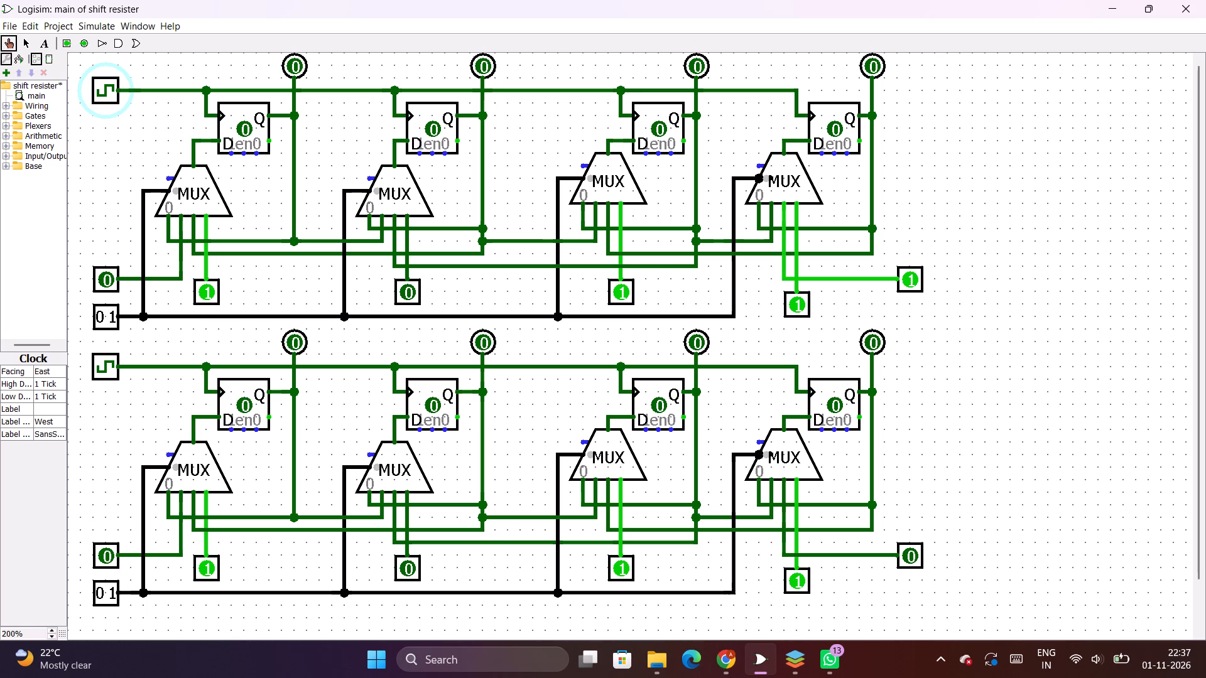
Capture a screenshot of the shift register circuits.
{"action": "key", "text": "Print"}
Snip the canvas region that contains both the upper and lower shift register circuits.
{"action": "left_click_drag", "start_coordinate": [941, 55], "coordinate": [783, 411]}
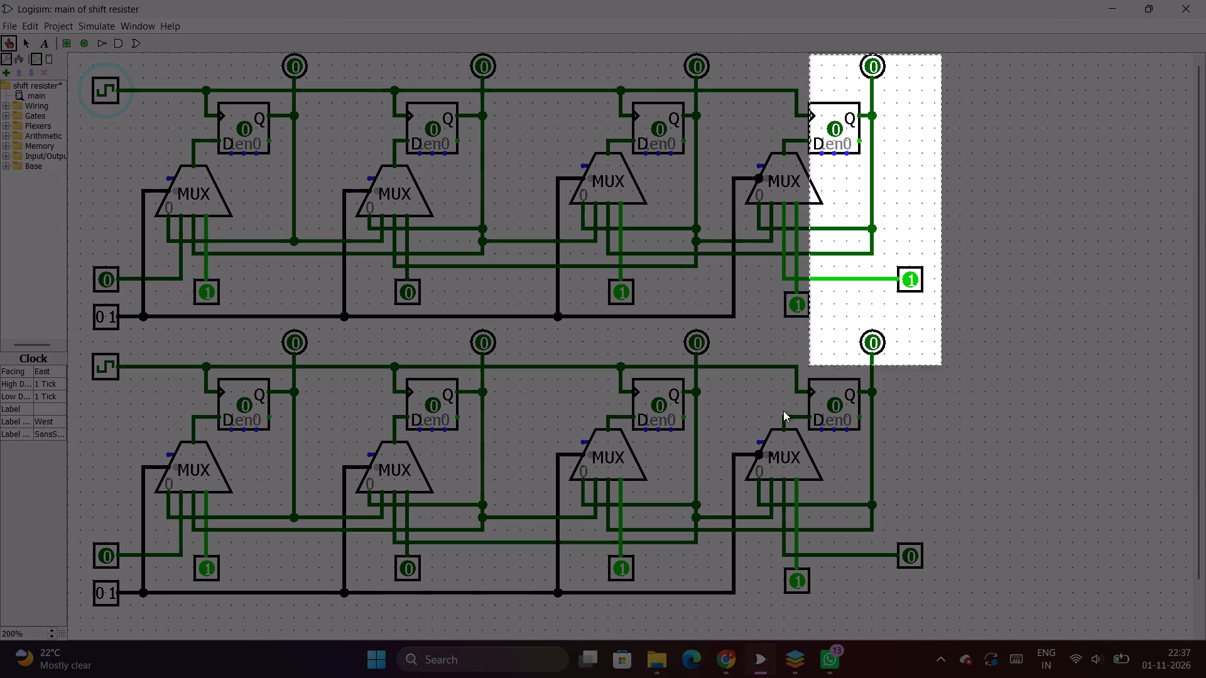
{"action": "left_click_drag", "start_coordinate": [783, 411], "coordinate": [72, 636]}
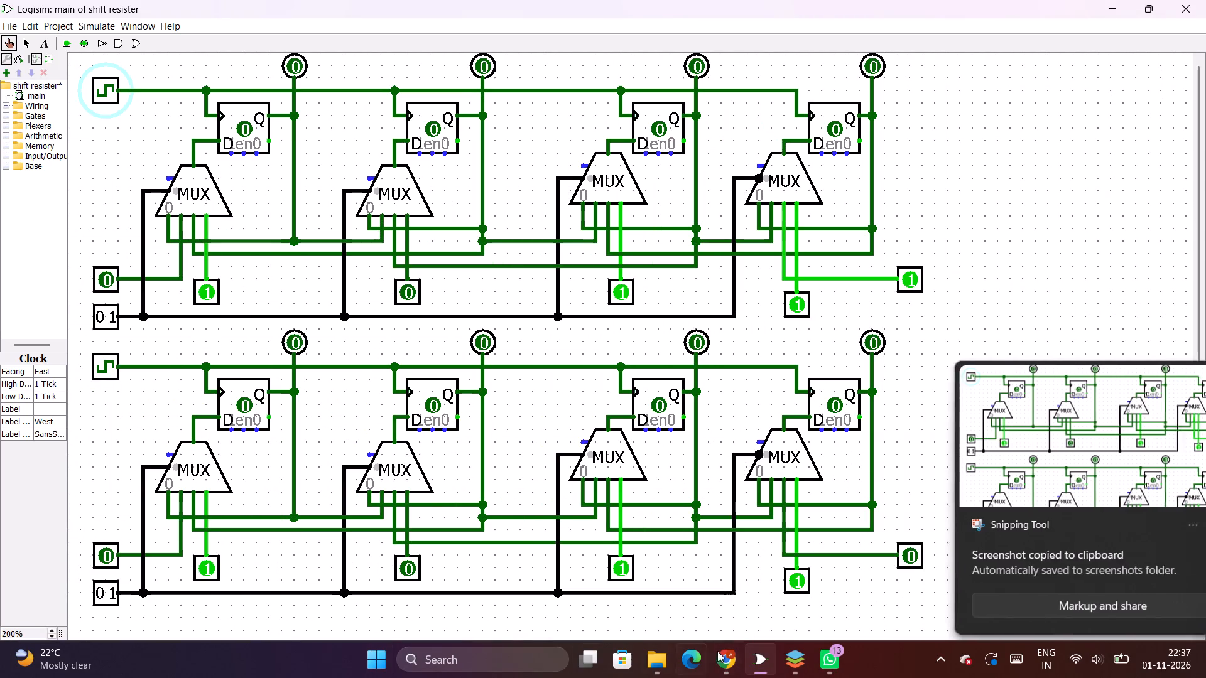
In the Universal Shift Register document in ONLYOFFICE, paste the circuit screenshot on a new line above the "5. Shift Left Operation" heading.
{"action": "left_click", "coordinate": [802, 647]}
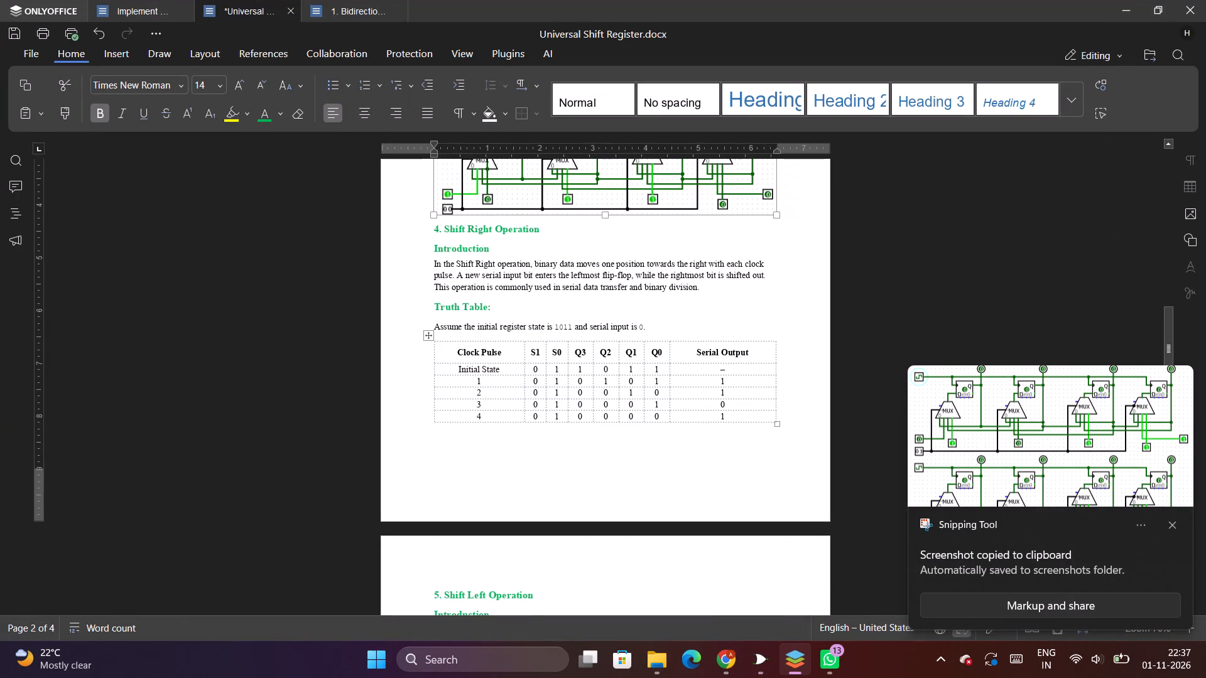
{"action": "scroll", "coordinate": [523, 453], "scroll_direction": "up", "scroll_amount": 2}
{"action": "left_click", "coordinate": [531, 576]}
{"action": "scroll", "coordinate": [531, 557], "scroll_direction": "down", "scroll_amount": 4}
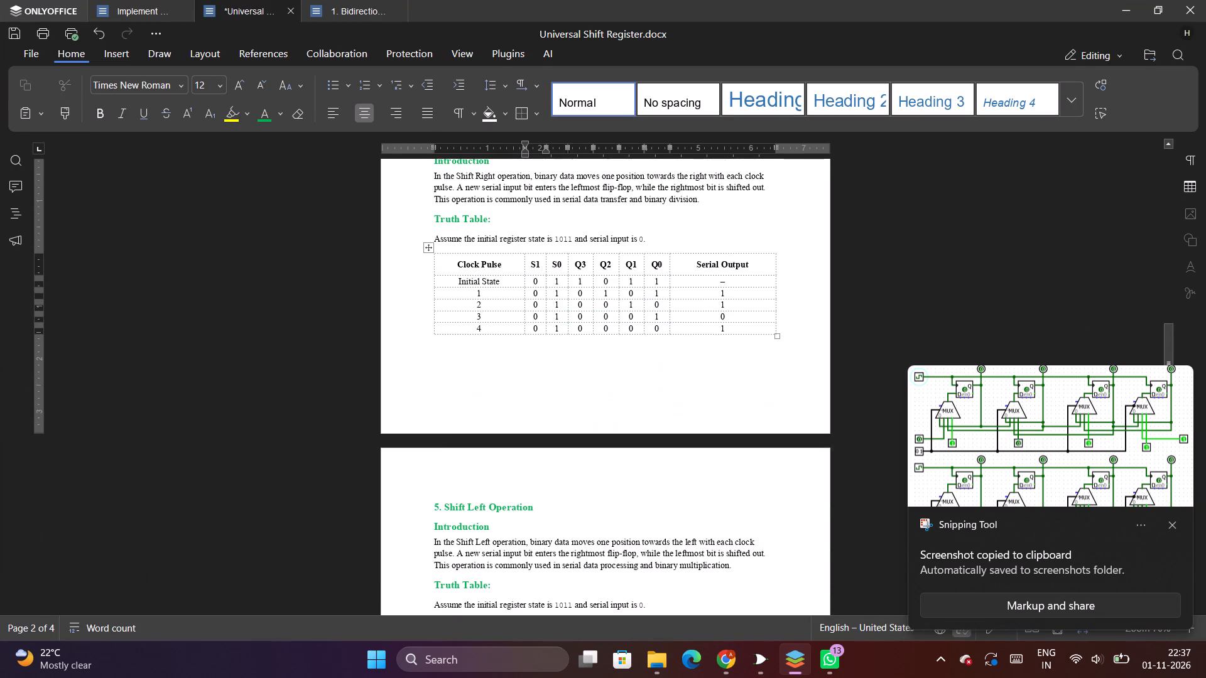
{"action": "left_click", "coordinate": [416, 509]}
{"action": "left_click", "coordinate": [423, 485]}
{"action": "key", "text": "Return"}
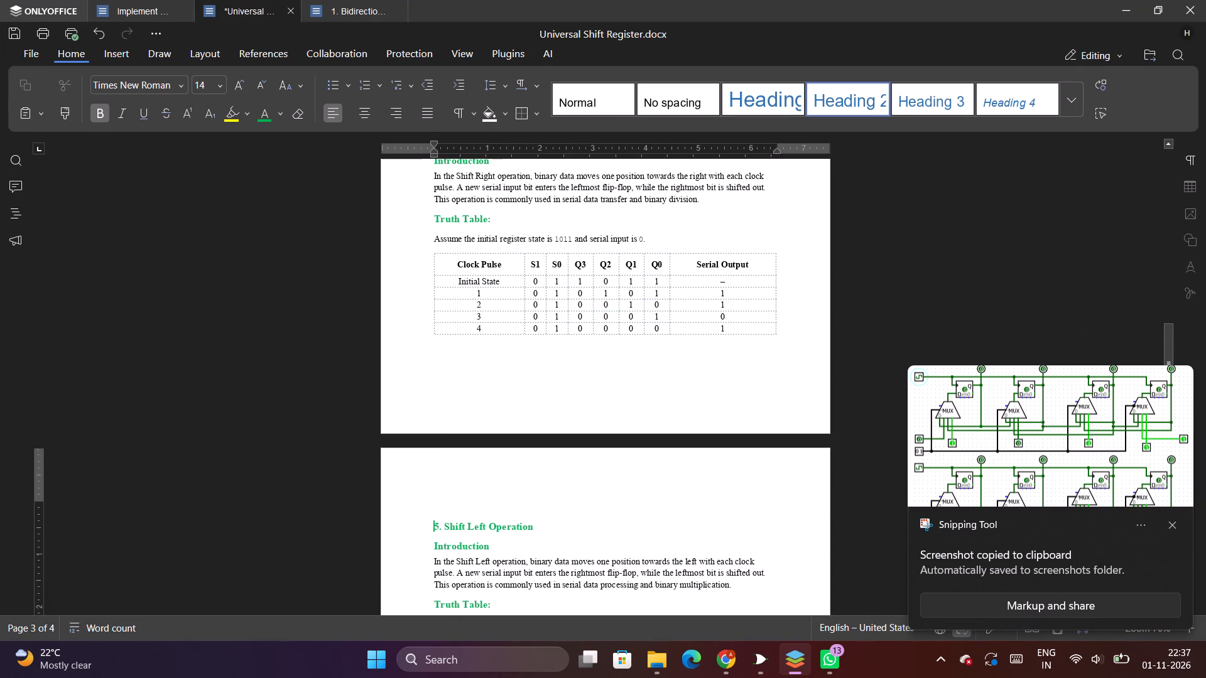
{"action": "left_click", "coordinate": [440, 497]}
{"action": "key", "text": "ctrl+v"}
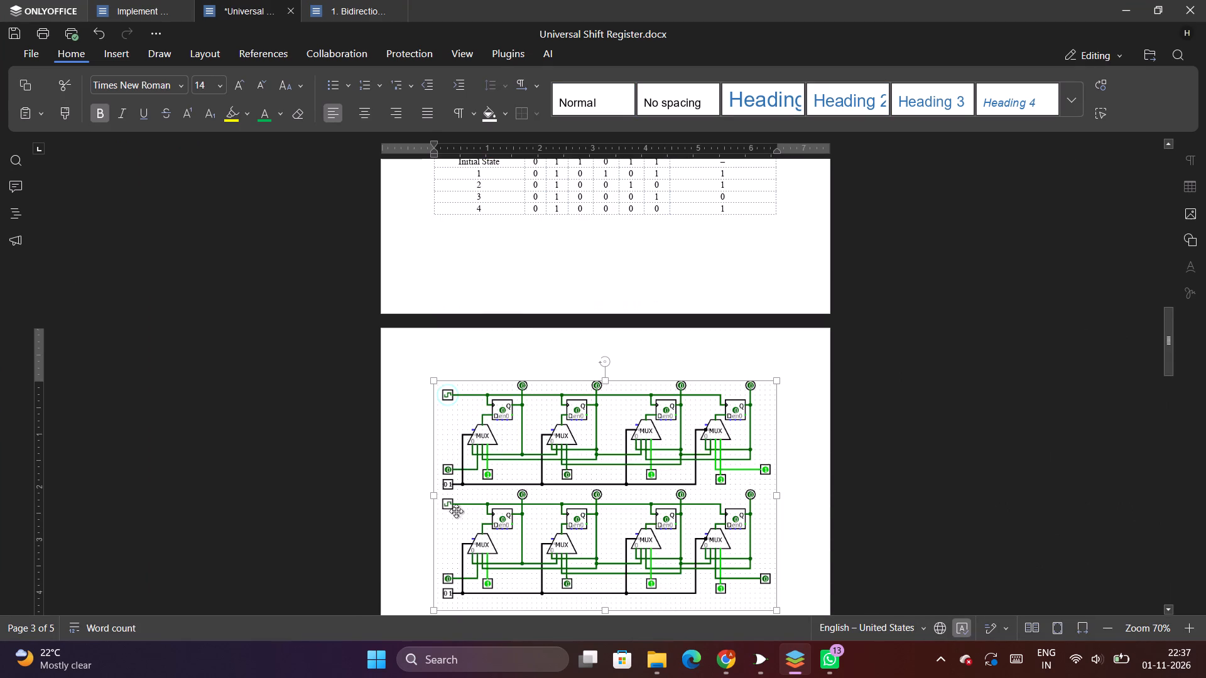
{"action": "scroll", "coordinate": [593, 530], "scroll_direction": "down", "scroll_amount": 8}
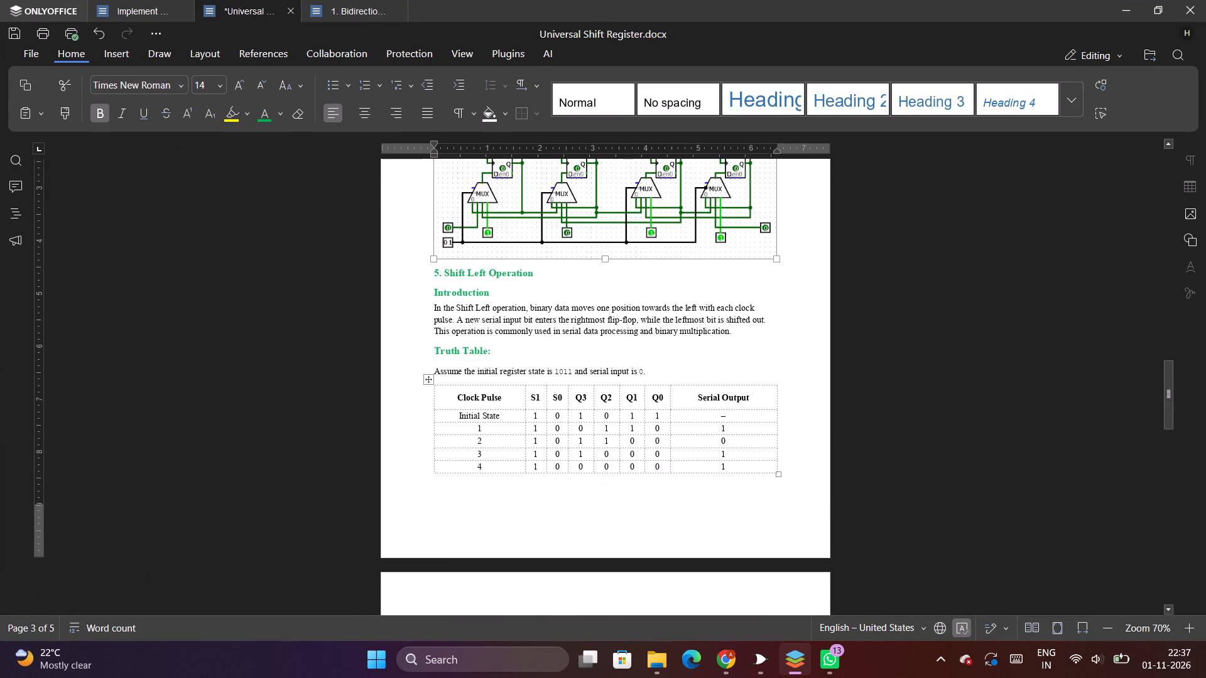
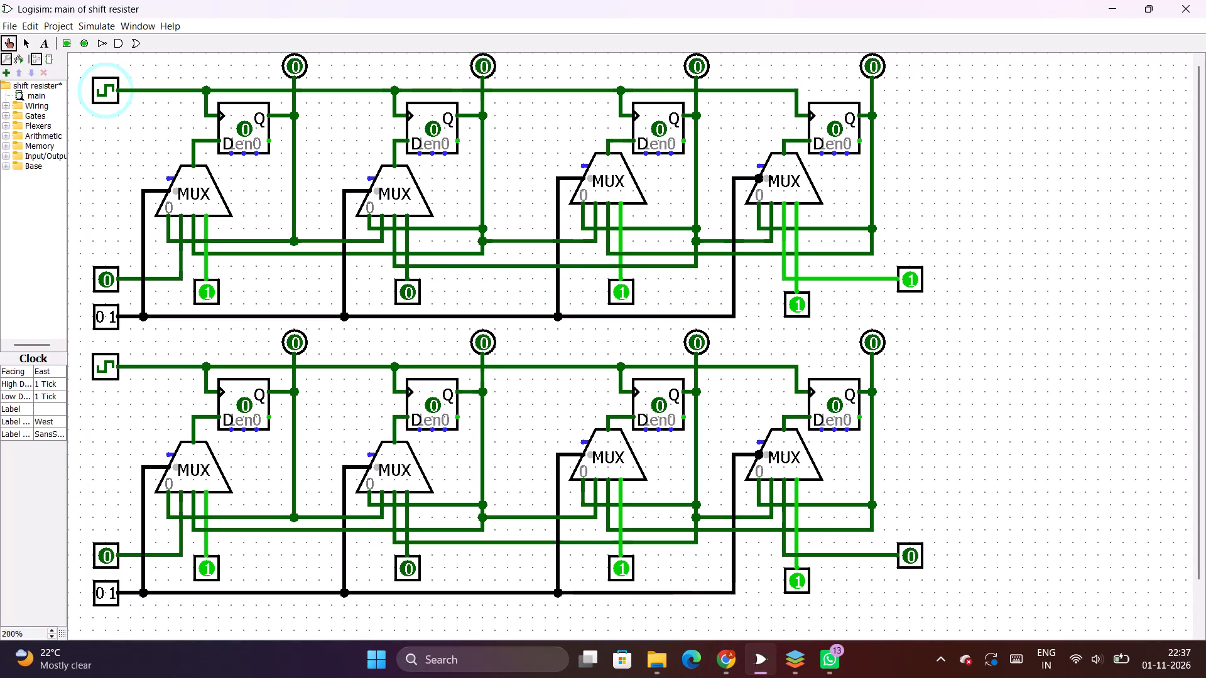
Set the two-bit mode select inputs of both the upper and lower shift register circuits to 10.
{"action": "left_click", "coordinate": [100, 315]}
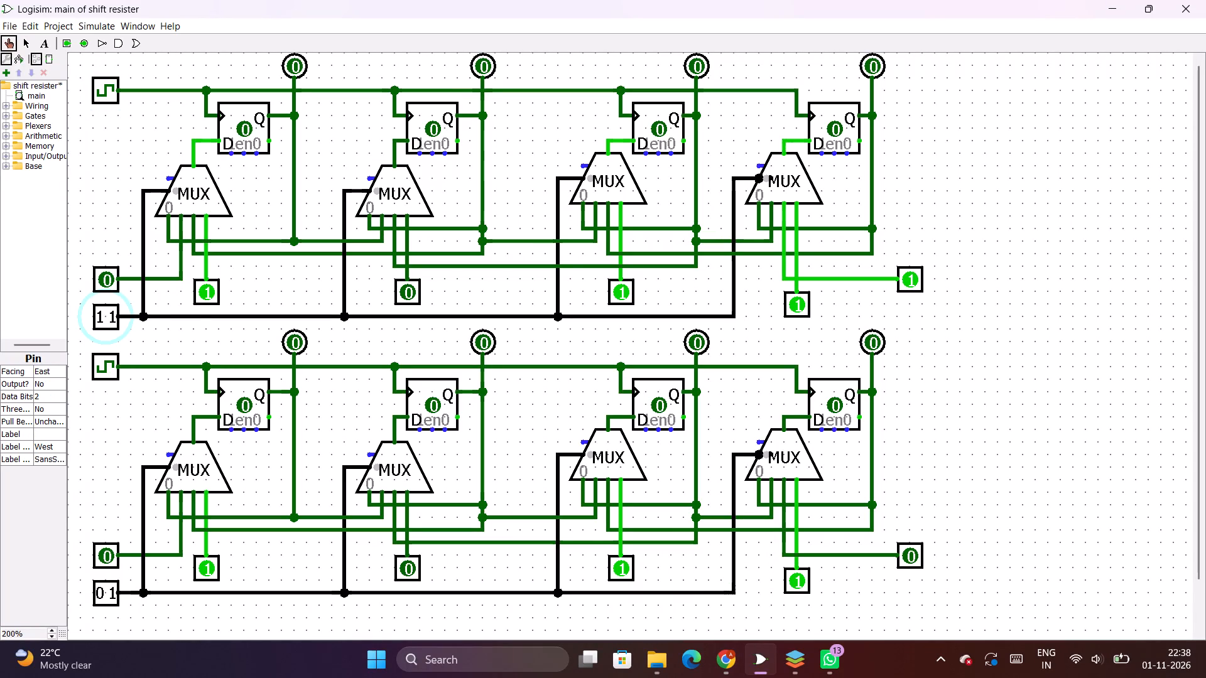
{"action": "left_click", "coordinate": [110, 316]}
{"action": "left_click", "coordinate": [100, 592]}
{"action": "left_click", "coordinate": [111, 594]}
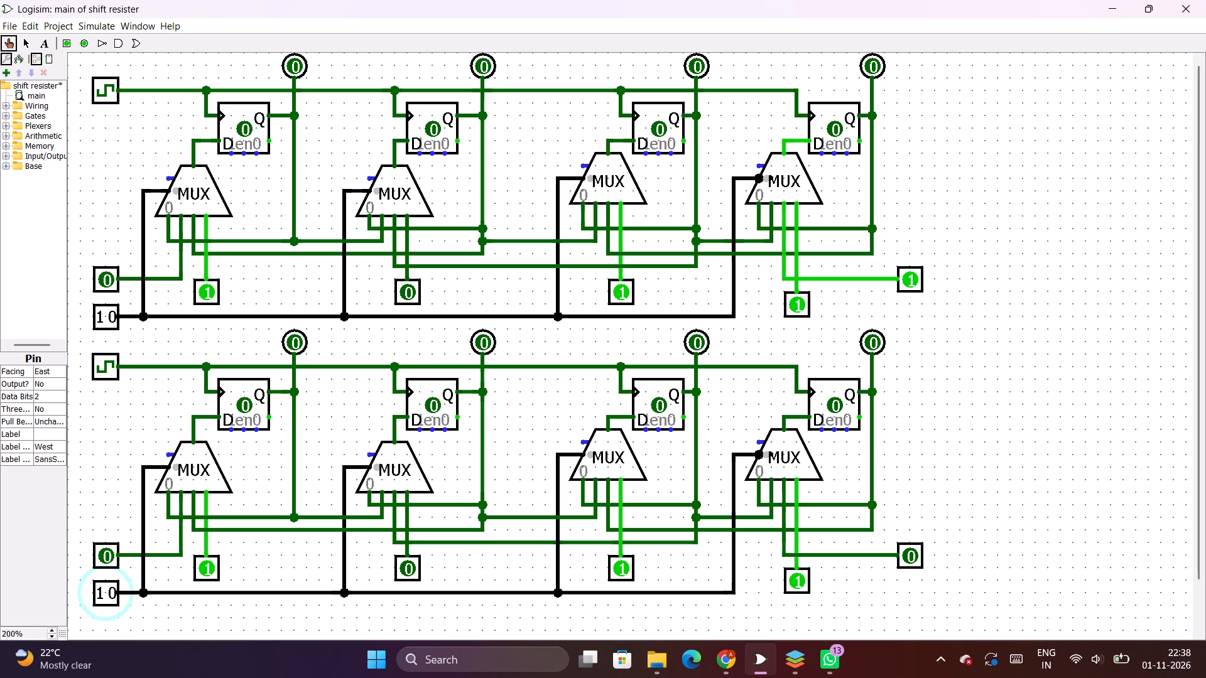
Pulse the upper circuit's clock twice so its last two outputs are 1.
{"action": "double_click", "coordinate": [106, 92]}
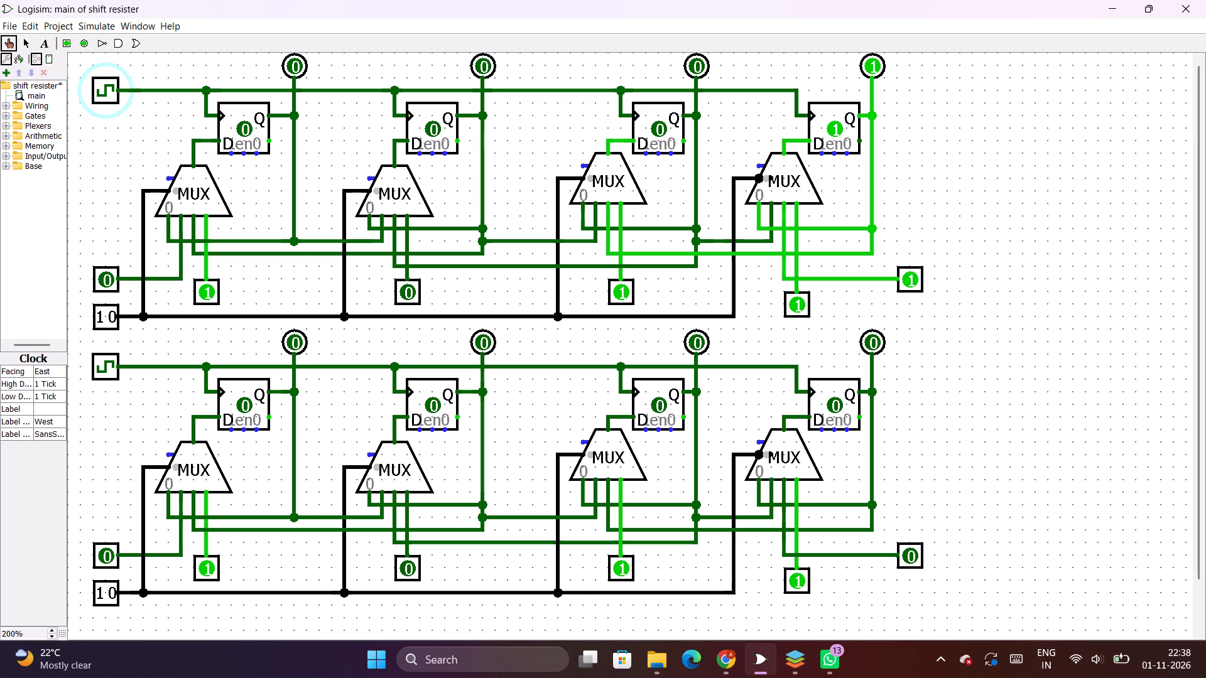
{"action": "double_click", "coordinate": [106, 92]}
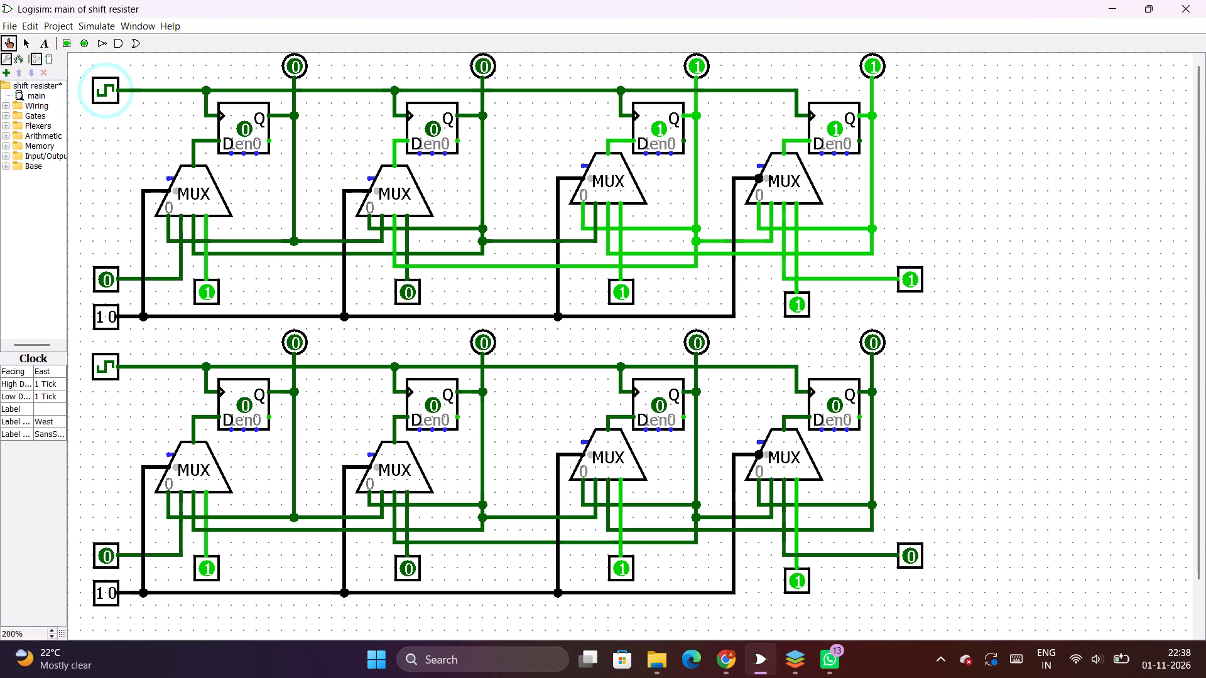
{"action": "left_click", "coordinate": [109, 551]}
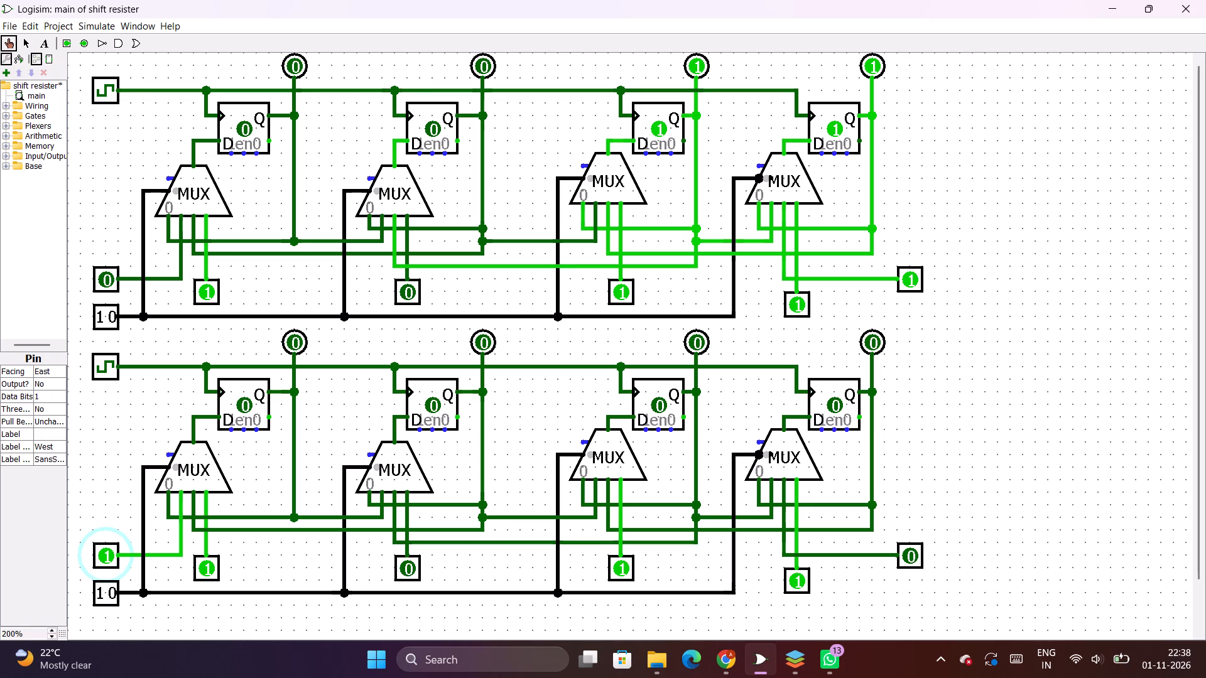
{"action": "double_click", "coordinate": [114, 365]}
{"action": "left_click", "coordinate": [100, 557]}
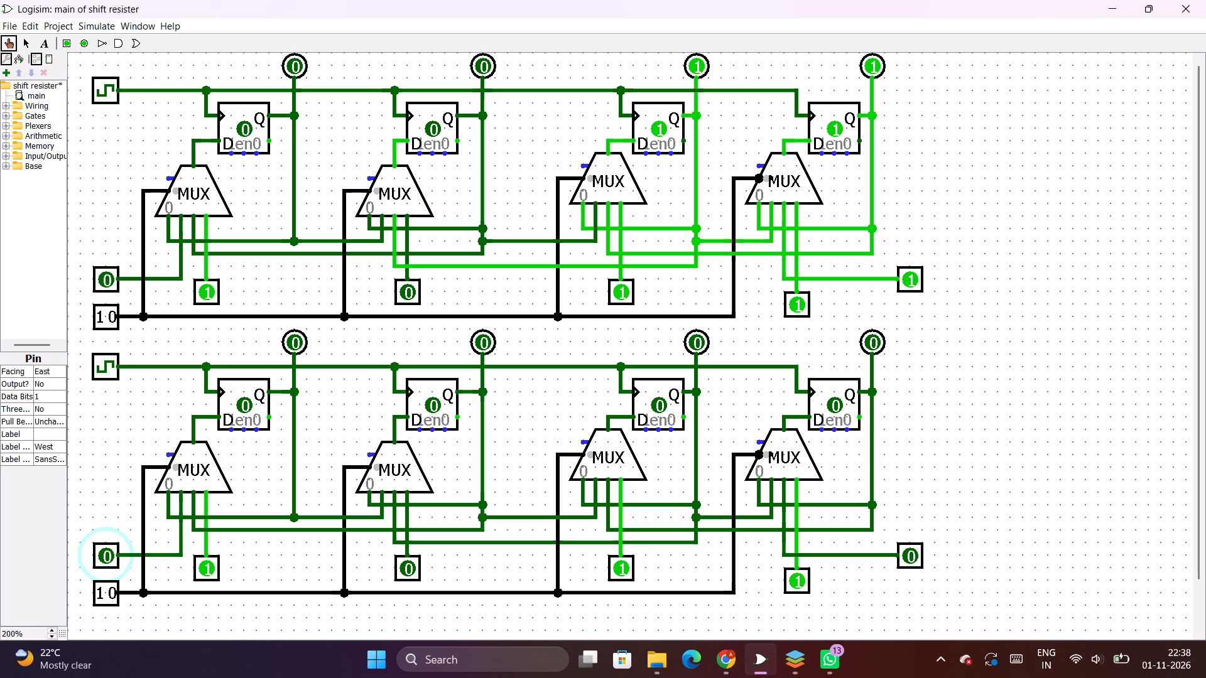
Set the lower circuit's serial input pin beside the last flip-flop to 1 and pulse the clock until all four outputs are 1, ending high.
{"action": "left_click", "coordinate": [913, 554]}
{"action": "triple_click", "coordinate": [108, 364]}
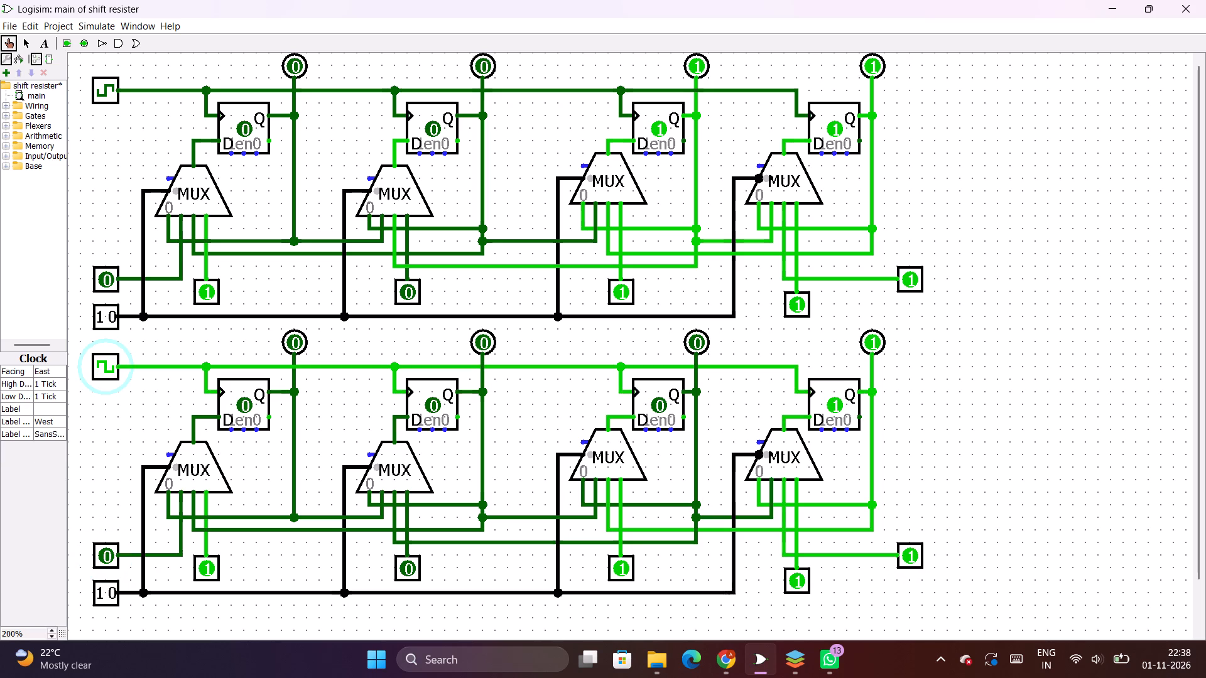
{"action": "double_click", "coordinate": [108, 364]}
{"action": "left_click", "coordinate": [107, 364]}
{"action": "left_click", "coordinate": [107, 364]}
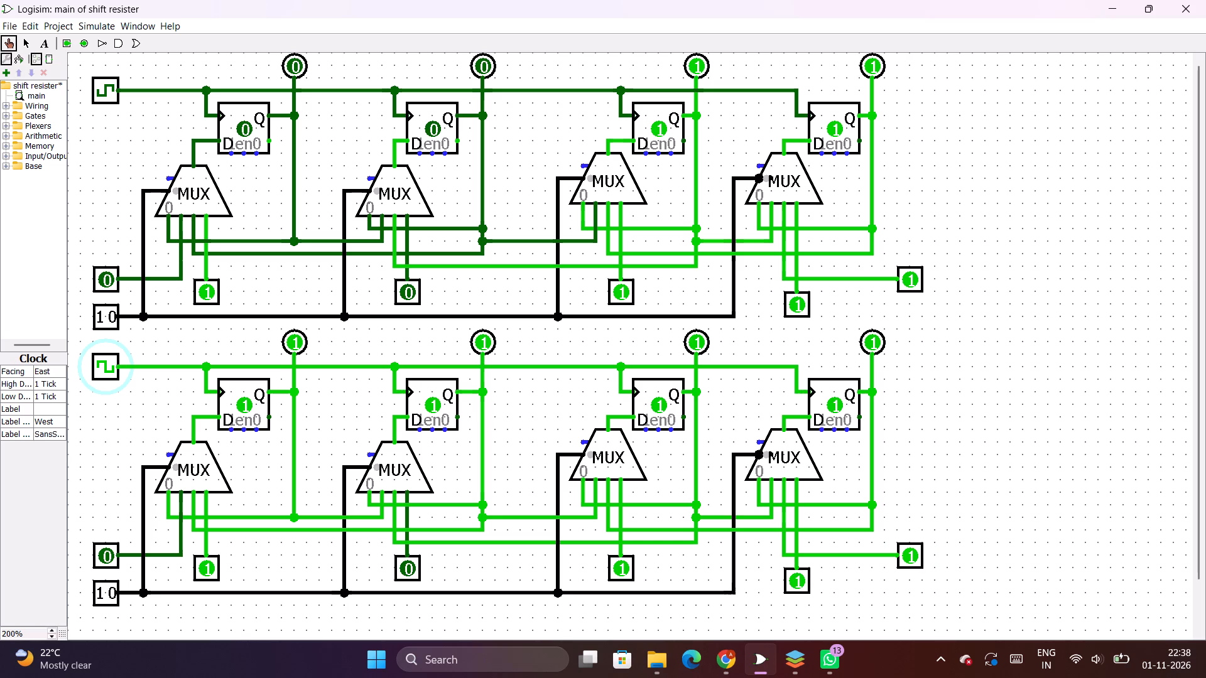
Capture a screenshot of both shift register circuits.
{"action": "key", "text": "Print"}
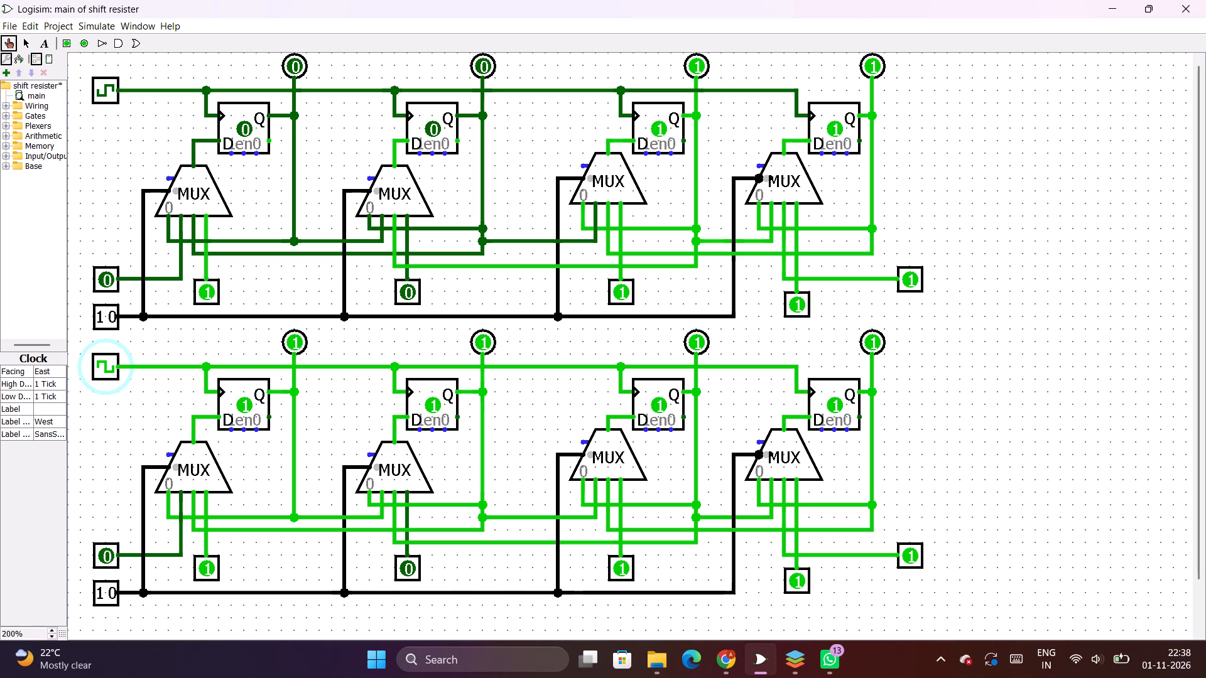
{"action": "left_click_drag", "start_coordinate": [923, 55], "coordinate": [641, 677]}
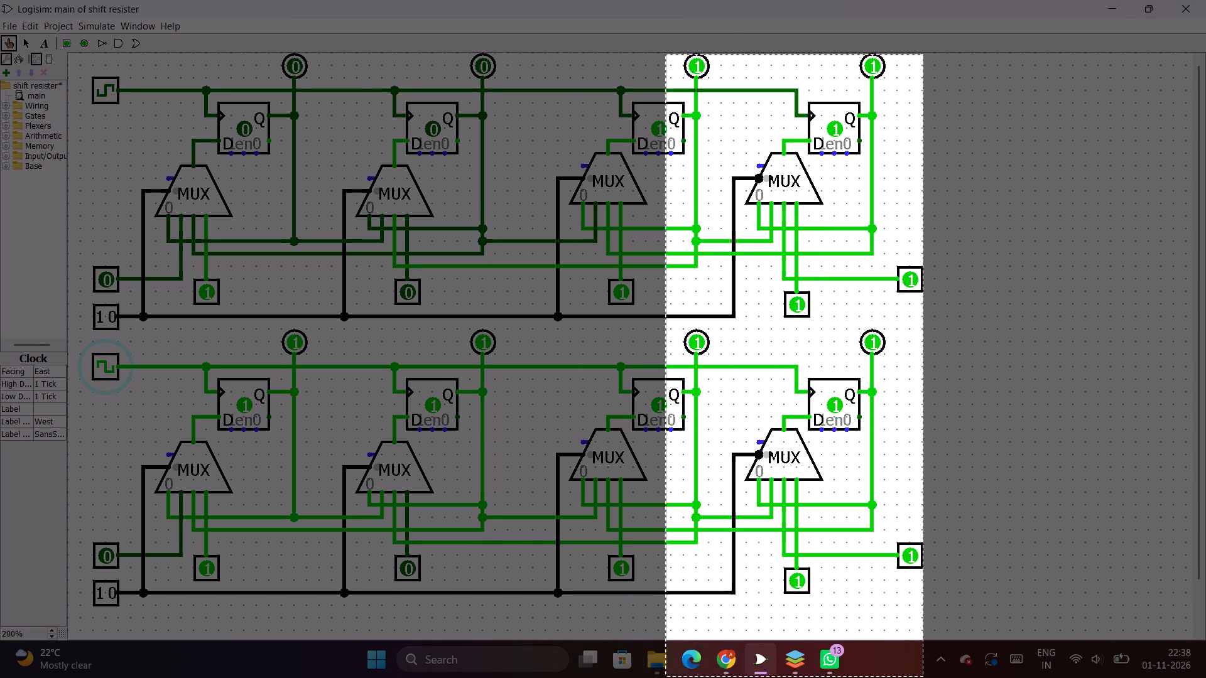
{"action": "left_click_drag", "start_coordinate": [641, 677], "coordinate": [72, 626]}
Switch to the Universal Shift Register document and paste the capture on a new line above the "6. Parallel Load Operation" heading.
{"action": "left_click", "coordinate": [806, 655]}
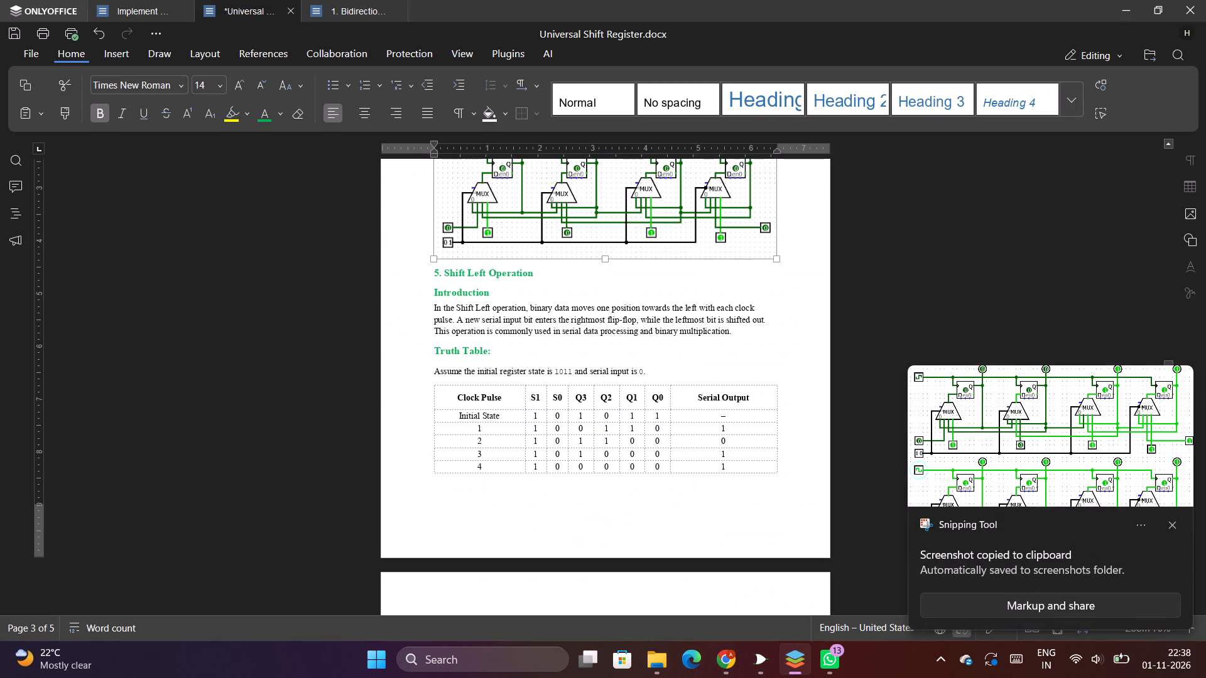
{"action": "left_click", "coordinate": [637, 507]}
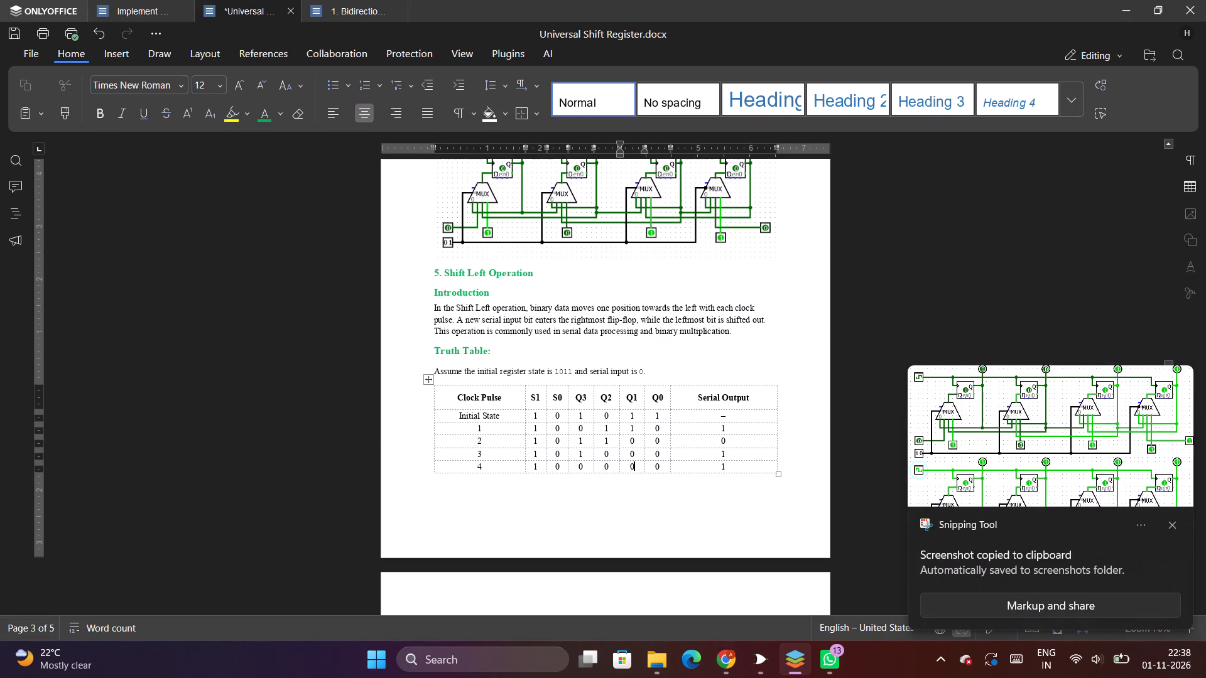
{"action": "left_click", "coordinate": [611, 517]}
{"action": "scroll", "coordinate": [381, 539], "scroll_direction": "down", "scroll_amount": 3}
{"action": "left_click", "coordinate": [435, 501]}
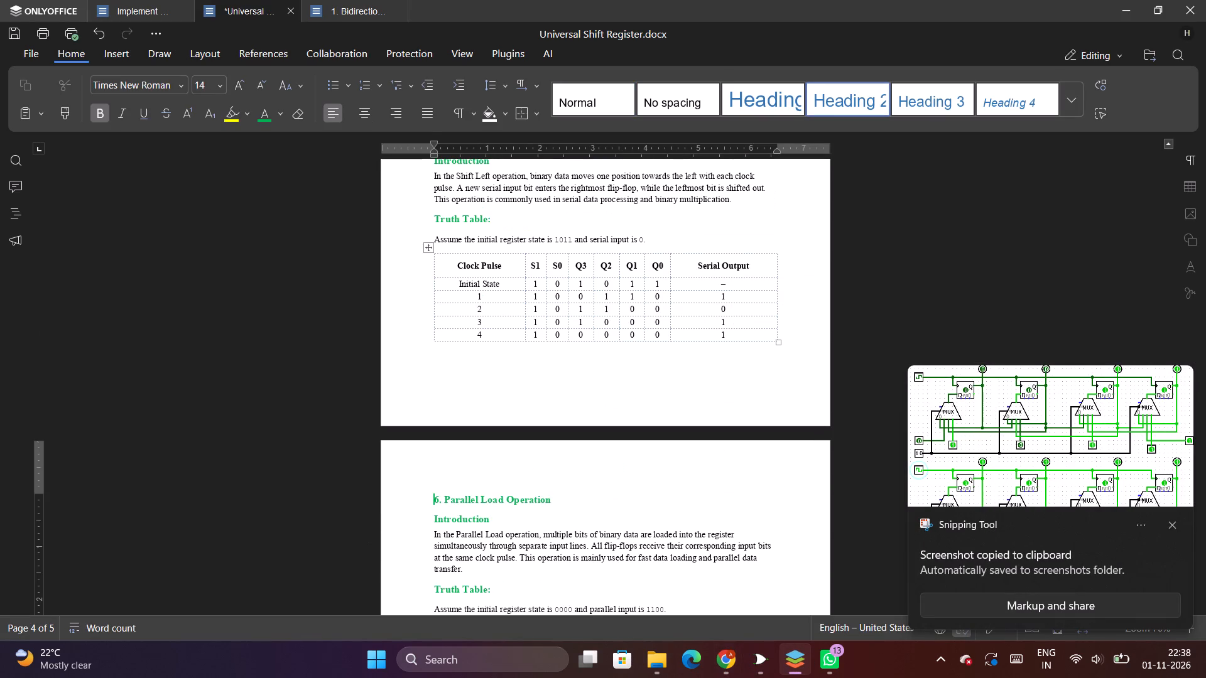
{"action": "key", "text": "Return"}
{"action": "left_click", "coordinate": [426, 482]}
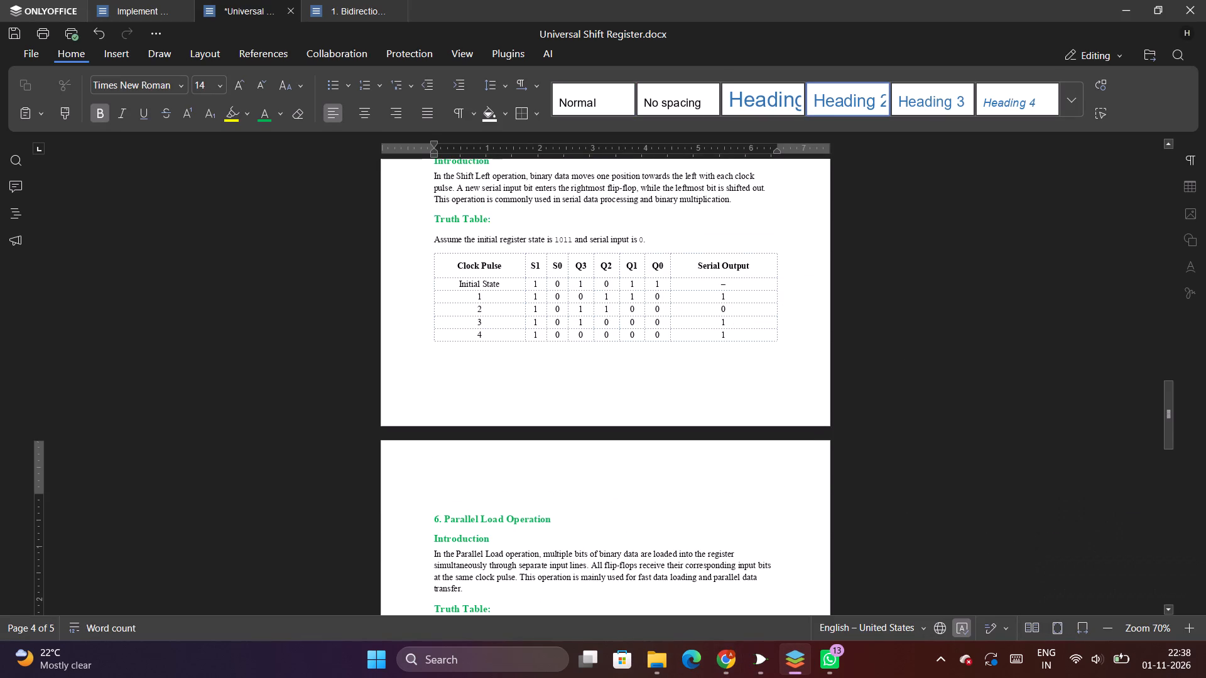
{"action": "key", "text": "ctrl+v"}
{"action": "scroll", "coordinate": [523, 539], "scroll_direction": "down", "scroll_amount": 8}
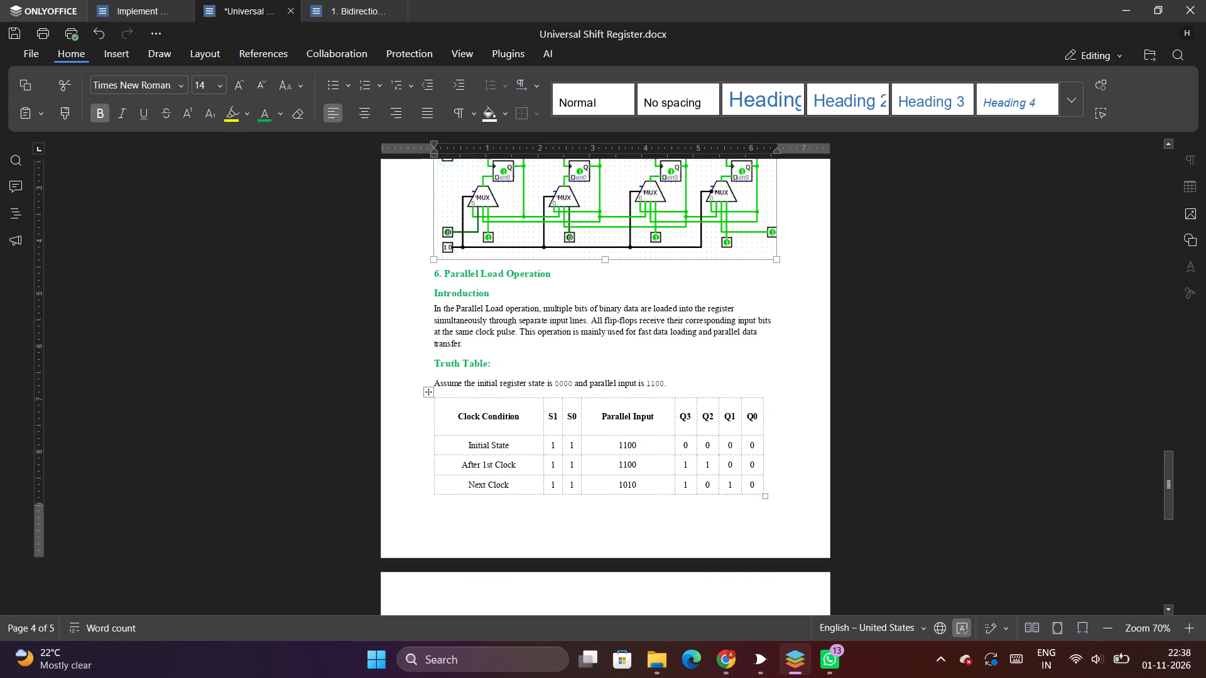
Delete the old circuit image on the page after the Parallel Load truth table.
{"action": "scroll", "coordinate": [523, 539], "scroll_direction": "down", "scroll_amount": 5}
{"action": "scroll", "coordinate": [523, 540], "scroll_direction": "up", "scroll_amount": 2}
{"action": "scroll", "coordinate": [523, 540], "scroll_direction": "down", "scroll_amount": 5}
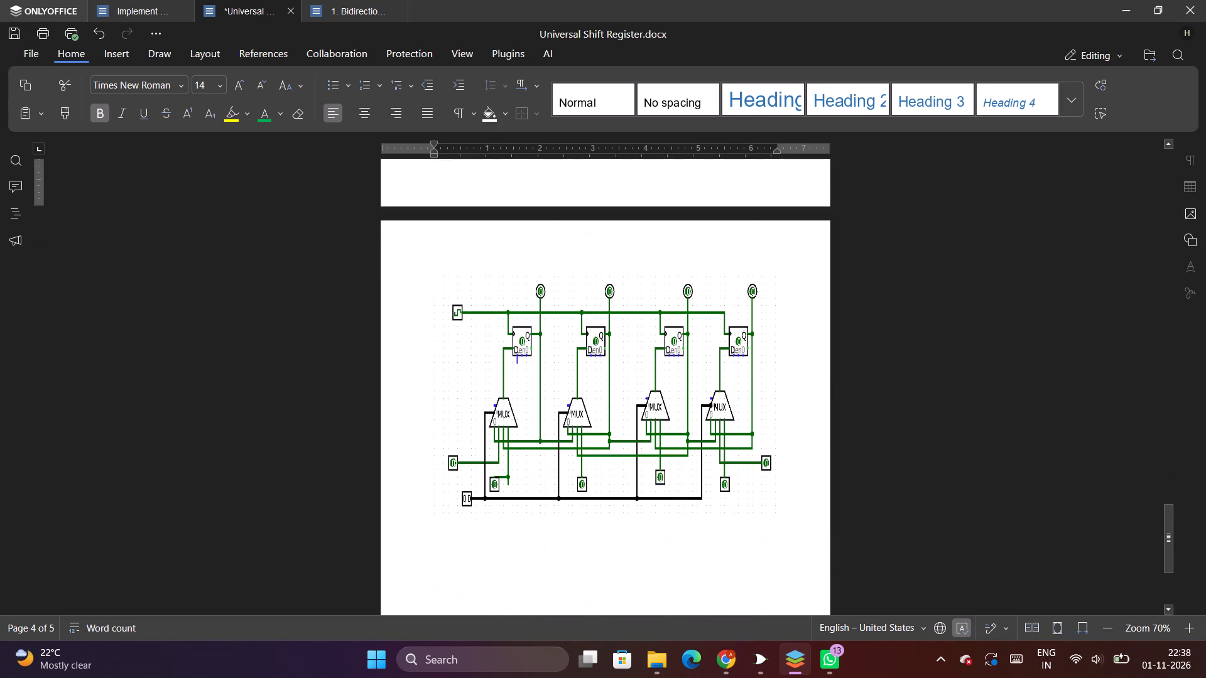
{"action": "left_click", "coordinate": [528, 519]}
{"action": "key", "text": "Delete"}
{"action": "scroll", "coordinate": [528, 489], "scroll_direction": "up", "scroll_amount": 9}
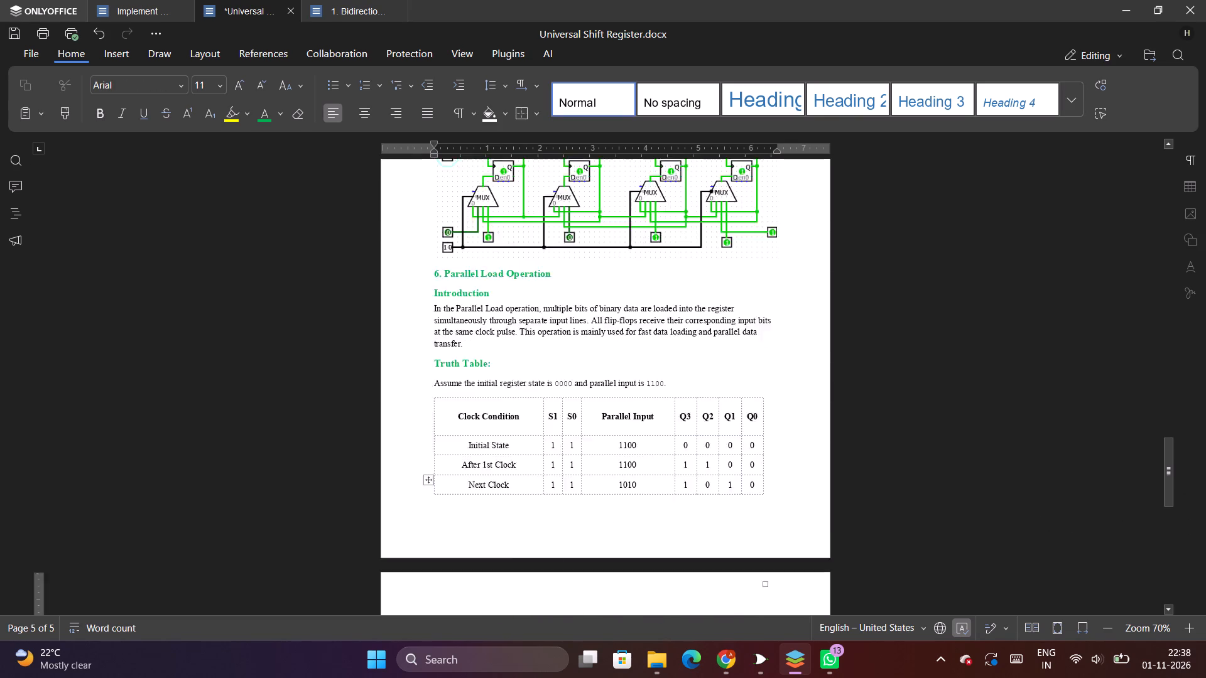
{"action": "scroll", "coordinate": [528, 489], "scroll_direction": "up", "scroll_amount": 2}
{"action": "scroll", "coordinate": [528, 489], "scroll_direction": "down", "scroll_amount": 2}
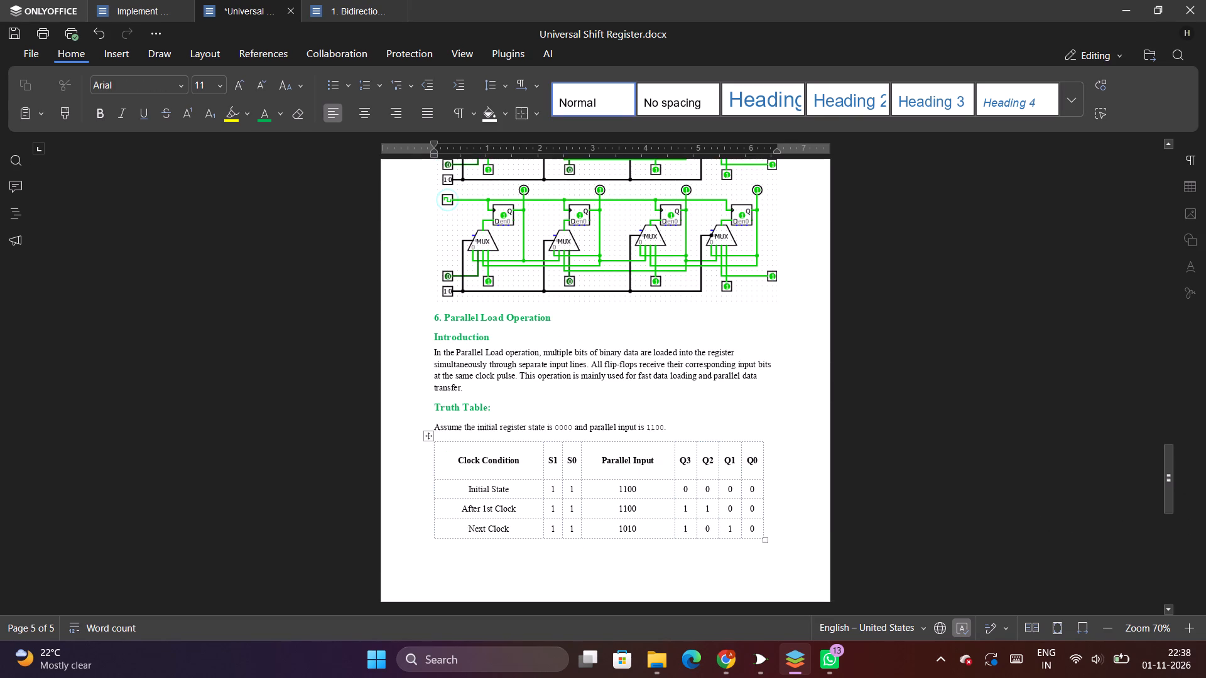
{"action": "scroll", "coordinate": [528, 489], "scroll_direction": "down", "scroll_amount": 2}
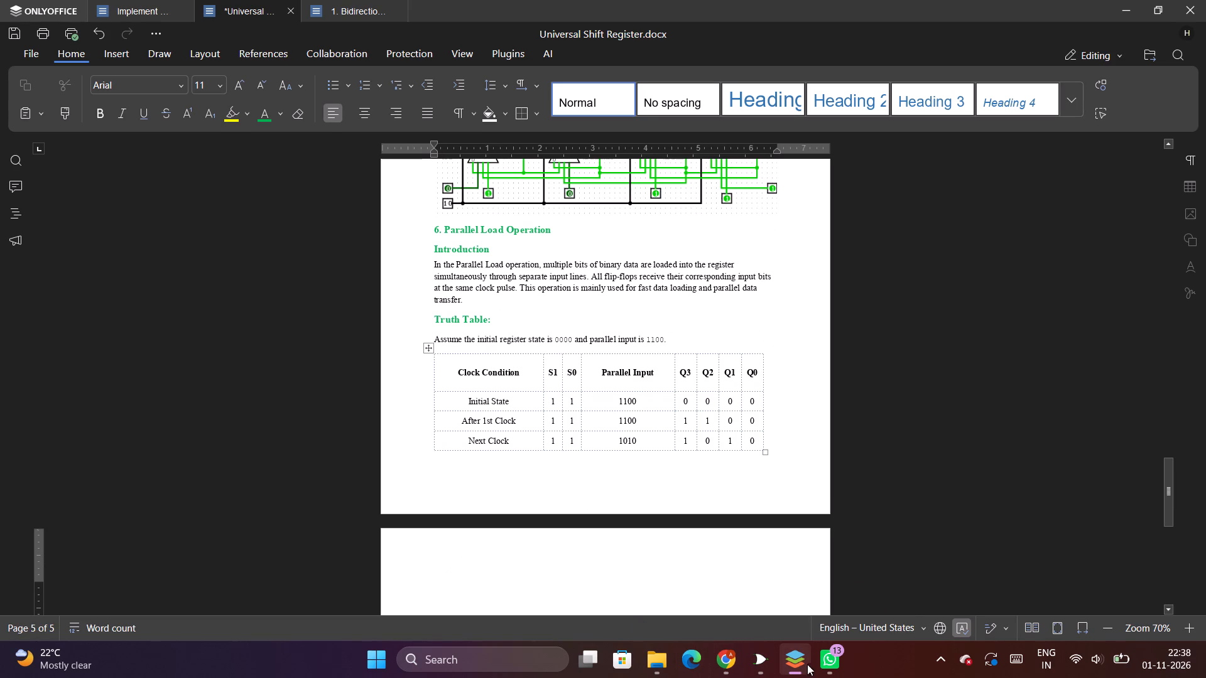
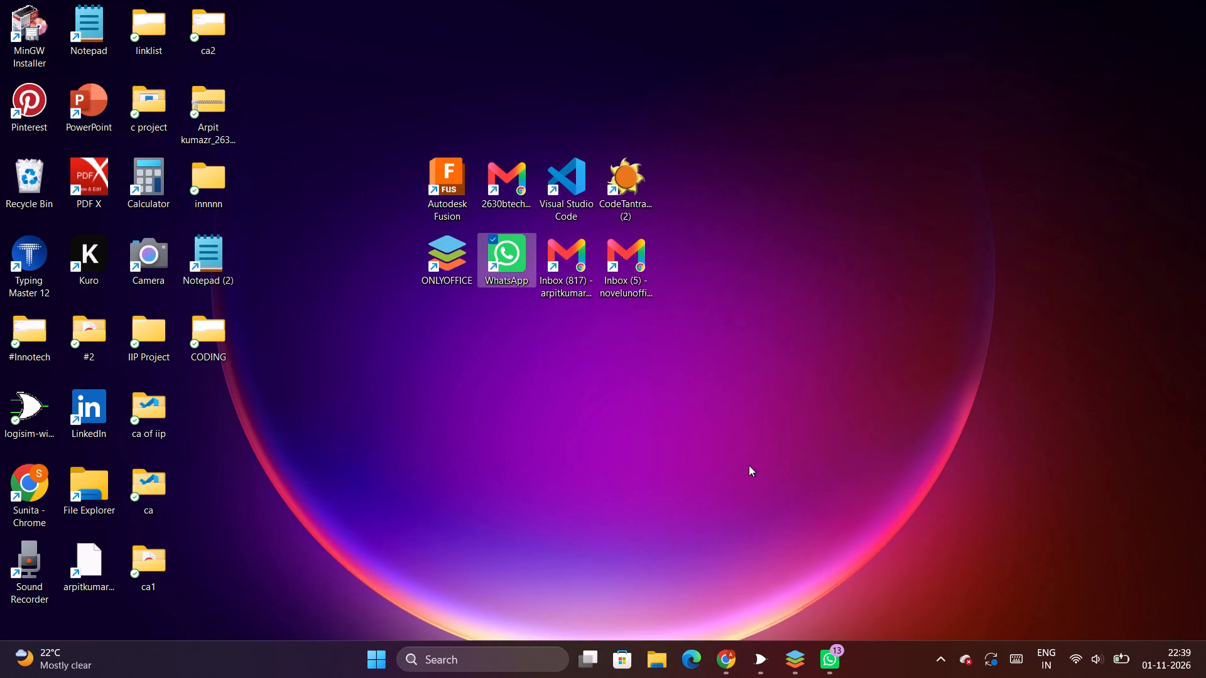
Switch to Chrome, bringing up the ChatGPT conversation with the universal shift register report text.
{"action": "left_click", "coordinate": [731, 665]}
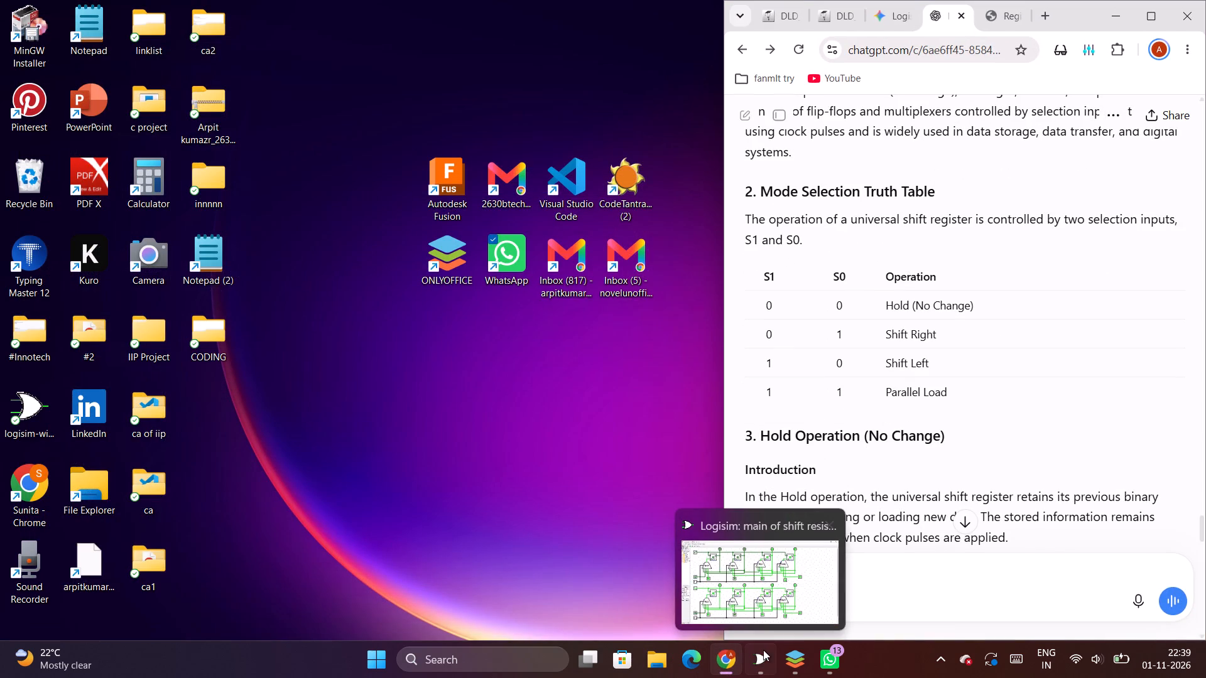
In Logisim, set both shift register circuits' parallel inputs to 1100 and the serial input pins beside their last flip-flops to 0.
{"action": "left_click", "coordinate": [763, 650]}
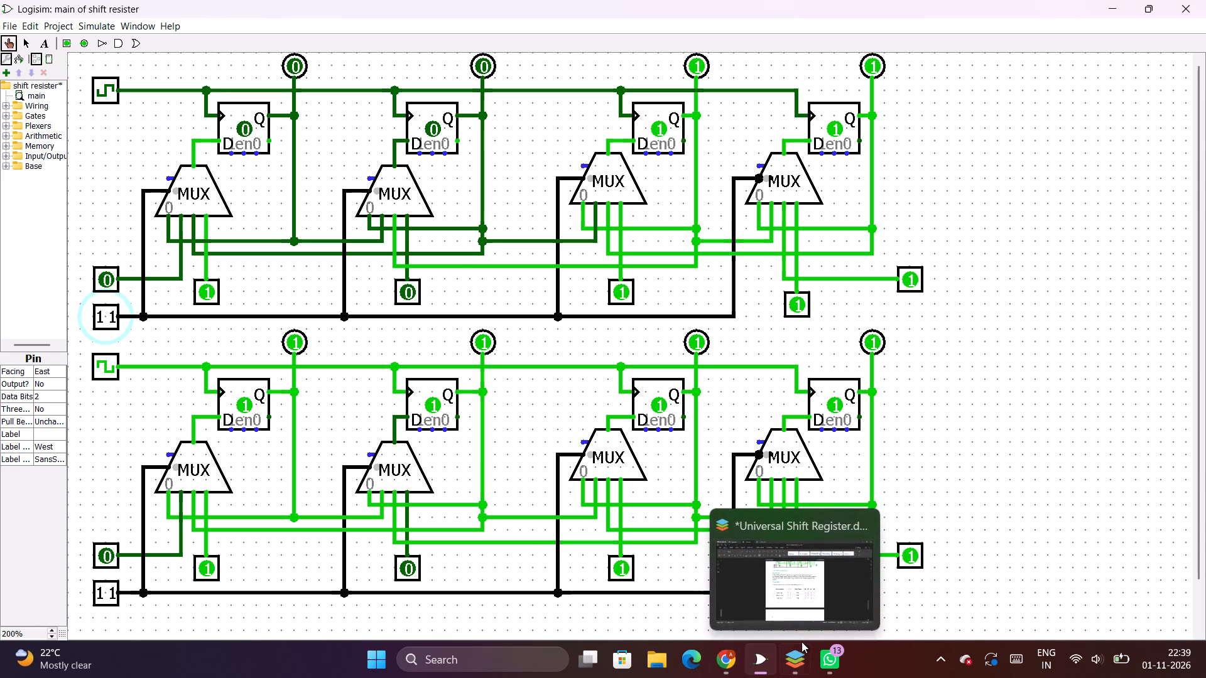
{"action": "left_click", "coordinate": [801, 643]}
{"action": "left_click", "coordinate": [799, 648]}
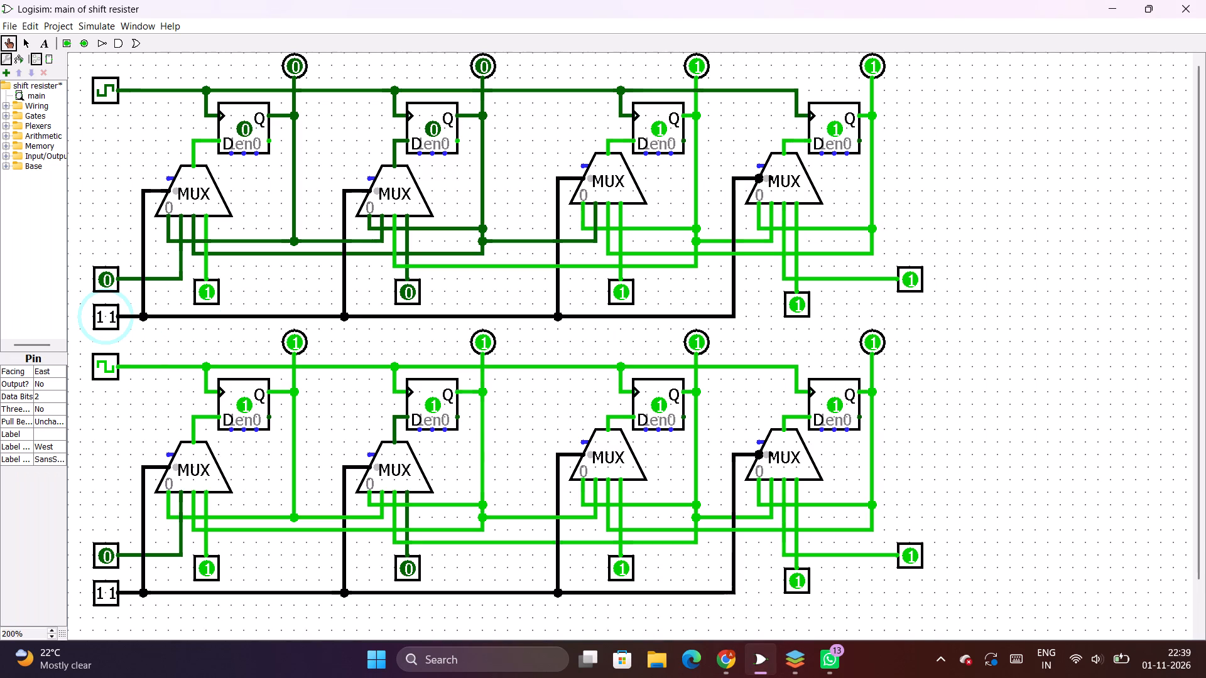
{"action": "left_click", "coordinate": [404, 570]}
{"action": "left_click", "coordinate": [620, 572]}
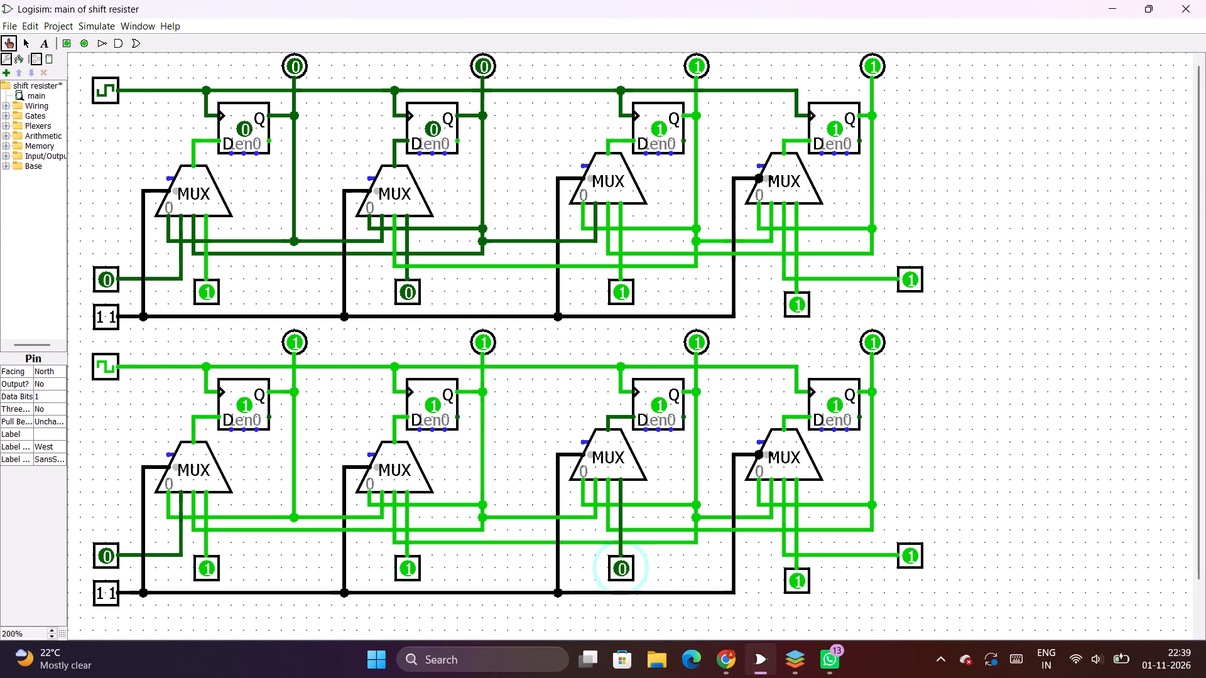
{"action": "left_click", "coordinate": [791, 578]}
{"action": "left_click", "coordinate": [907, 561]}
{"action": "left_click", "coordinate": [917, 281]}
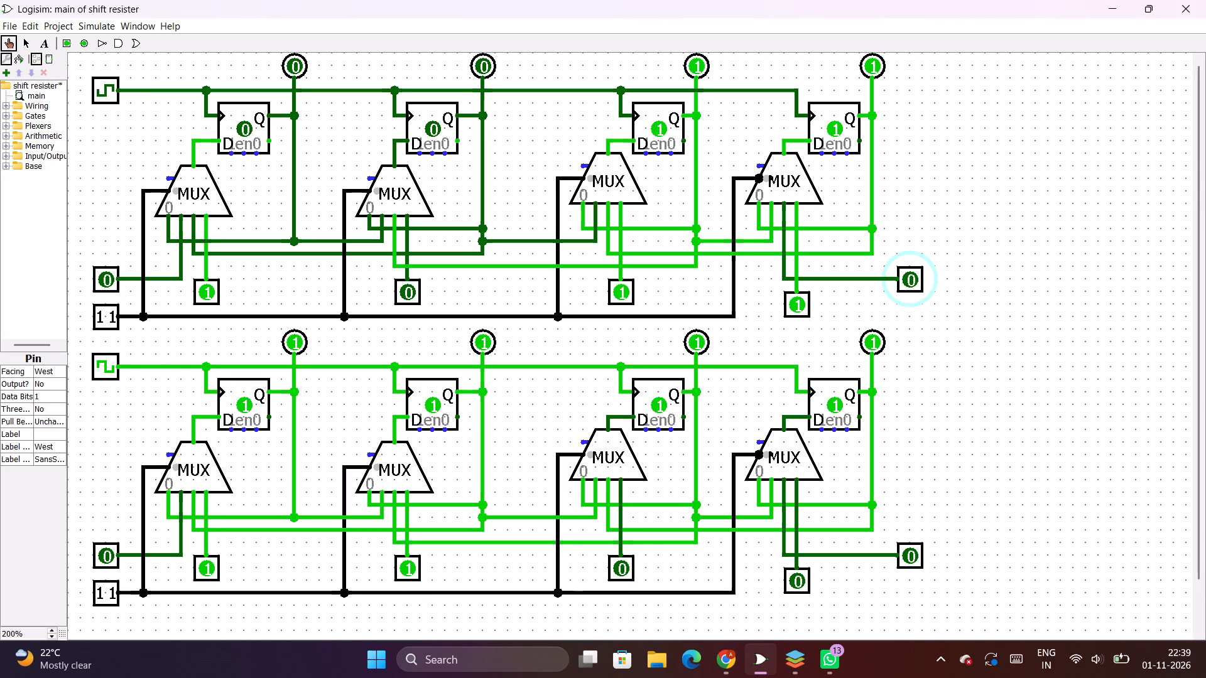
{"action": "left_click", "coordinate": [795, 298]}
{"action": "left_click", "coordinate": [621, 296]}
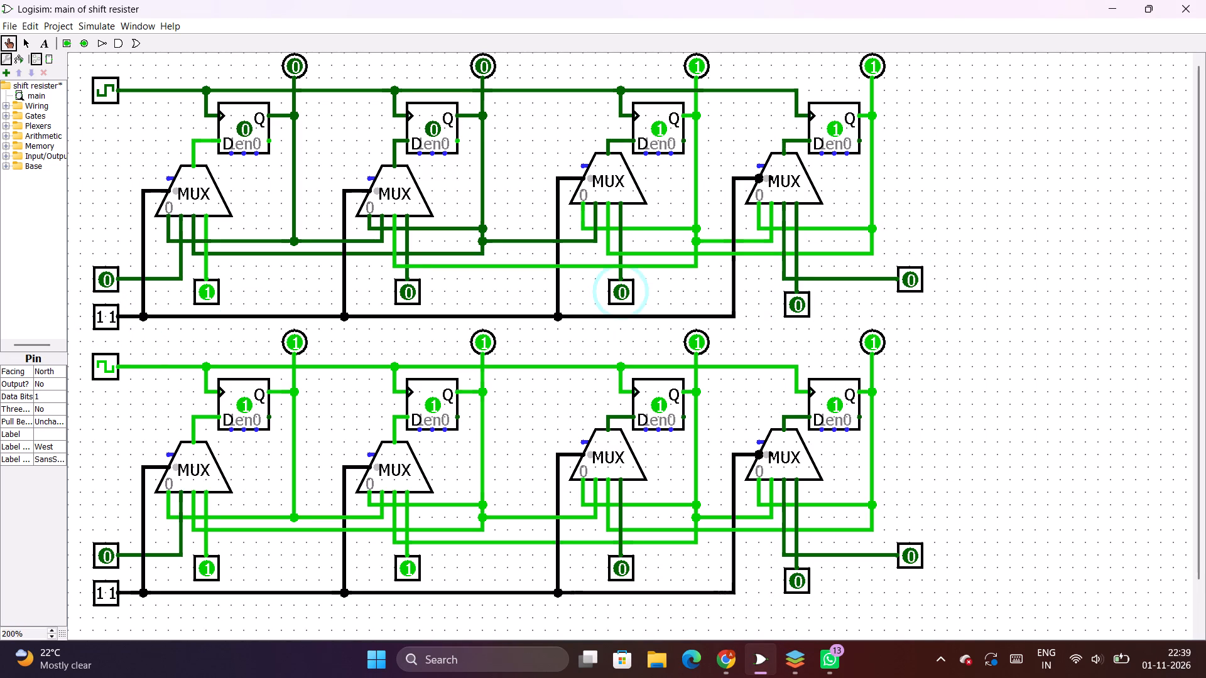
{"action": "left_click", "coordinate": [402, 288]}
Pulse the clocks of the upper and lower circuits to load 1100 into their outputs, ending with both clocks low.
{"action": "left_click", "coordinate": [790, 652]}
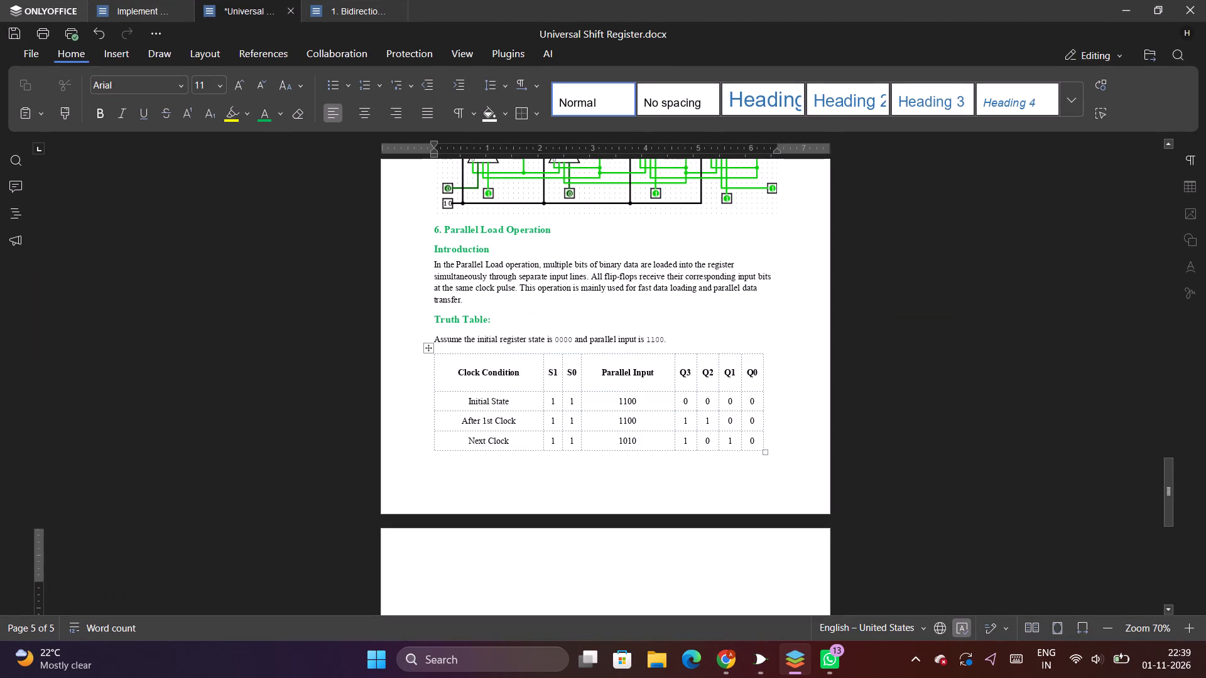
{"action": "left_click", "coordinate": [801, 655]}
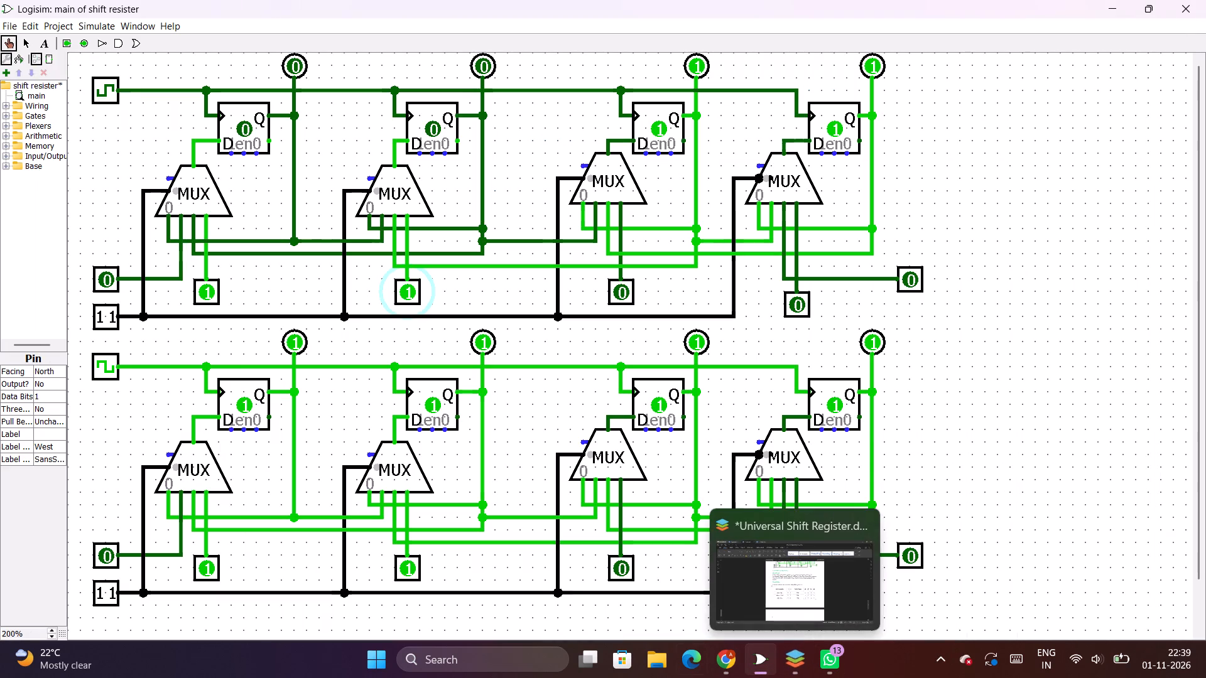
{"action": "double_click", "coordinate": [104, 90]}
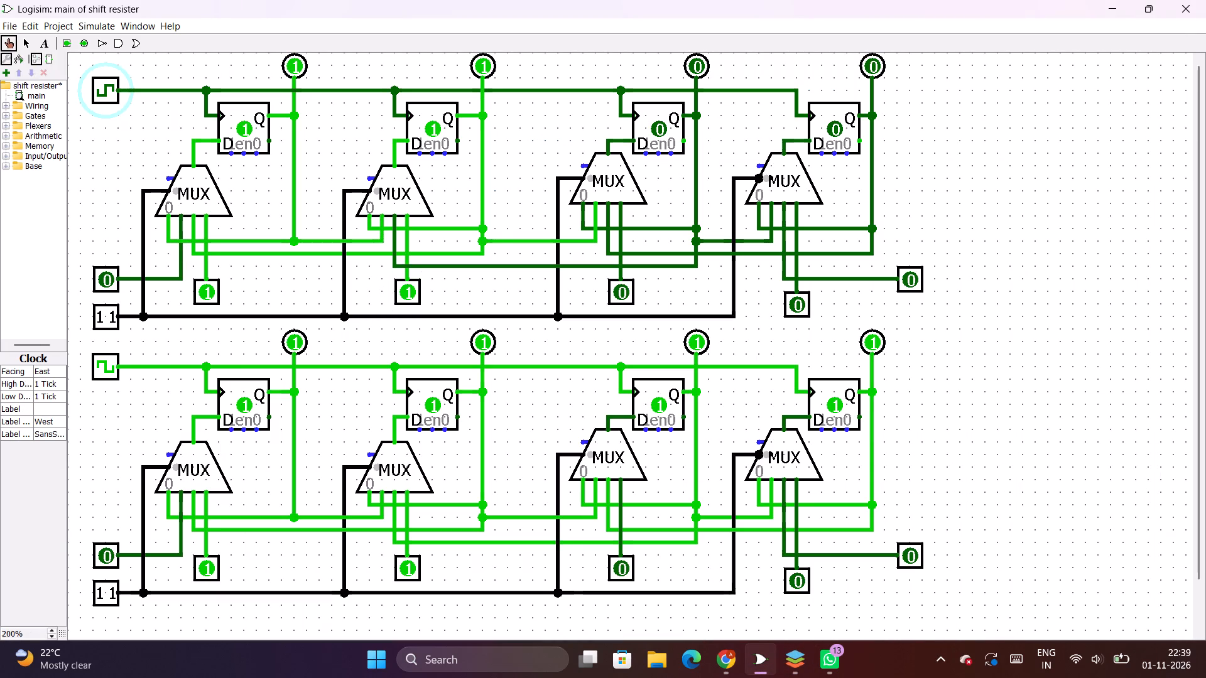
{"action": "left_click", "coordinate": [105, 365]}
{"action": "triple_click", "coordinate": [105, 365]}
{"action": "triple_click", "coordinate": [105, 365]}
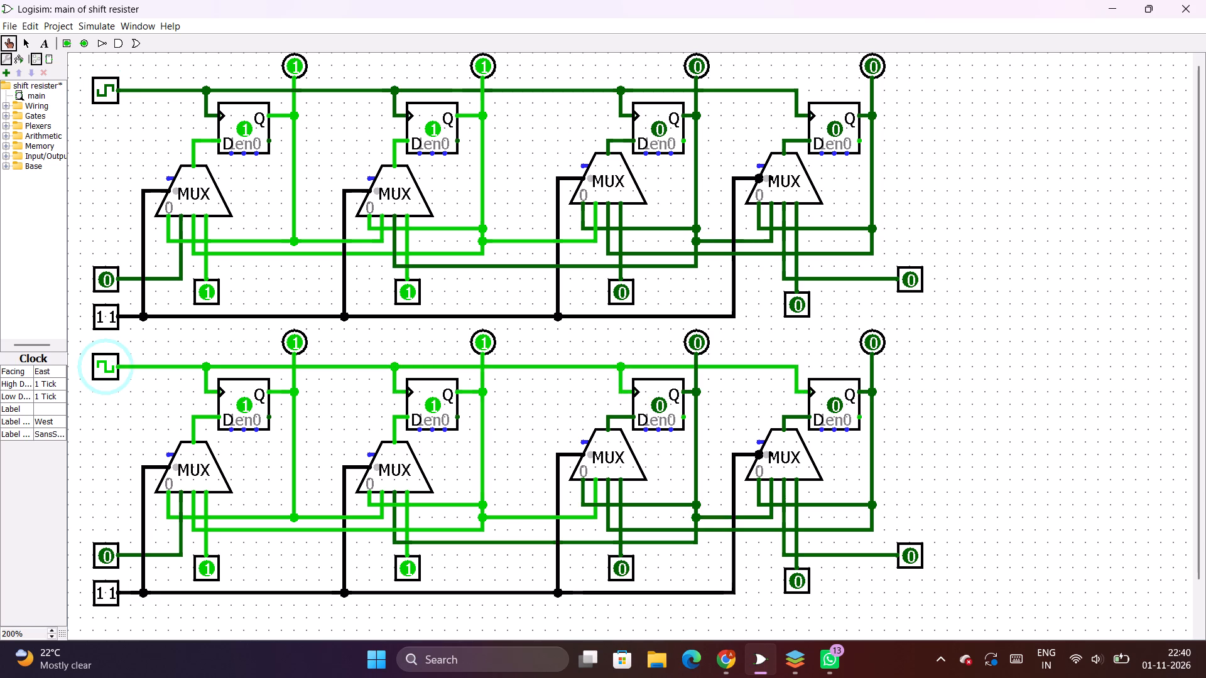
{"action": "triple_click", "coordinate": [105, 365]}
{"action": "left_click", "coordinate": [105, 365]}
{"action": "triple_click", "coordinate": [105, 365]}
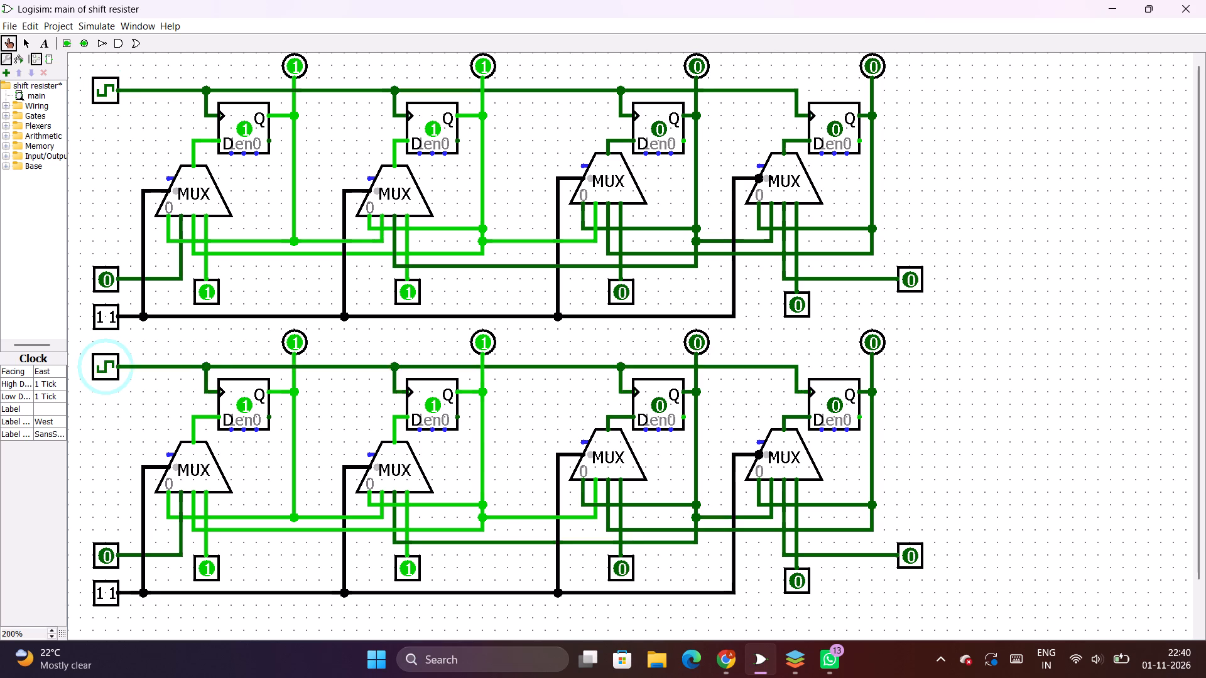
{"action": "double_click", "coordinate": [105, 365]}
{"action": "left_click", "coordinate": [105, 365]}
{"action": "left_click", "coordinate": [105, 363]}
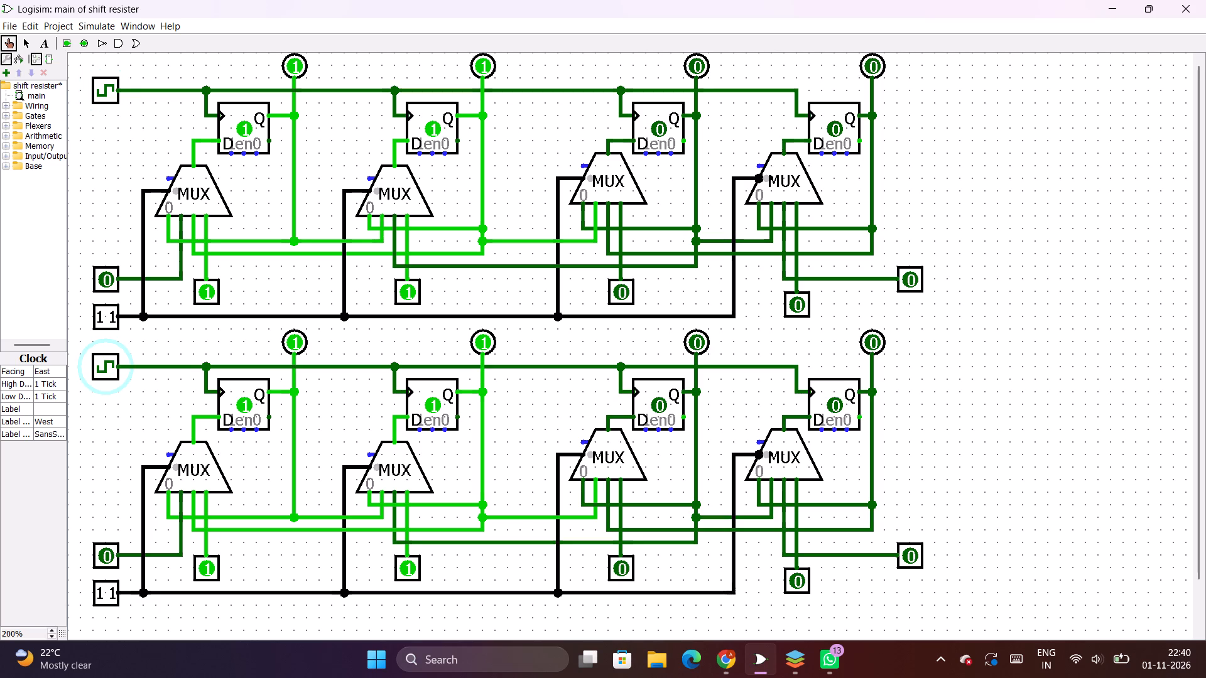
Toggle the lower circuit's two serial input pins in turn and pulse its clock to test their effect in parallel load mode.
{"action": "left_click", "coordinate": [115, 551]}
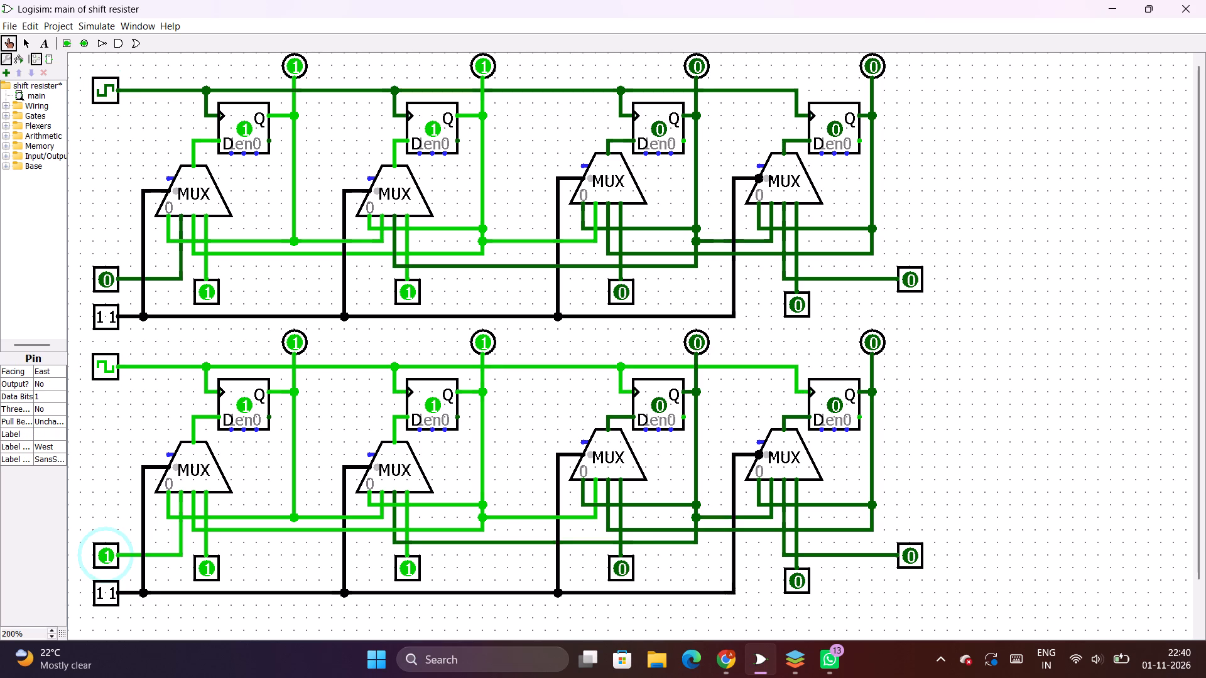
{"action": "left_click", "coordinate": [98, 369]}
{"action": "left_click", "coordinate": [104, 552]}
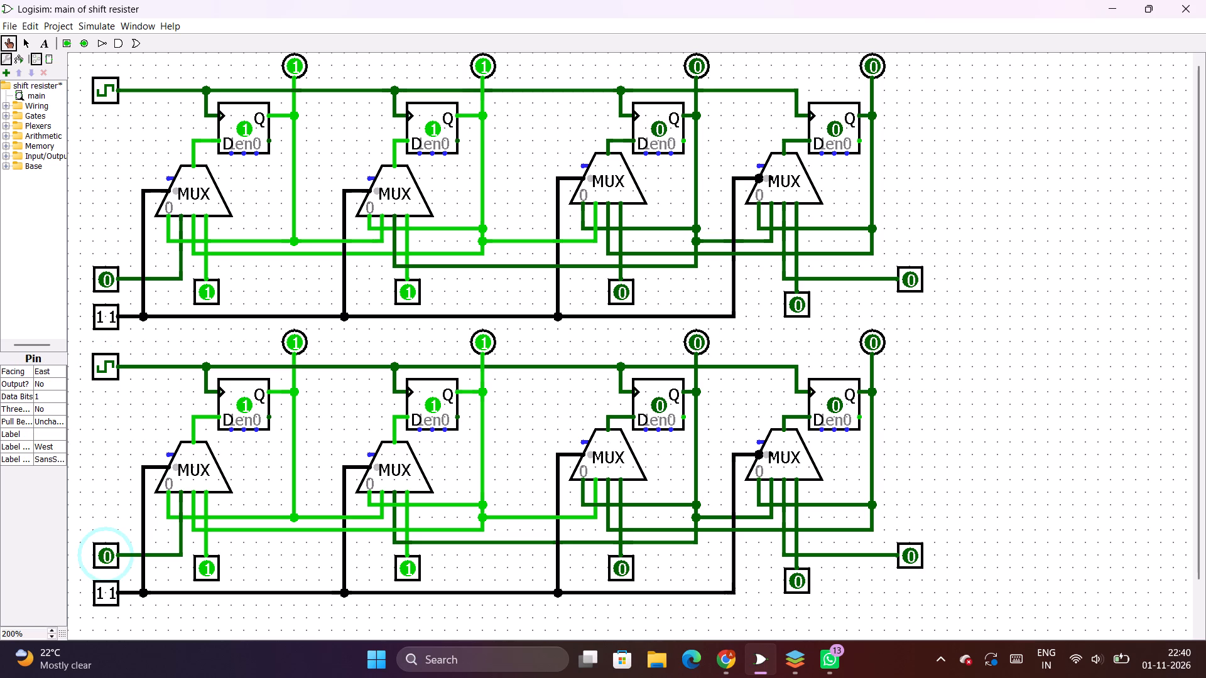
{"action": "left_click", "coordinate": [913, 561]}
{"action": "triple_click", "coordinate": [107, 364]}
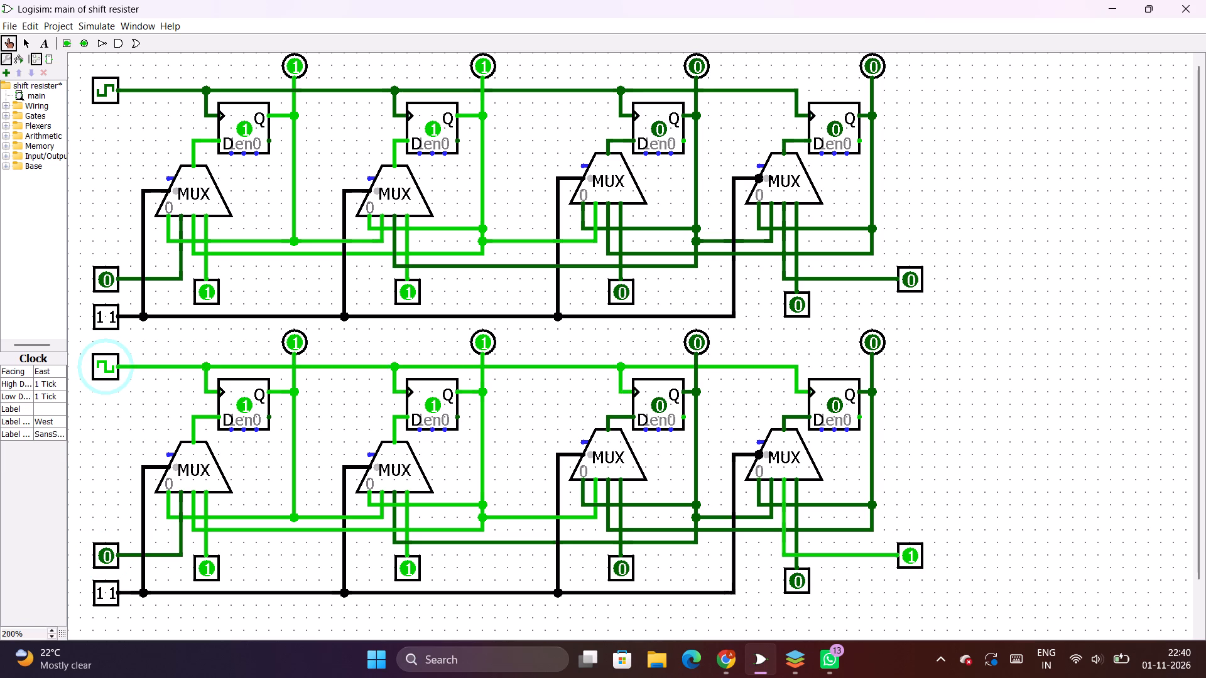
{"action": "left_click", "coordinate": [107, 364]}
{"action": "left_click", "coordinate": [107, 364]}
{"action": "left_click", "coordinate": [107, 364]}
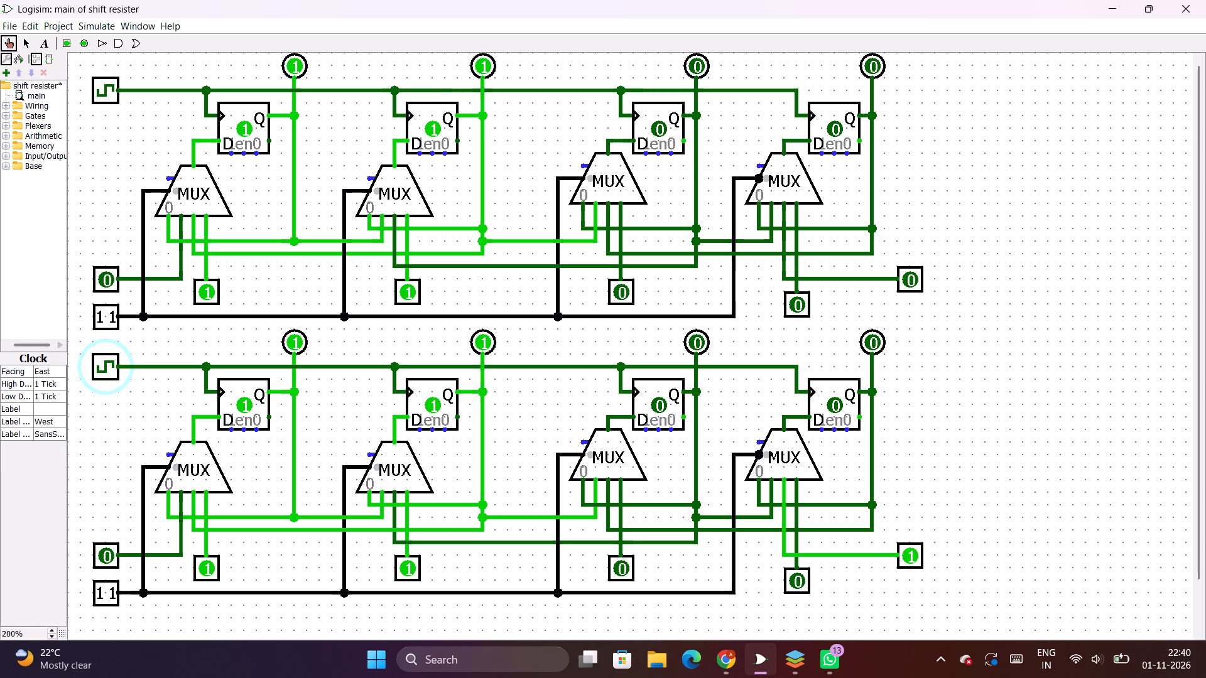
Set the lower circuit's parallel inputs to 0000, pulse its clock to clear the outputs, and return its last-flip-flop serial input to 0.
{"action": "left_click", "coordinate": [208, 571]}
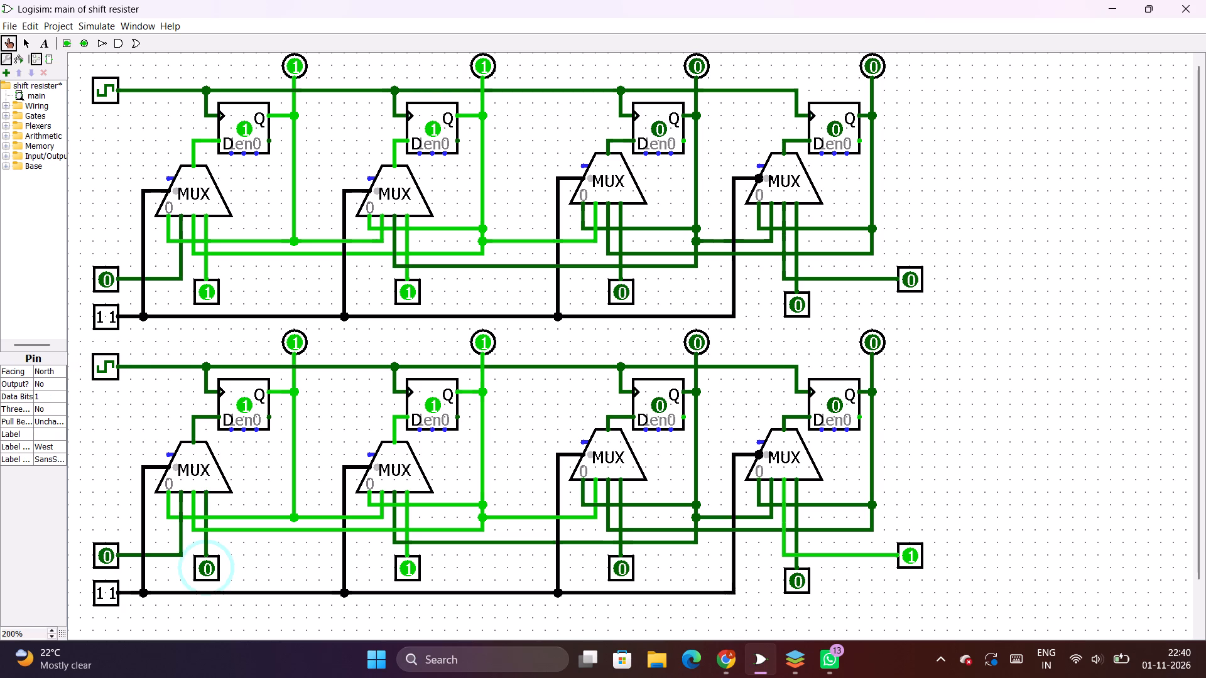
{"action": "left_click", "coordinate": [401, 564]}
{"action": "double_click", "coordinate": [110, 360]}
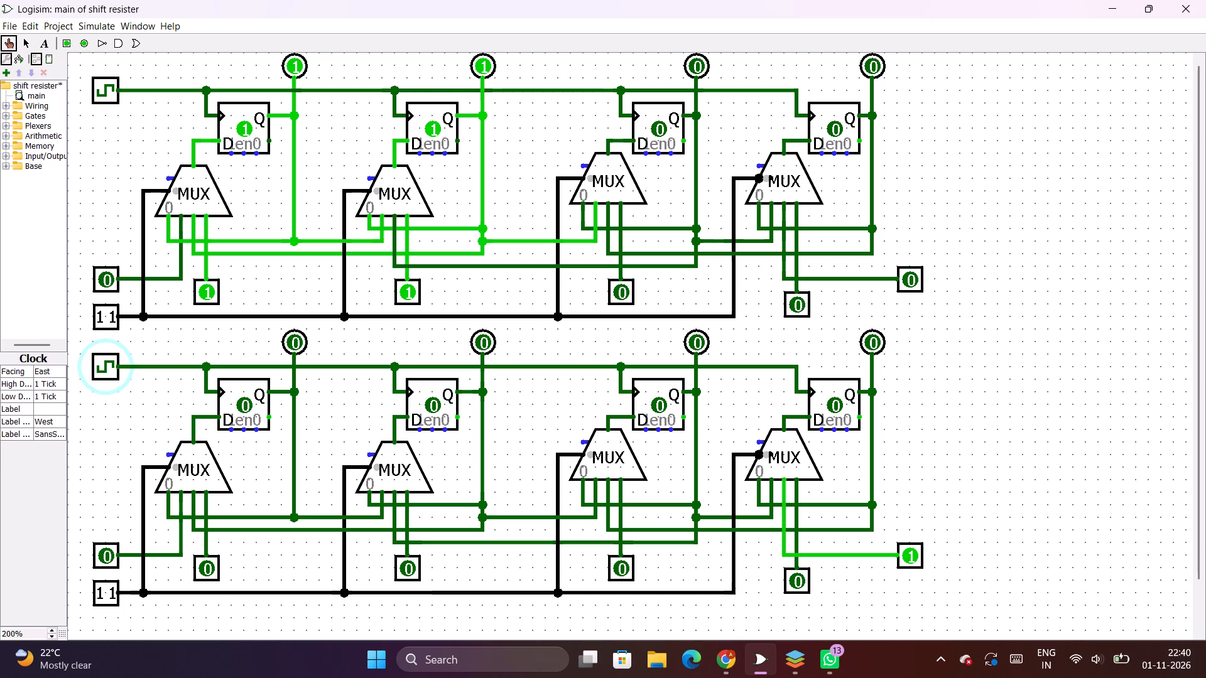
{"action": "left_click", "coordinate": [919, 561]}
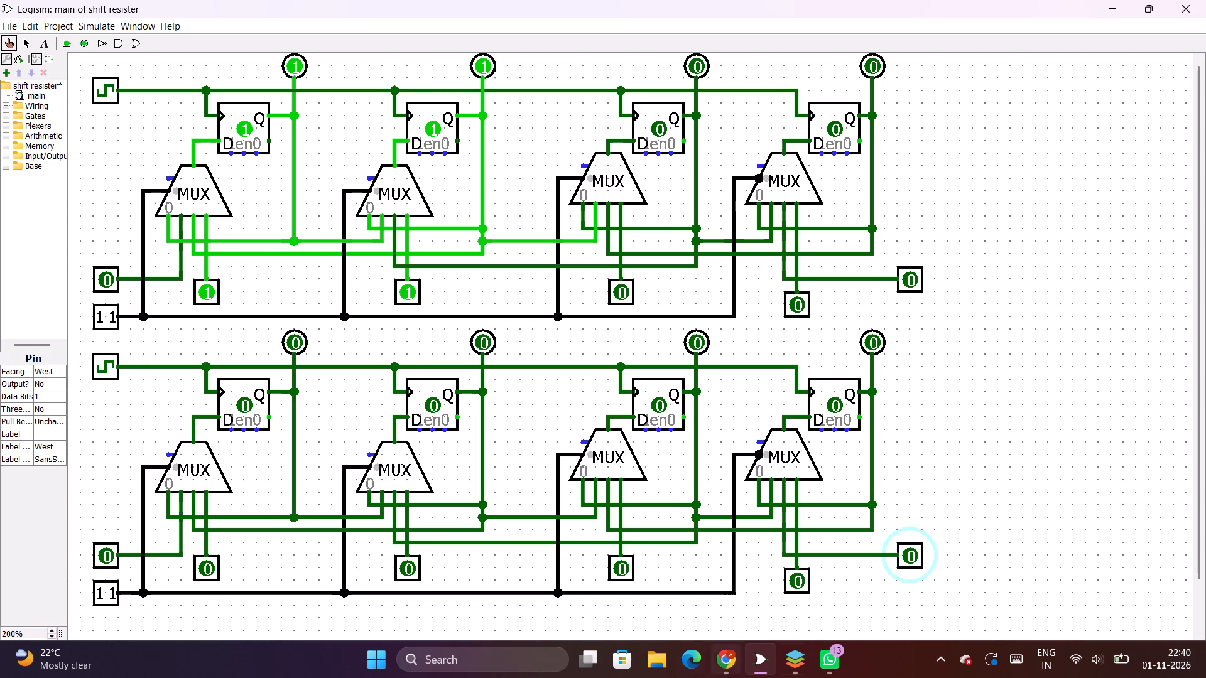
Set the lower circuit's parallel inputs to 1010 in mode 11 and pulse its clock once to load them, ending low.
{"action": "left_click", "coordinate": [792, 658]}
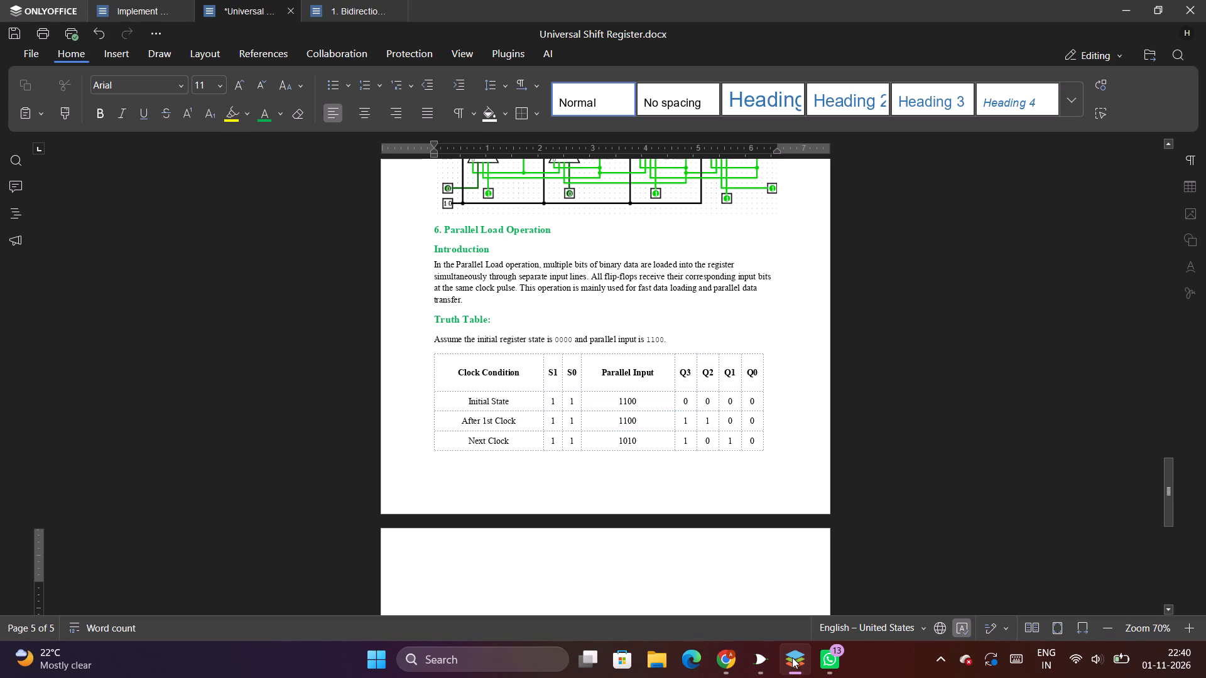
{"action": "left_click", "coordinate": [793, 656]}
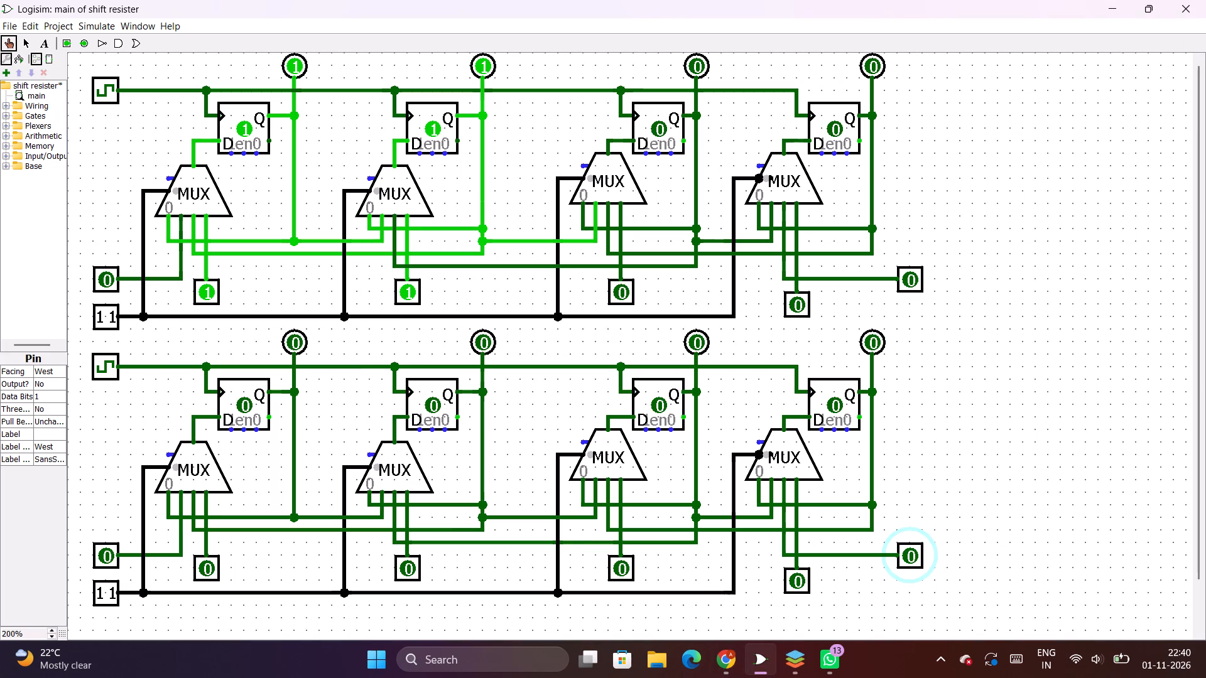
{"action": "left_click", "coordinate": [205, 564]}
{"action": "left_click", "coordinate": [624, 564]}
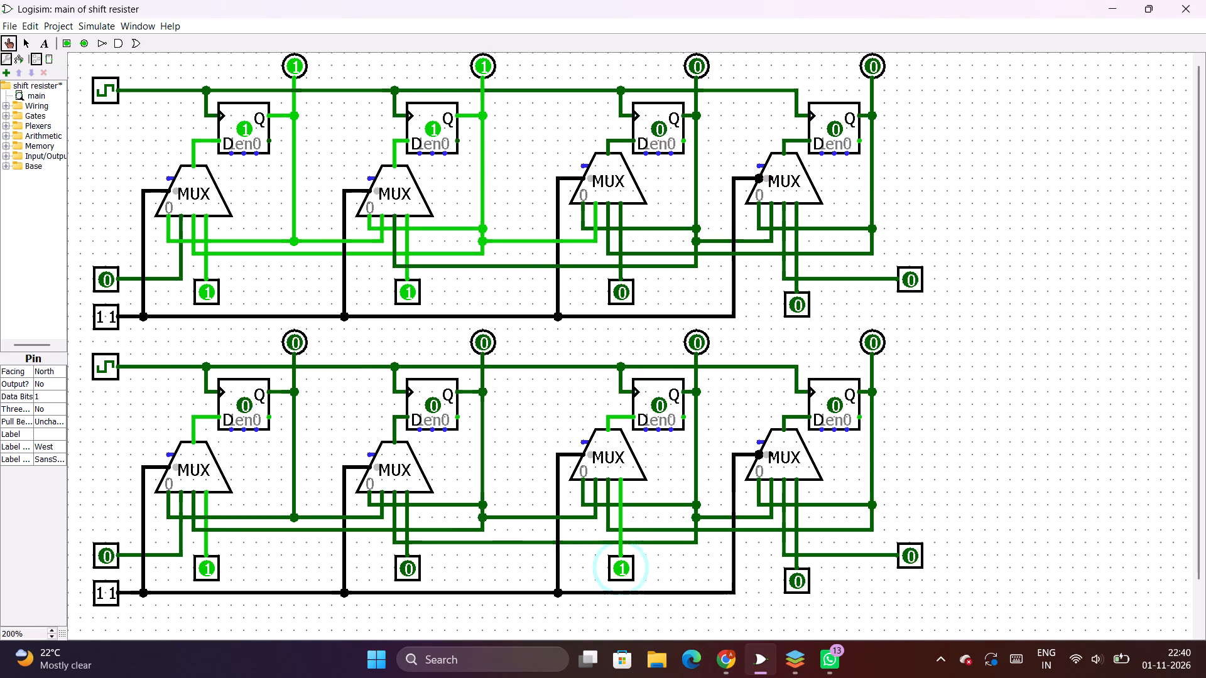
{"action": "left_click", "coordinate": [108, 587]}
{"action": "left_click", "coordinate": [109, 588]}
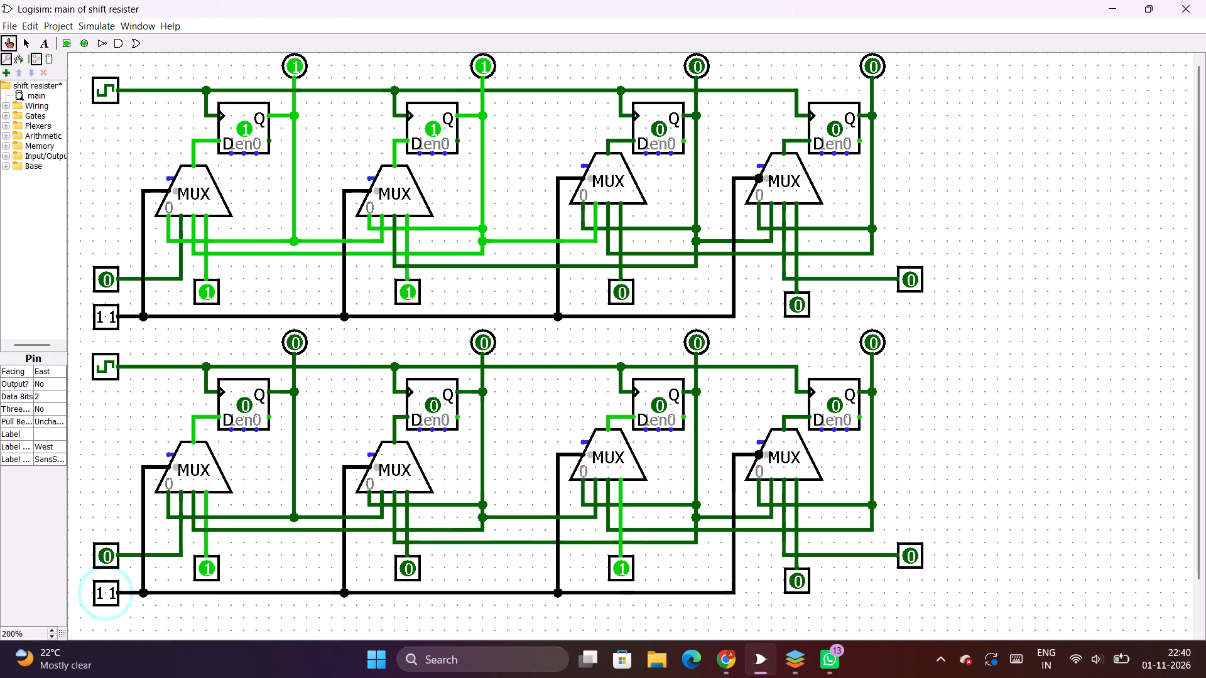
{"action": "left_click", "coordinate": [108, 374]}
{"action": "left_click", "coordinate": [108, 374]}
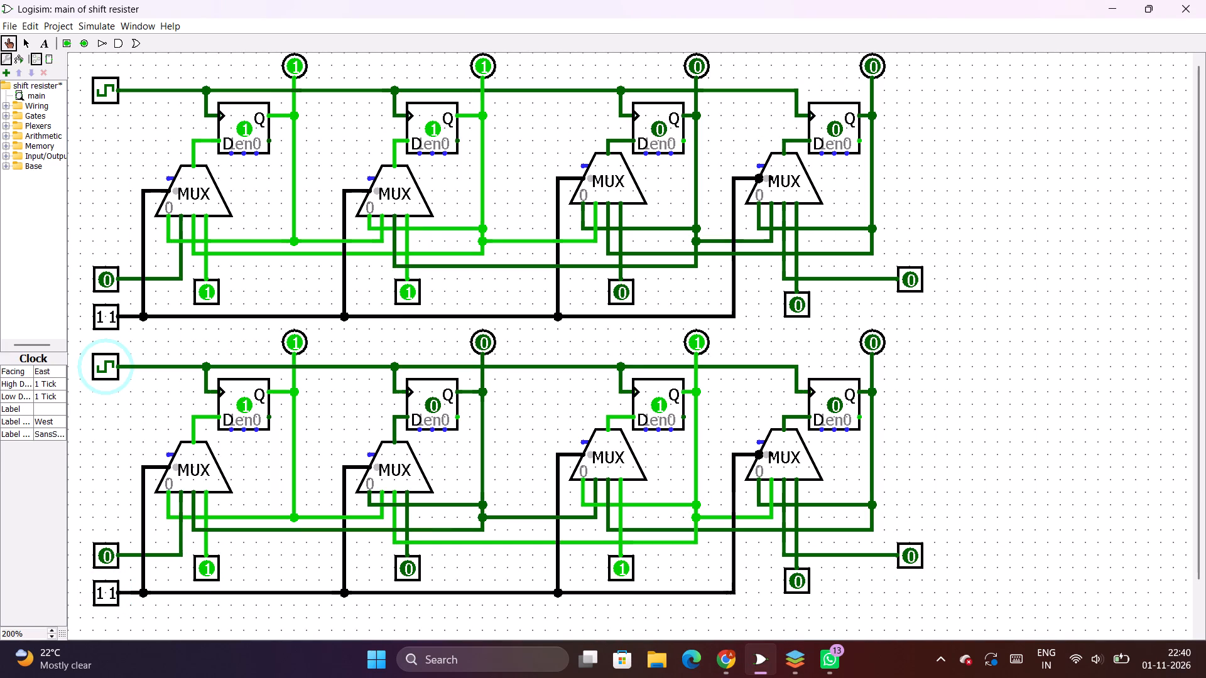
Capture a screenshot of both shift register circuits.
{"action": "key", "text": "Print"}
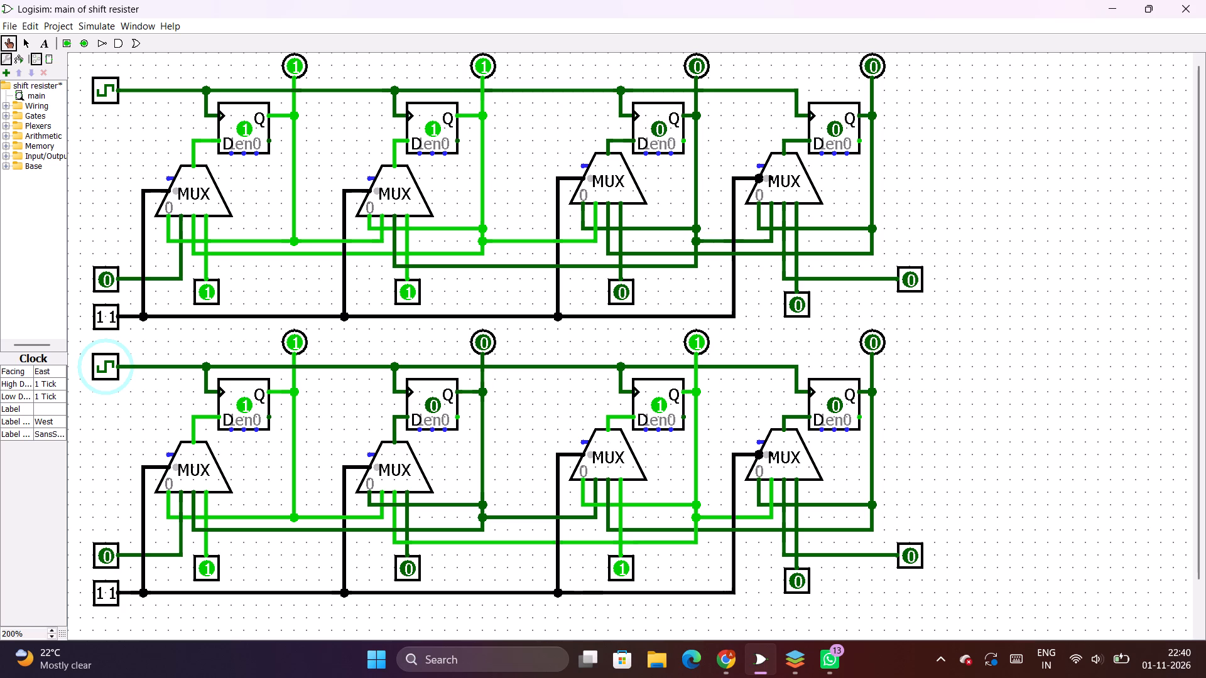
{"action": "left_click_drag", "start_coordinate": [942, 53], "coordinate": [854, 630]}
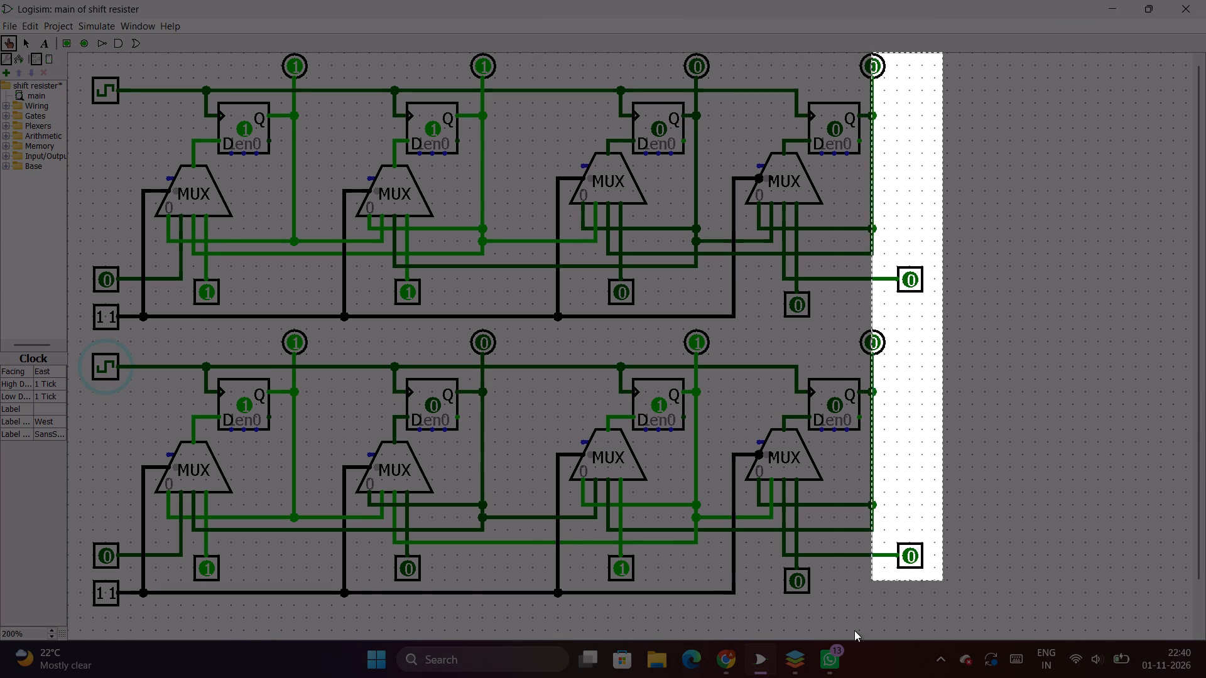
{"action": "left_click_drag", "start_coordinate": [854, 630], "coordinate": [73, 628]}
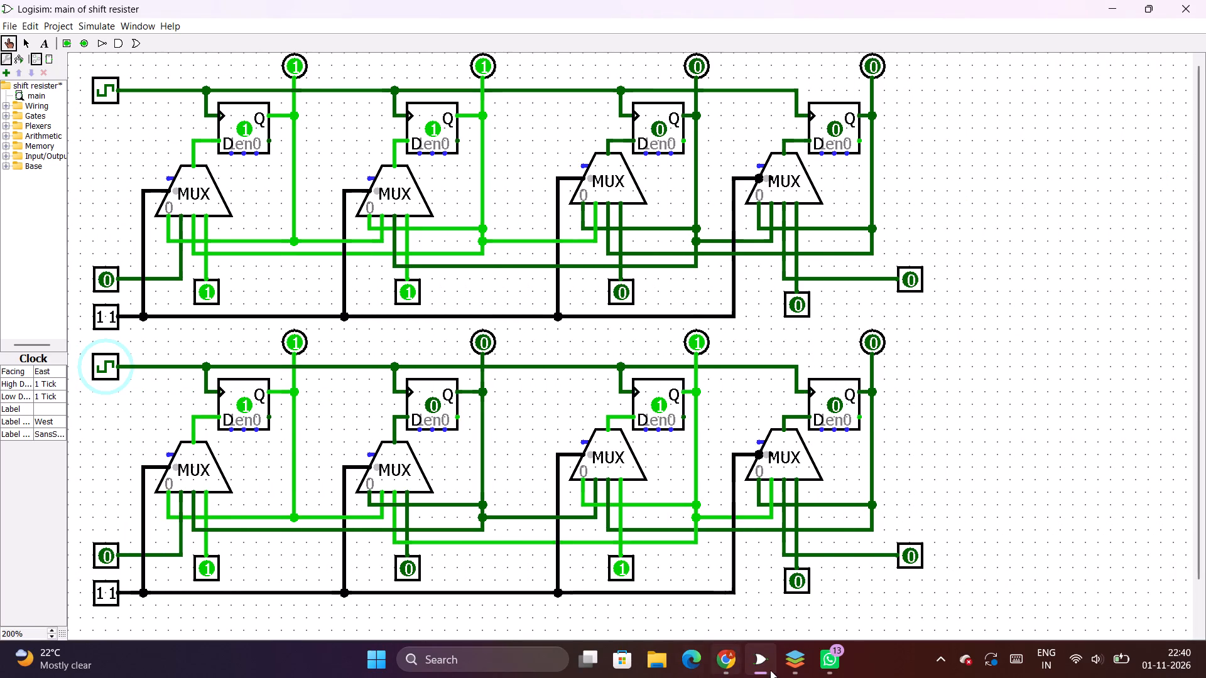
Switch to the Universal Shift Register document, paste the capture on the page after the Parallel Load truth table, and save the document.
{"action": "left_click", "coordinate": [800, 664]}
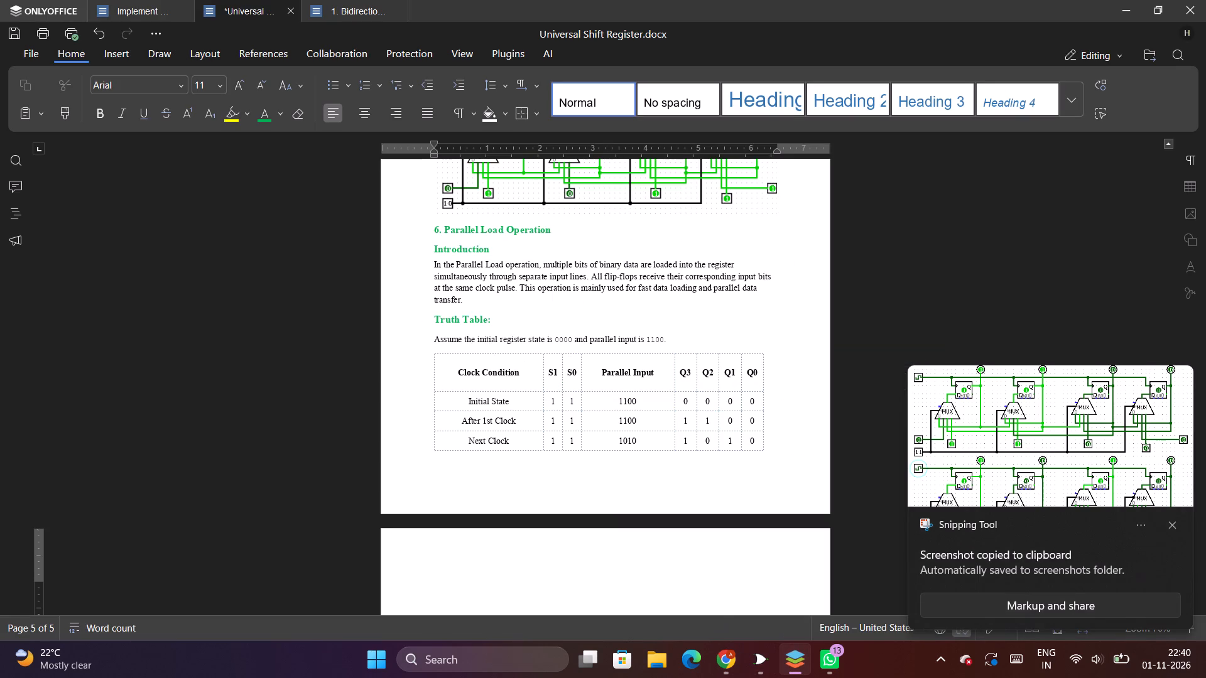
{"action": "key", "text": "ctrl+v"}
{"action": "scroll", "coordinate": [688, 583], "scroll_direction": "up", "scroll_amount": 3}
{"action": "scroll", "coordinate": [688, 583], "scroll_direction": "down", "scroll_amount": 13}
{"action": "scroll", "coordinate": [693, 506], "scroll_direction": "up", "scroll_amount": 9}
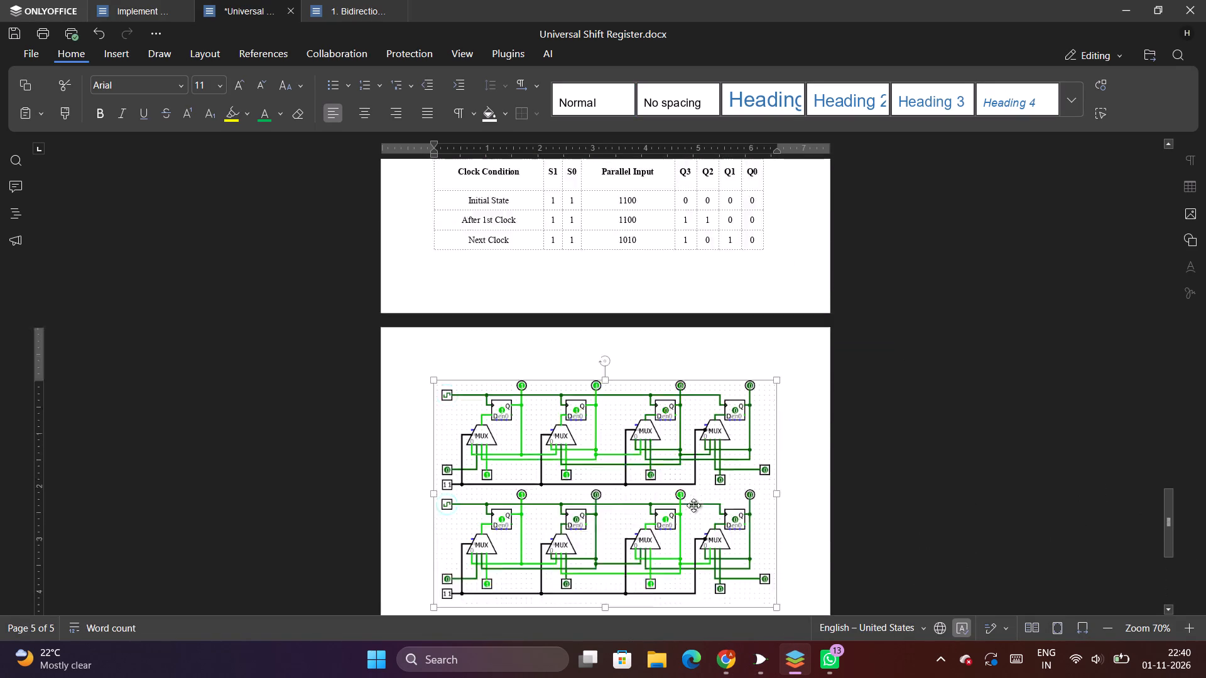
{"action": "scroll", "coordinate": [693, 505], "scroll_direction": "up", "scroll_amount": 9}
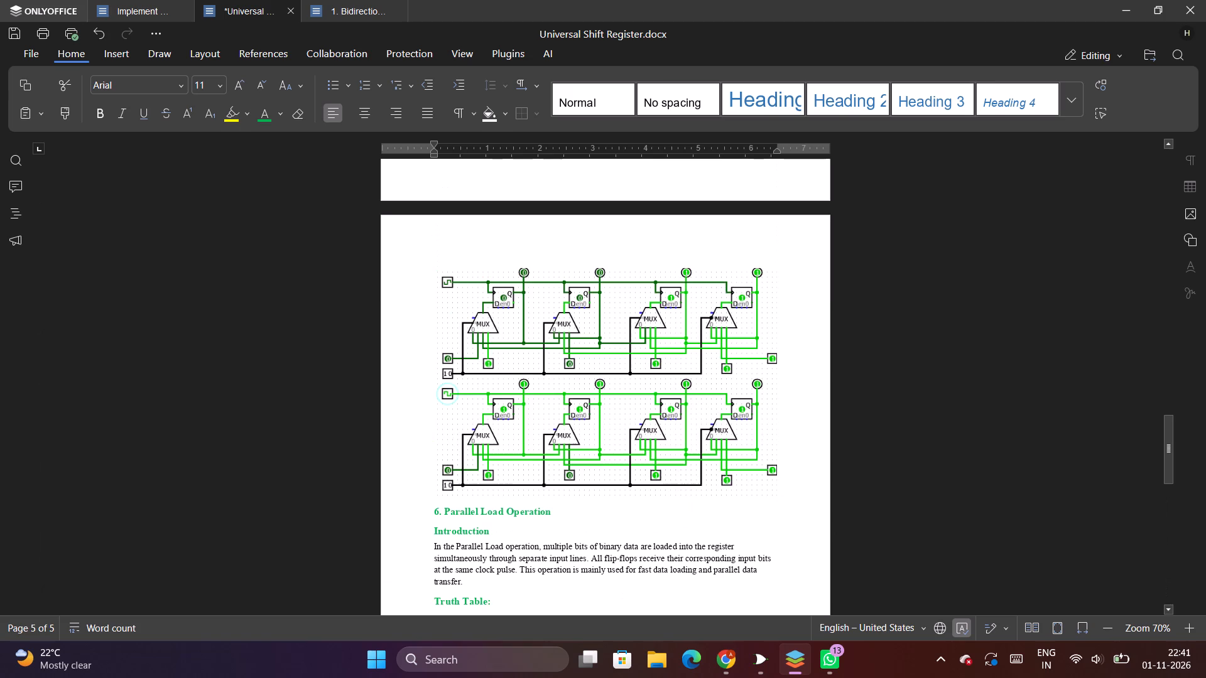
{"action": "scroll", "coordinate": [693, 505], "scroll_direction": "up", "scroll_amount": 14}
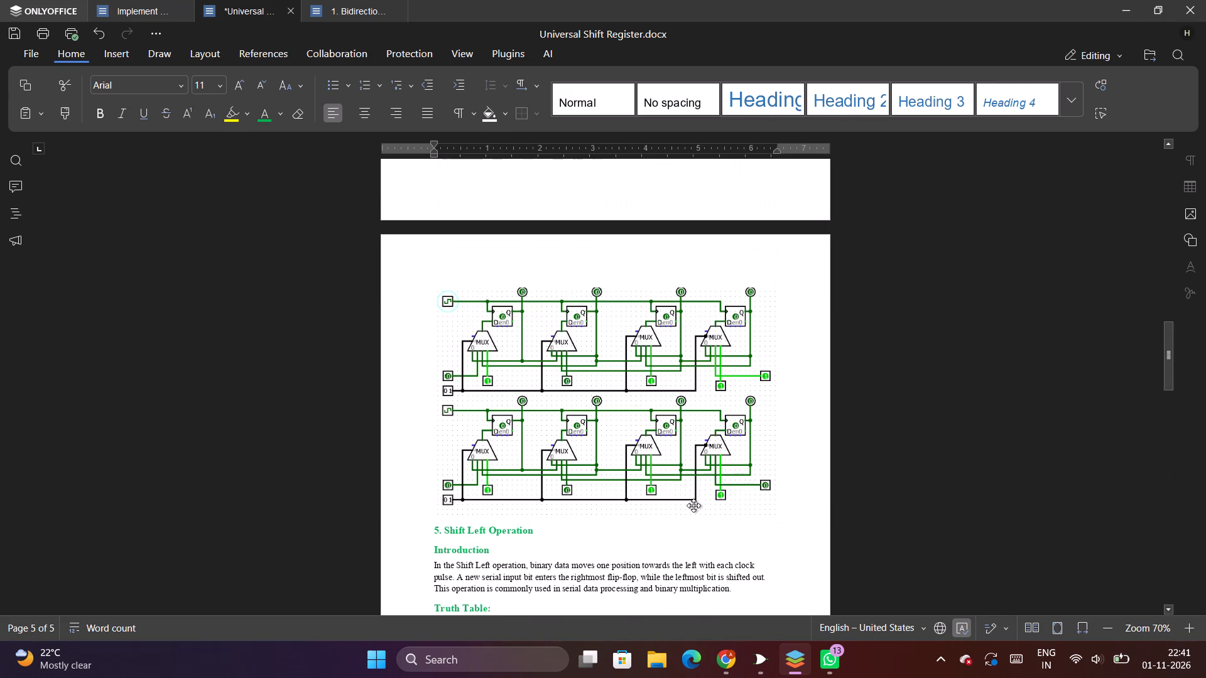
{"action": "key", "text": "ctrl+s"}
Switch to the Bidirectional Shift Register document and place the text cursor on the "Truth Table – Shift Left" heading.
{"action": "scroll", "coordinate": [693, 505], "scroll_direction": "up", "scroll_amount": 6}
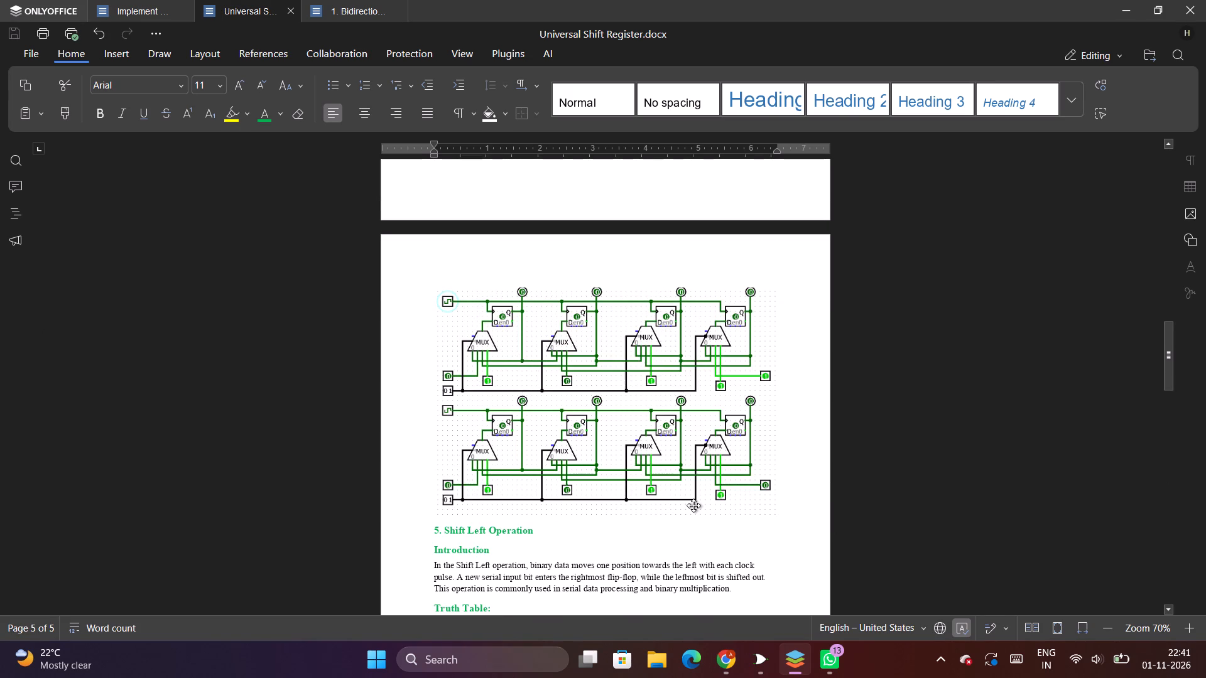
{"action": "scroll", "coordinate": [693, 505], "scroll_direction": "up", "scroll_amount": 14}
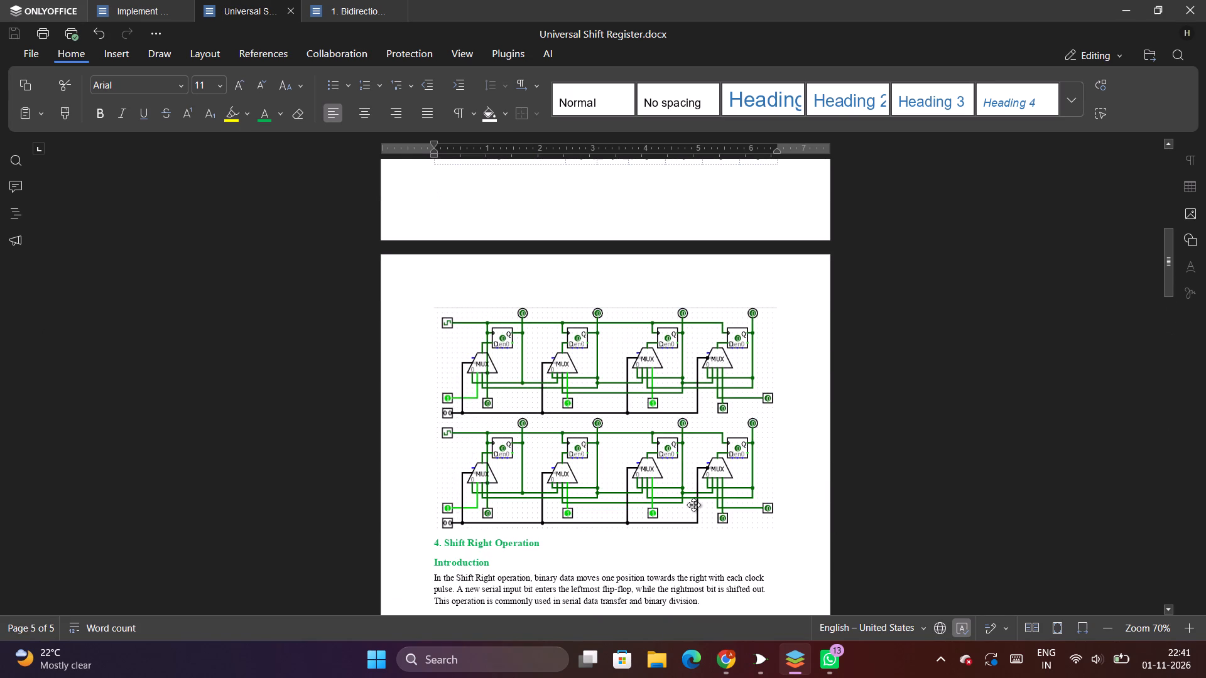
{"action": "scroll", "coordinate": [693, 505], "scroll_direction": "up", "scroll_amount": 14}
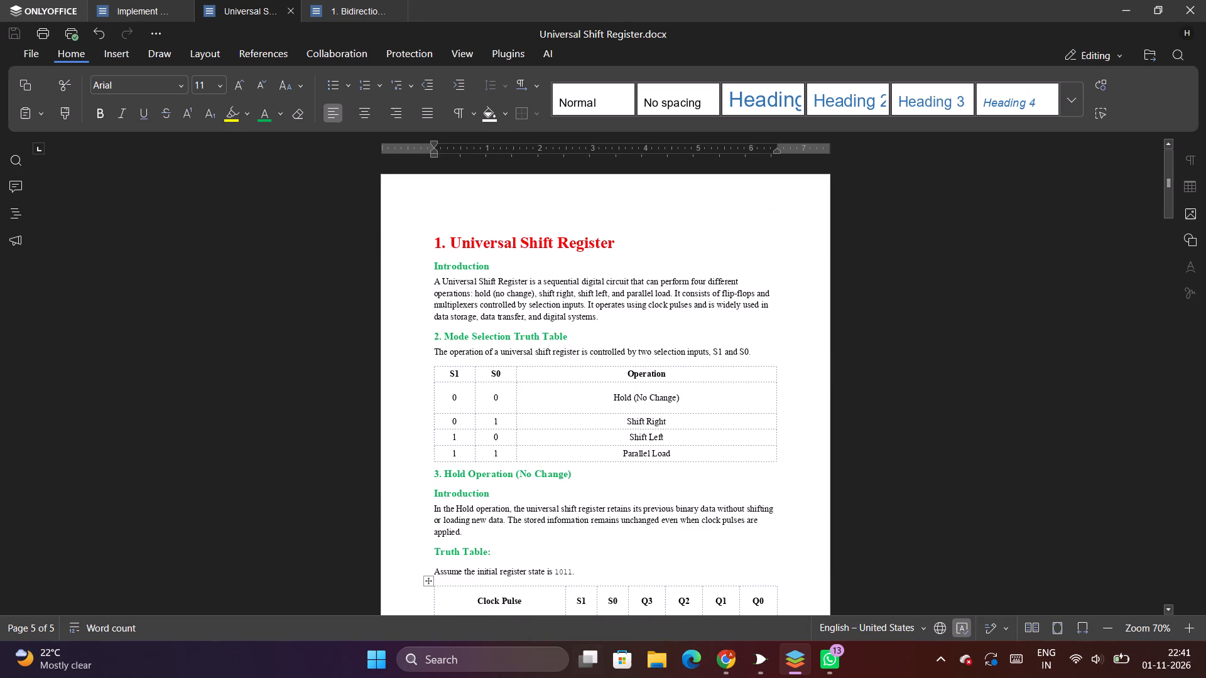
{"action": "left_click", "coordinate": [313, 9]}
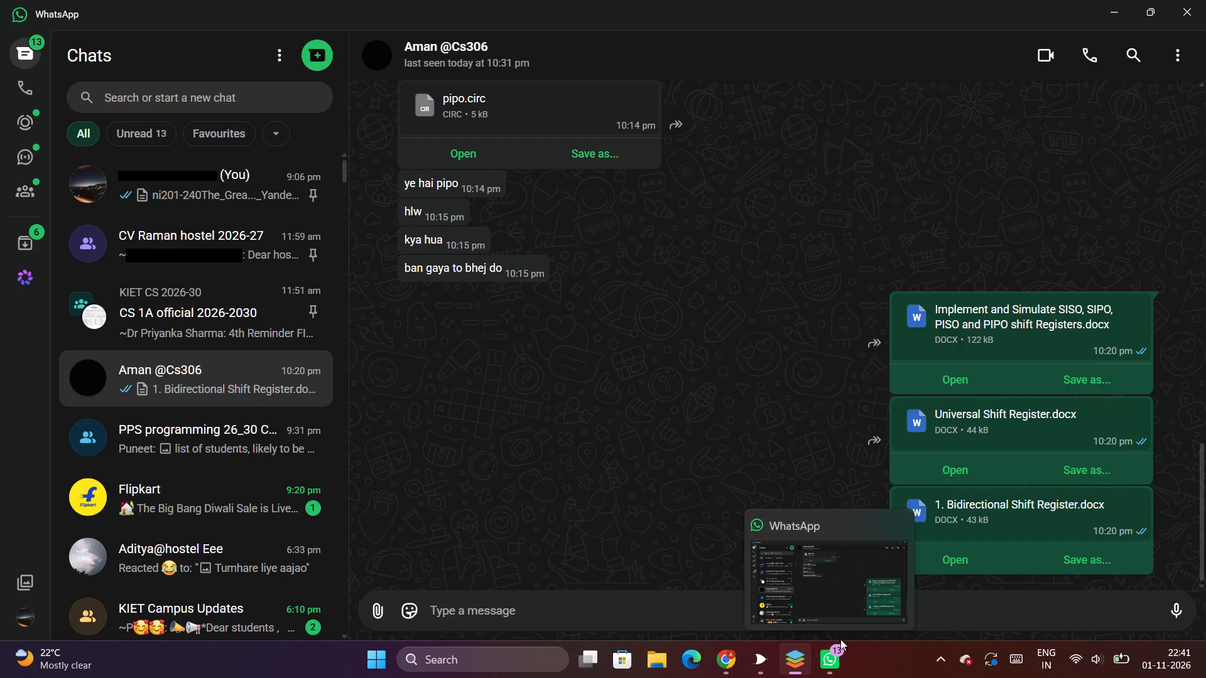
{"action": "left_click", "coordinate": [688, 490]}
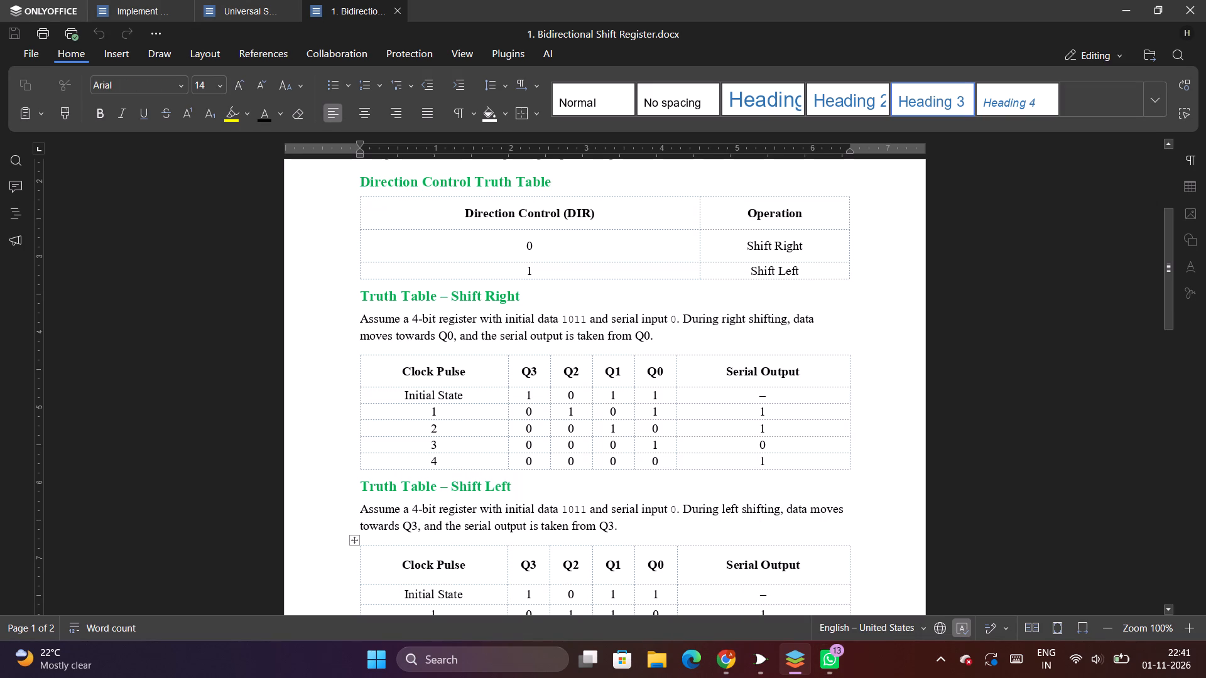
Examine the direction control, shift-right and shift-left truth tables and the page layout around them in the Bidirectional Shift Register document.
{"action": "left_click", "coordinate": [675, 511]}
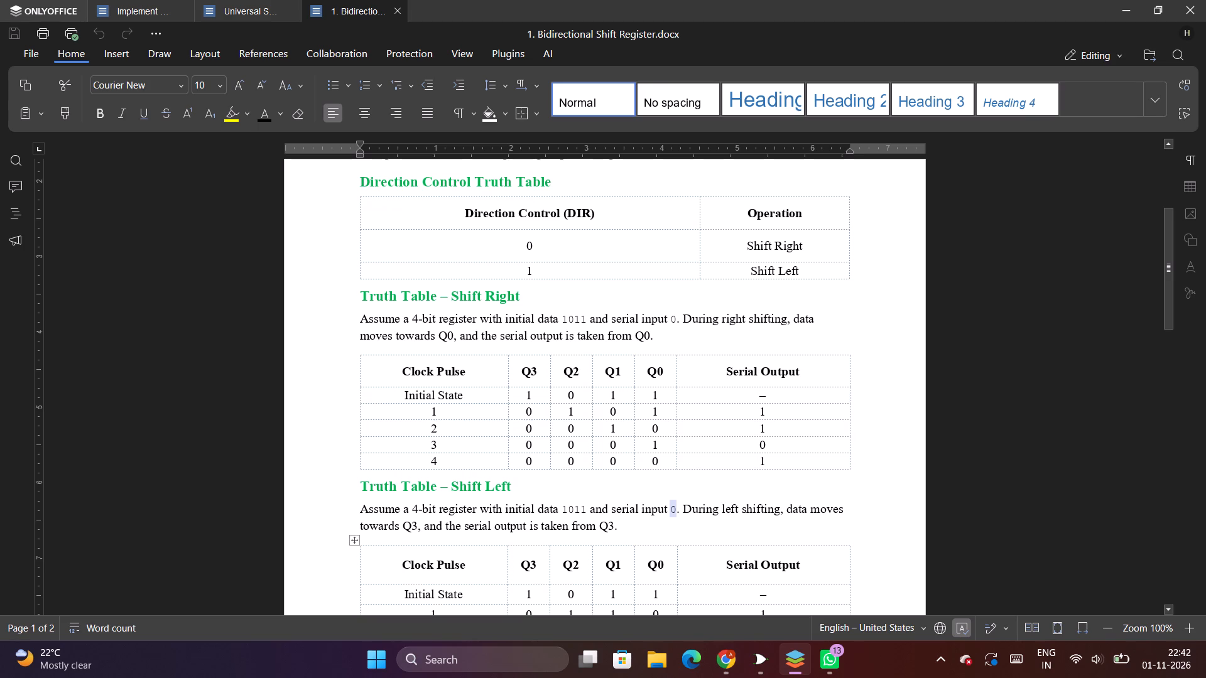
{"action": "scroll", "coordinate": [468, 451], "scroll_direction": "up", "scroll_amount": 2}
{"action": "scroll", "coordinate": [468, 451], "scroll_direction": "down", "scroll_amount": 4}
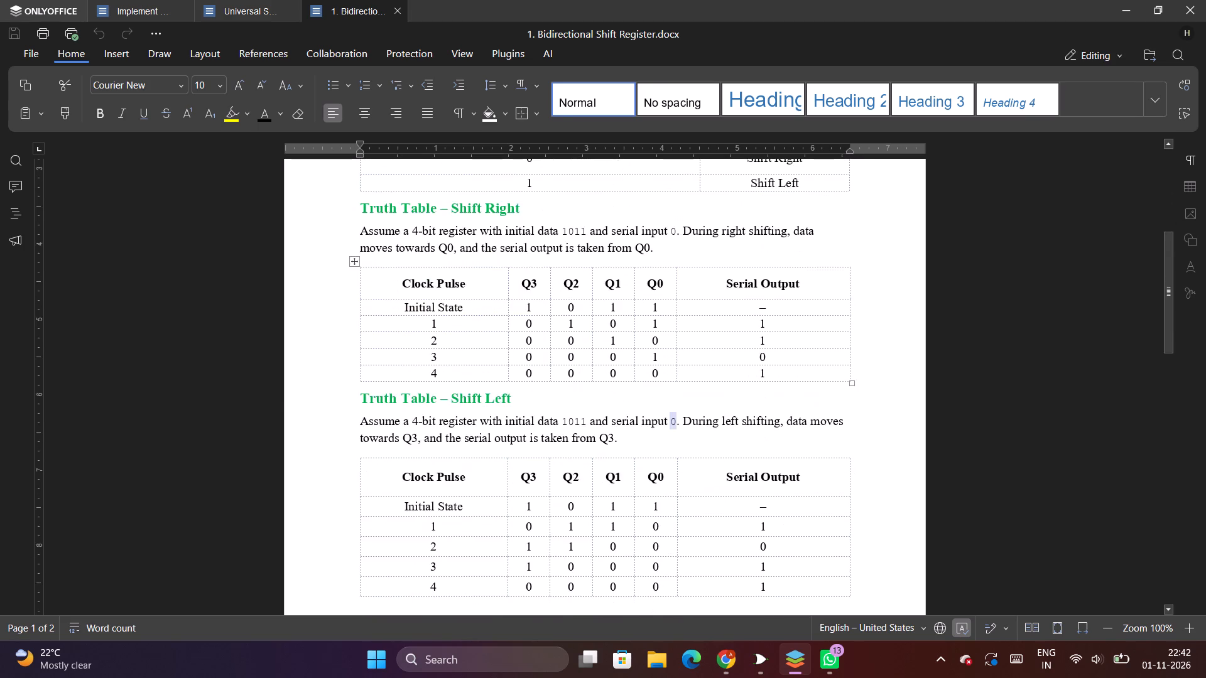
{"action": "scroll", "coordinate": [468, 451], "scroll_direction": "down", "scroll_amount": 7}
{"action": "scroll", "coordinate": [468, 451], "scroll_direction": "up", "scroll_amount": 6}
{"action": "scroll", "coordinate": [468, 451], "scroll_direction": "down", "scroll_amount": 7}
{"action": "scroll", "coordinate": [468, 451], "scroll_direction": "up", "scroll_amount": 2}
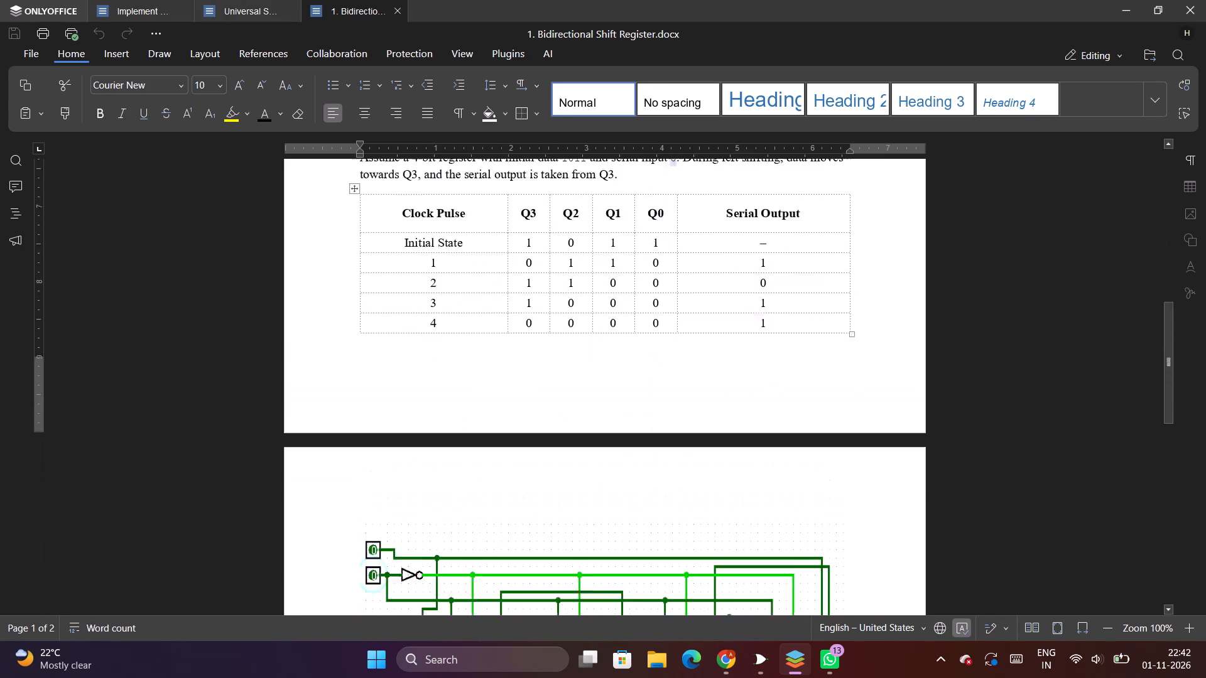
{"action": "scroll", "coordinate": [468, 450], "scroll_direction": "up", "scroll_amount": 7}
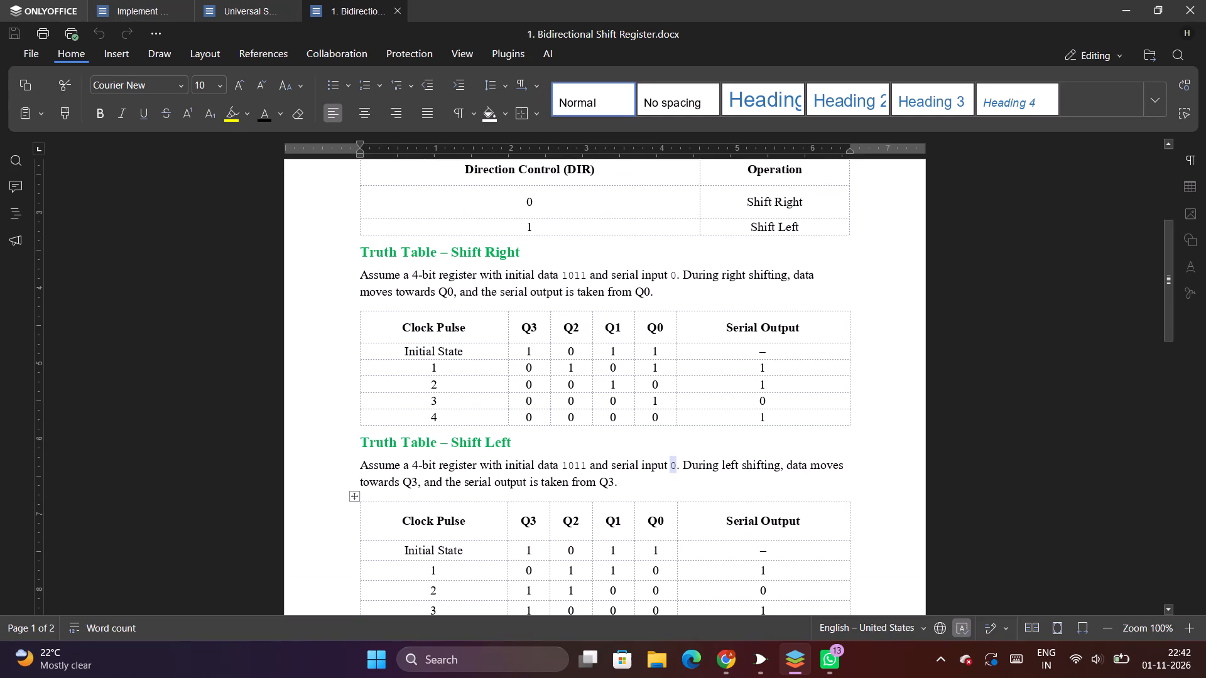
{"action": "scroll", "coordinate": [468, 449], "scroll_direction": "up", "scroll_amount": 2}
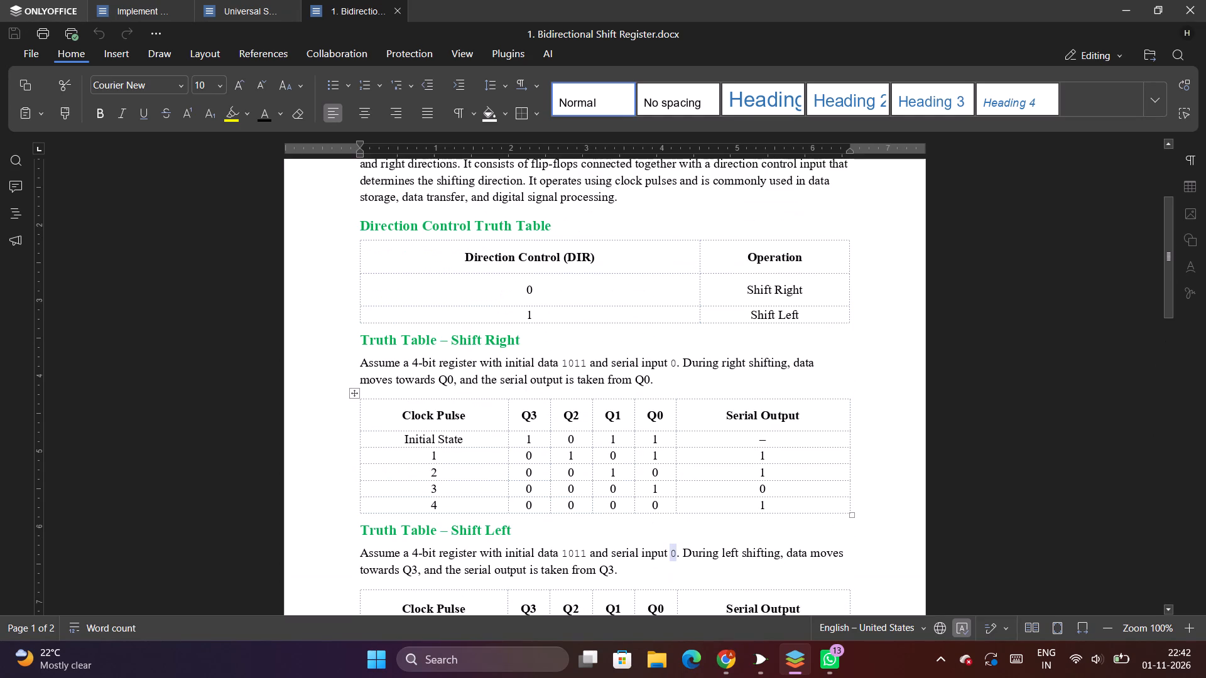
{"action": "scroll", "coordinate": [628, 300], "scroll_direction": "up", "scroll_amount": 5}
{"action": "scroll", "coordinate": [629, 300], "scroll_direction": "down", "scroll_amount": 4}
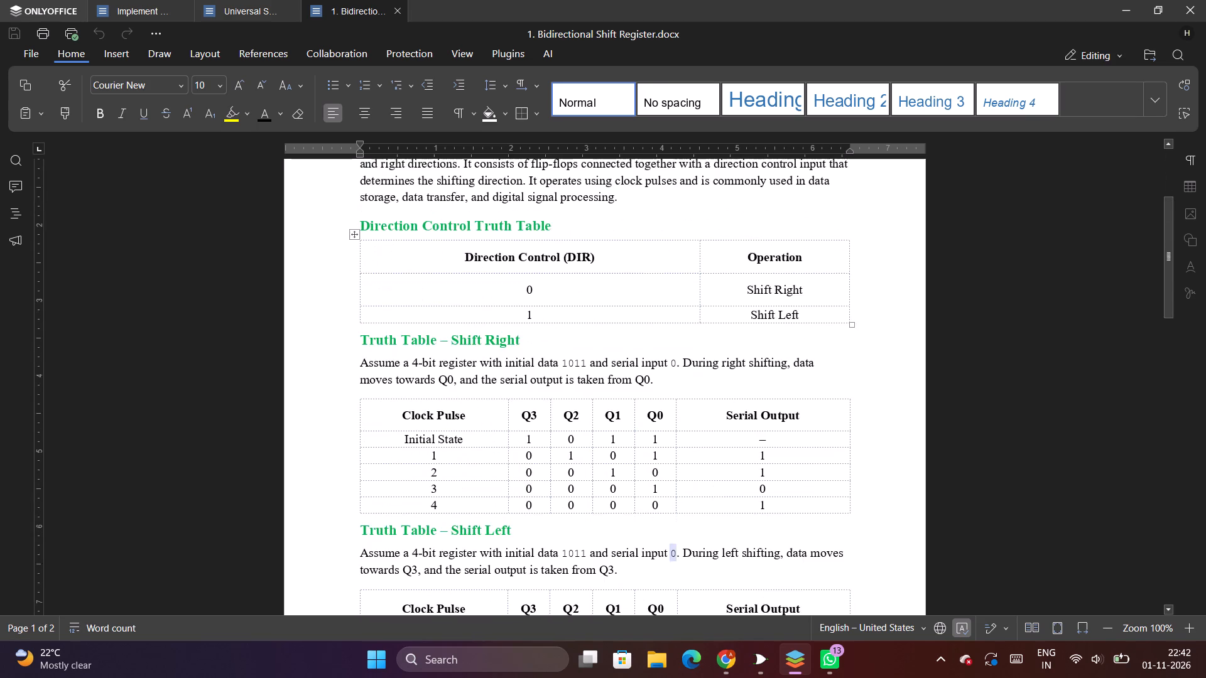
{"action": "scroll", "coordinate": [633, 306], "scroll_direction": "down", "scroll_amount": 1}
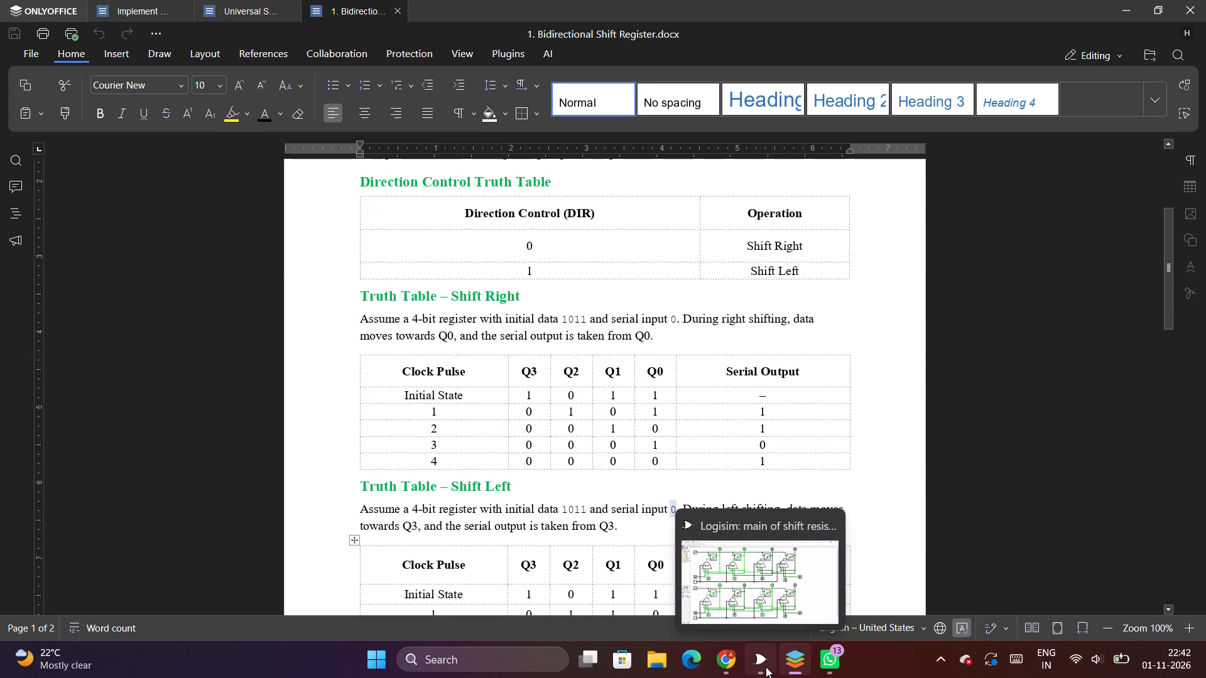
Switch to Logisim and bring up the recently opened circuit files.
{"action": "left_click", "coordinate": [757, 660]}
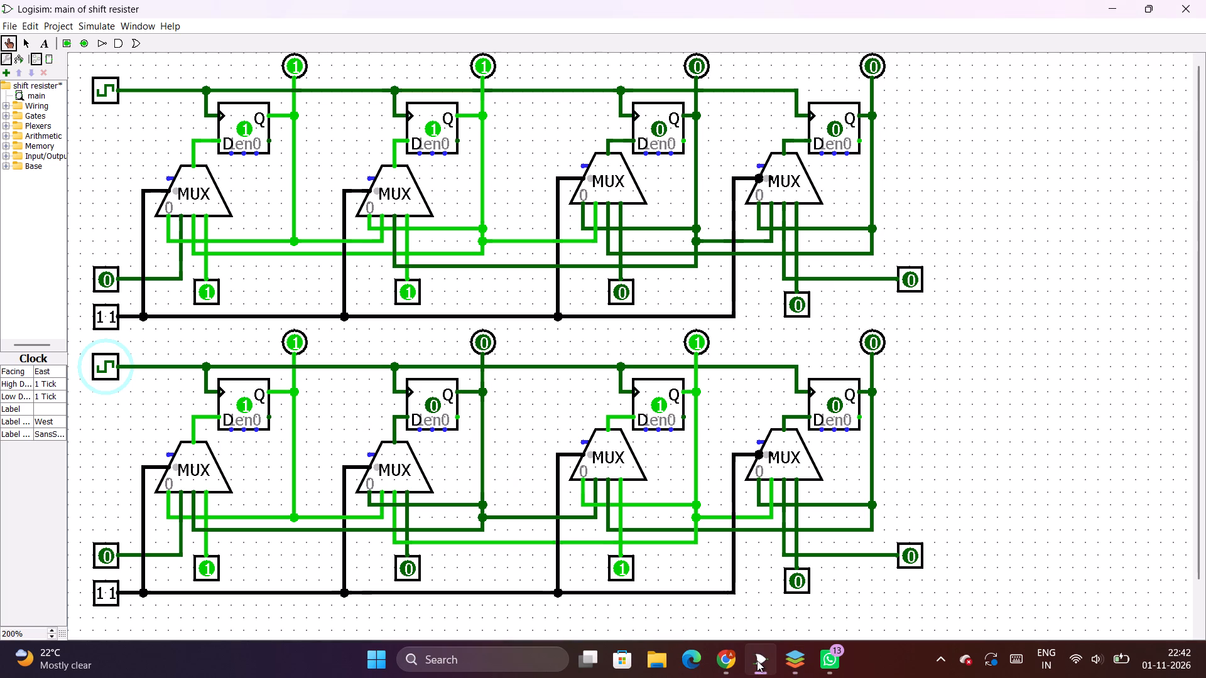
{"action": "left_click", "coordinate": [3, 18]}
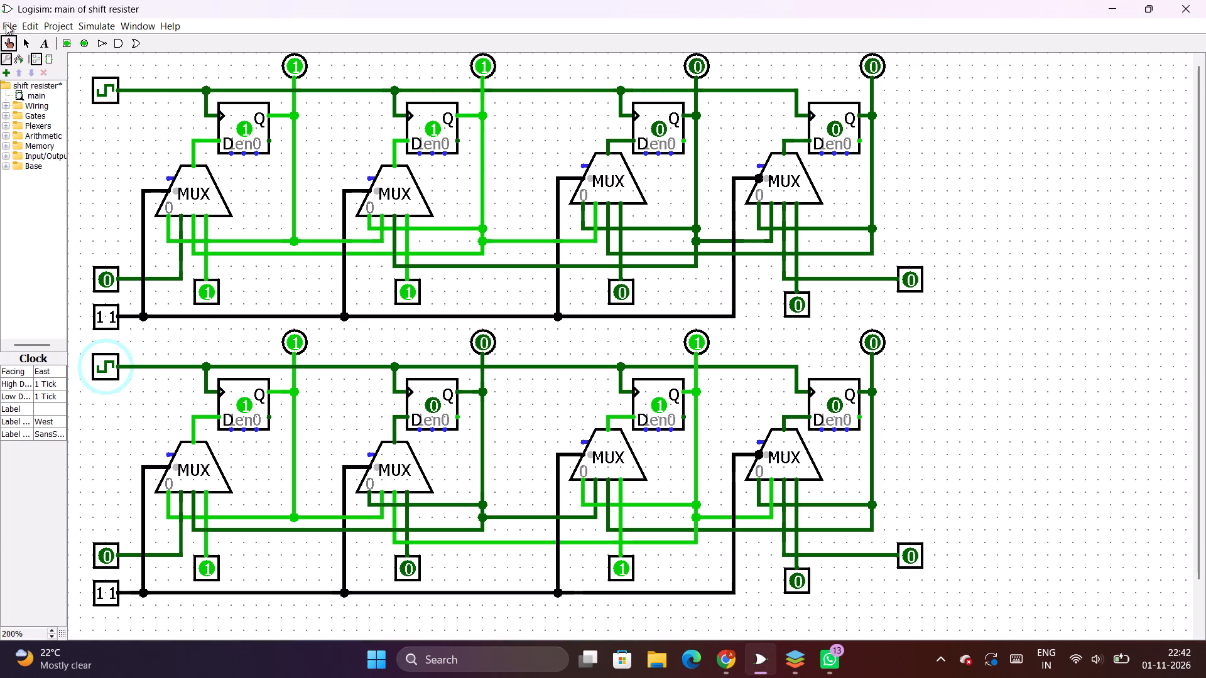
{"action": "left_click", "coordinate": [6, 24]}
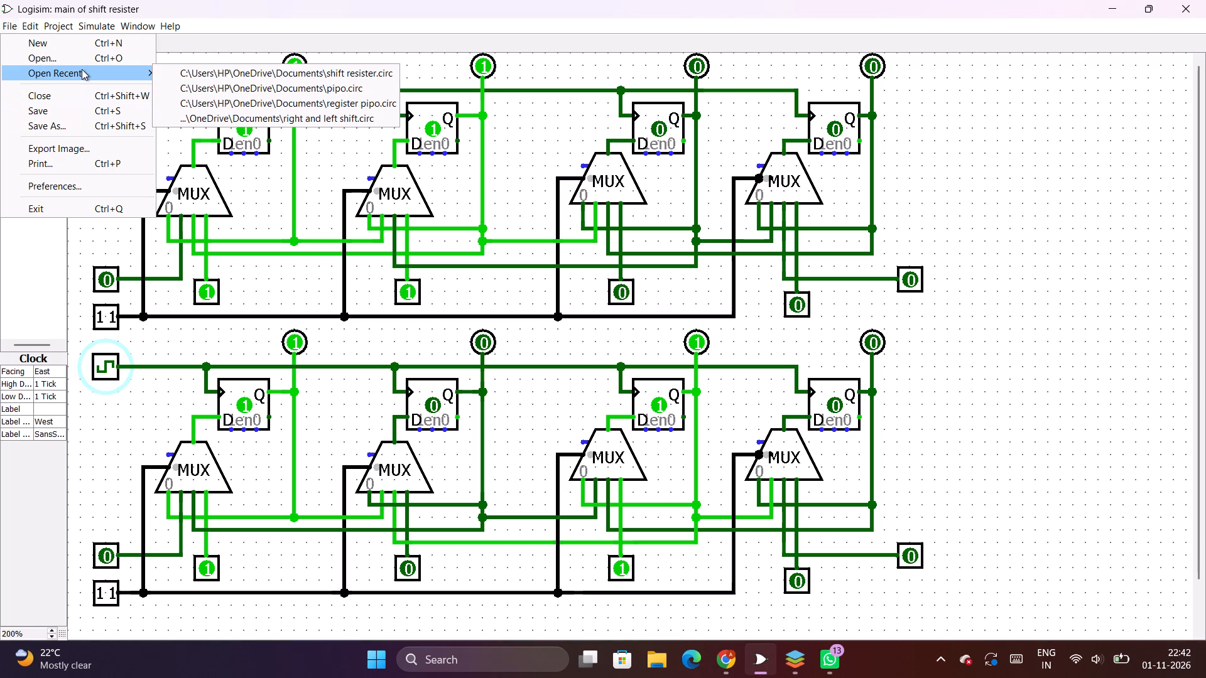
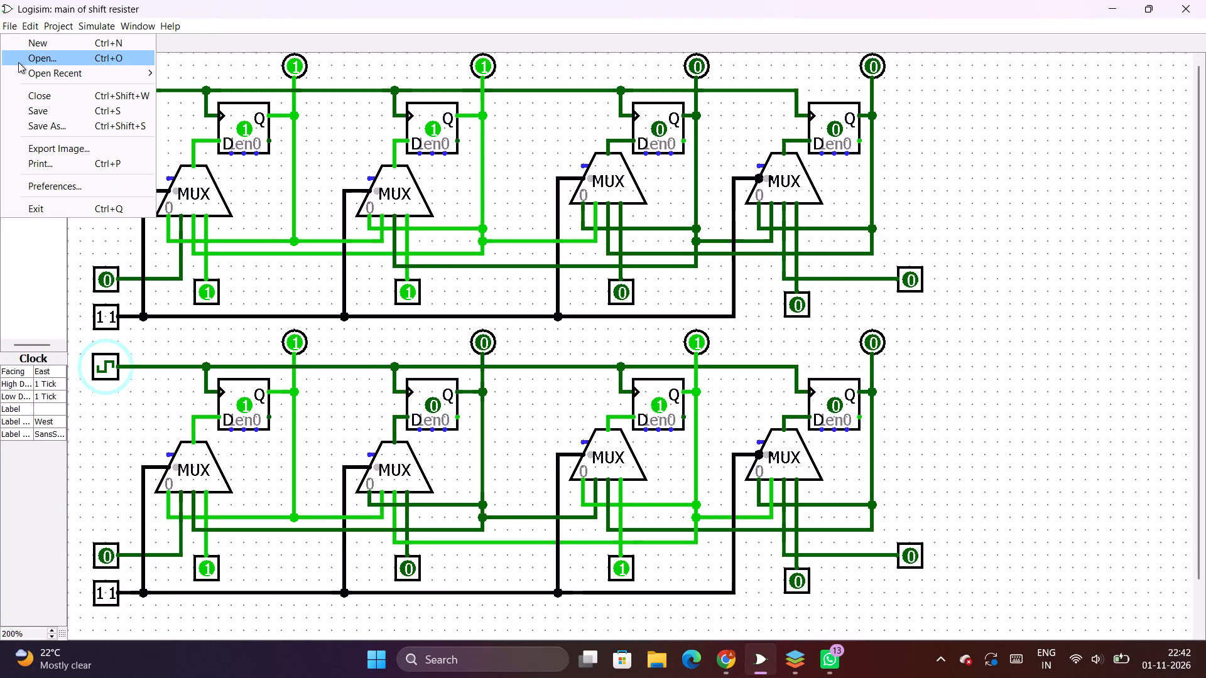
Open right and left shift.circ, close the shift resister circuit discarding its unsaved changes, and maximize the newly opened circuit window.
{"action": "left_click", "coordinate": [18, 62]}
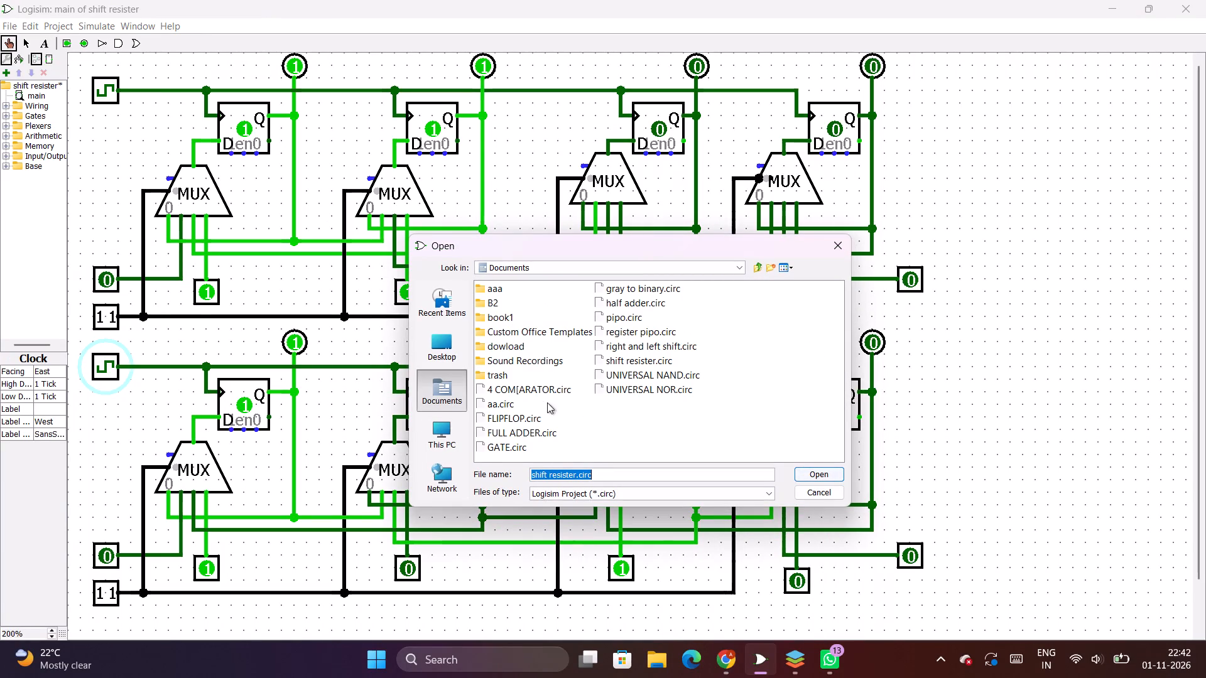
{"action": "left_click", "coordinate": [643, 349]}
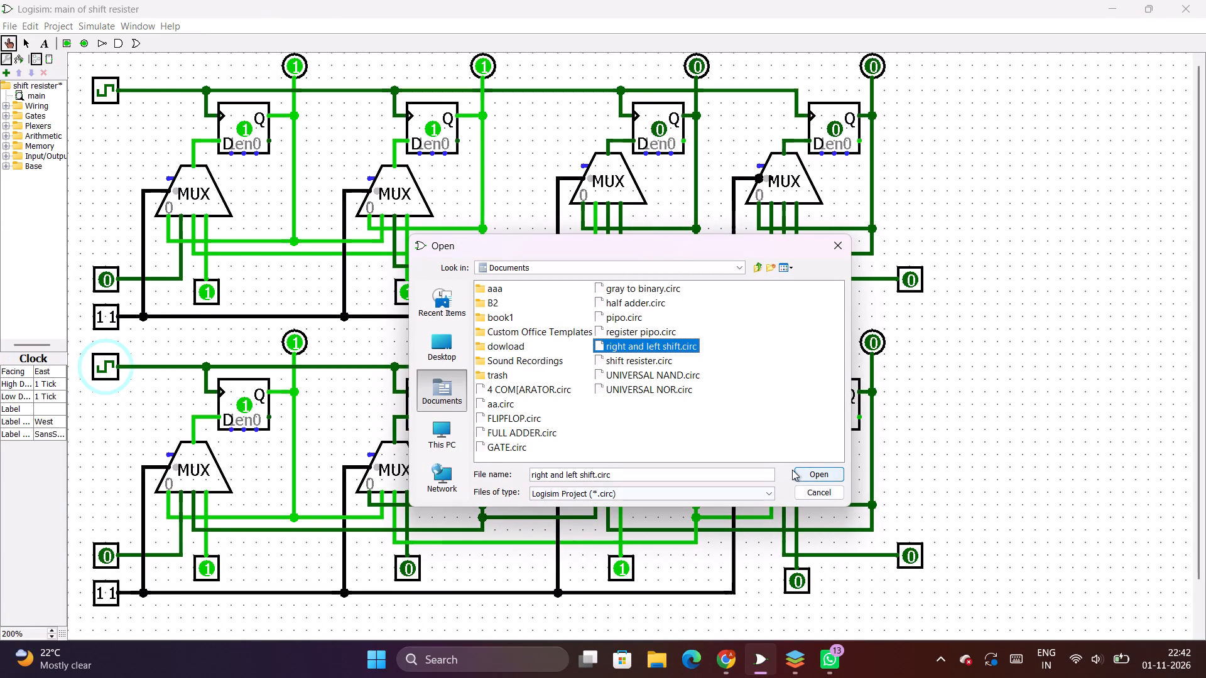
{"action": "left_click", "coordinate": [794, 470]}
{"action": "left_click_drag", "start_coordinate": [1001, 16], "coordinate": [1013, 82]}
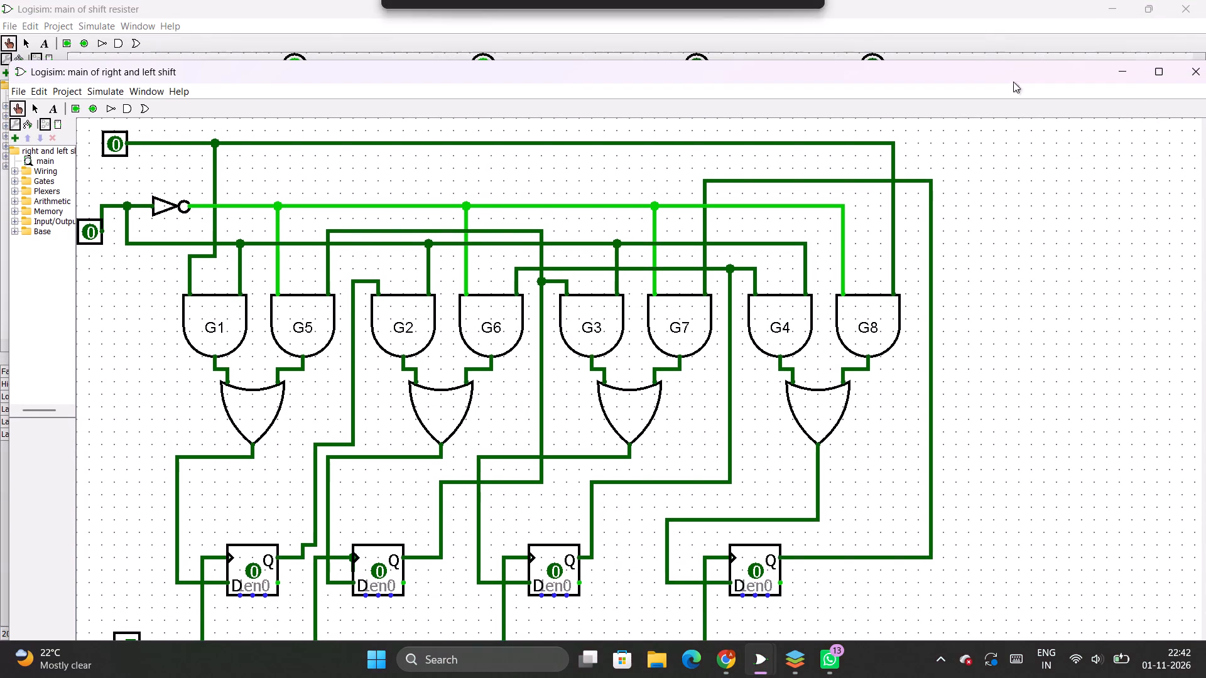
{"action": "left_click", "coordinate": [1176, 4]}
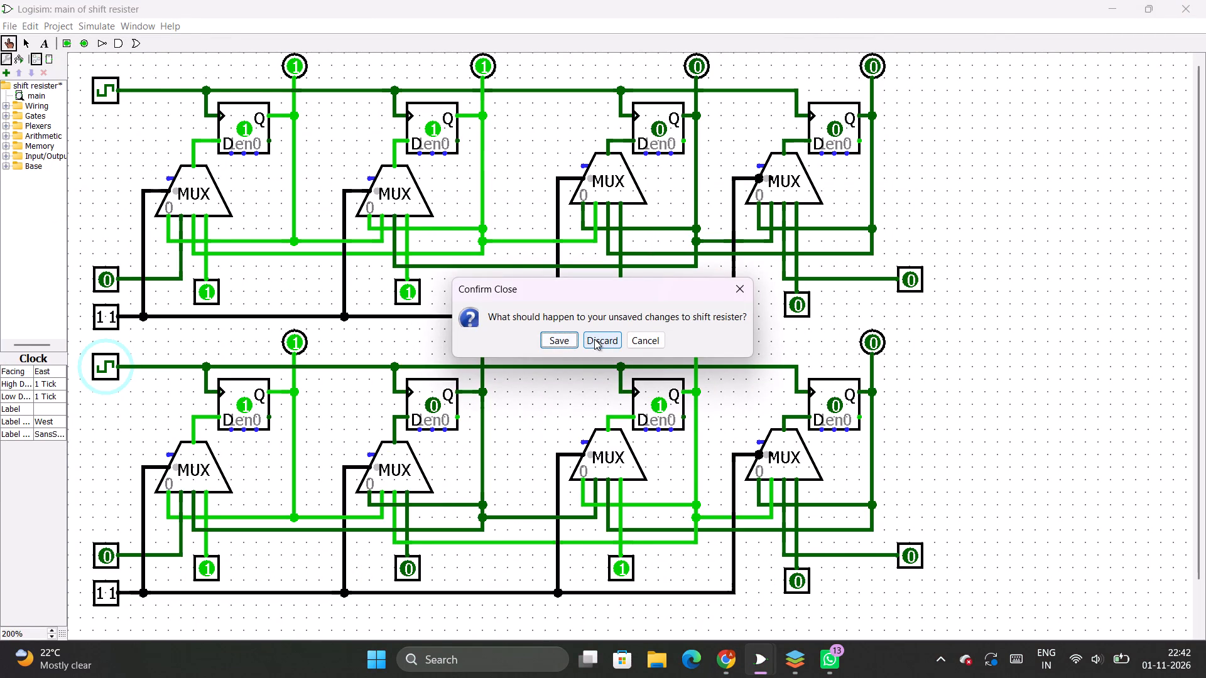
{"action": "left_click", "coordinate": [594, 339]}
{"action": "left_click", "coordinate": [1170, 72]}
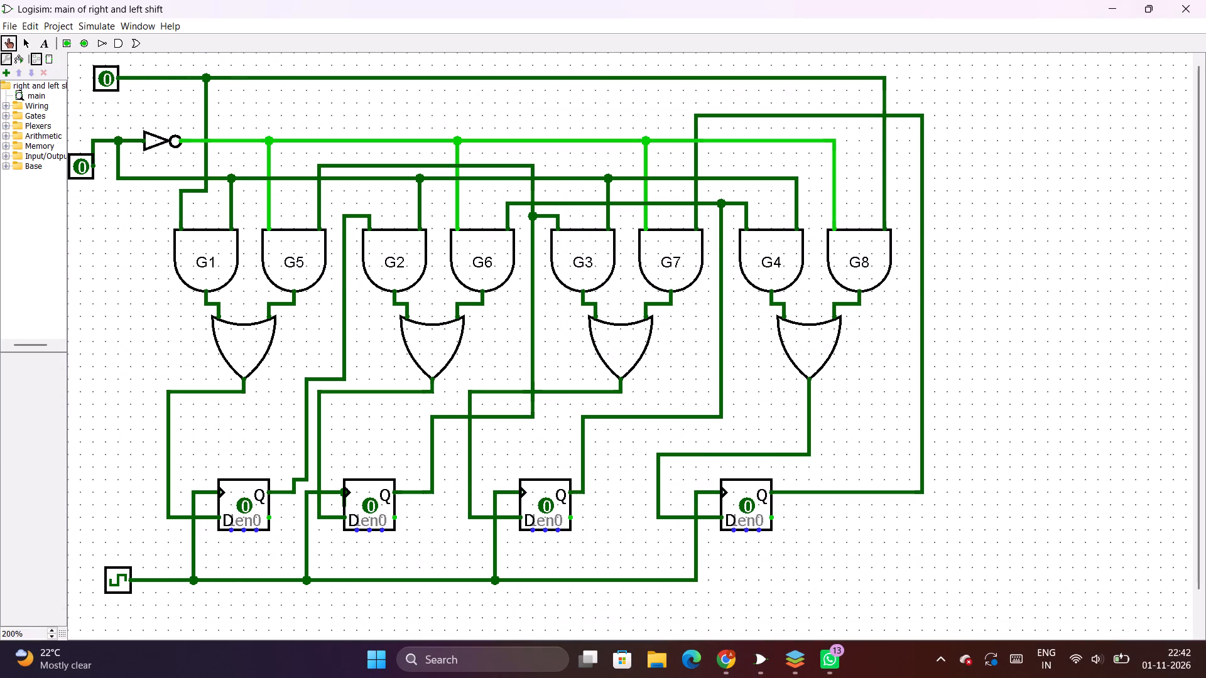
Move the direction control input pin into line with the NOT gate's input, keeping its value at 0.
{"action": "left_click_drag", "start_coordinate": [75, 159], "coordinate": [90, 131]}
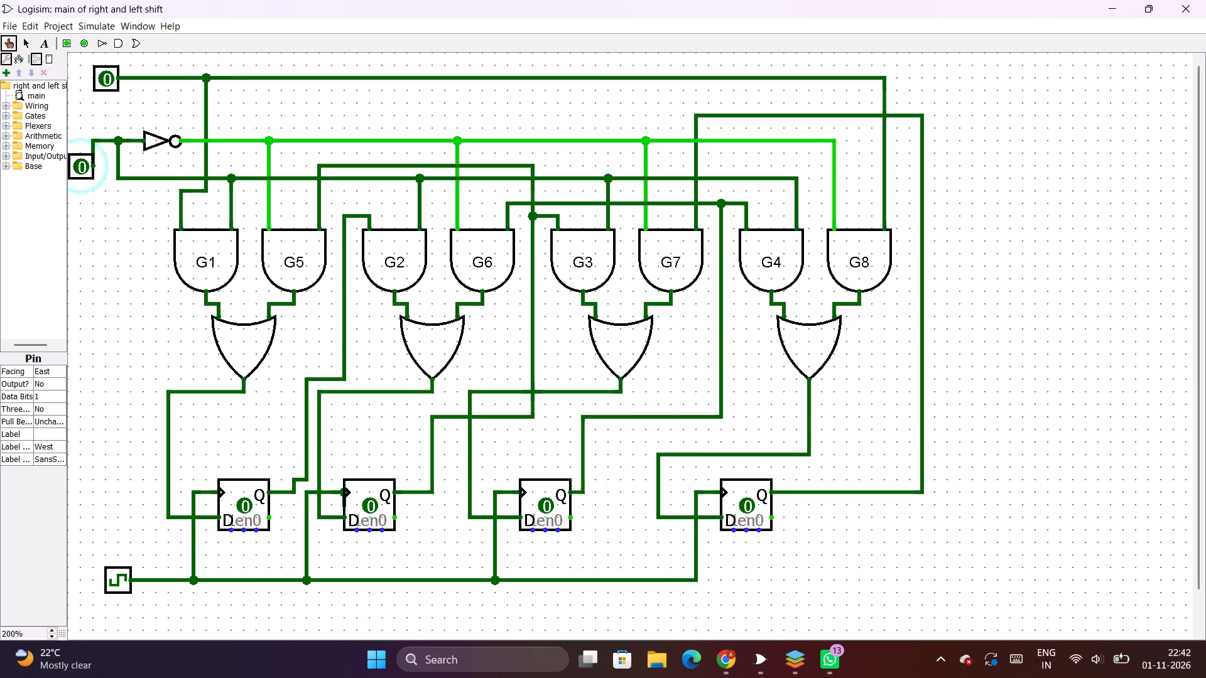
{"action": "left_click_drag", "start_coordinate": [90, 131], "coordinate": [90, 131]}
{"action": "left_click", "coordinate": [30, 43]}
{"action": "left_click", "coordinate": [73, 168]}
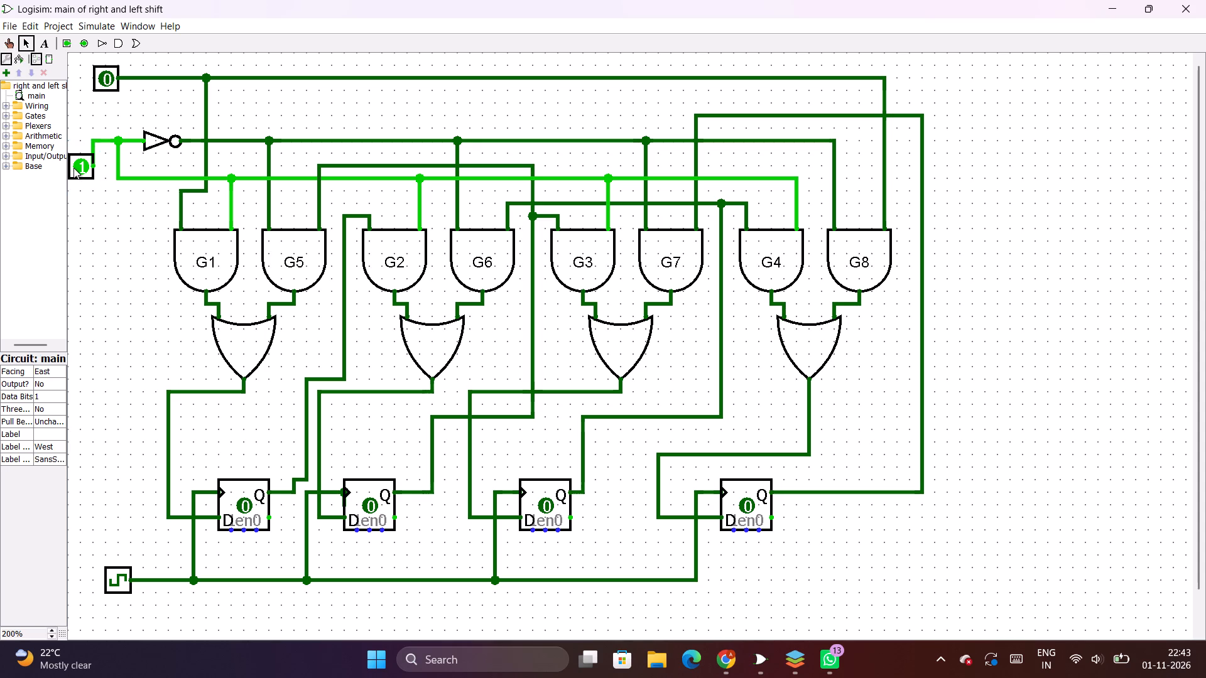
{"action": "left_click", "coordinate": [0, 36]}
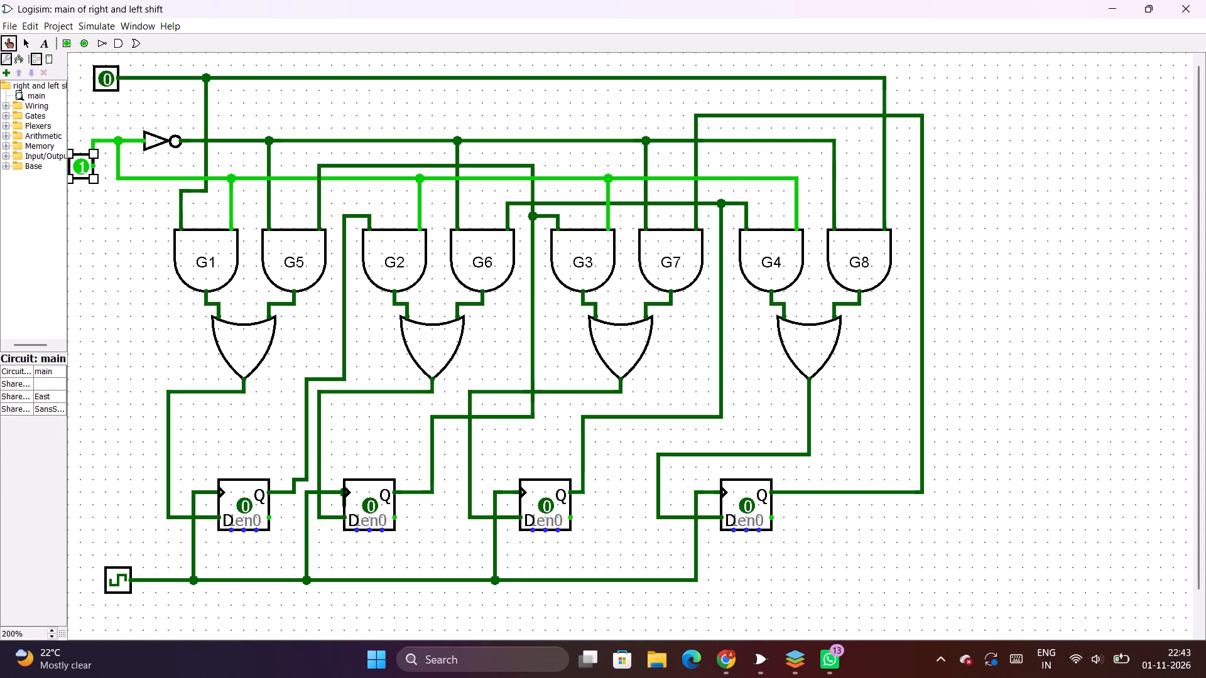
{"action": "left_click", "coordinate": [82, 168]}
{"action": "left_click", "coordinate": [17, 46]}
{"action": "left_click", "coordinate": [22, 46]}
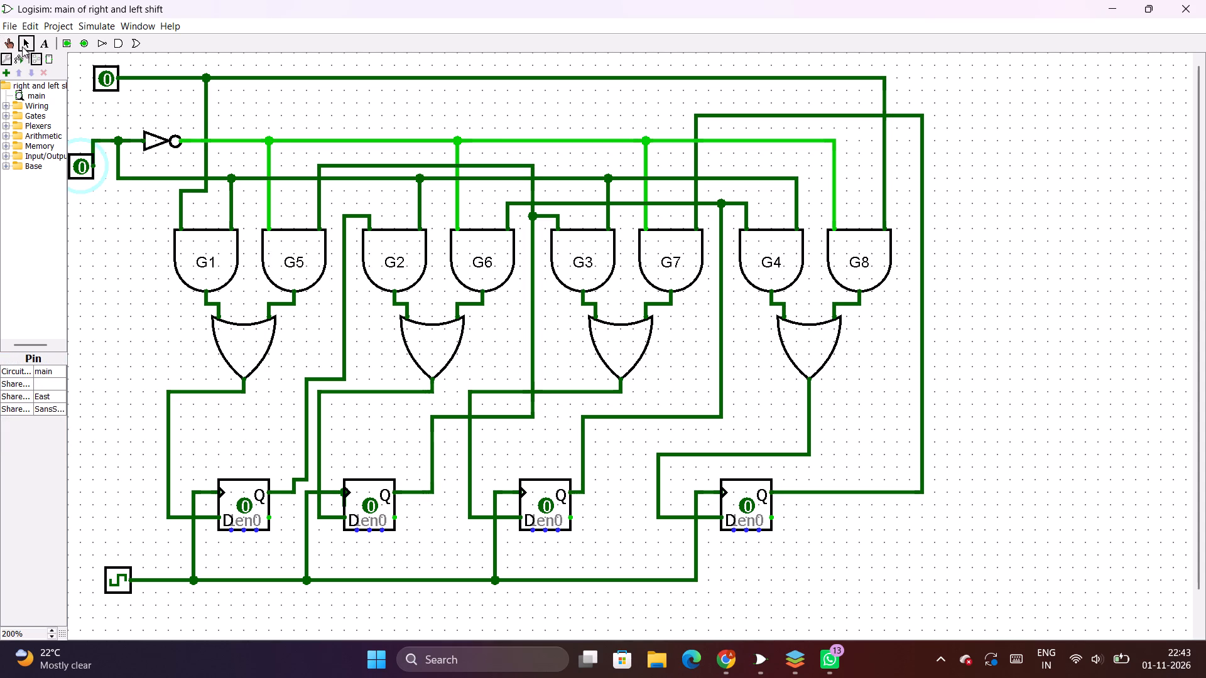
{"action": "left_click_drag", "start_coordinate": [82, 166], "coordinate": [92, 142]}
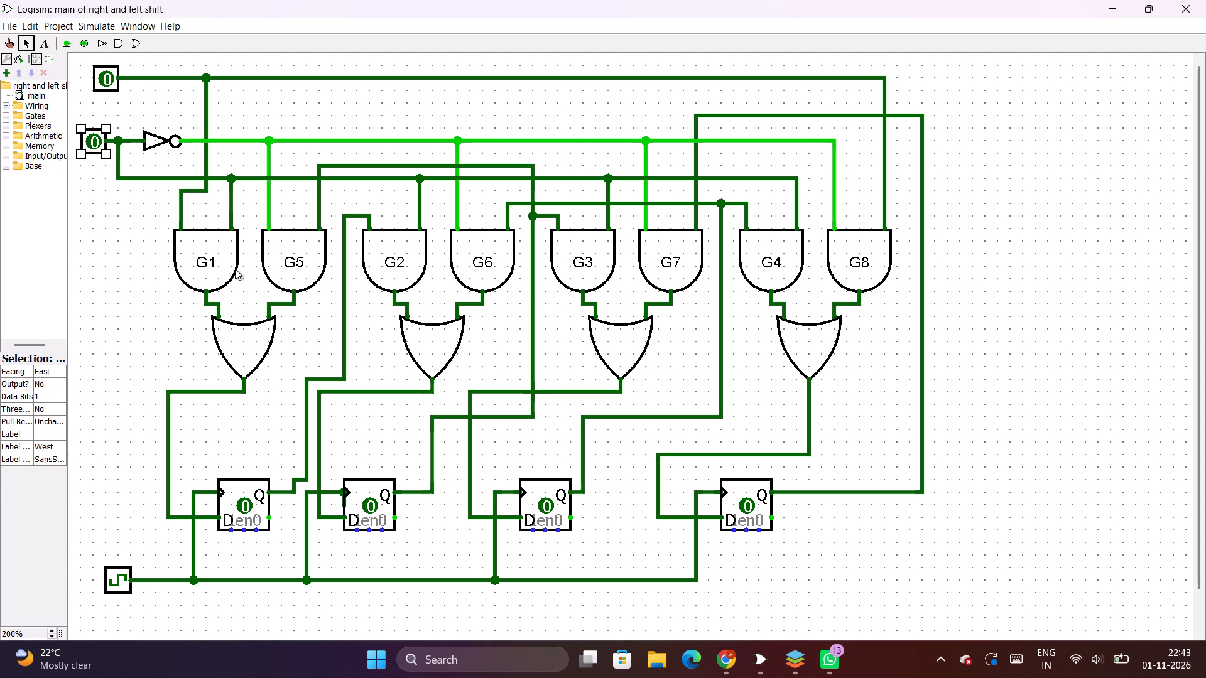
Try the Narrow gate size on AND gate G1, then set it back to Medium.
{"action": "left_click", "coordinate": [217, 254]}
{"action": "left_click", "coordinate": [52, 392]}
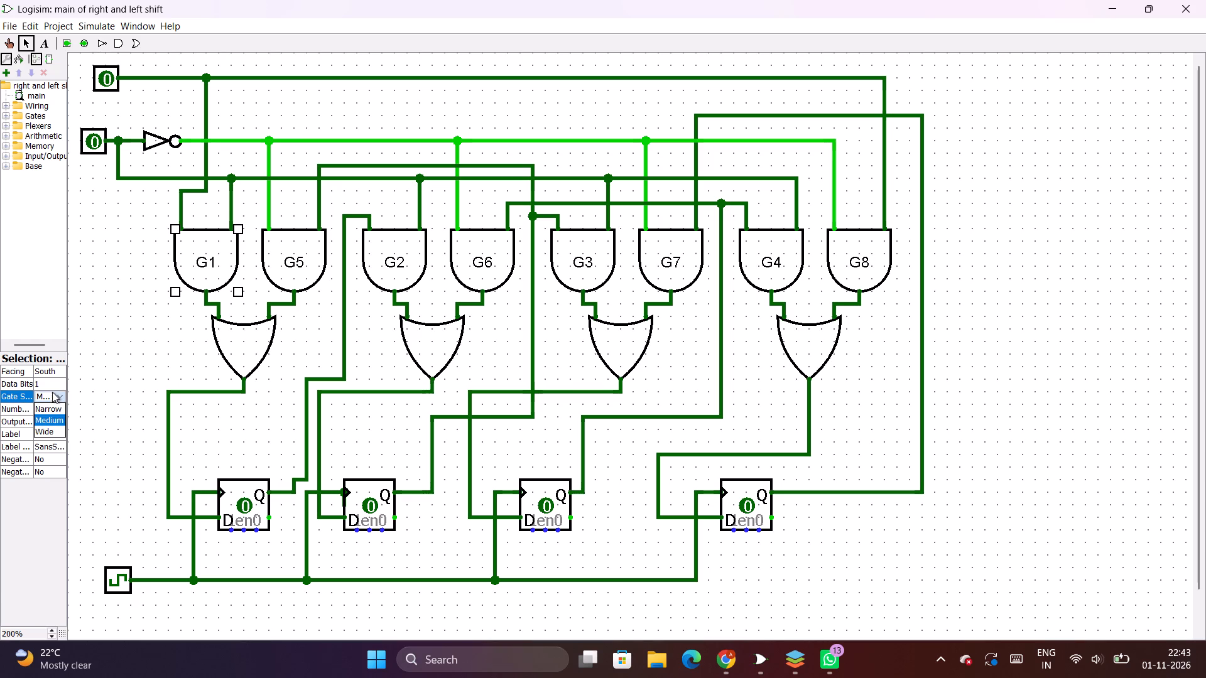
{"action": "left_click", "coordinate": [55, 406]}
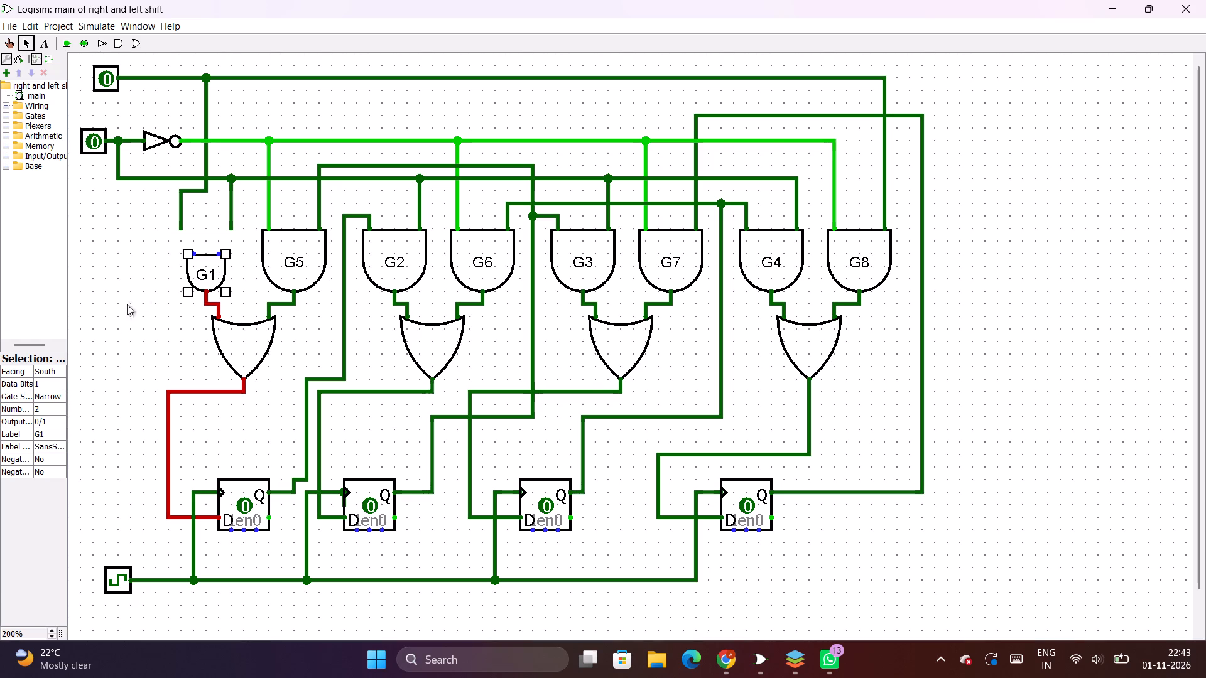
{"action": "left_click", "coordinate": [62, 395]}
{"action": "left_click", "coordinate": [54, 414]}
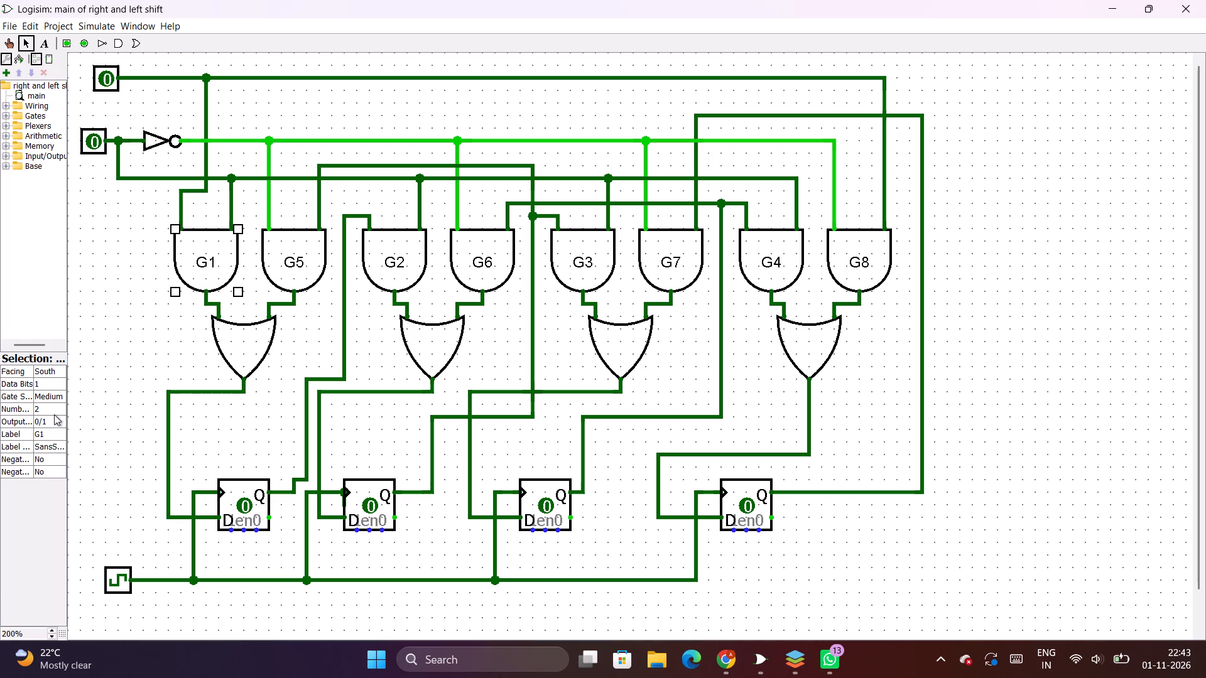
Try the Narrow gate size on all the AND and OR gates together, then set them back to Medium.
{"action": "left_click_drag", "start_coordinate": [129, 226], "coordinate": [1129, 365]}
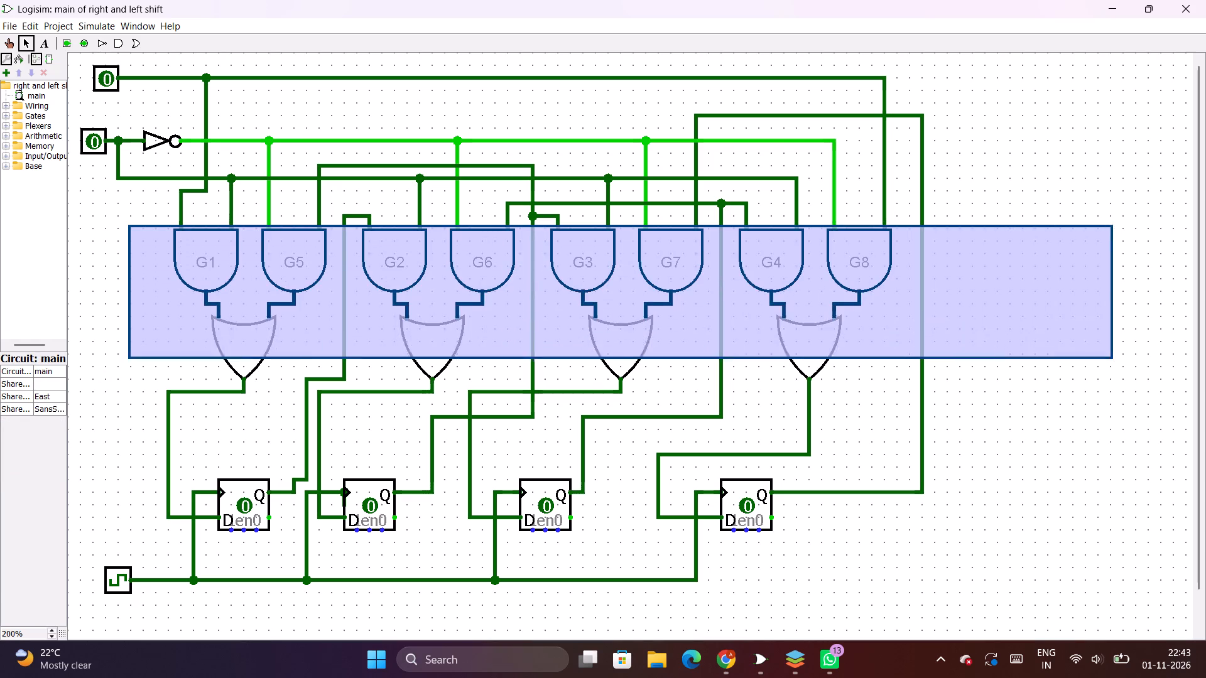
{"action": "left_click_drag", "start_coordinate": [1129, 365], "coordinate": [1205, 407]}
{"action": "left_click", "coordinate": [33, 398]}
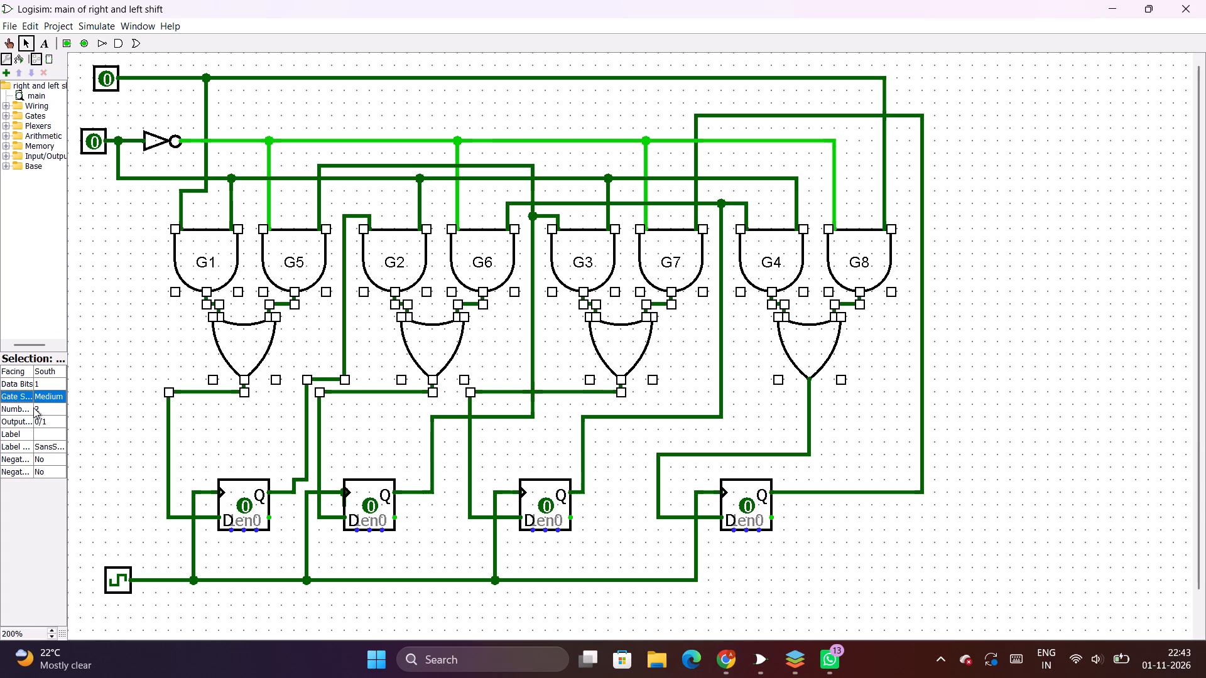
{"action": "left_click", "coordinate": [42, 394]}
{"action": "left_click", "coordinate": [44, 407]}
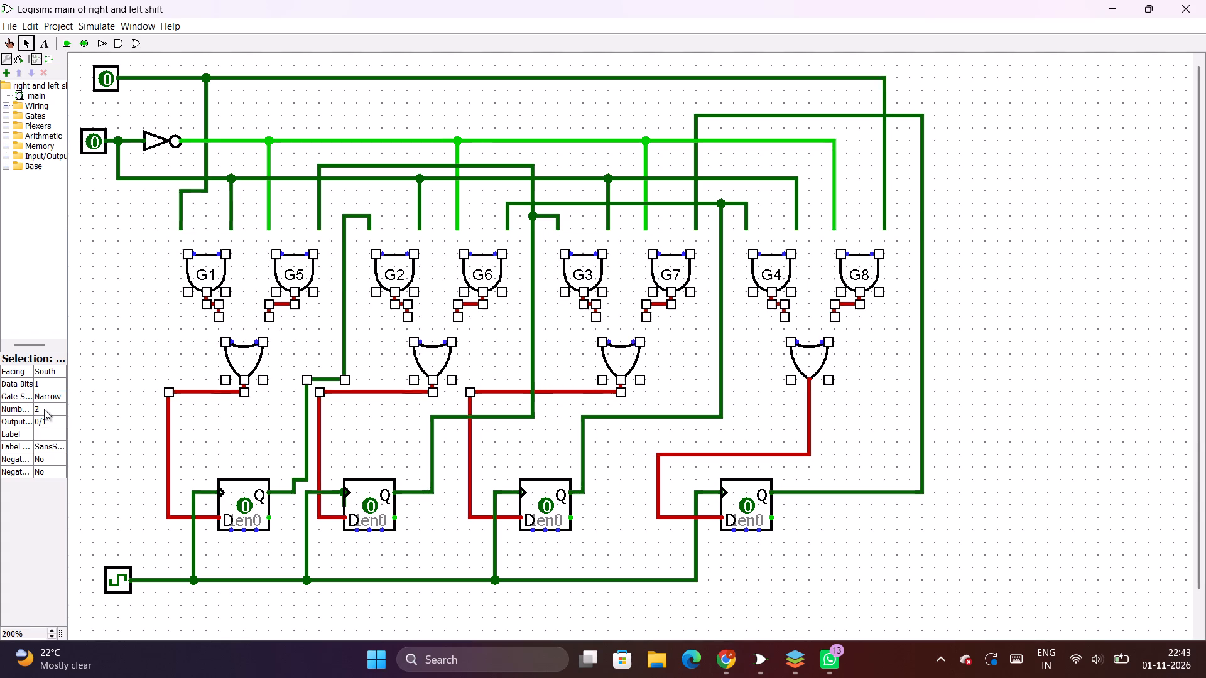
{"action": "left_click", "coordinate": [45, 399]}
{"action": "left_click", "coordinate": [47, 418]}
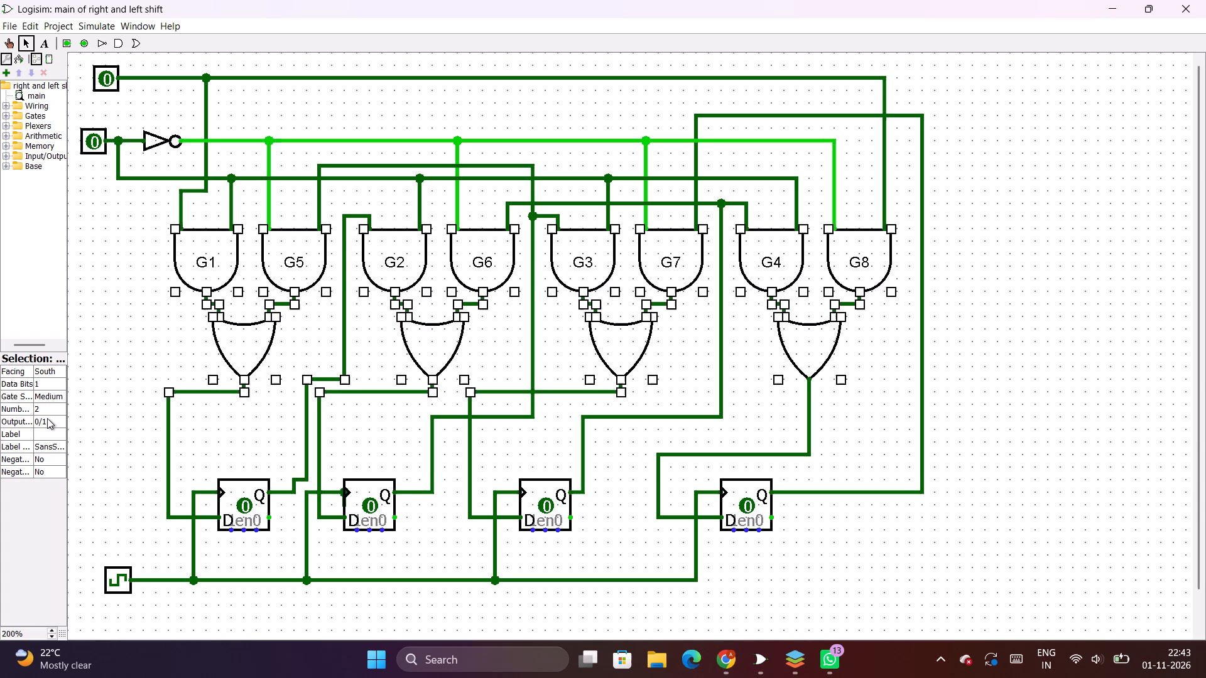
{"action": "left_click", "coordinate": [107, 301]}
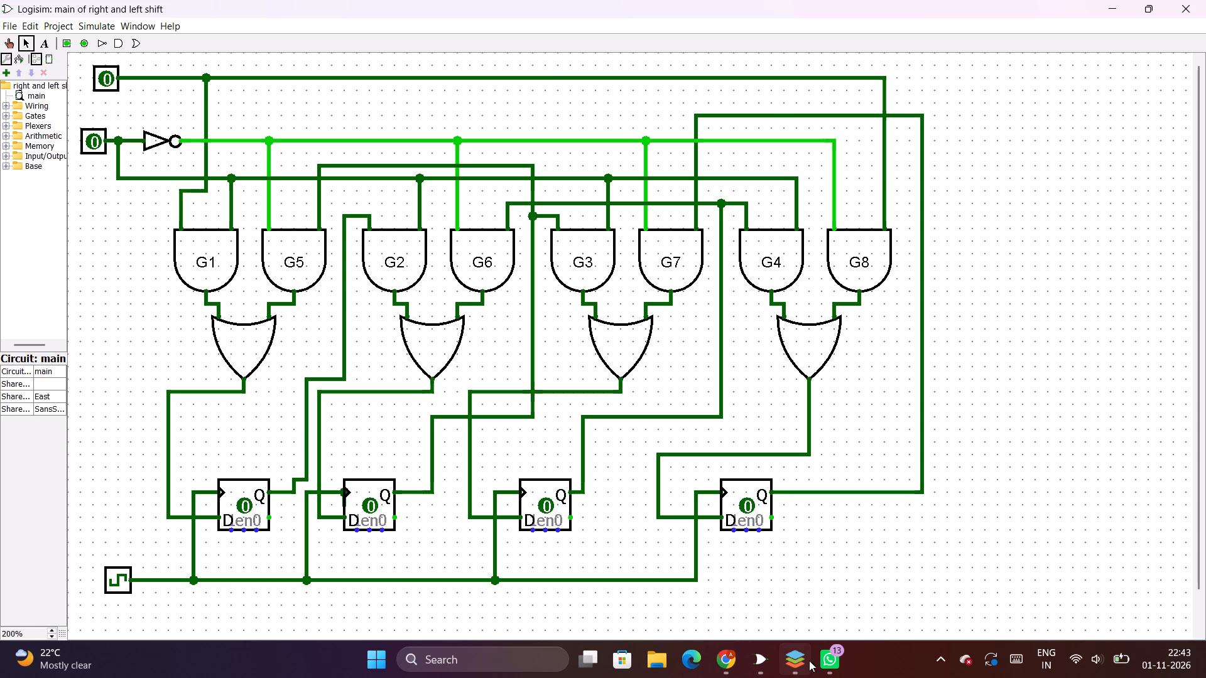
Compare the shift-right and shift-left truth tables in the ONLYOFFICE Bidirectional Shift Register document with the Logisim circuit.
{"action": "left_click", "coordinate": [786, 662]}
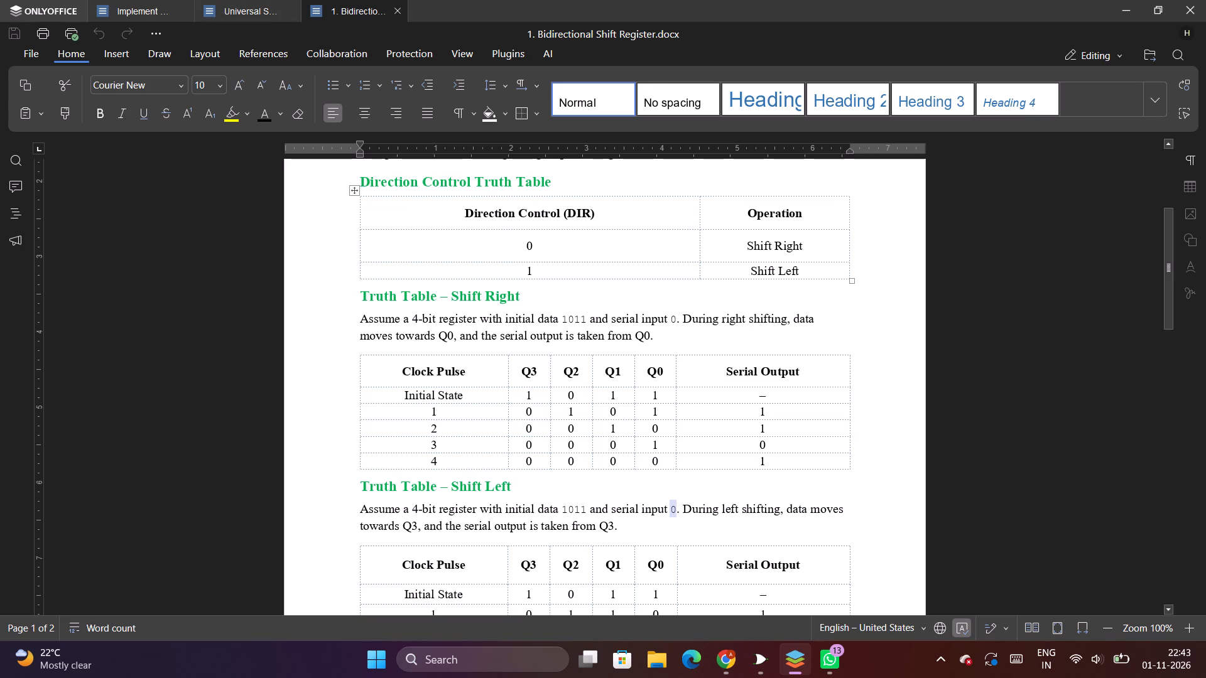
{"action": "scroll", "coordinate": [657, 407], "scroll_direction": "down", "scroll_amount": 1}
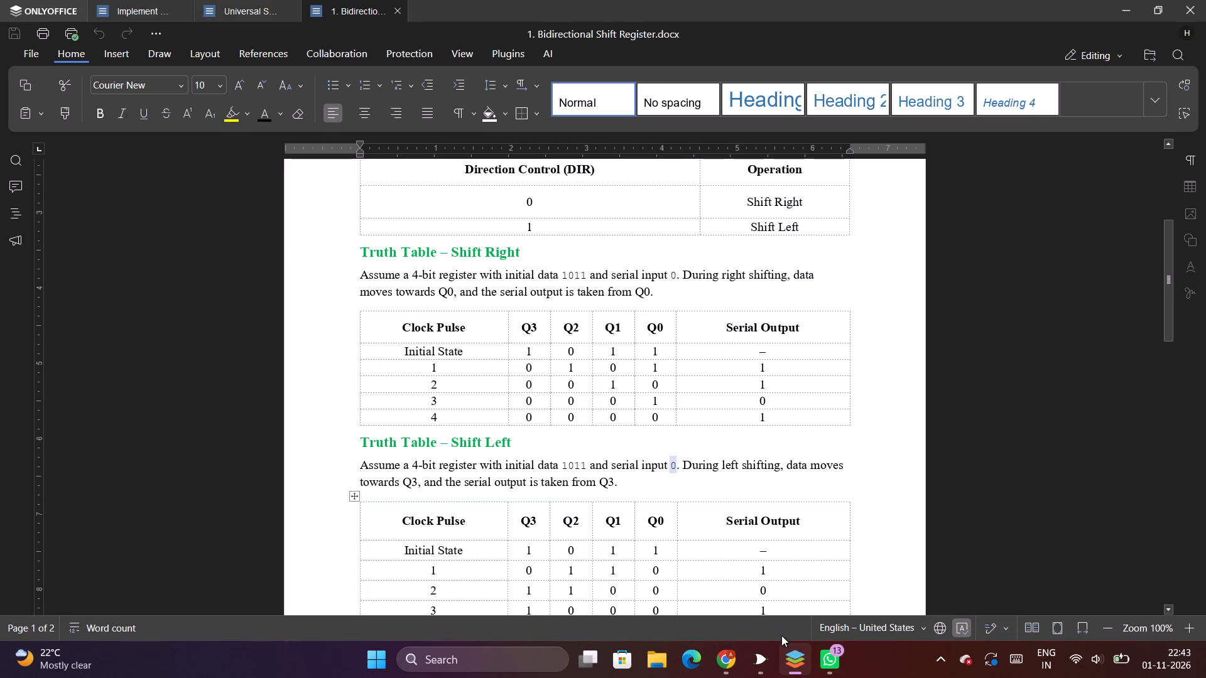
{"action": "left_click", "coordinate": [796, 665]}
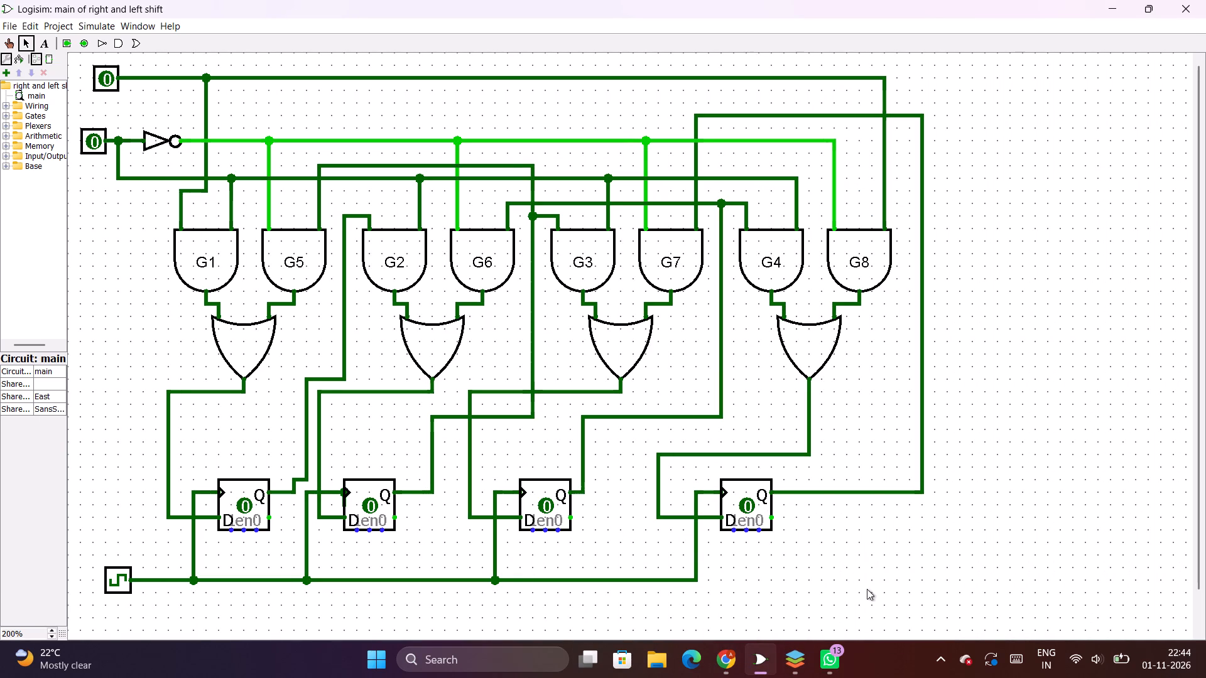
{"action": "left_click", "coordinate": [801, 654]}
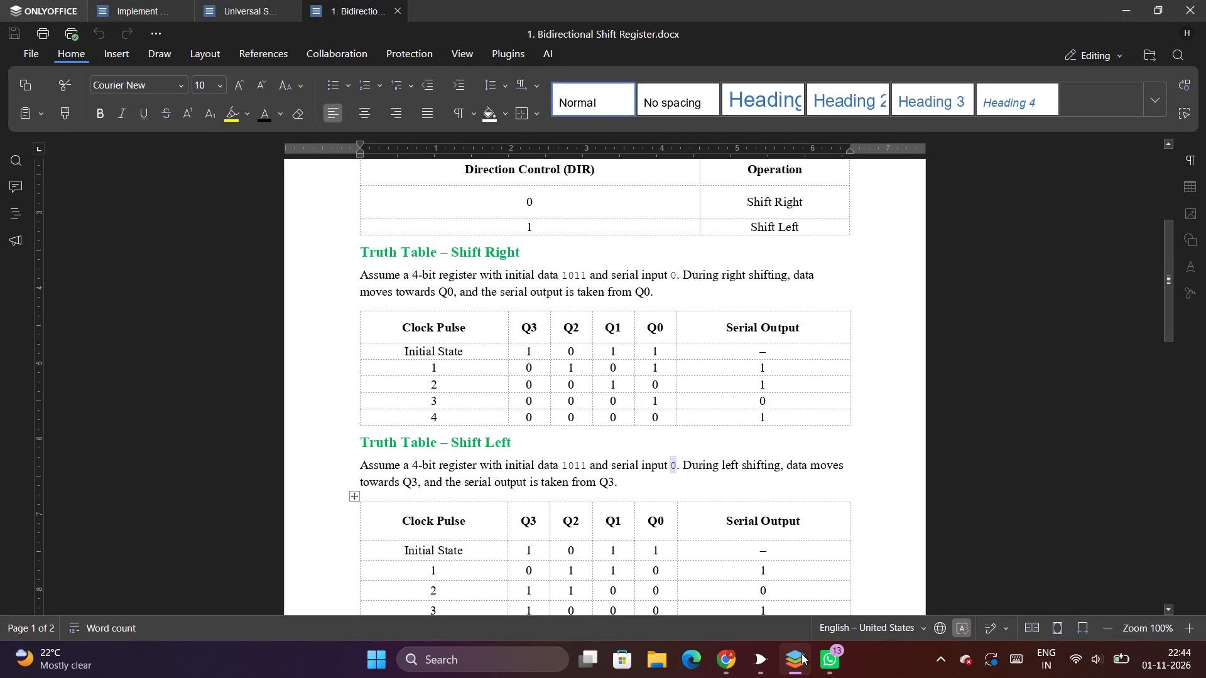
{"action": "left_click", "coordinate": [801, 654]}
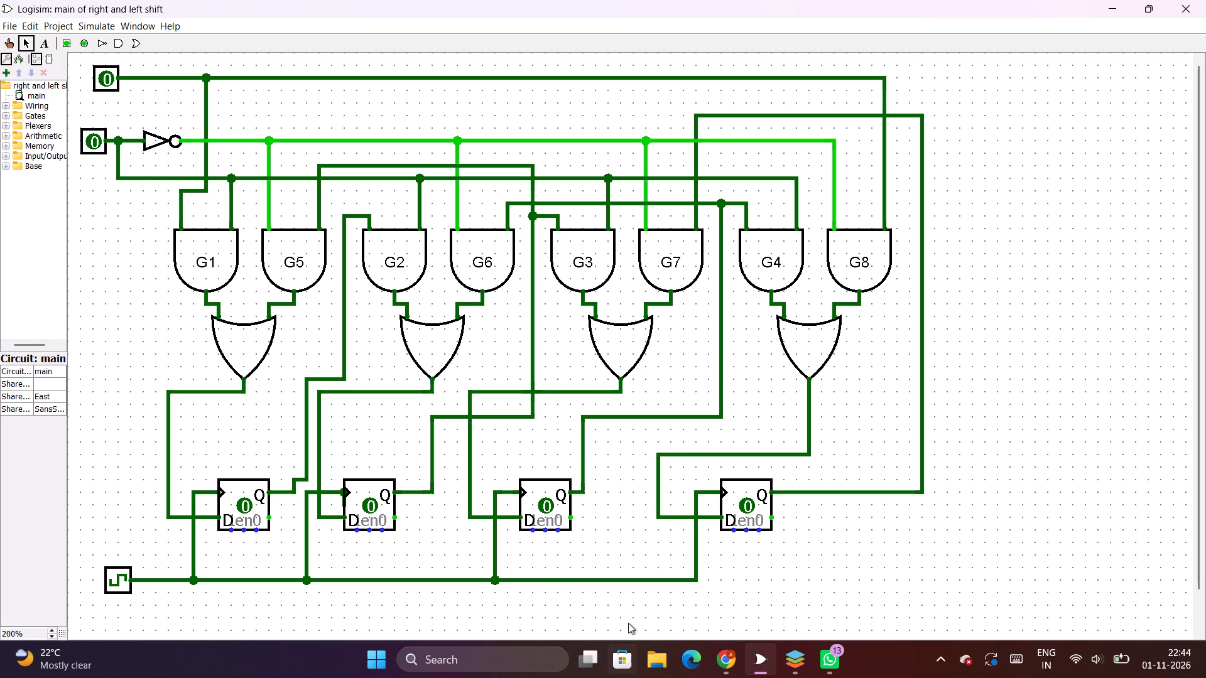
{"action": "left_click", "coordinate": [789, 670]}
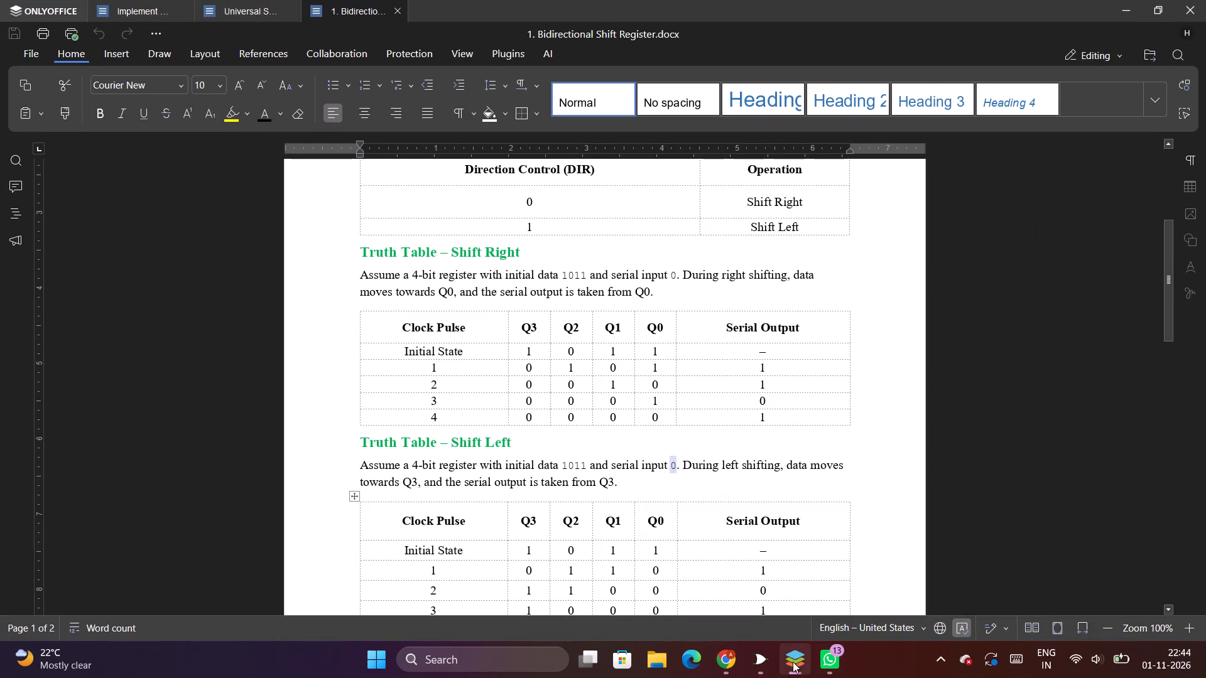
{"action": "left_click", "coordinate": [790, 660]}
Switch to Chrome, bring up the Registers (1).pdf notes, and maximize the browser window.
{"action": "left_click", "coordinate": [731, 670]}
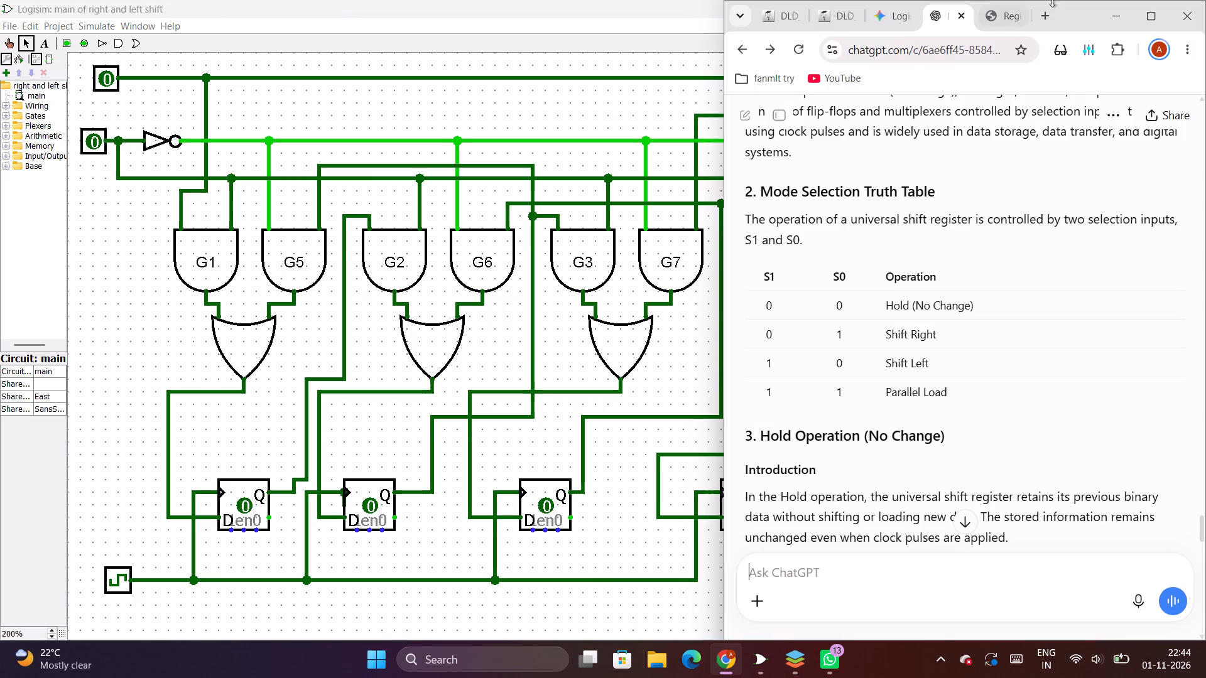
{"action": "left_click", "coordinate": [1012, 26]}
{"action": "scroll", "coordinate": [1038, 384], "scroll_direction": "down", "scroll_amount": 2}
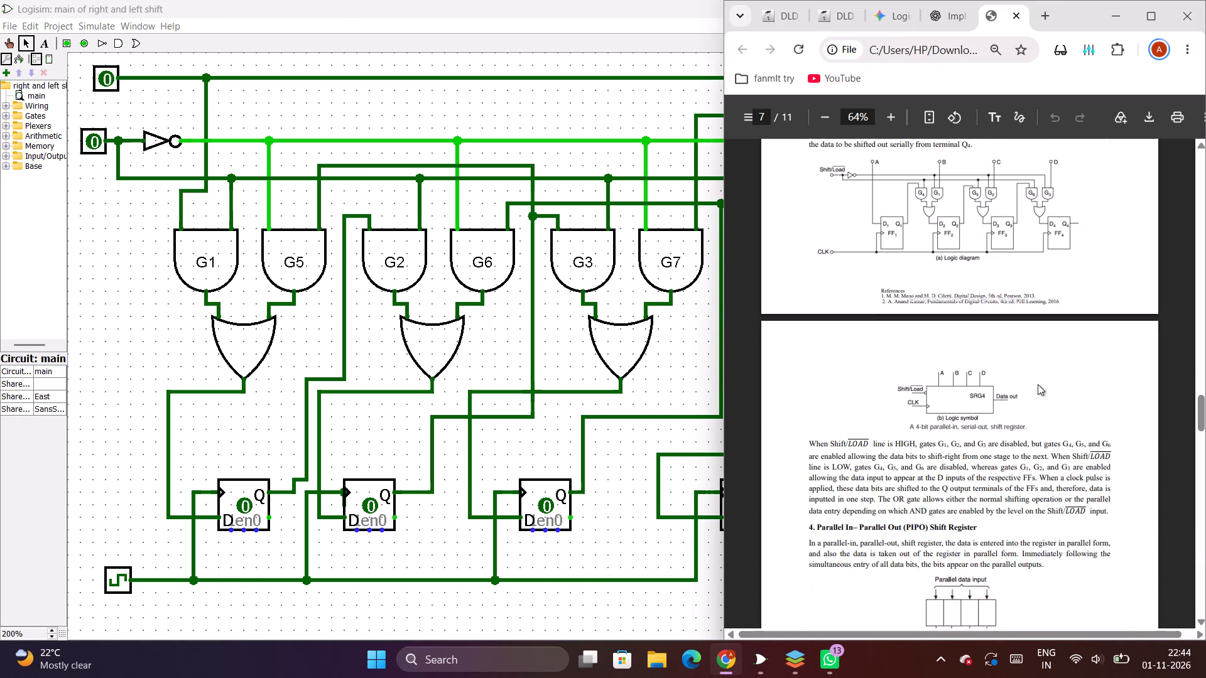
{"action": "scroll", "coordinate": [1038, 384], "scroll_direction": "up", "scroll_amount": 1}
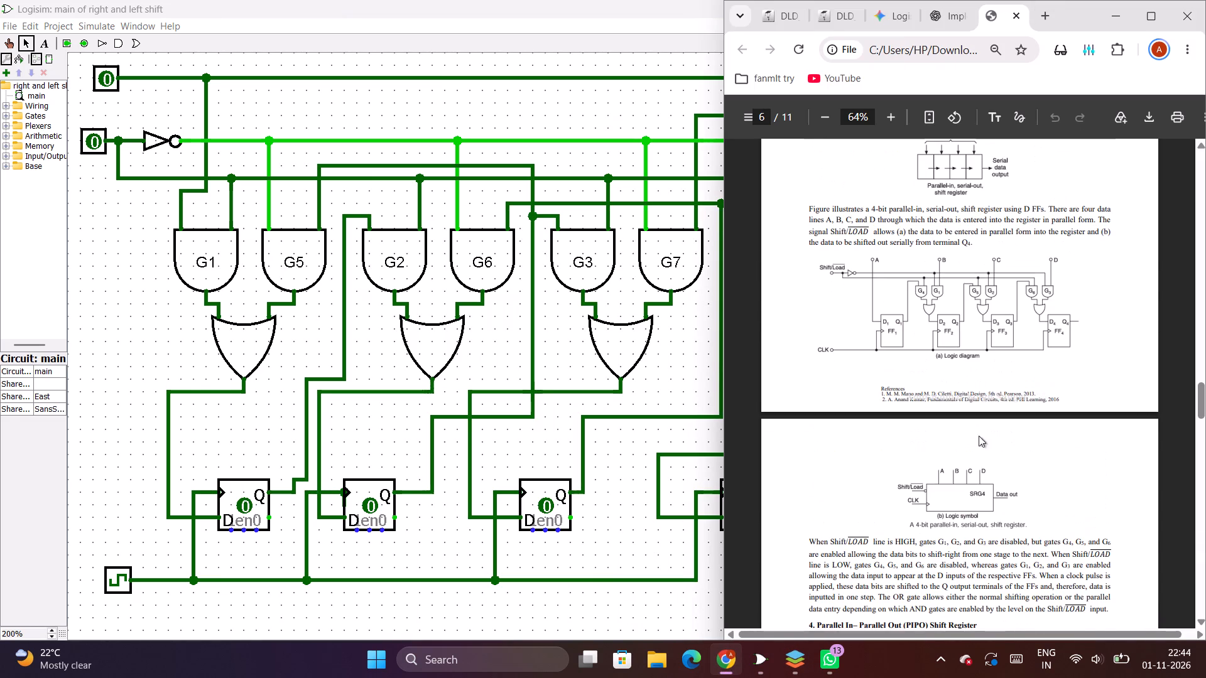
{"action": "left_click", "coordinate": [1080, 18]}
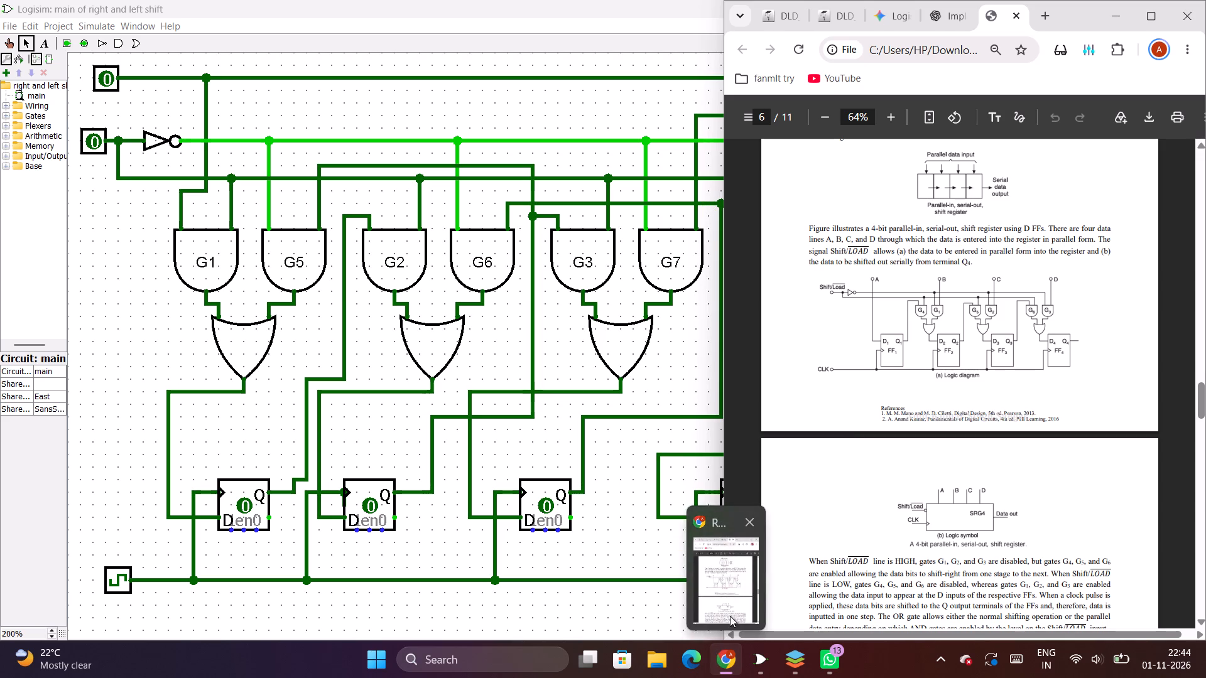
{"action": "left_click", "coordinate": [719, 581]}
{"action": "left_click", "coordinate": [719, 658]}
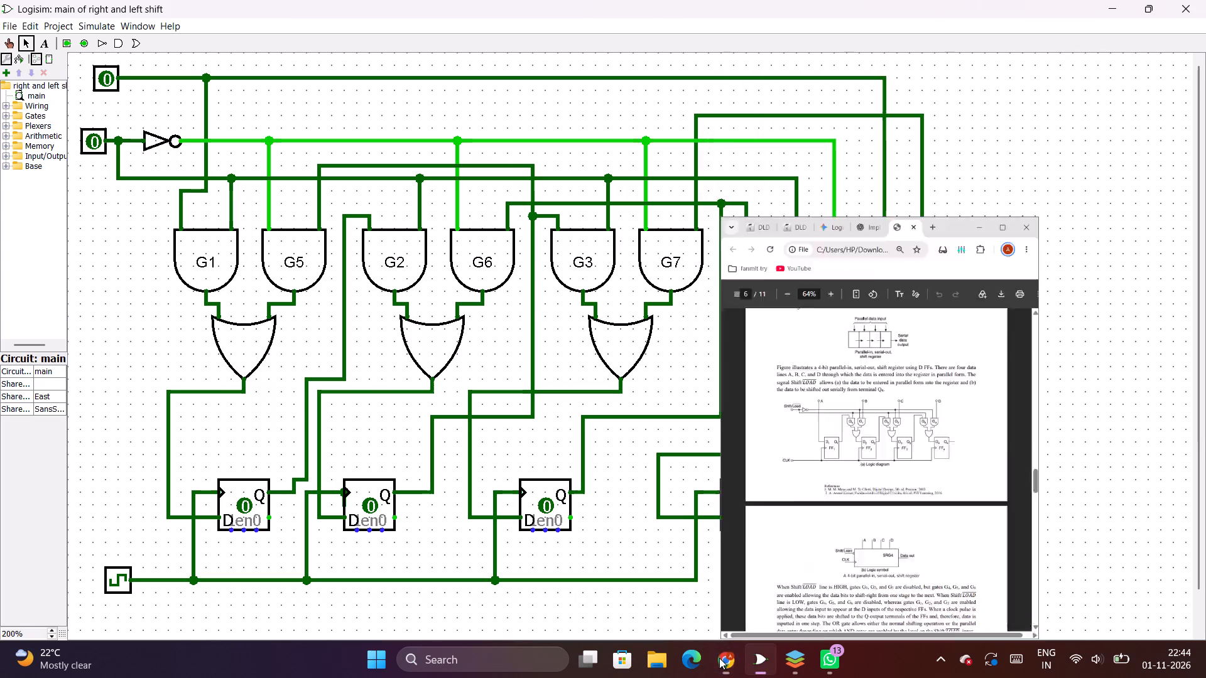
{"action": "left_click", "coordinate": [719, 658]}
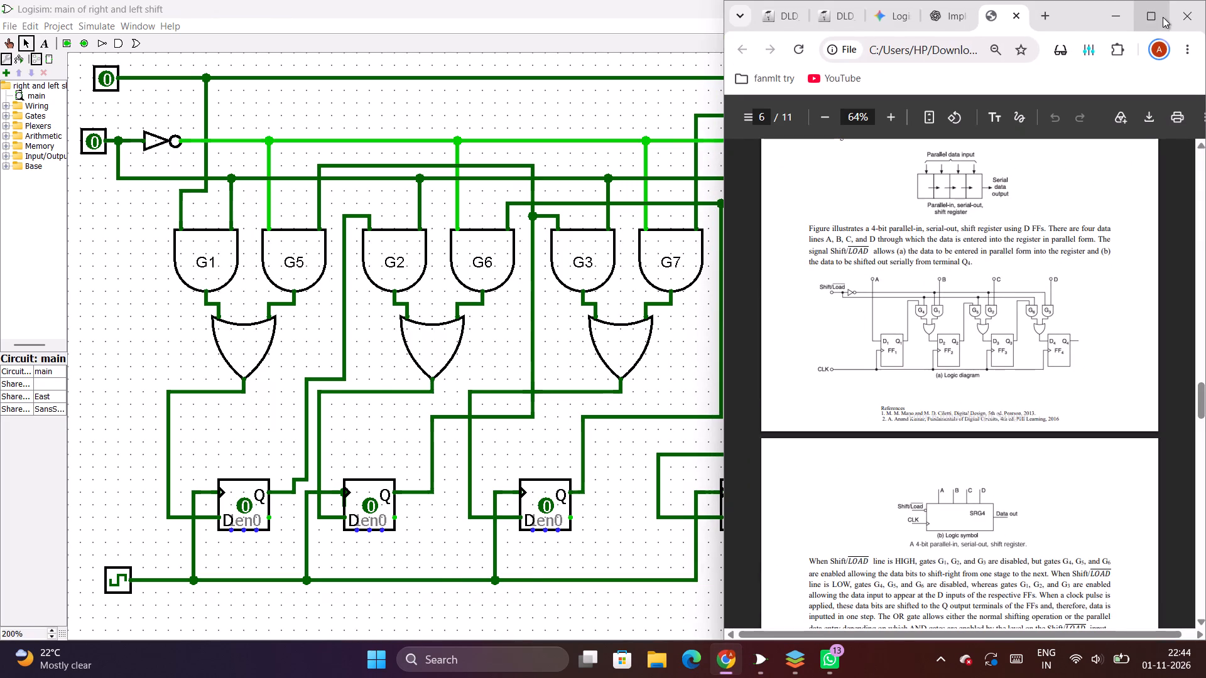
{"action": "left_click", "coordinate": [1163, 17]}
Examine the Bidirectional Shift Register section in the PDF, including the 4-bit logic diagram and the Right/Left control description.
{"action": "scroll", "coordinate": [652, 586], "scroll_direction": "down", "scroll_amount": 6}
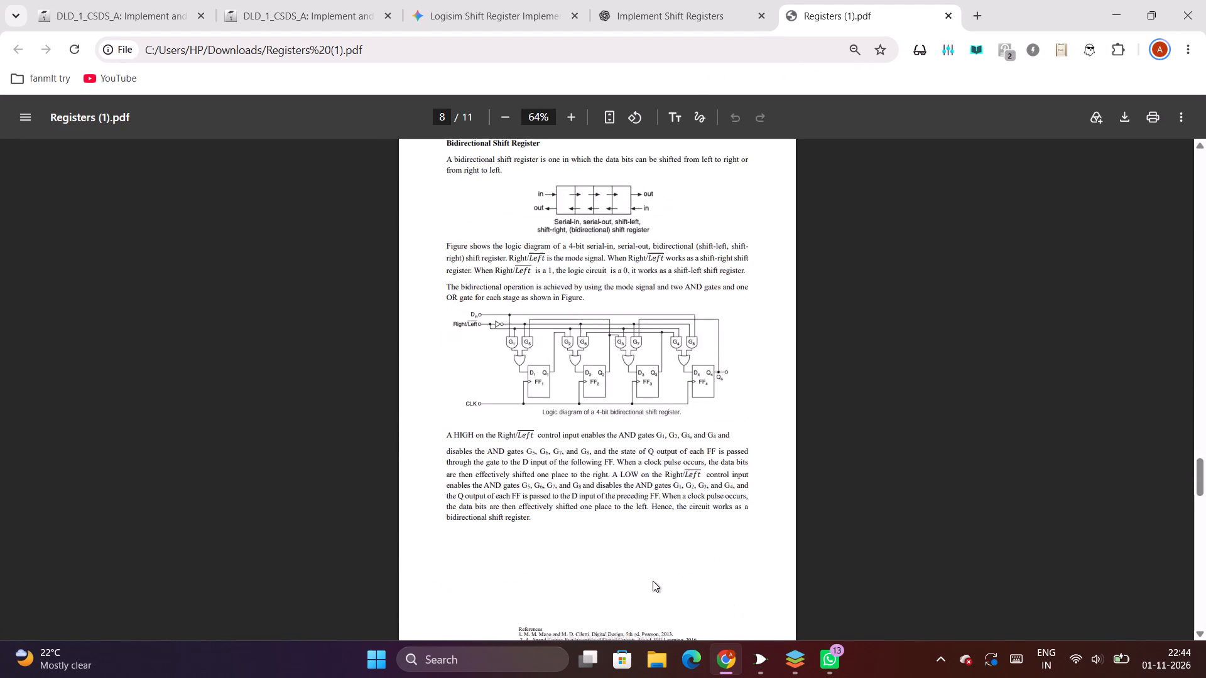
{"action": "scroll", "coordinate": [653, 581], "scroll_direction": "down", "scroll_amount": 8}
{"action": "scroll", "coordinate": [653, 581], "scroll_direction": "up", "scroll_amount": 6}
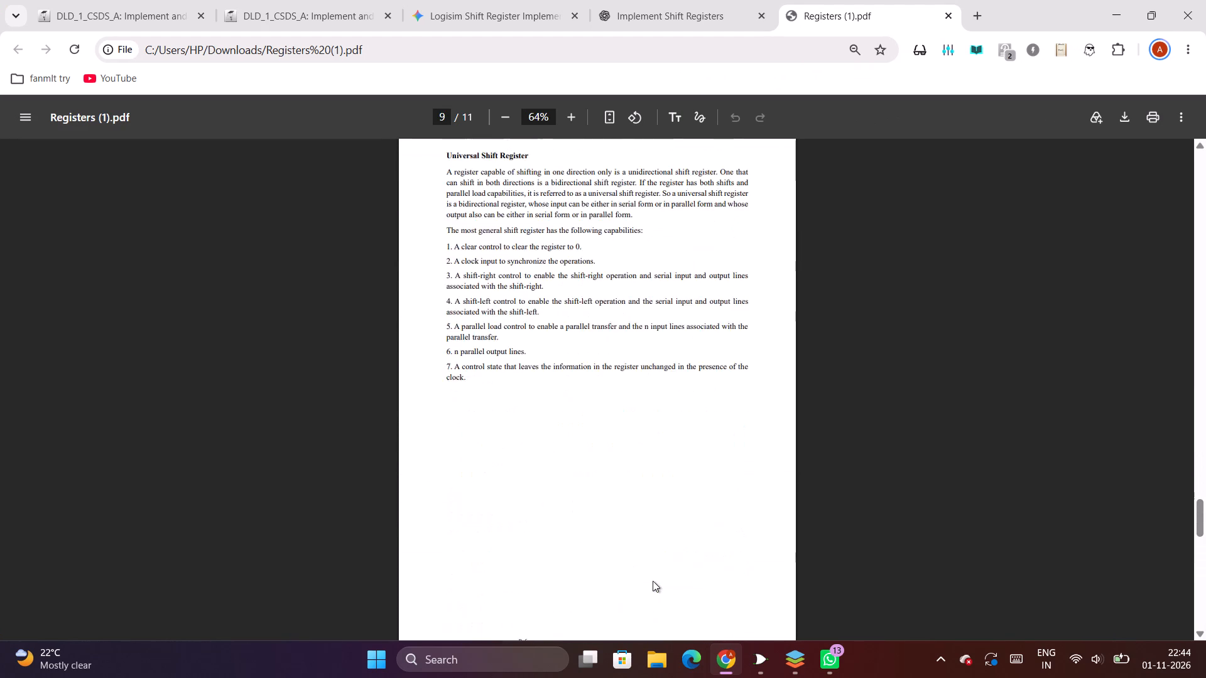
{"action": "scroll", "coordinate": [653, 581], "scroll_direction": "up", "scroll_amount": 6}
{"action": "scroll", "coordinate": [653, 581], "scroll_direction": "down", "scroll_amount": 4}
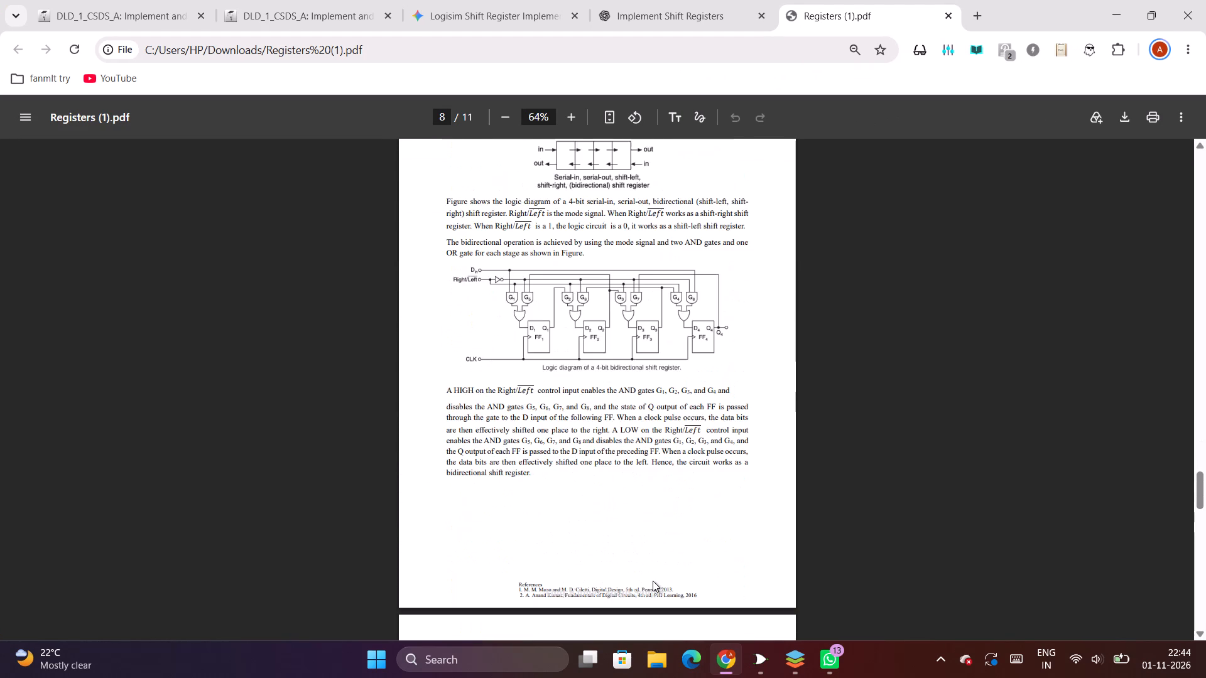
{"action": "scroll", "coordinate": [653, 581], "scroll_direction": "up", "scroll_amount": 2}
{"action": "scroll", "coordinate": [653, 581], "scroll_direction": "down", "scroll_amount": 1}
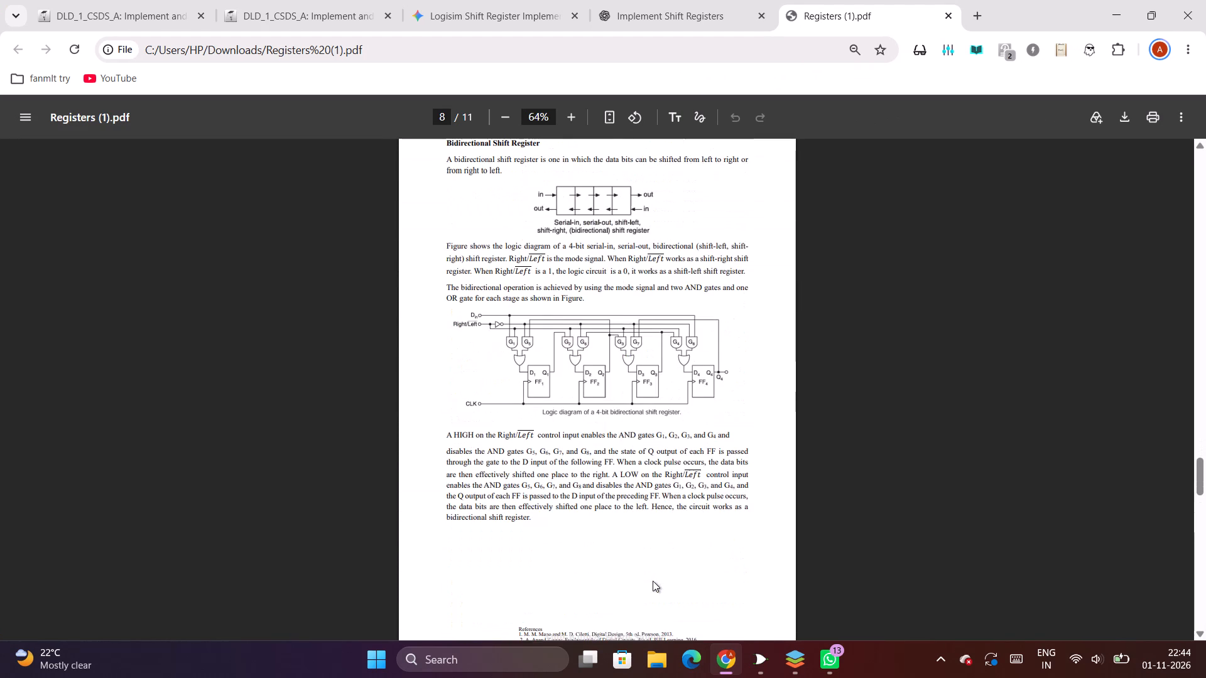
{"action": "scroll", "coordinate": [653, 581], "scroll_direction": "down", "scroll_amount": 1, "text": "ctrl"}
{"action": "scroll", "coordinate": [653, 581], "scroll_direction": "up", "scroll_amount": 3, "text": "ctrl"}
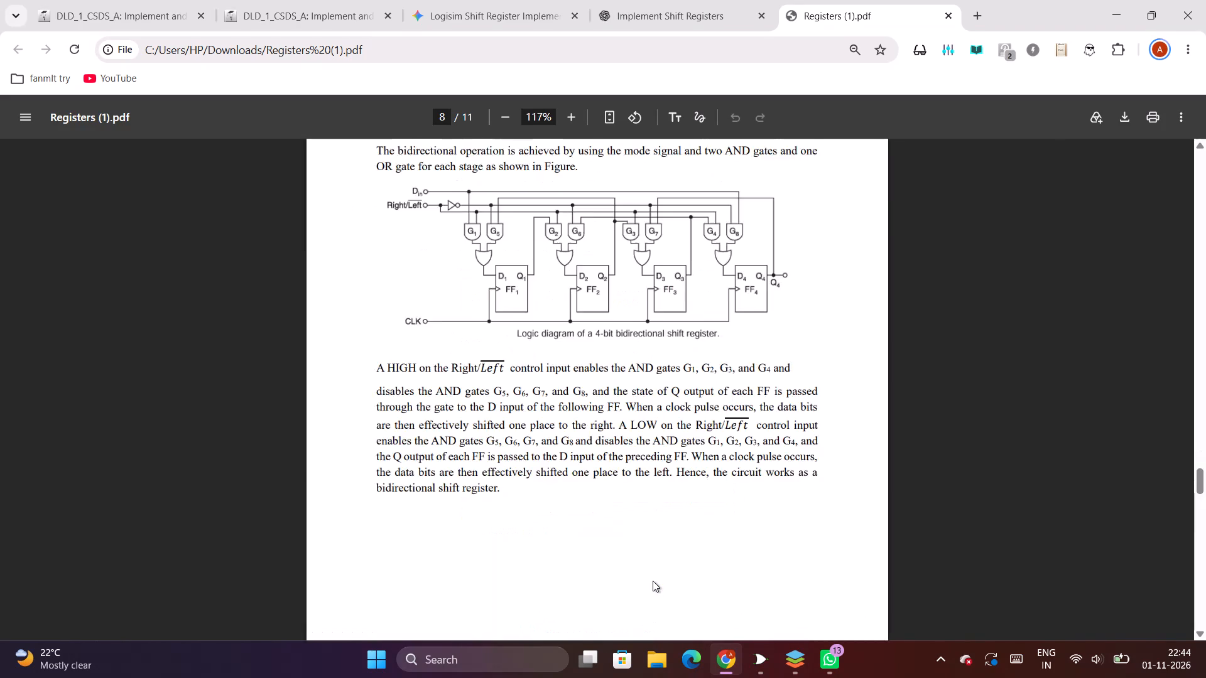
Check the PDF's 4-bit bidirectional logic diagram, switch to Logisim, and add an output pin on the fourth flip-flop's Q wire.
{"action": "scroll", "coordinate": [653, 581], "scroll_direction": "up", "scroll_amount": 2, "text": "ctrl"}
{"action": "scroll", "coordinate": [653, 581], "scroll_direction": "down", "scroll_amount": 1, "text": "ctrl"}
{"action": "scroll", "coordinate": [653, 580], "scroll_direction": "up", "scroll_amount": 1}
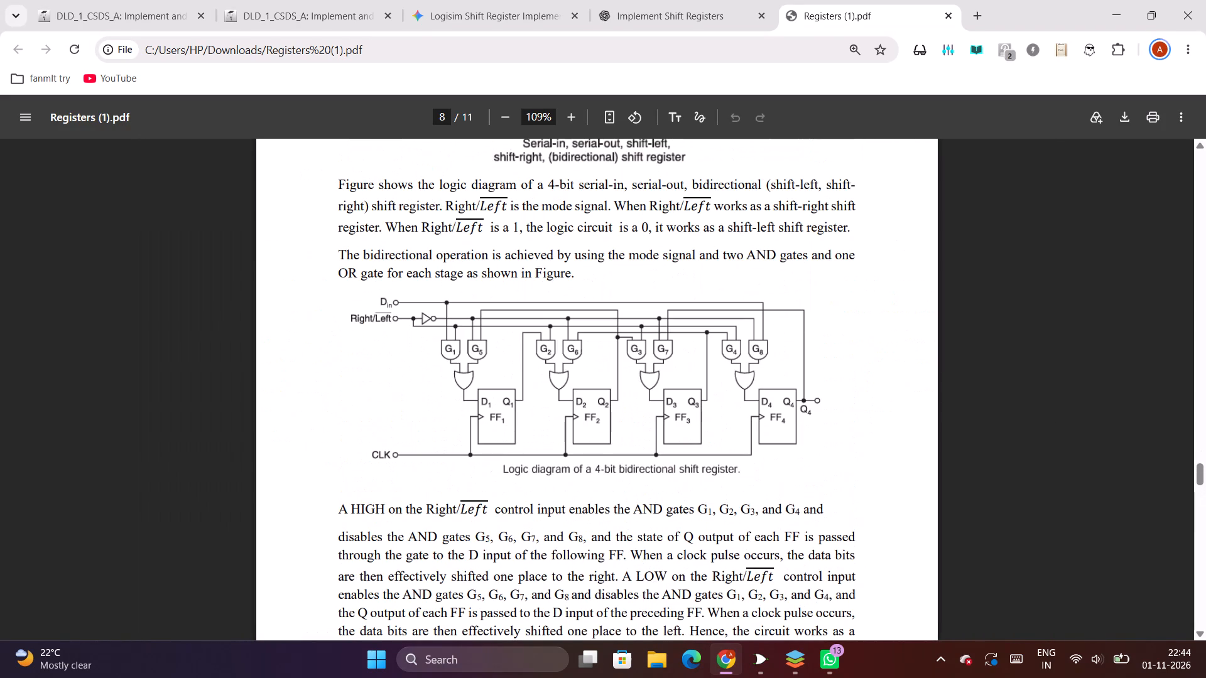
{"action": "left_click", "coordinate": [724, 654]}
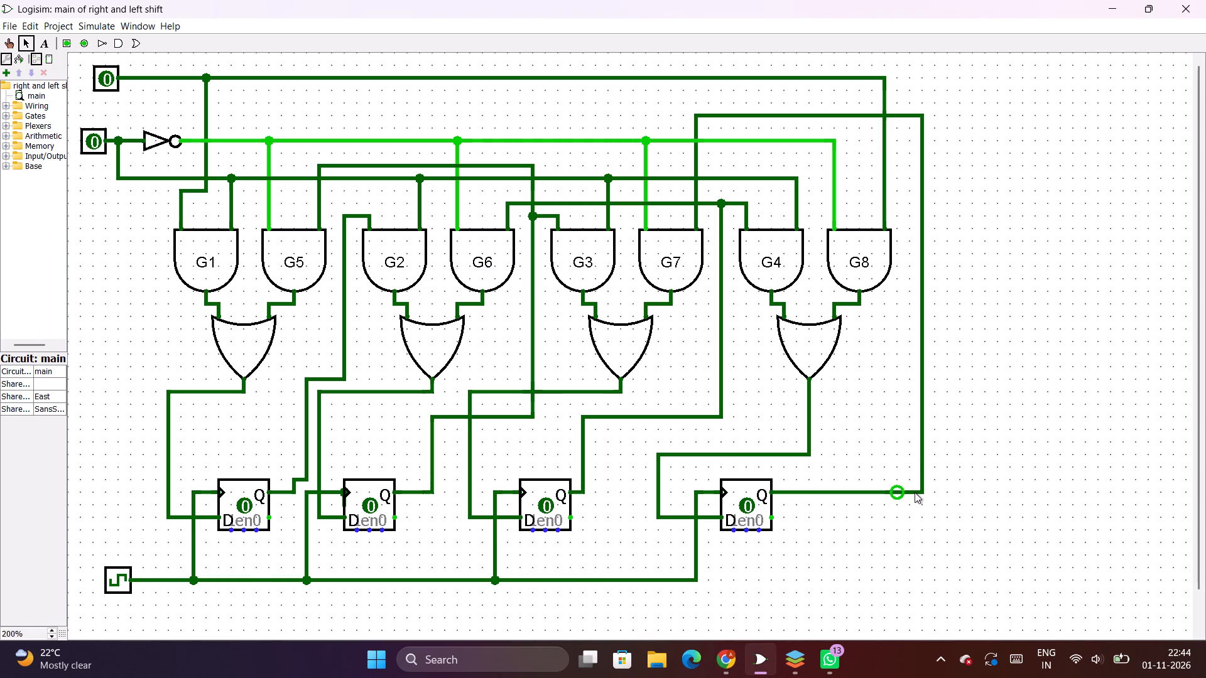
{"action": "left_click", "coordinate": [67, 41]}
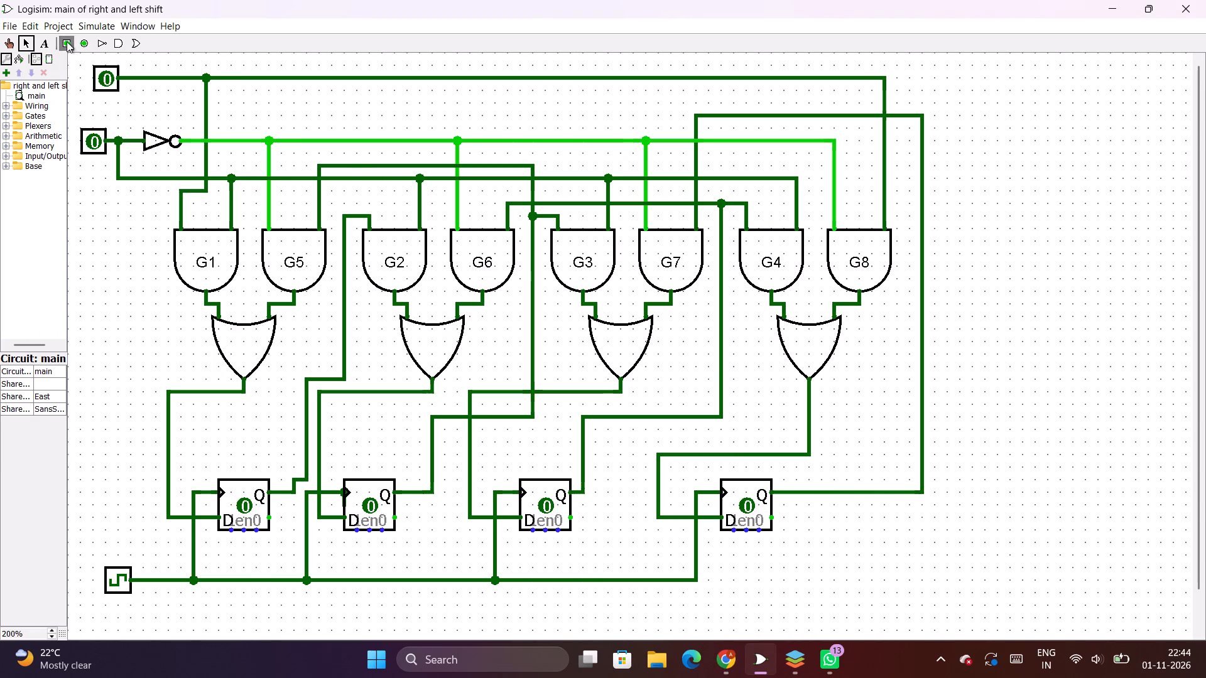
{"action": "left_click", "coordinate": [81, 40]}
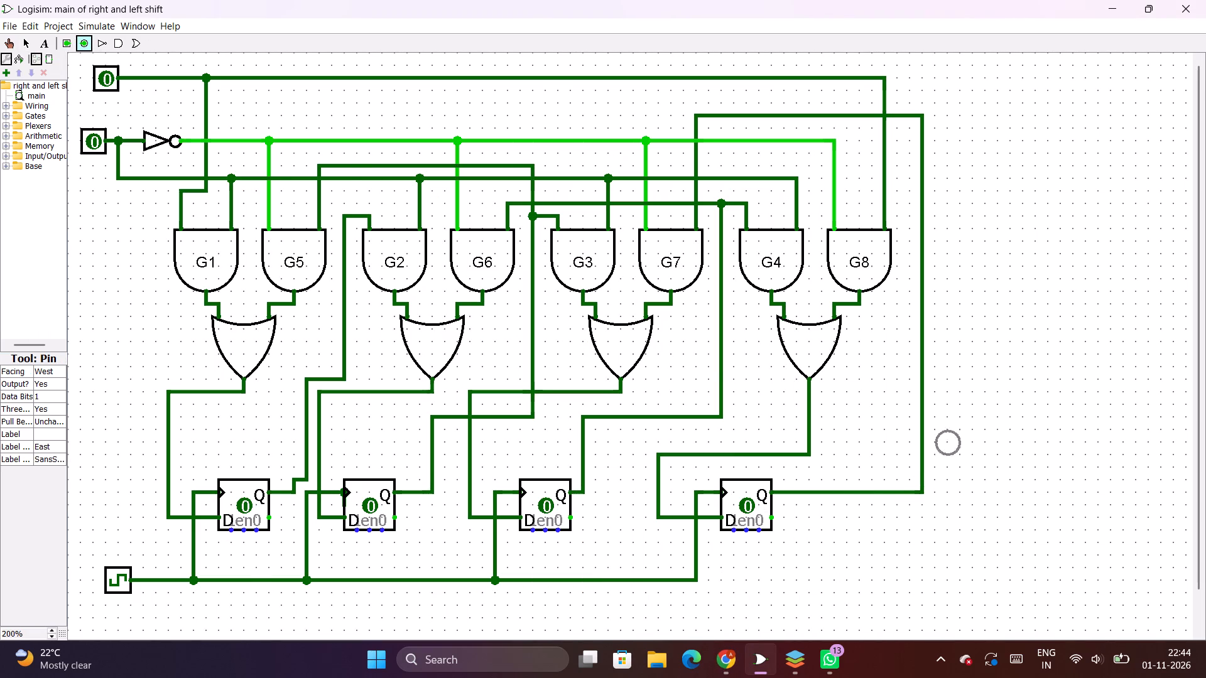
{"action": "left_click", "coordinate": [925, 493]}
Move the long vertical Q4 feedback wire inward, closer to gate G8, leaving a short lead to the output pin.
{"action": "left_click", "coordinate": [916, 440]}
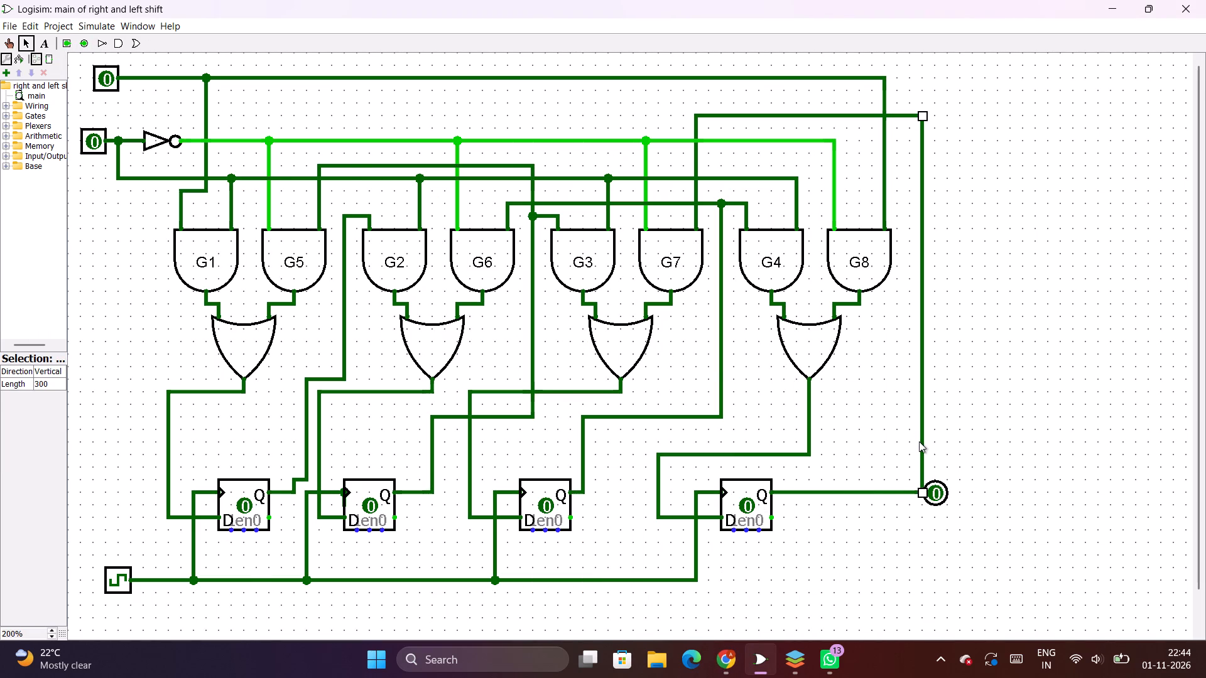
{"action": "left_click_drag", "start_coordinate": [921, 441], "coordinate": [900, 440]}
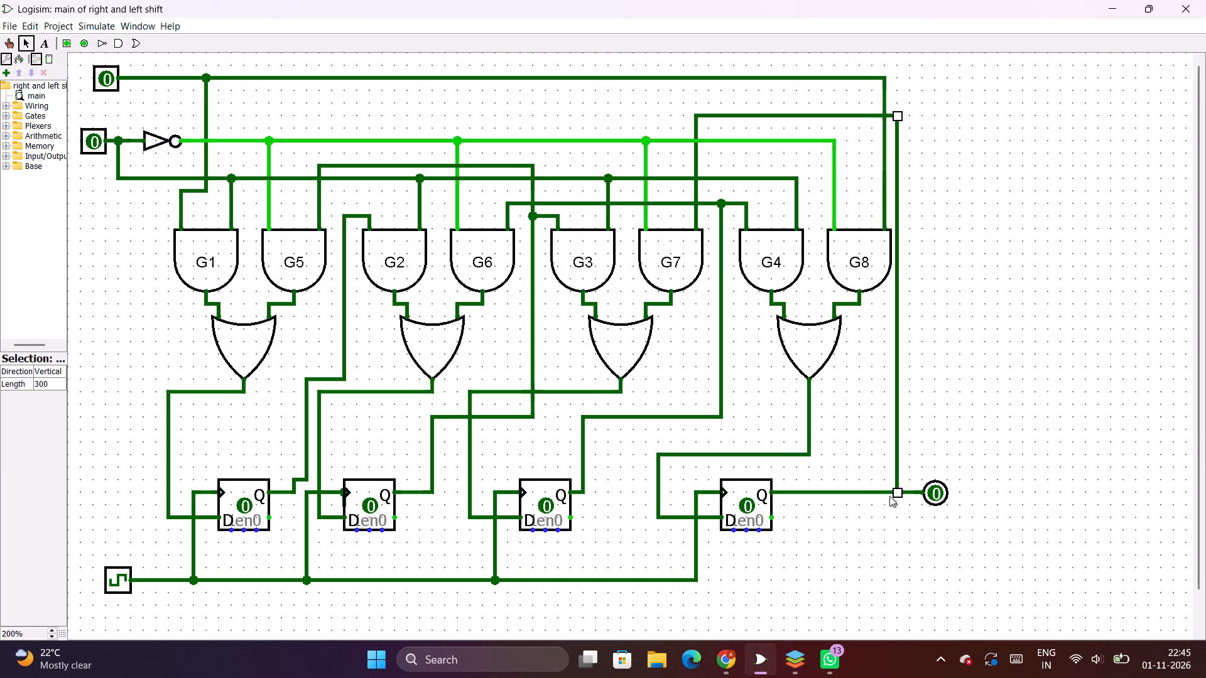
{"action": "left_click", "coordinate": [940, 515]}
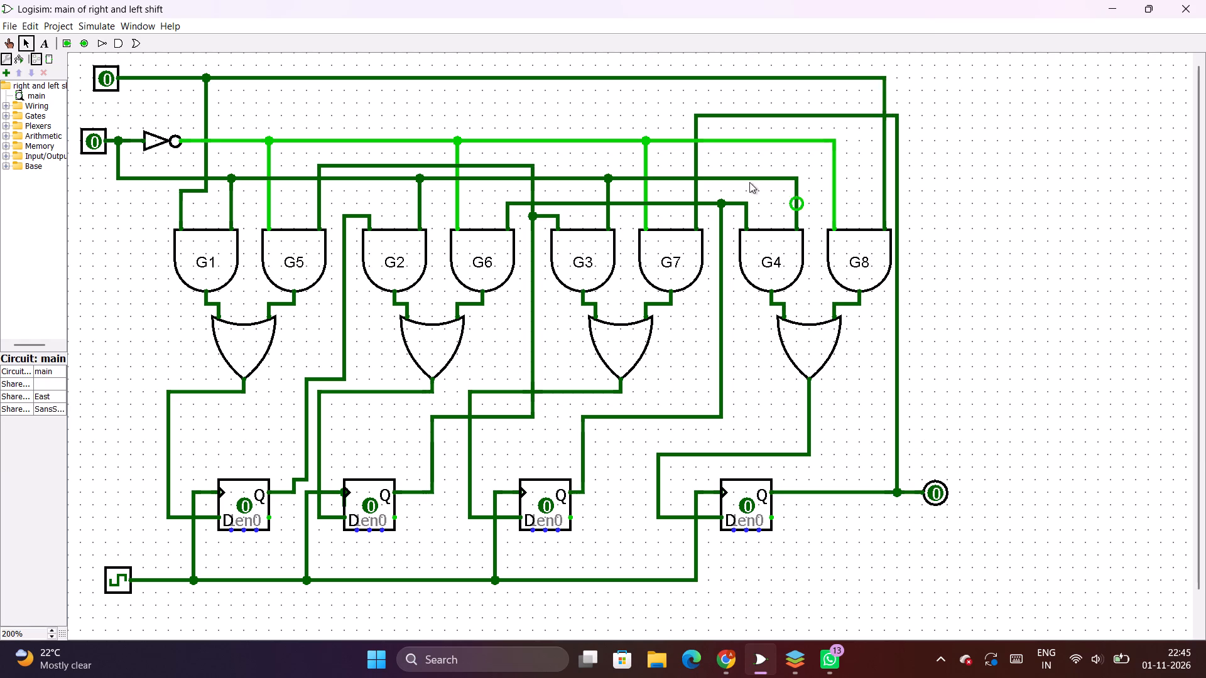
Lower the long horizontal data-input wire and realign the data-input pin with it, directly above the mode-input pin.
{"action": "left_click", "coordinate": [461, 80]}
{"action": "left_click_drag", "start_coordinate": [457, 77], "coordinate": [459, 99]}
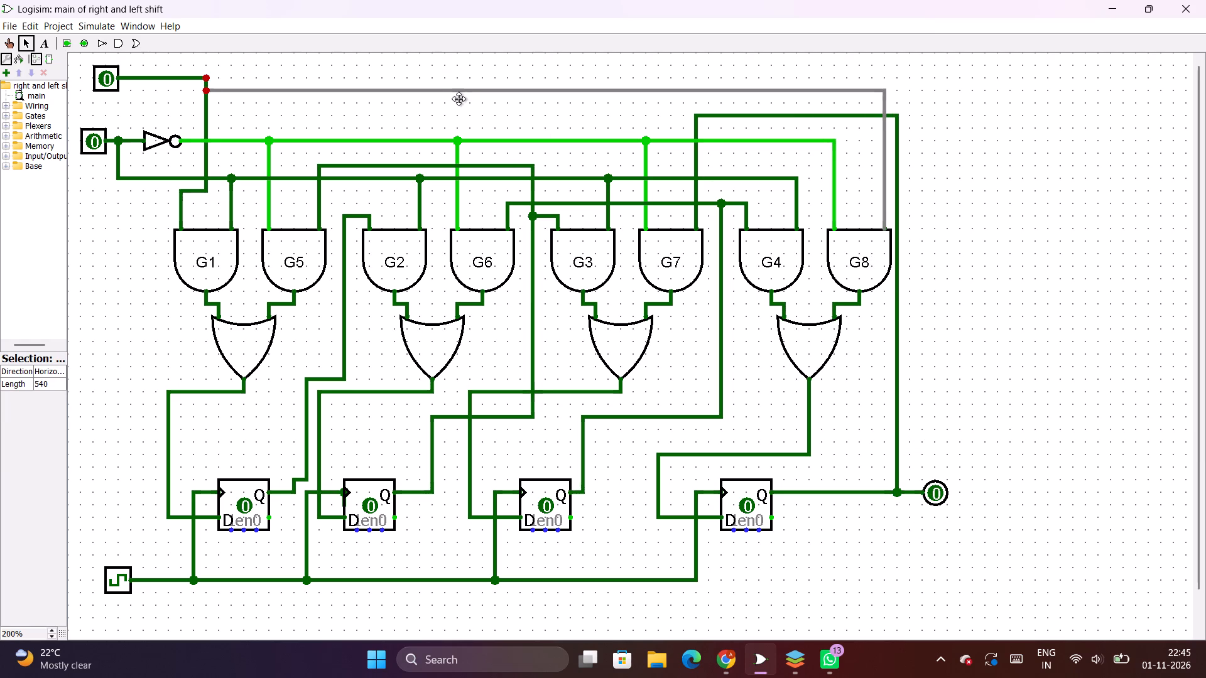
{"action": "left_click_drag", "start_coordinate": [459, 99], "coordinate": [459, 99]}
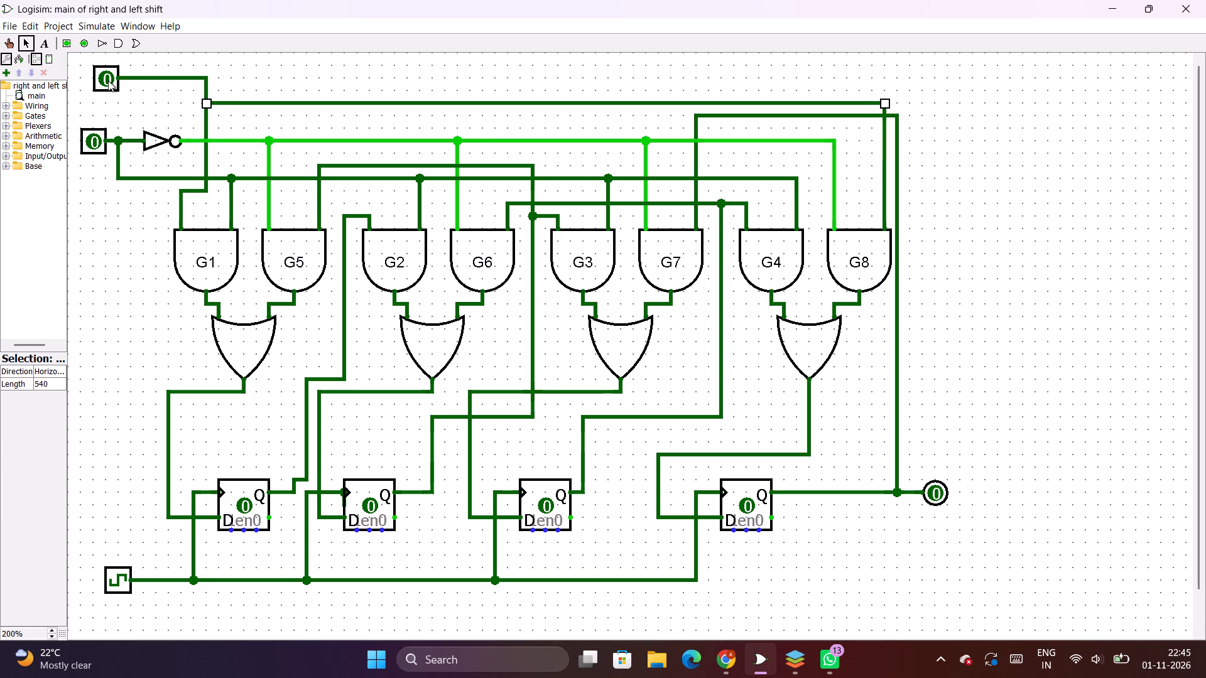
{"action": "left_click_drag", "start_coordinate": [107, 80], "coordinate": [103, 107]}
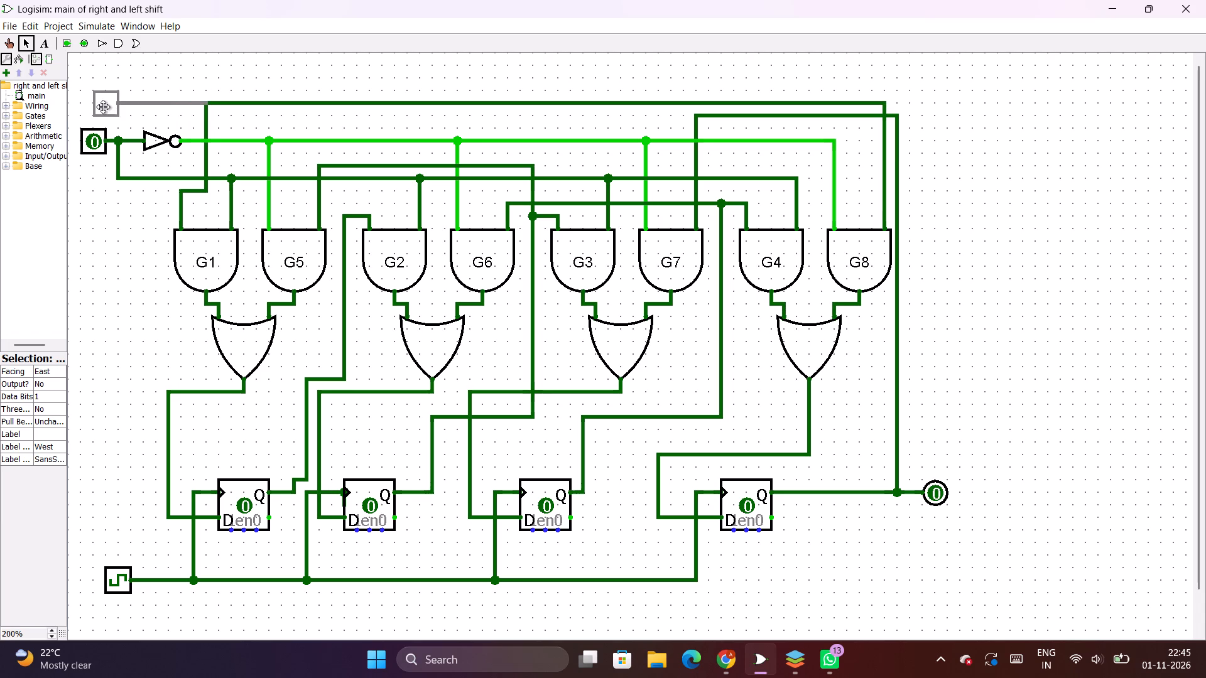
{"action": "left_click_drag", "start_coordinate": [103, 107], "coordinate": [94, 107]}
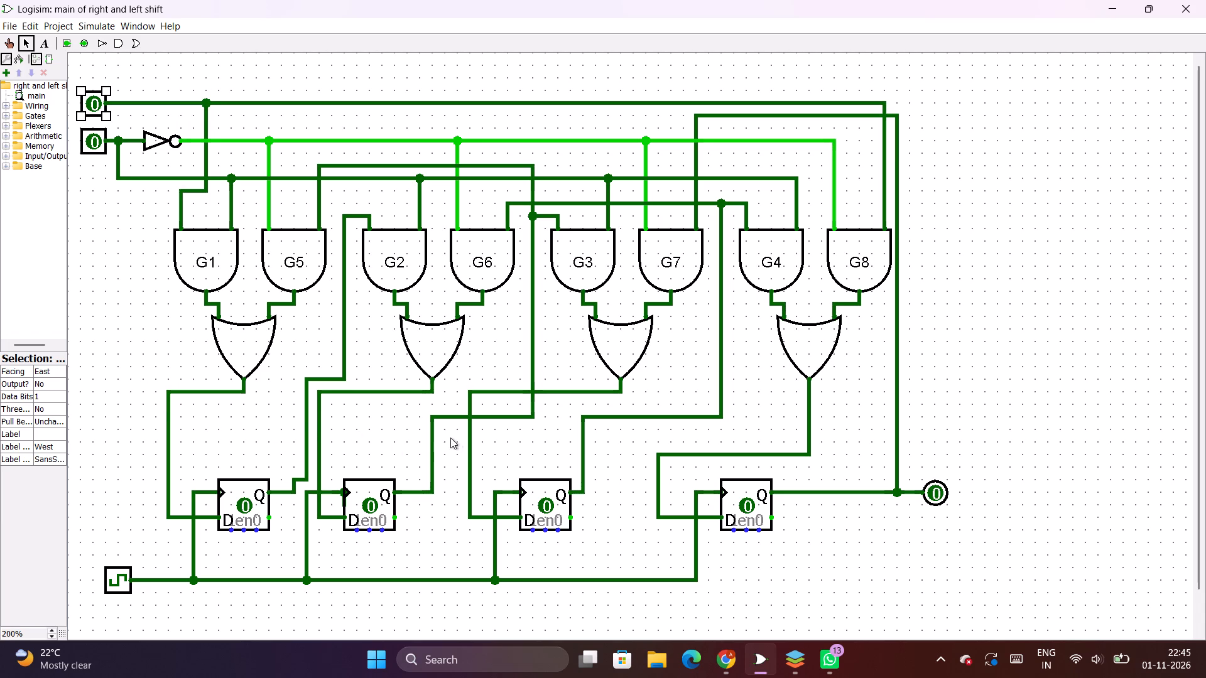
Raise the third flip-flop toward its OR gate and shift the second flip-flop's horizontal Q wire up to clear it.
{"action": "left_click_drag", "start_coordinate": [535, 507], "coordinate": [538, 466]}
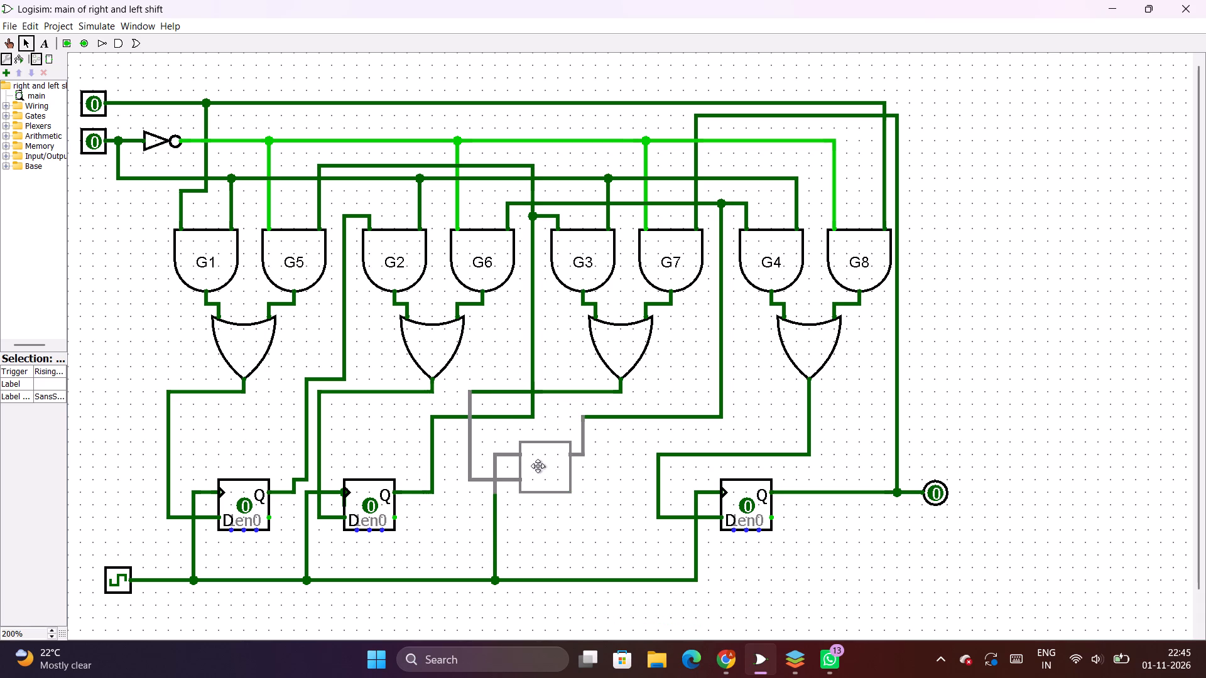
{"action": "left_click_drag", "start_coordinate": [538, 466], "coordinate": [533, 450]}
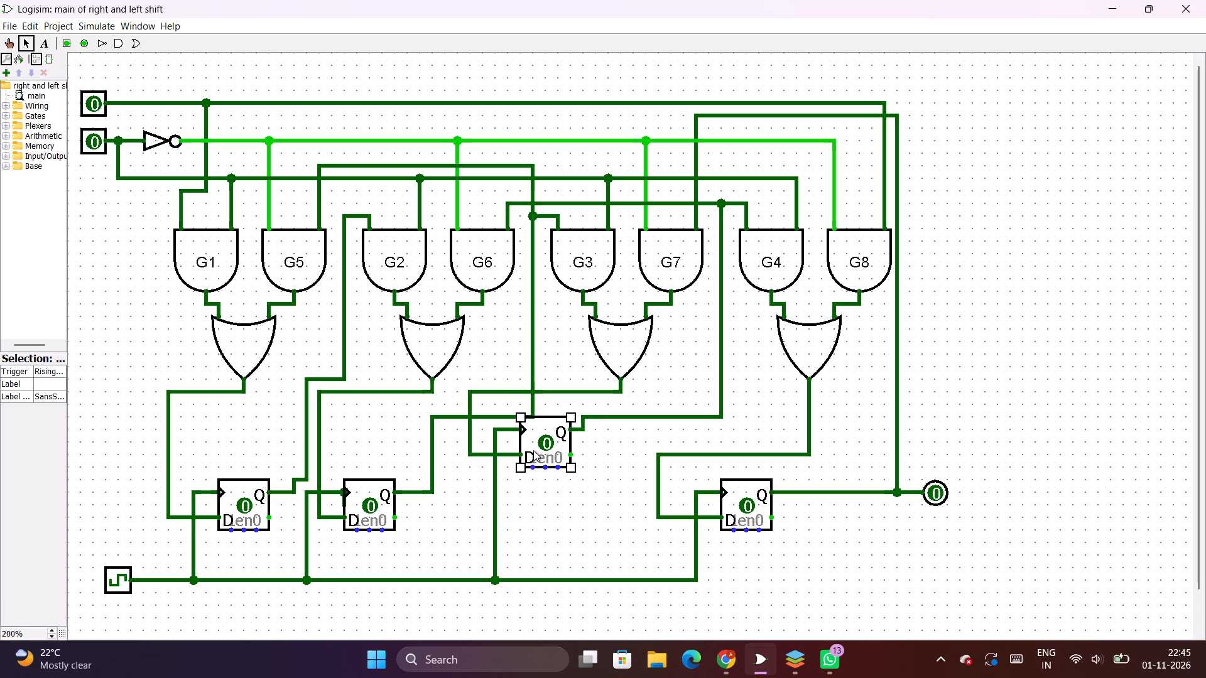
{"action": "left_click_drag", "start_coordinate": [533, 449], "coordinate": [535, 463]}
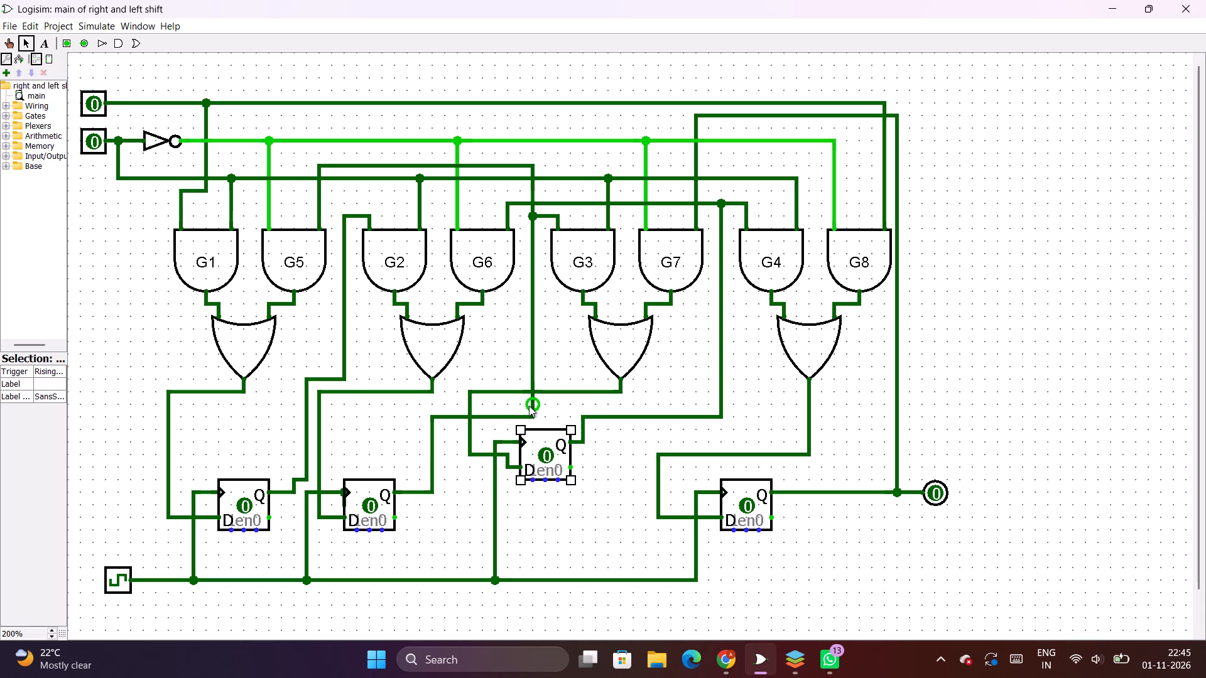
{"action": "left_click", "coordinate": [531, 405]}
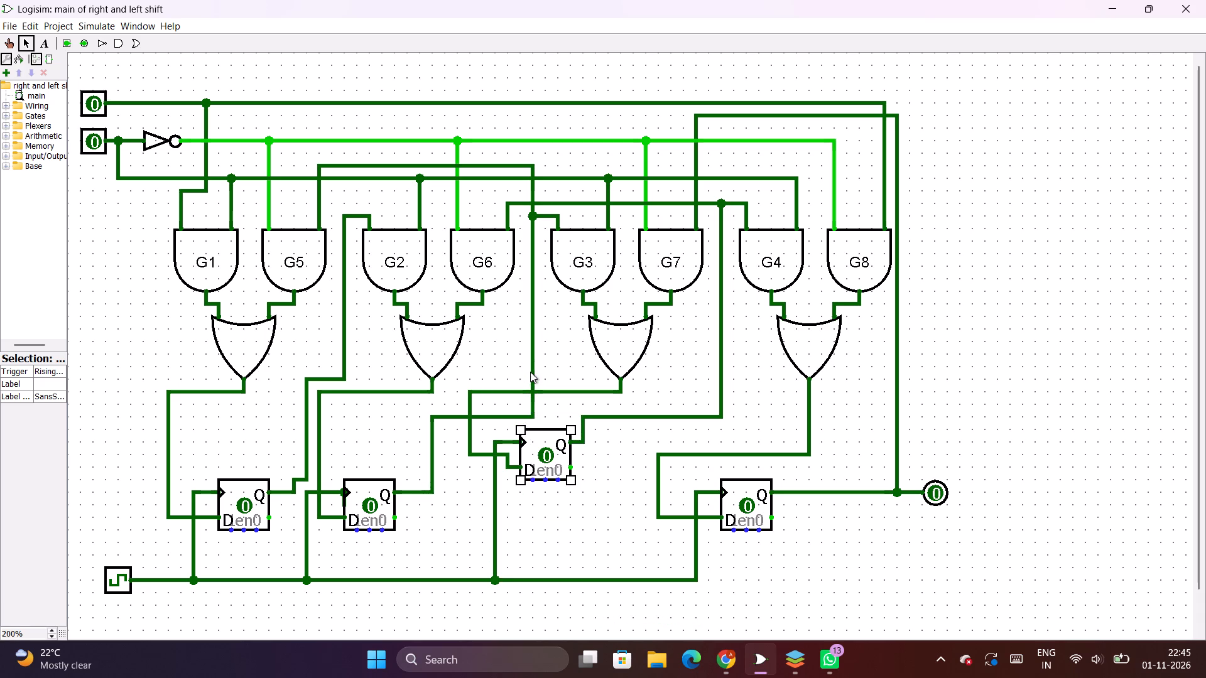
{"action": "left_click", "coordinate": [530, 372]}
{"action": "left_click", "coordinate": [533, 369]}
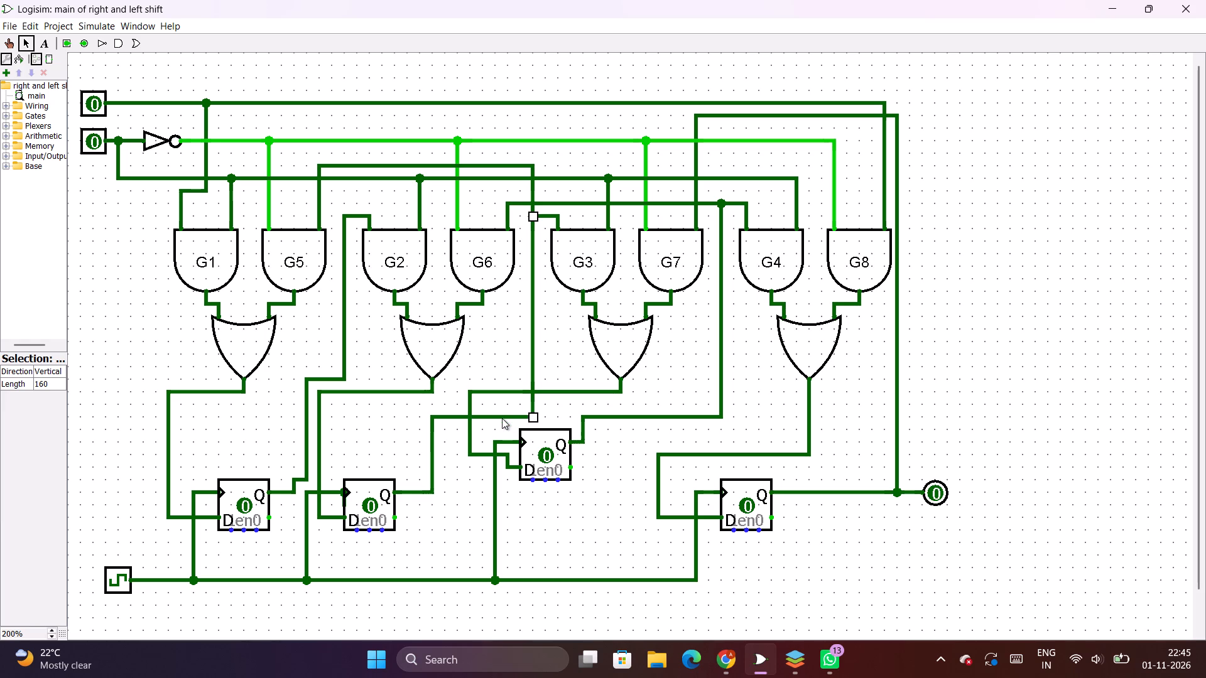
{"action": "left_click", "coordinate": [502, 418]}
{"action": "left_click_drag", "start_coordinate": [502, 418], "coordinate": [501, 407]}
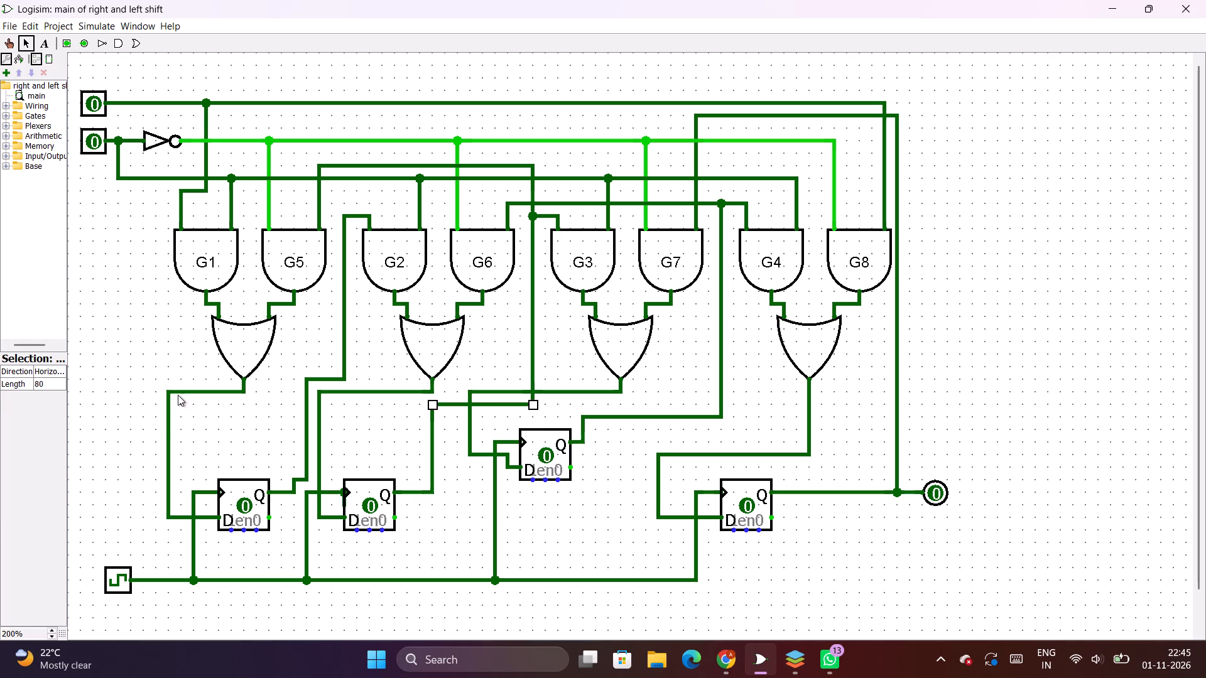
Raise the first flip-flop to just below its OR gate and pull its vertical D-input wire closer.
{"action": "left_click_drag", "start_coordinate": [232, 502], "coordinate": [229, 461]}
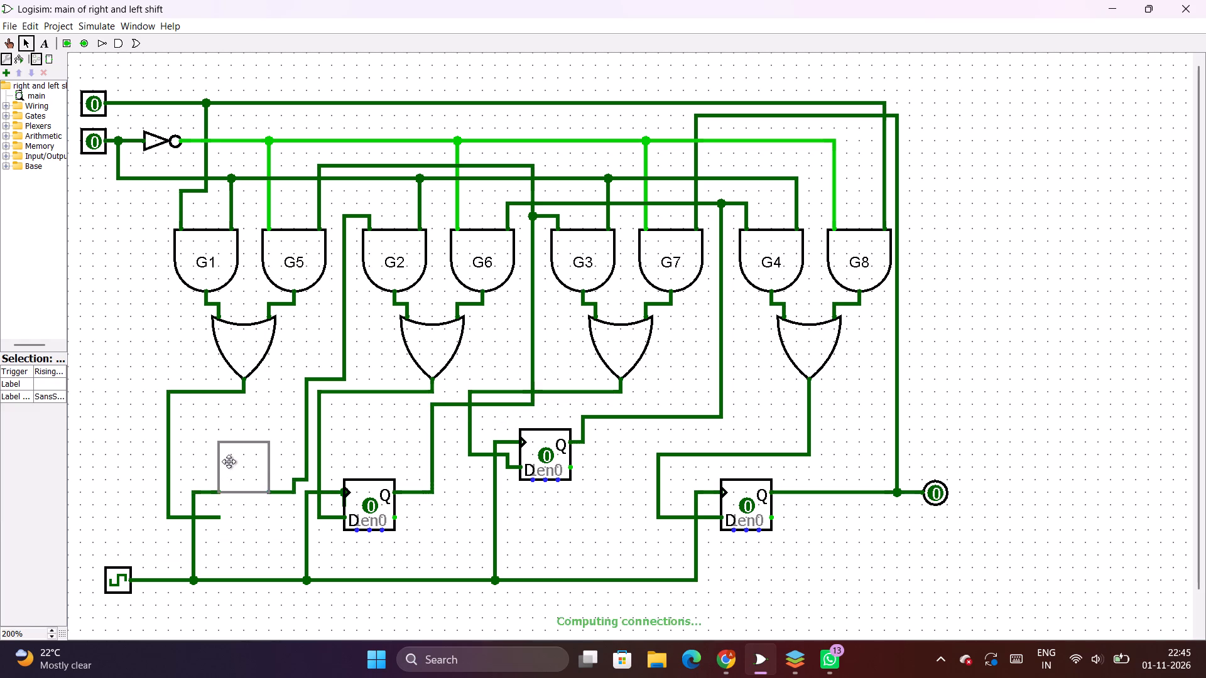
{"action": "left_click_drag", "start_coordinate": [229, 461], "coordinate": [230, 422]}
{"action": "left_click", "coordinate": [167, 424]}
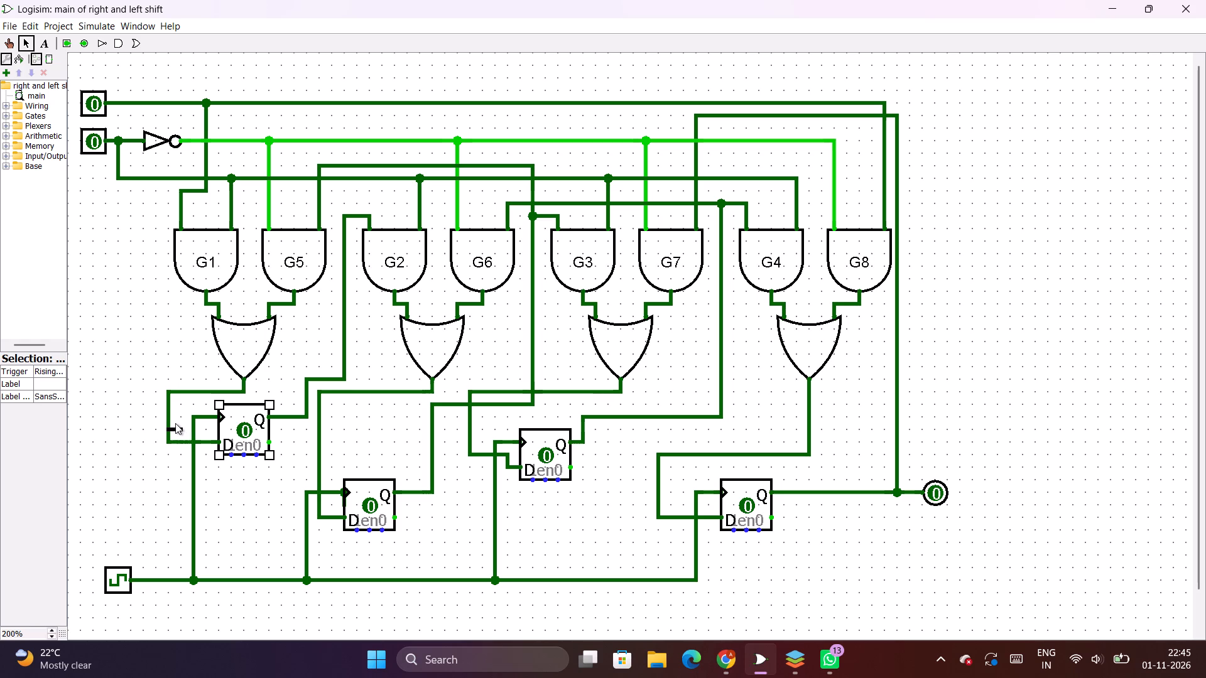
{"action": "left_click", "coordinate": [167, 423]}
{"action": "left_click_drag", "start_coordinate": [167, 423], "coordinate": [182, 422]}
Raise the clock line segment between the first and second flip-flops and align the clock source with it, below the input pins.
{"action": "left_click", "coordinate": [214, 584]}
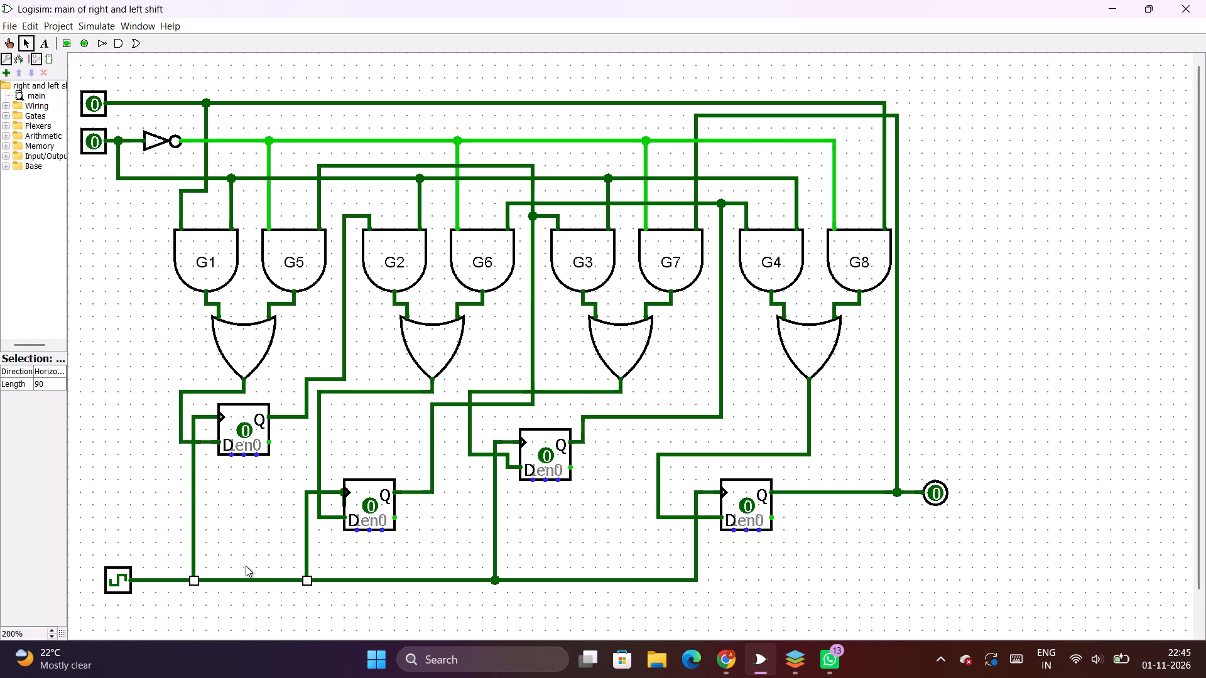
{"action": "left_click_drag", "start_coordinate": [247, 582], "coordinate": [252, 495]}
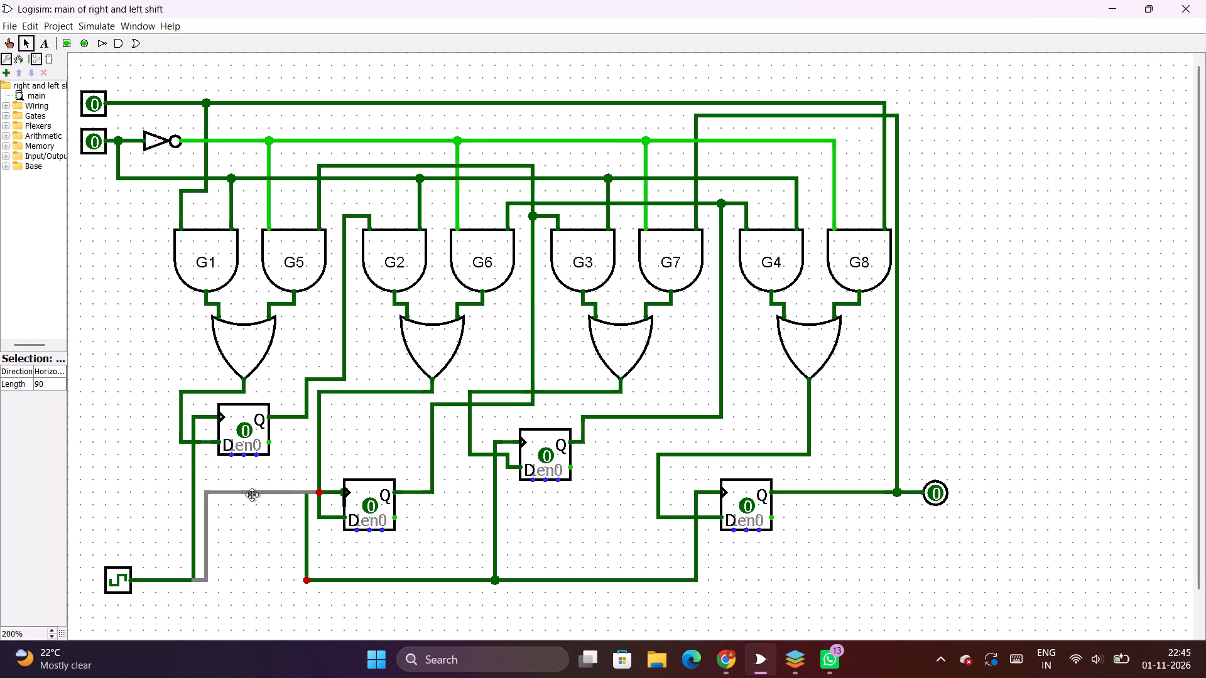
{"action": "left_click_drag", "start_coordinate": [252, 495], "coordinate": [244, 495]}
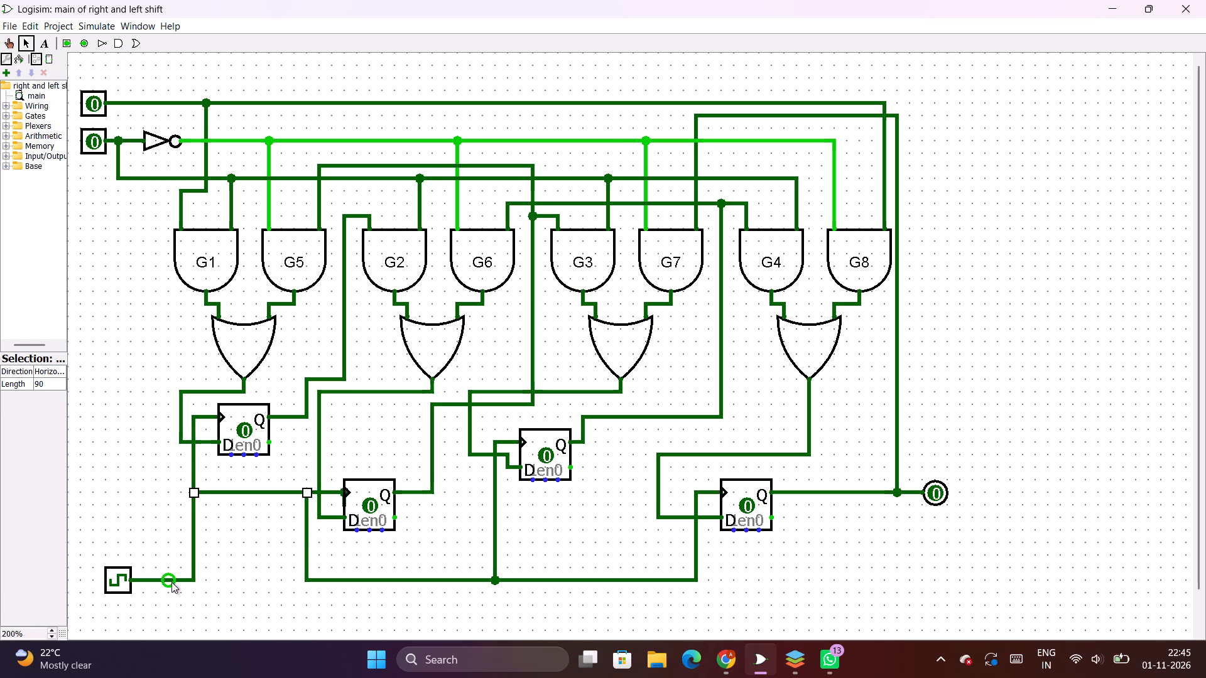
{"action": "left_click_drag", "start_coordinate": [117, 579], "coordinate": [139, 488]}
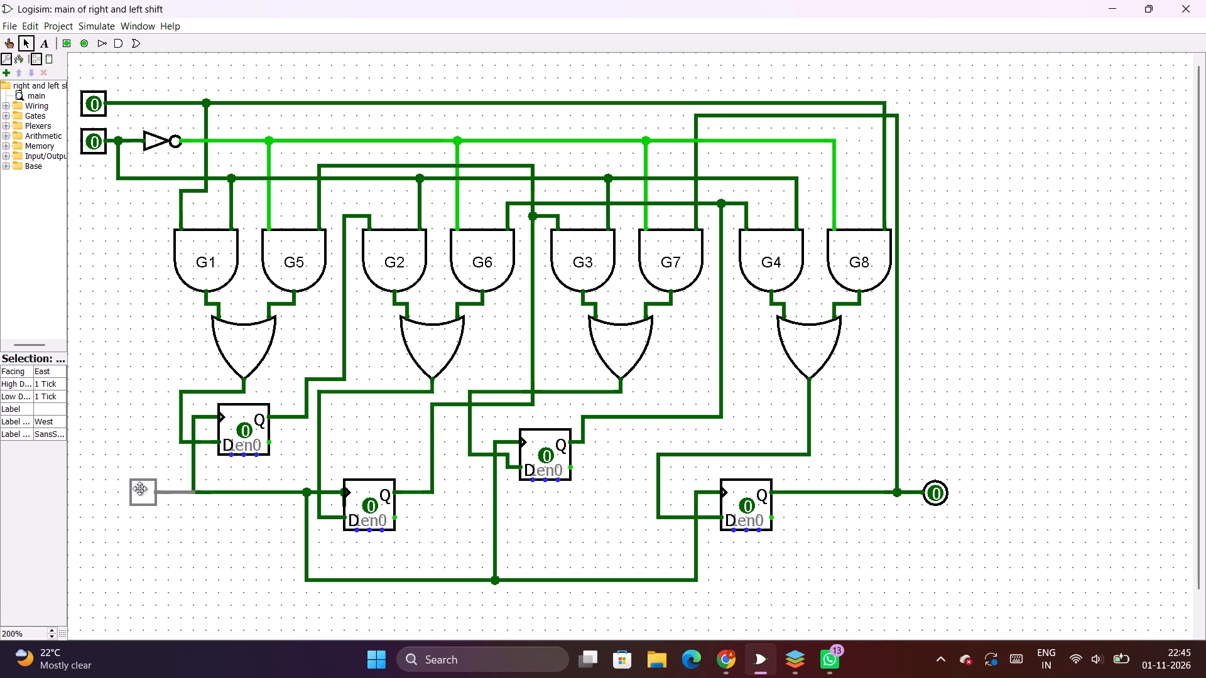
{"action": "left_click_drag", "start_coordinate": [139, 488], "coordinate": [99, 495]}
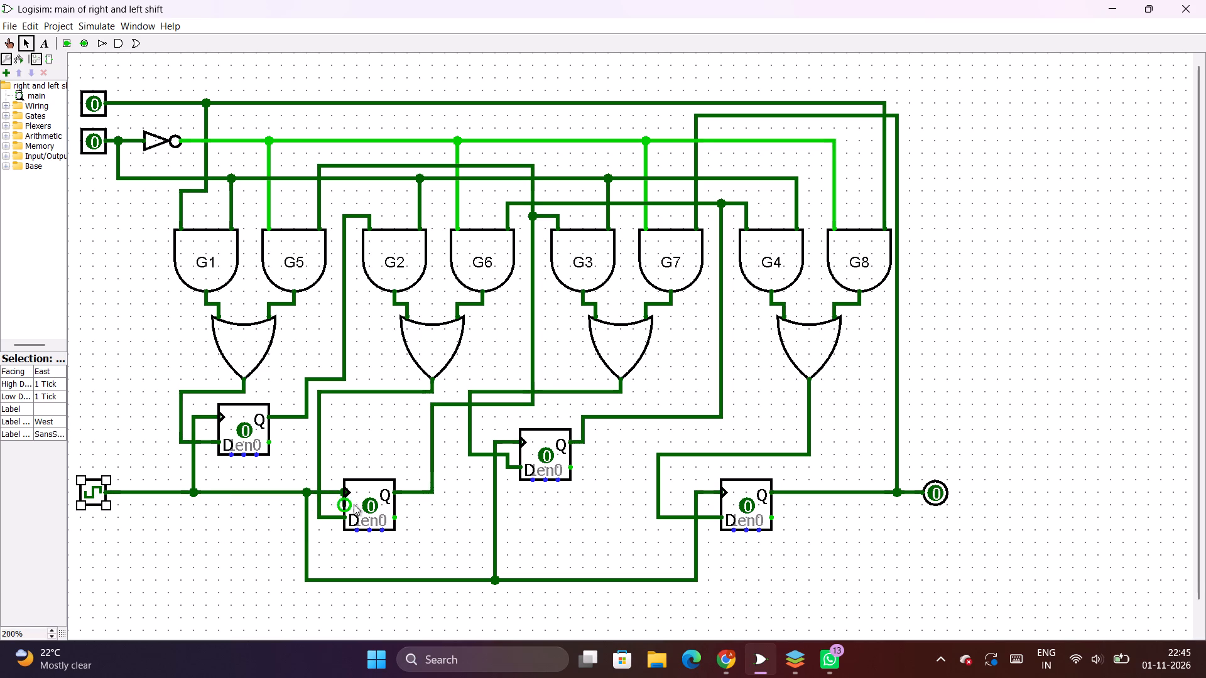
Shift the second flip-flop one grid step farther from the clock junction, keeping its D, clock and Q wires attached.
{"action": "left_click_drag", "start_coordinate": [364, 505], "coordinate": [369, 497]}
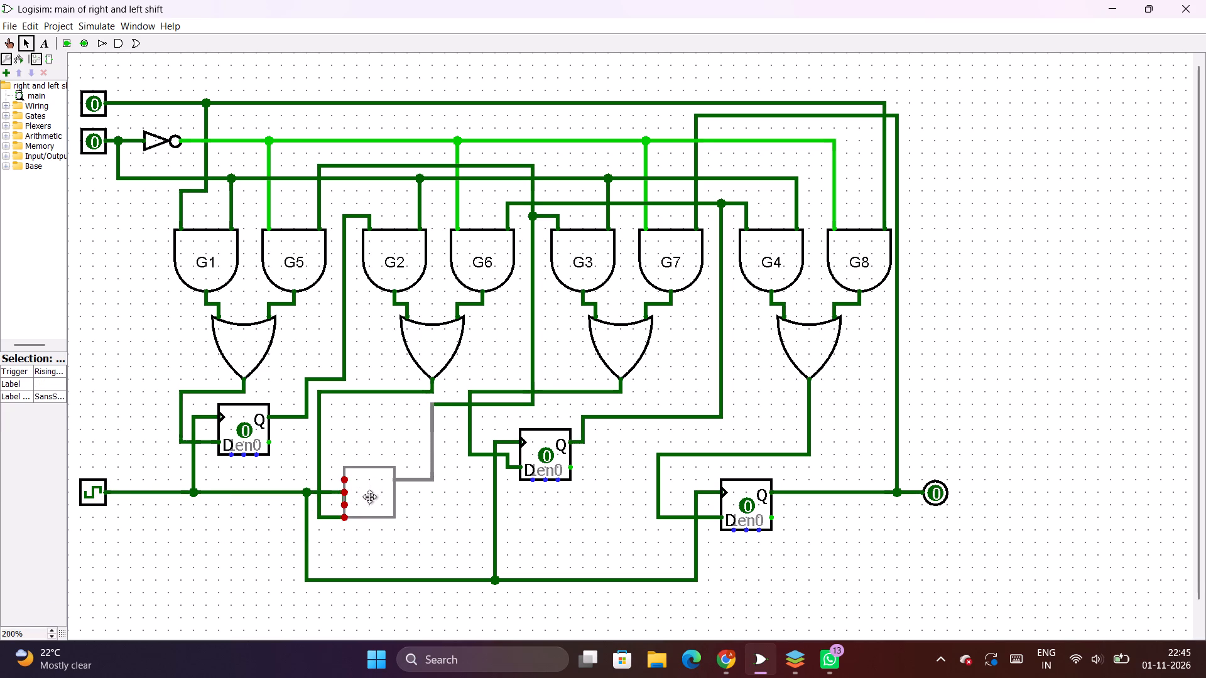
{"action": "left_click_drag", "start_coordinate": [369, 497], "coordinate": [369, 503]}
{"action": "left_click", "coordinate": [368, 504]}
{"action": "left_click_drag", "start_coordinate": [364, 508], "coordinate": [368, 508]}
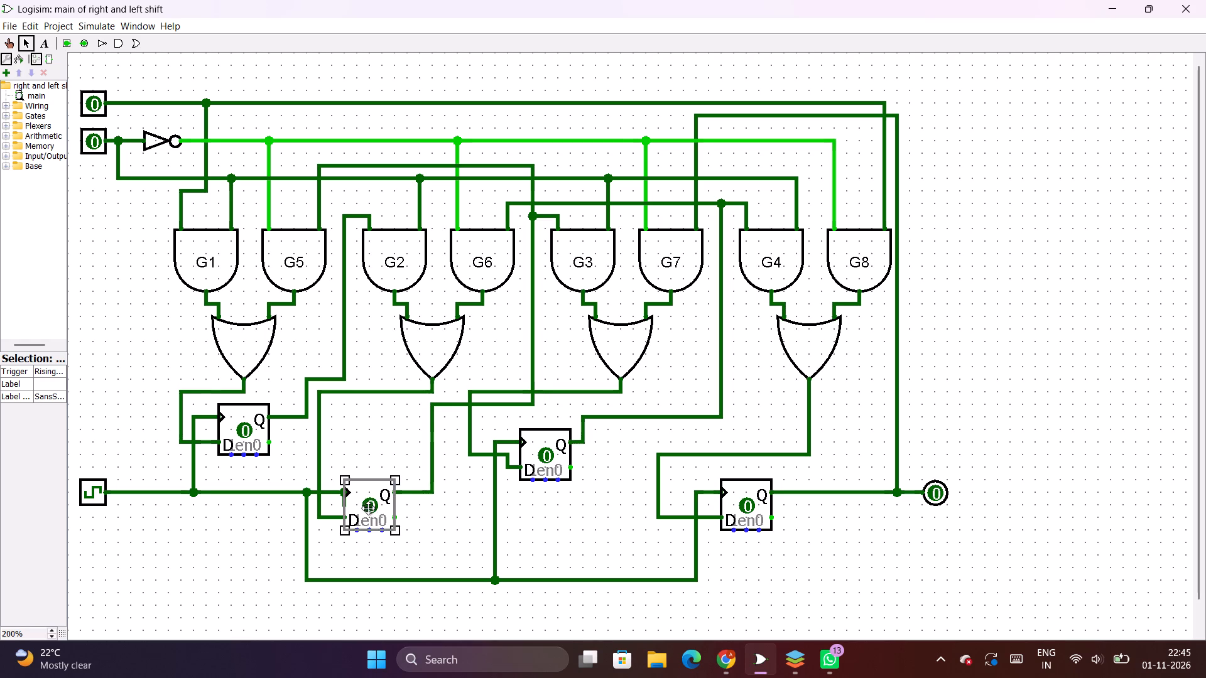
{"action": "left_click_drag", "start_coordinate": [368, 508], "coordinate": [370, 508]}
{"action": "left_click_drag", "start_coordinate": [347, 502], "coordinate": [347, 494]}
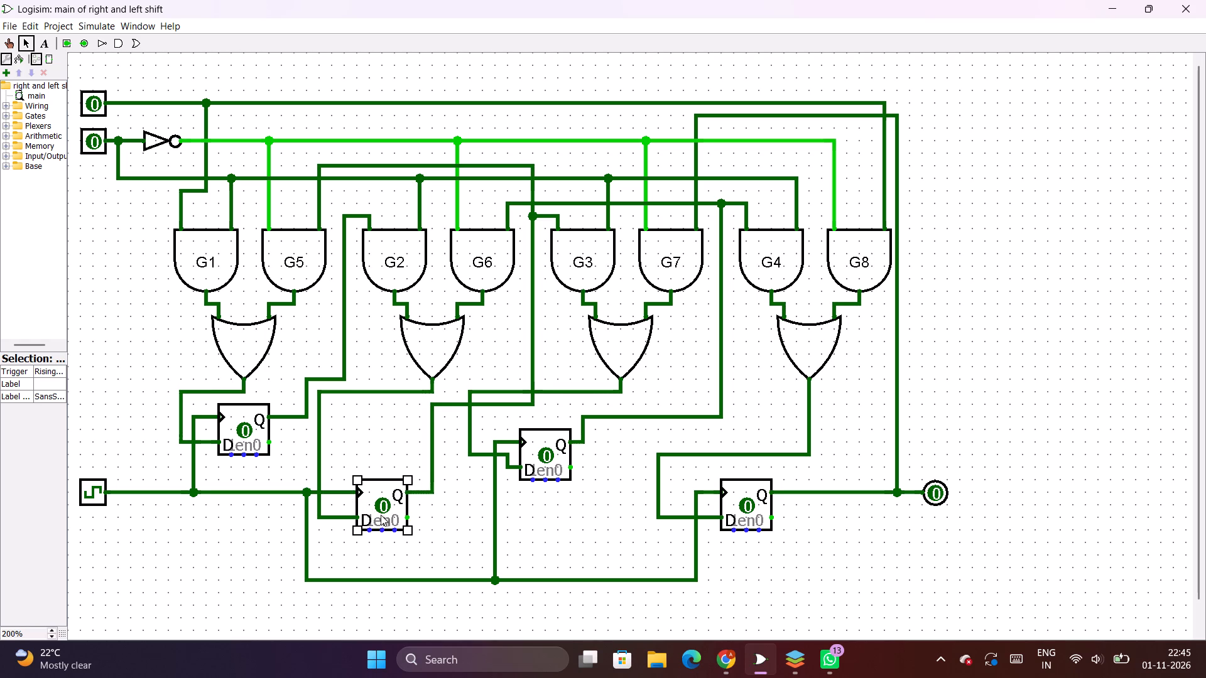
{"action": "left_click_drag", "start_coordinate": [381, 515], "coordinate": [367, 492]}
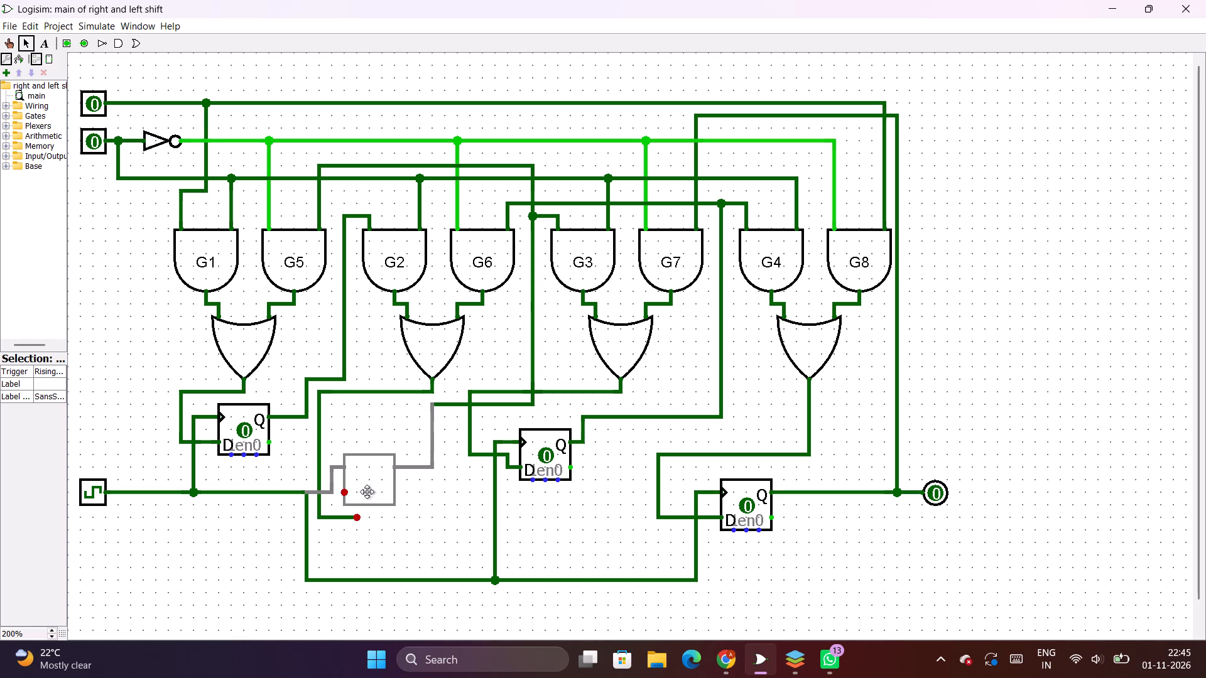
{"action": "left_click_drag", "start_coordinate": [367, 492], "coordinate": [372, 517]}
{"action": "left_click_drag", "start_coordinate": [368, 515], "coordinate": [368, 499]}
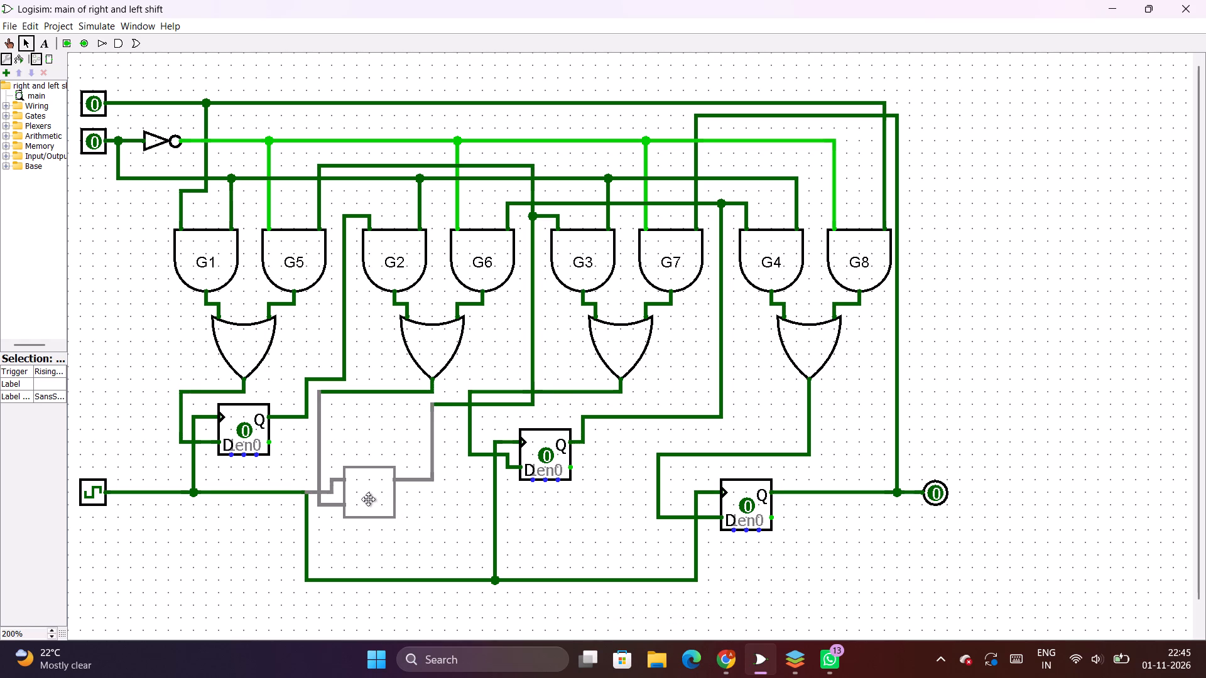
{"action": "left_click_drag", "start_coordinate": [368, 499], "coordinate": [376, 510]}
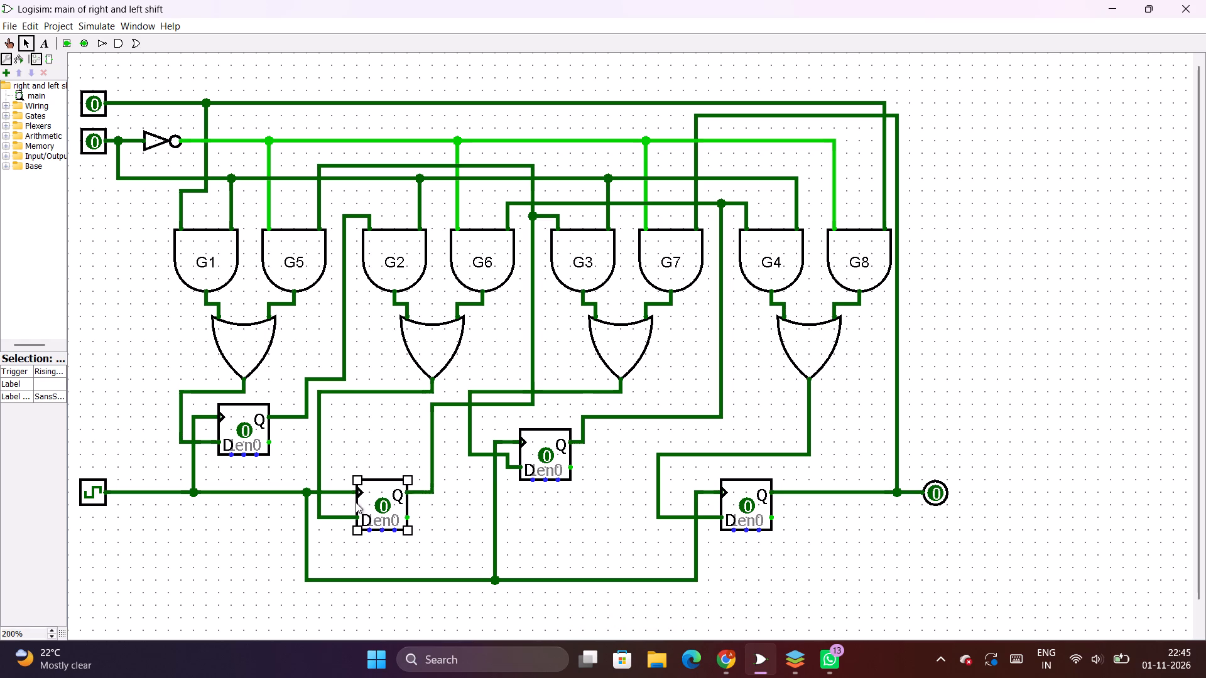
Remove the second flip-flop's clock lead, raise the flip-flop level with the first, and rewire its clock input to the clock line.
{"action": "left_click_drag", "start_coordinate": [351, 493], "coordinate": [307, 487]}
{"action": "left_click_drag", "start_coordinate": [371, 505], "coordinate": [373, 431]}
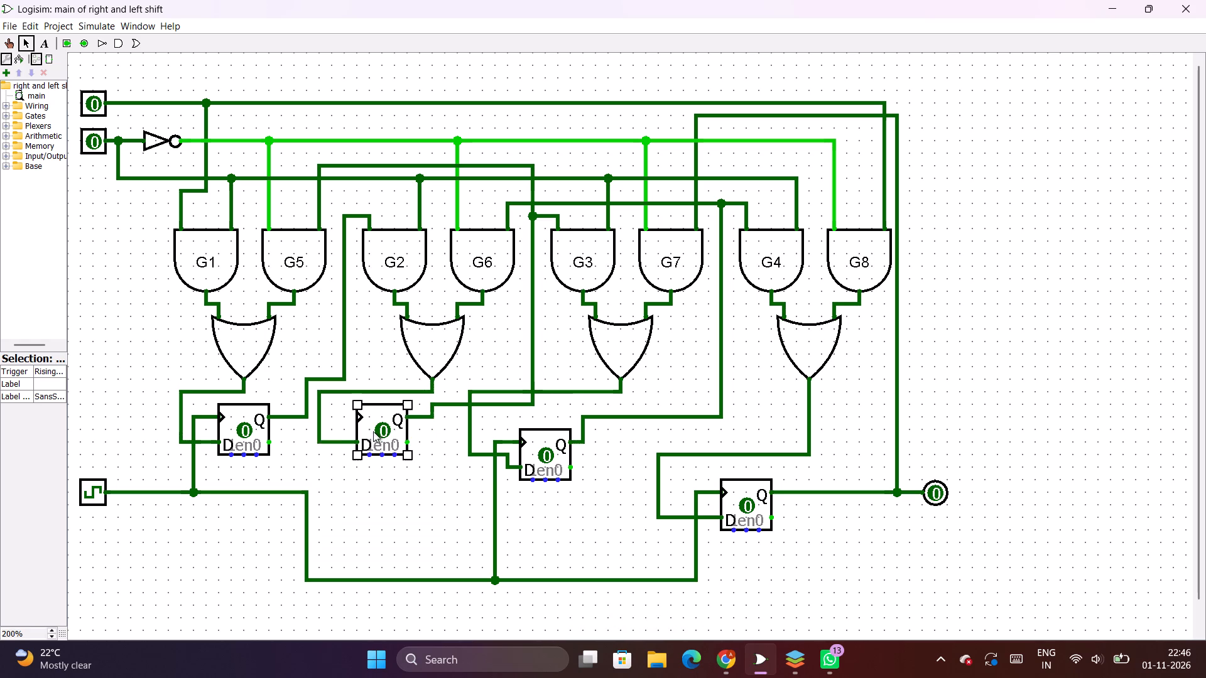
{"action": "left_click_drag", "start_coordinate": [303, 490], "coordinate": [322, 487]}
{"action": "left_click_drag", "start_coordinate": [322, 487], "coordinate": [335, 416]}
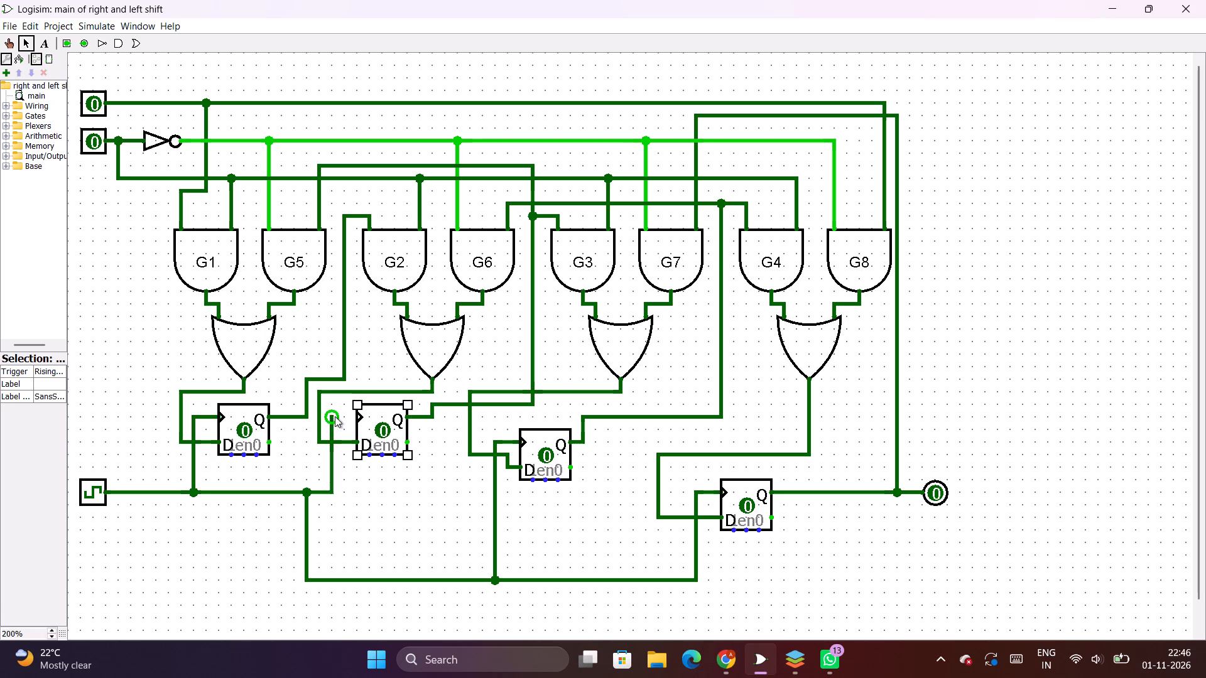
{"action": "left_click_drag", "start_coordinate": [335, 416], "coordinate": [352, 416]}
Detach the lower clock segment feeding the third flip-flop, raise it onto the main clock line, and remove the leftover vertical stub.
{"action": "left_click", "coordinate": [372, 579]}
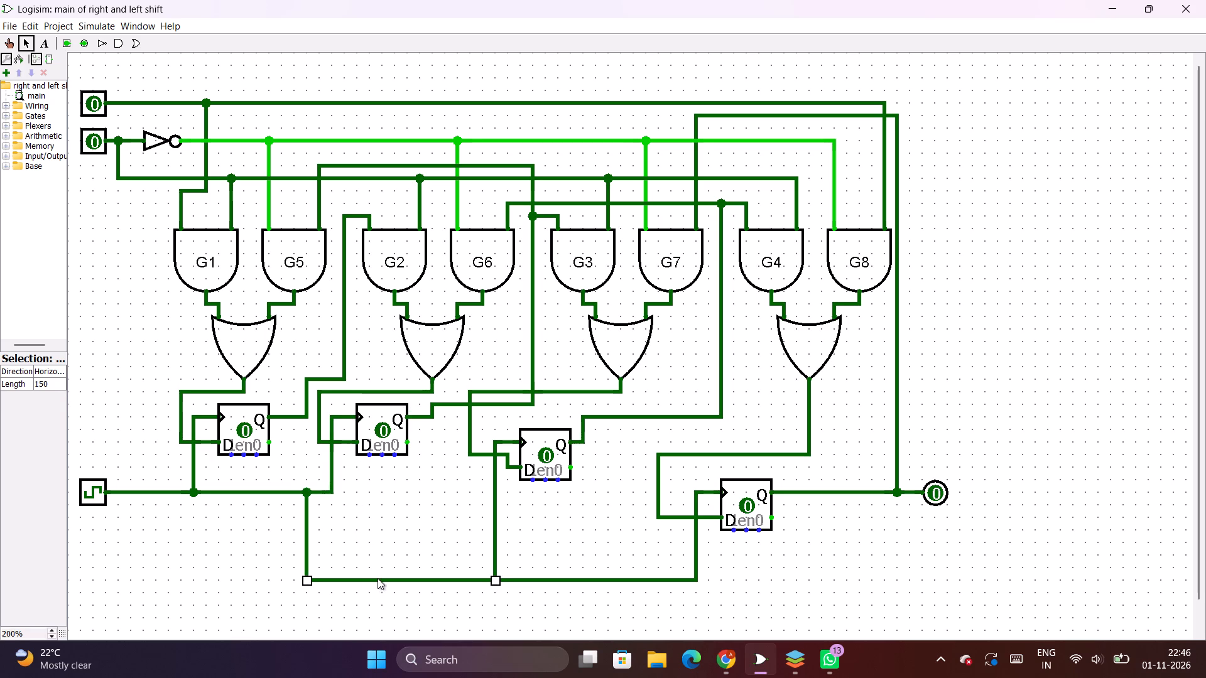
{"action": "left_click", "coordinate": [383, 578]}
{"action": "left_click_drag", "start_coordinate": [303, 576], "coordinate": [332, 574]}
{"action": "left_click_drag", "start_coordinate": [332, 574], "coordinate": [336, 574]}
{"action": "left_click_drag", "start_coordinate": [374, 576], "coordinate": [380, 576]}
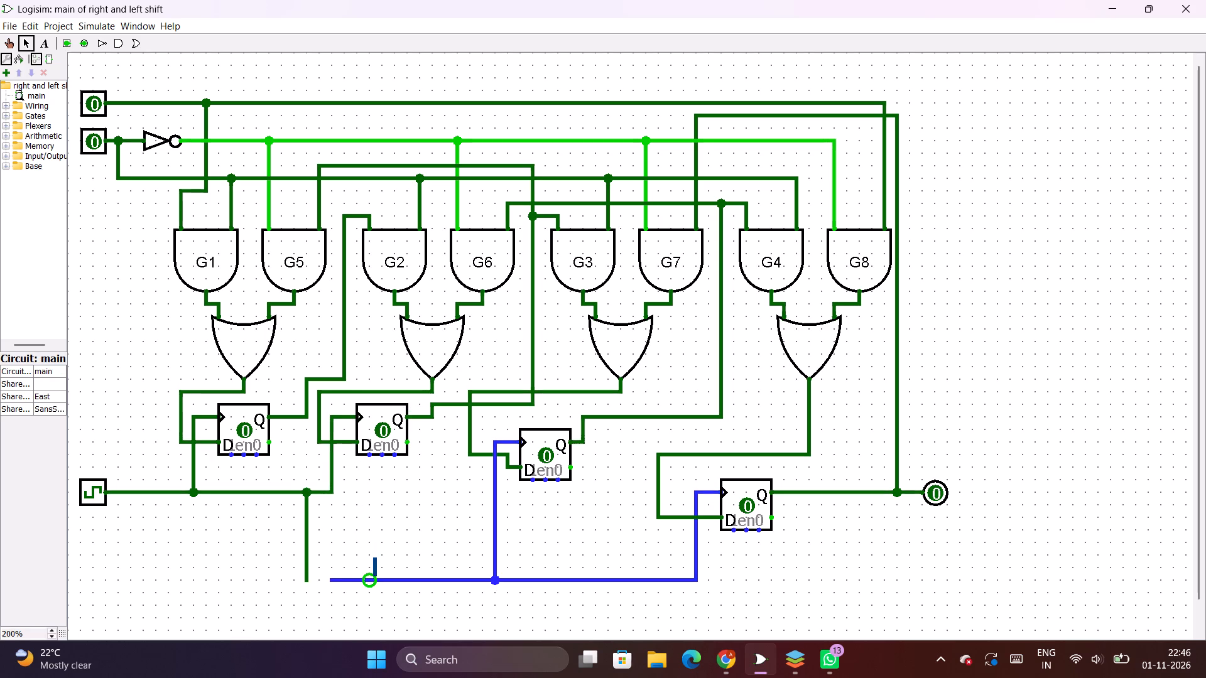
{"action": "left_click_drag", "start_coordinate": [380, 576], "coordinate": [381, 587]}
{"action": "left_click", "coordinate": [384, 583]}
{"action": "left_click_drag", "start_coordinate": [390, 578], "coordinate": [392, 512]}
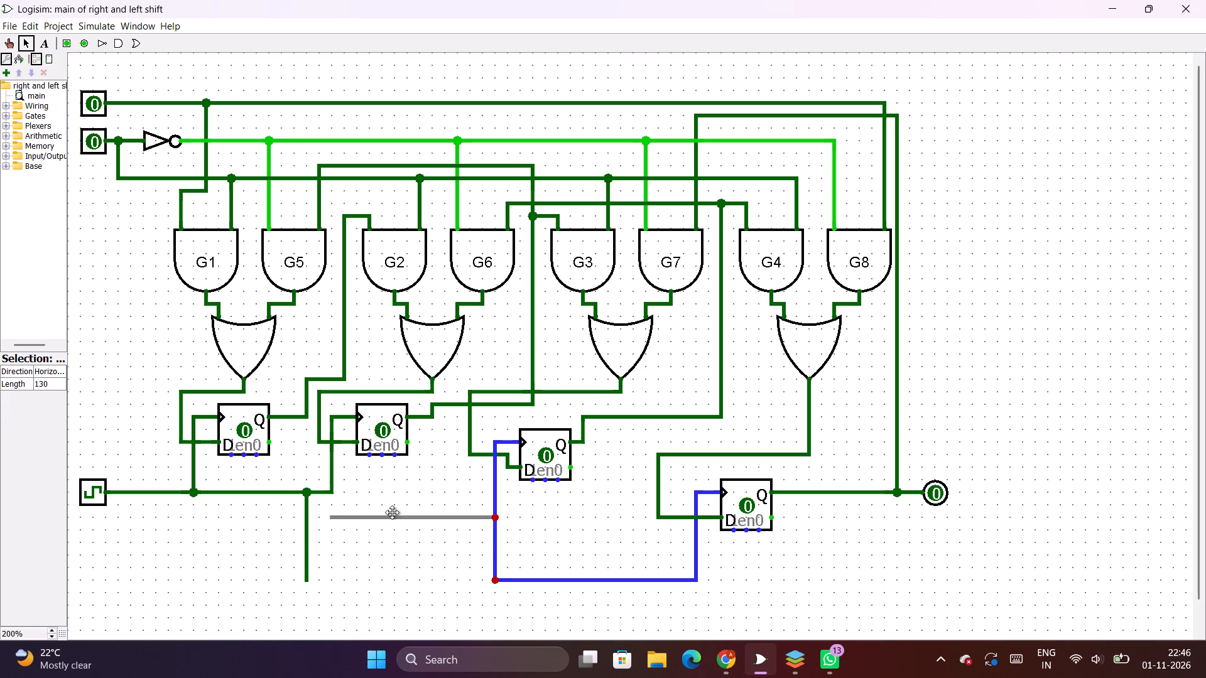
{"action": "left_click_drag", "start_coordinate": [392, 512], "coordinate": [389, 493]}
{"action": "left_click_drag", "start_coordinate": [308, 580], "coordinate": [305, 533]}
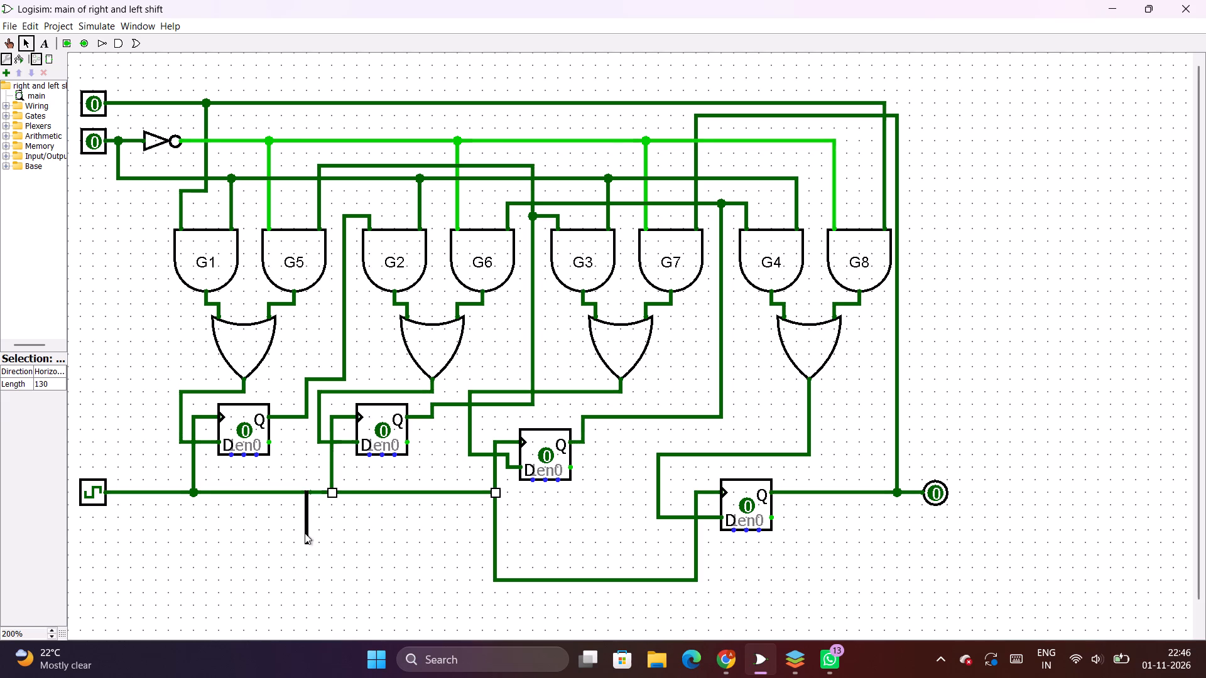
{"action": "left_click_drag", "start_coordinate": [305, 533], "coordinate": [305, 497]}
Raise the clock line between the first and third flip-flops one grid step and align the clock source with it, one step closer.
{"action": "left_click_drag", "start_coordinate": [405, 490], "coordinate": [405, 474]}
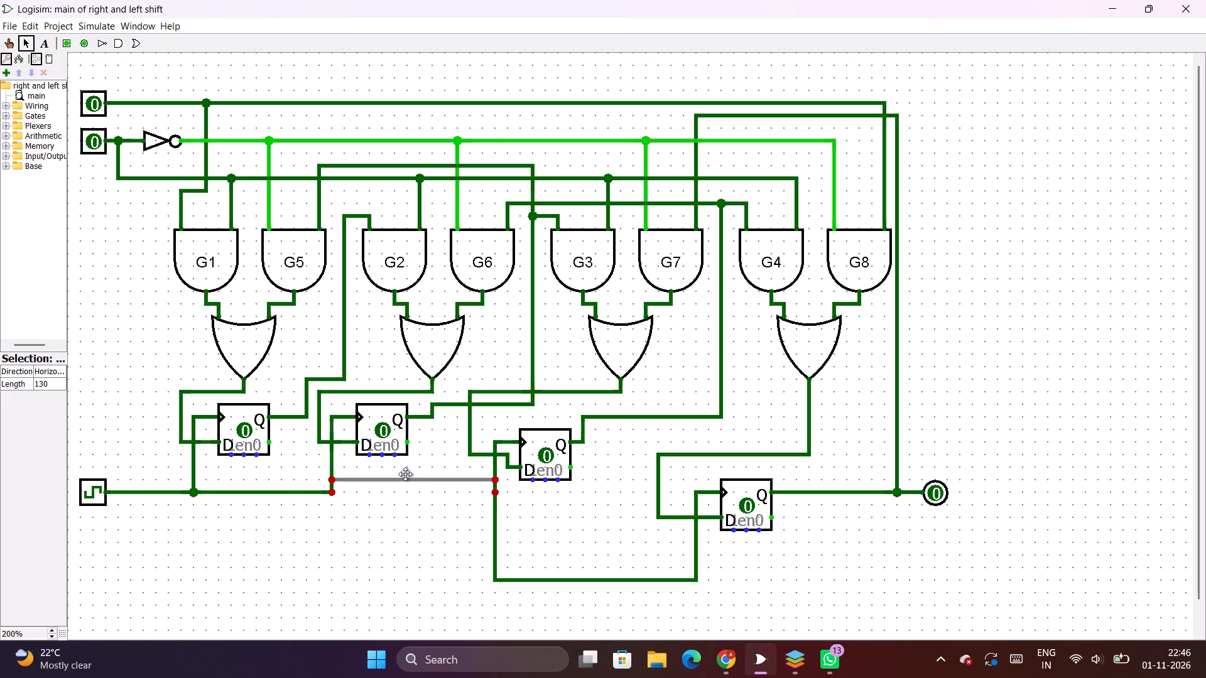
{"action": "left_click_drag", "start_coordinate": [405, 474], "coordinate": [405, 473]}
{"action": "left_click", "coordinate": [283, 495]}
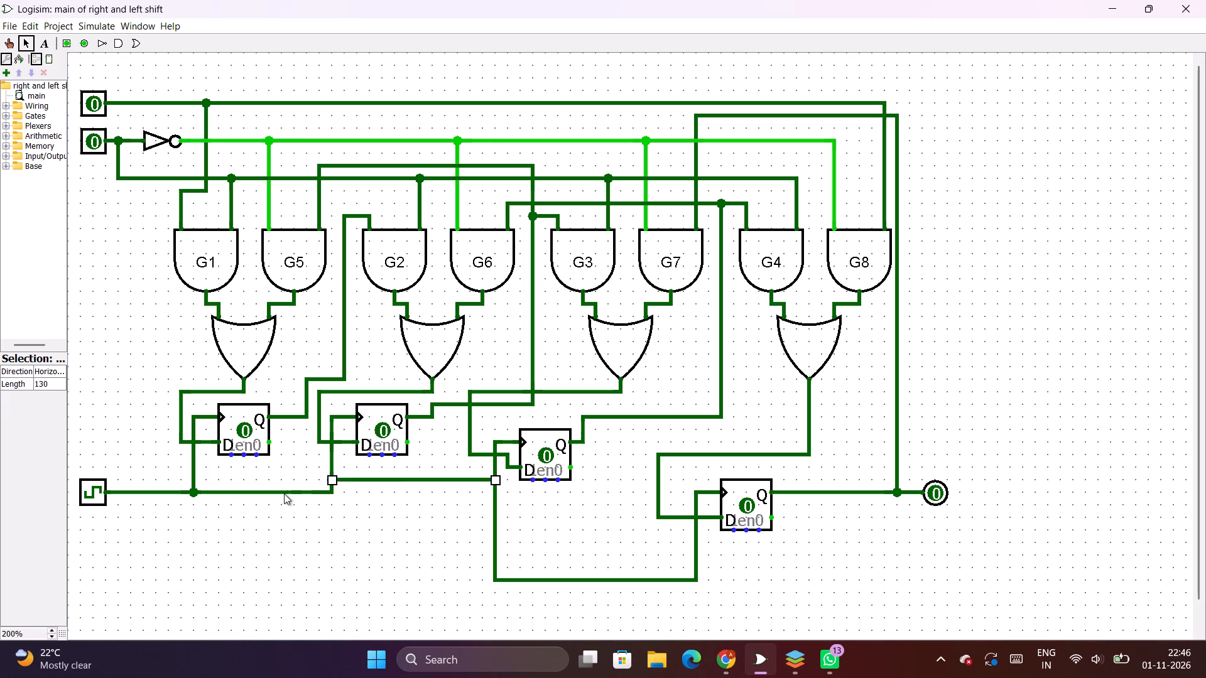
{"action": "left_click", "coordinate": [284, 493]}
{"action": "left_click_drag", "start_coordinate": [283, 492], "coordinate": [285, 479]}
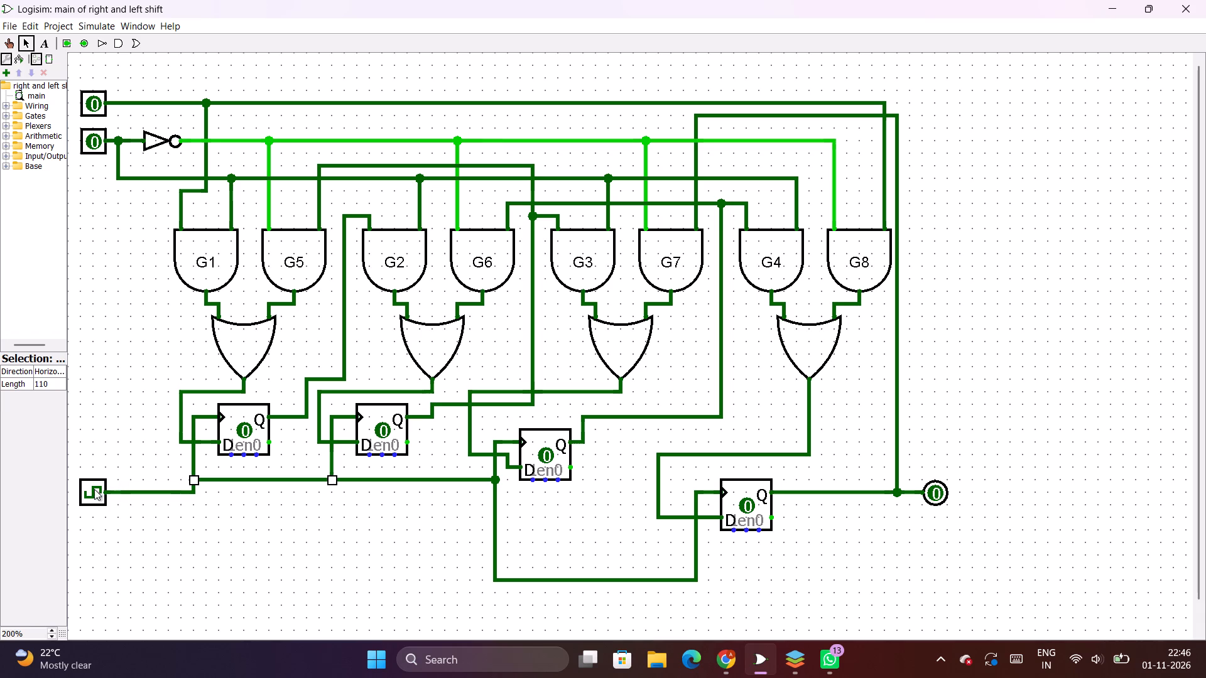
{"action": "left_click_drag", "start_coordinate": [93, 489], "coordinate": [109, 479]}
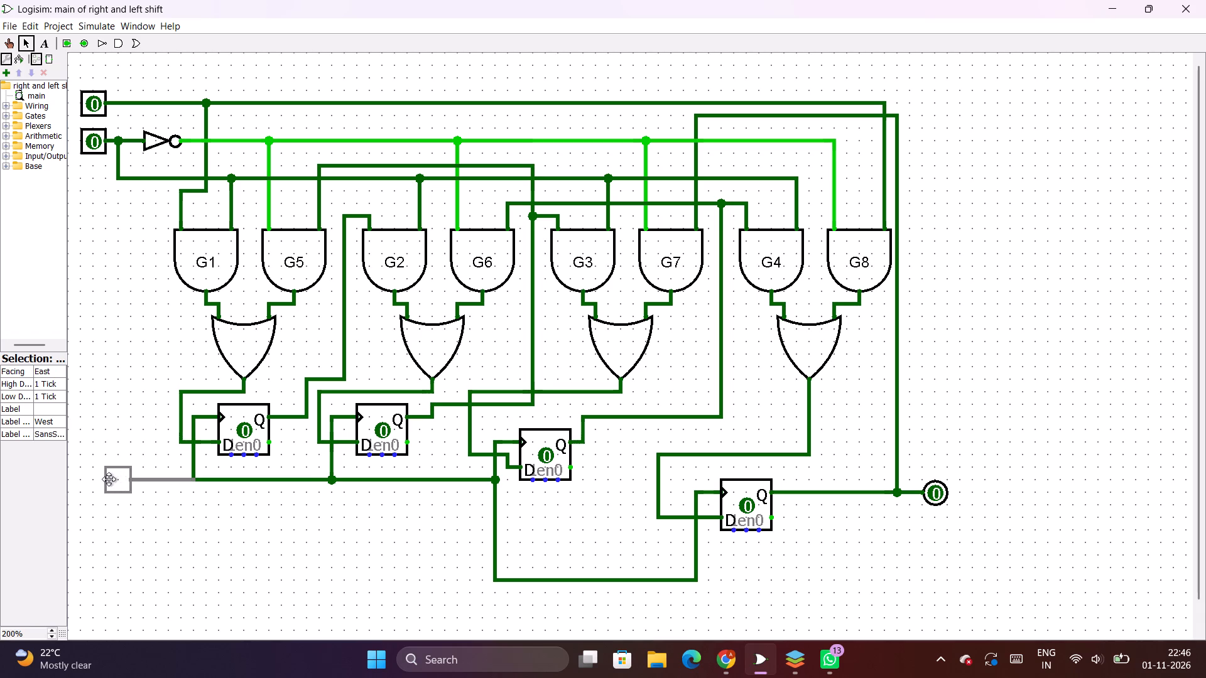
{"action": "left_click_drag", "start_coordinate": [109, 479], "coordinate": [104, 477]}
Raise the third flip-flop one grid step, keeping its D, clock and Q wires attached.
{"action": "left_click_drag", "start_coordinate": [538, 458], "coordinate": [540, 438]}
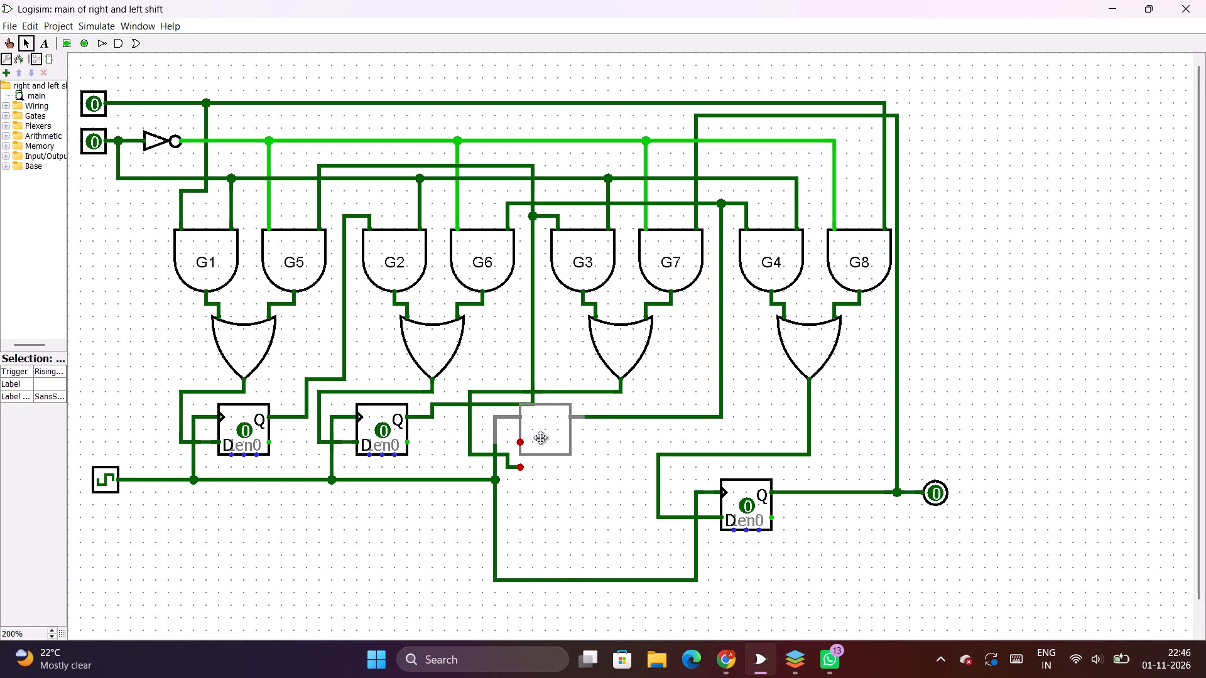
{"action": "left_click_drag", "start_coordinate": [540, 438], "coordinate": [540, 442]}
{"action": "left_click", "coordinate": [508, 394]}
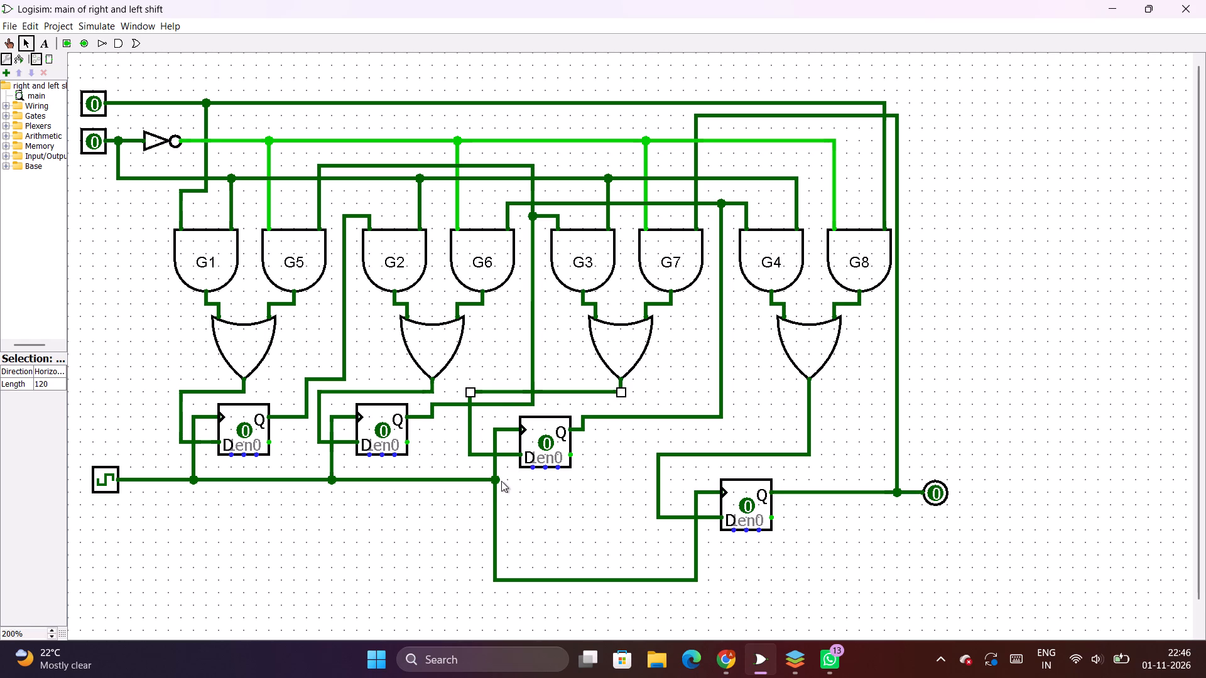
Raise the low clock segment between the third and fourth flip-flops level with the main clock line.
{"action": "left_click", "coordinate": [599, 581]}
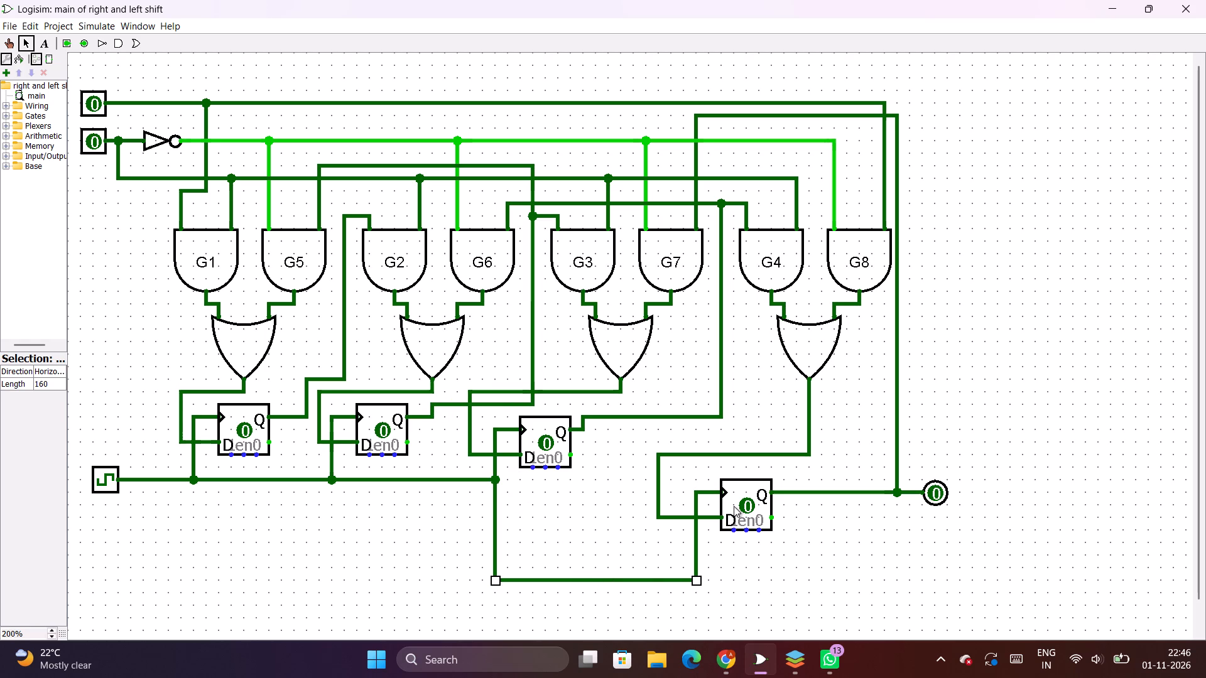
{"action": "left_click_drag", "start_coordinate": [588, 578], "coordinate": [589, 490]}
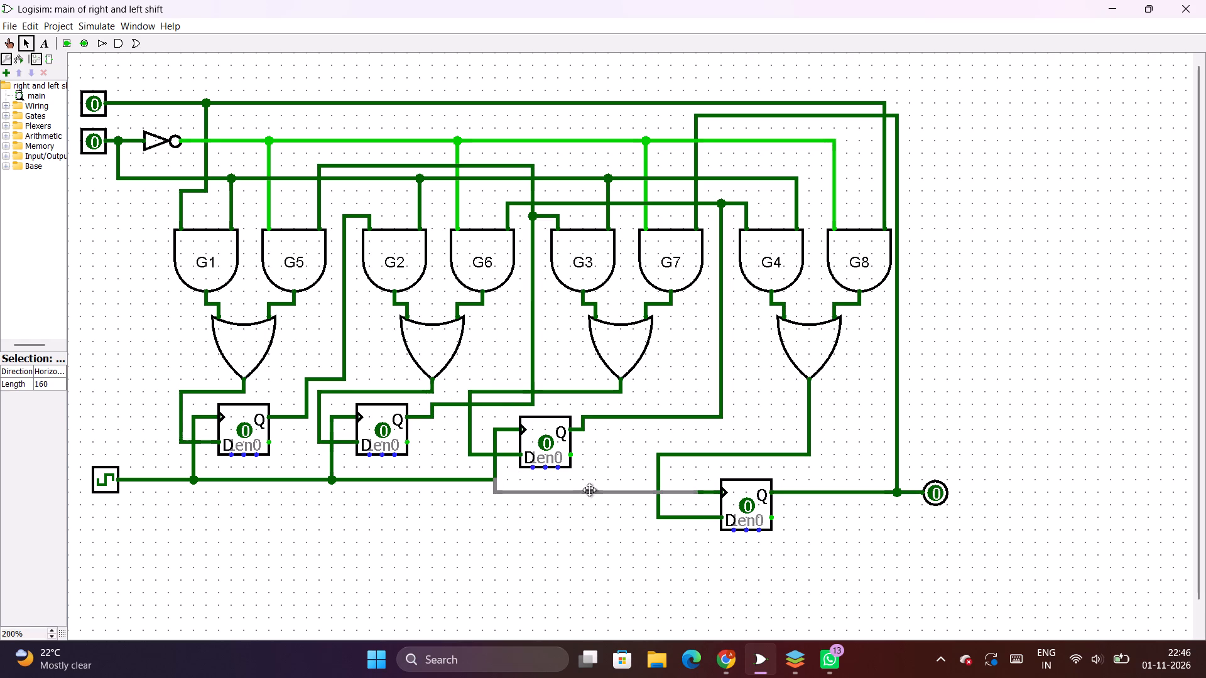
{"action": "left_click_drag", "start_coordinate": [589, 490], "coordinate": [589, 482]}
Raise the fourth flip-flop and the horizontal wire from its OR gate to its D input, bringing both closer to the gate.
{"action": "left_click_drag", "start_coordinate": [728, 510], "coordinate": [727, 487]}
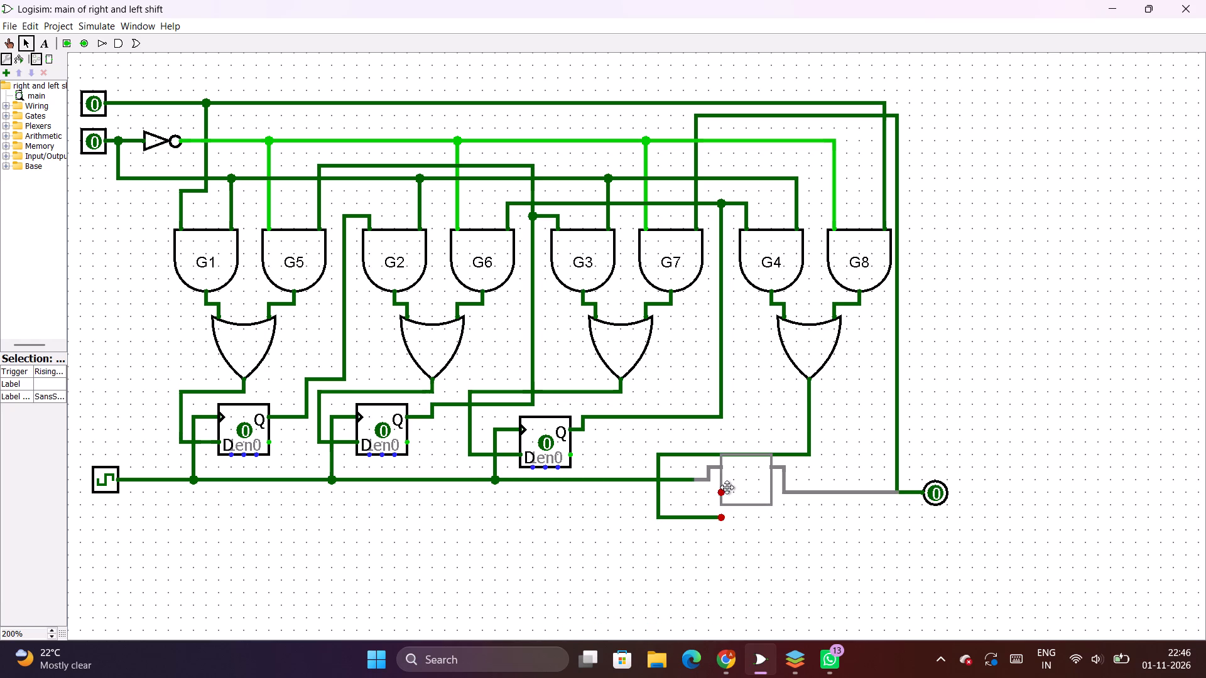
{"action": "left_click_drag", "start_coordinate": [727, 487], "coordinate": [727, 495]}
{"action": "left_click", "coordinate": [718, 456]}
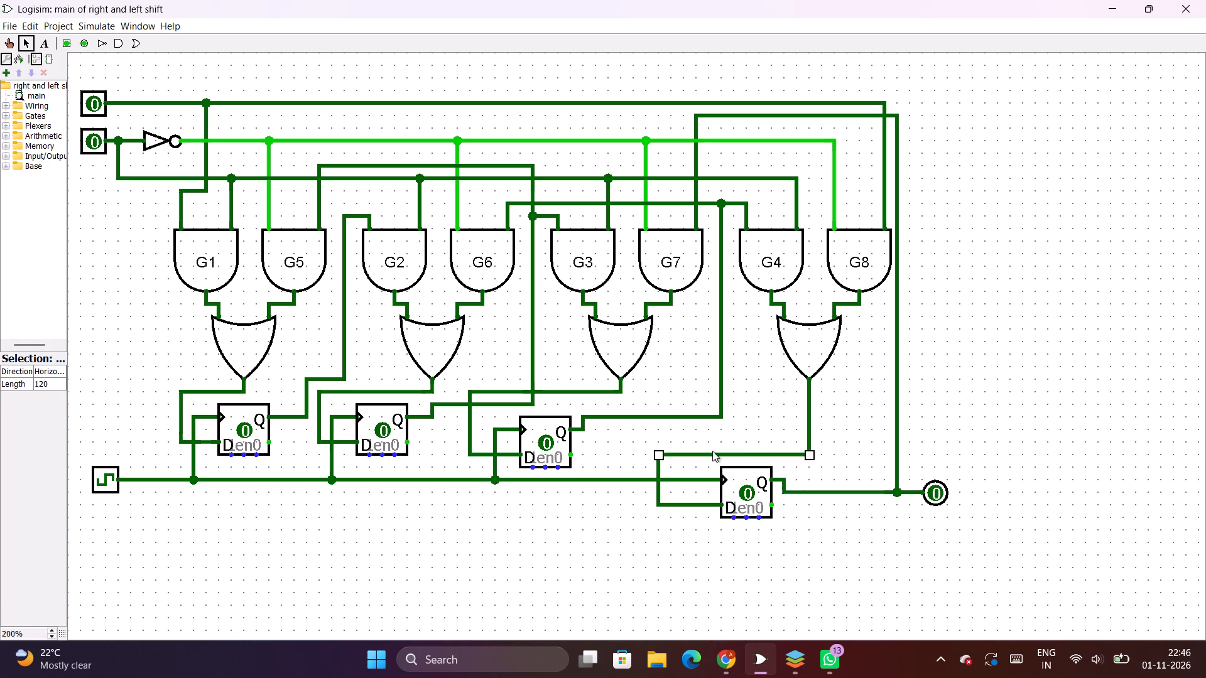
{"action": "left_click_drag", "start_coordinate": [708, 455], "coordinate": [708, 433]}
{"action": "left_click_drag", "start_coordinate": [738, 494], "coordinate": [733, 462]}
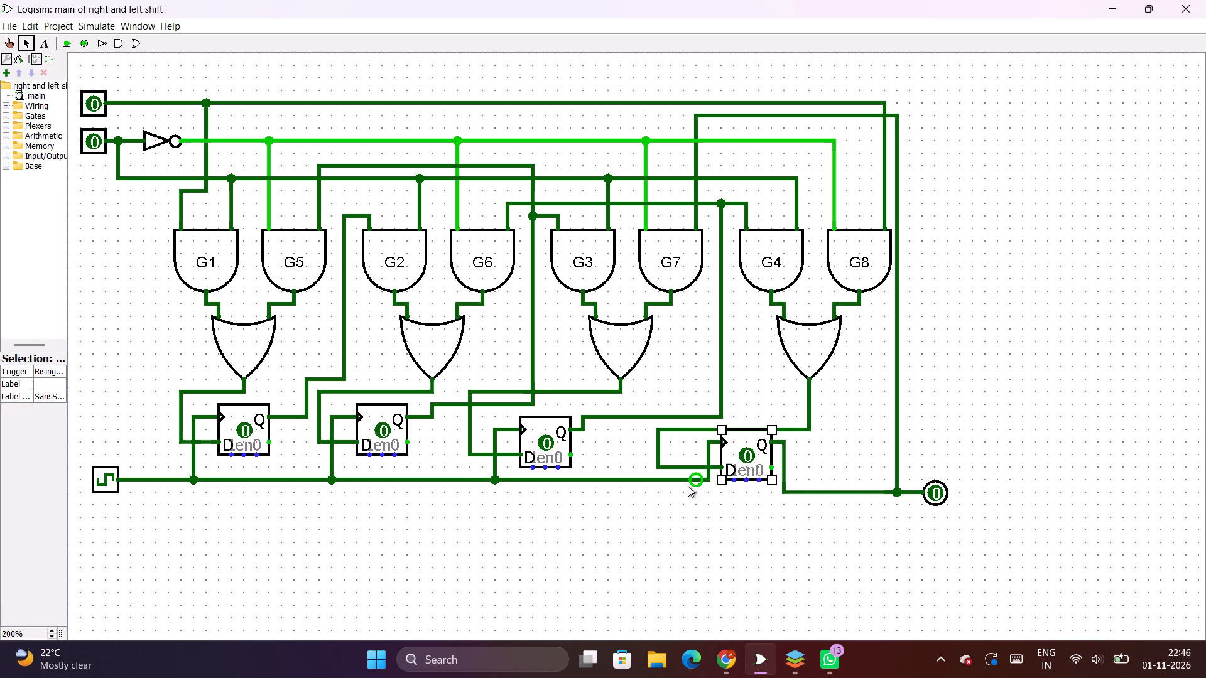
Raise the third flip-flop's horizontal Q wire and the fourth flip-flop's horizontal D-input wire one grid step each.
{"action": "left_click", "coordinate": [686, 411]}
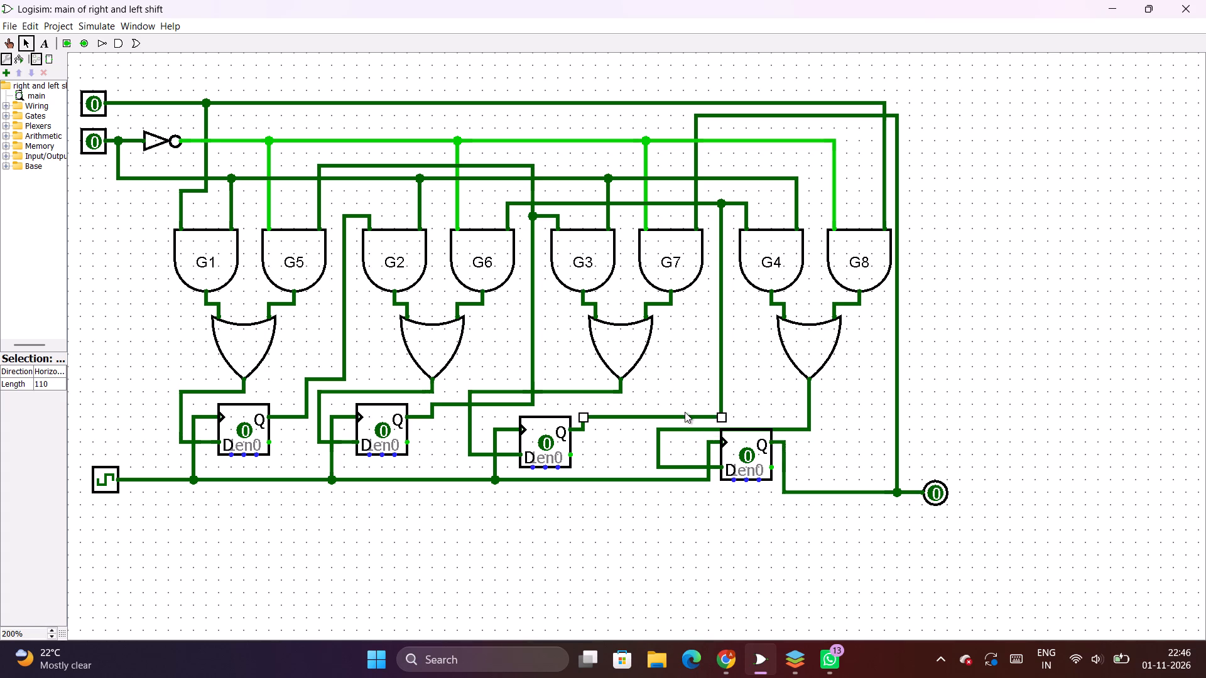
{"action": "left_click_drag", "start_coordinate": [683, 414], "coordinate": [682, 404]}
{"action": "left_click", "coordinate": [698, 429]}
{"action": "left_click_drag", "start_coordinate": [698, 429], "coordinate": [698, 422]}
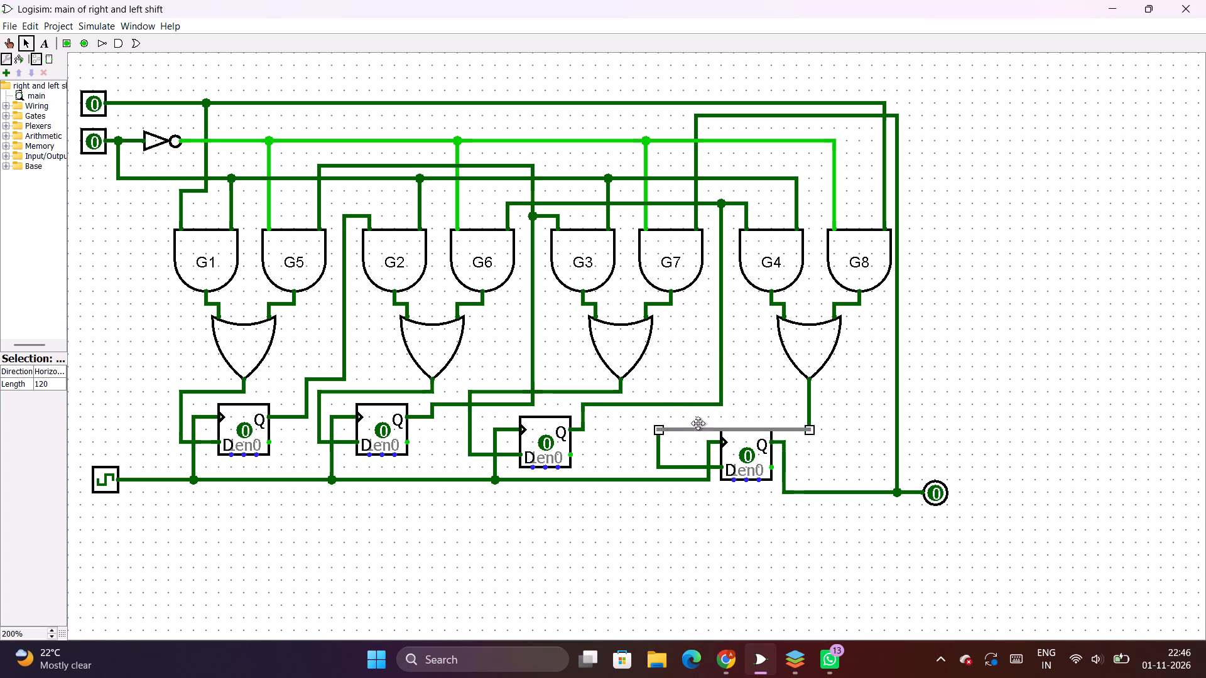
{"action": "left_click_drag", "start_coordinate": [698, 422], "coordinate": [698, 420]}
Shift the fourth flip-flop two grid steps towards the third flip-flop, keeping its wires attached.
{"action": "left_click_drag", "start_coordinate": [731, 449], "coordinate": [717, 449]}
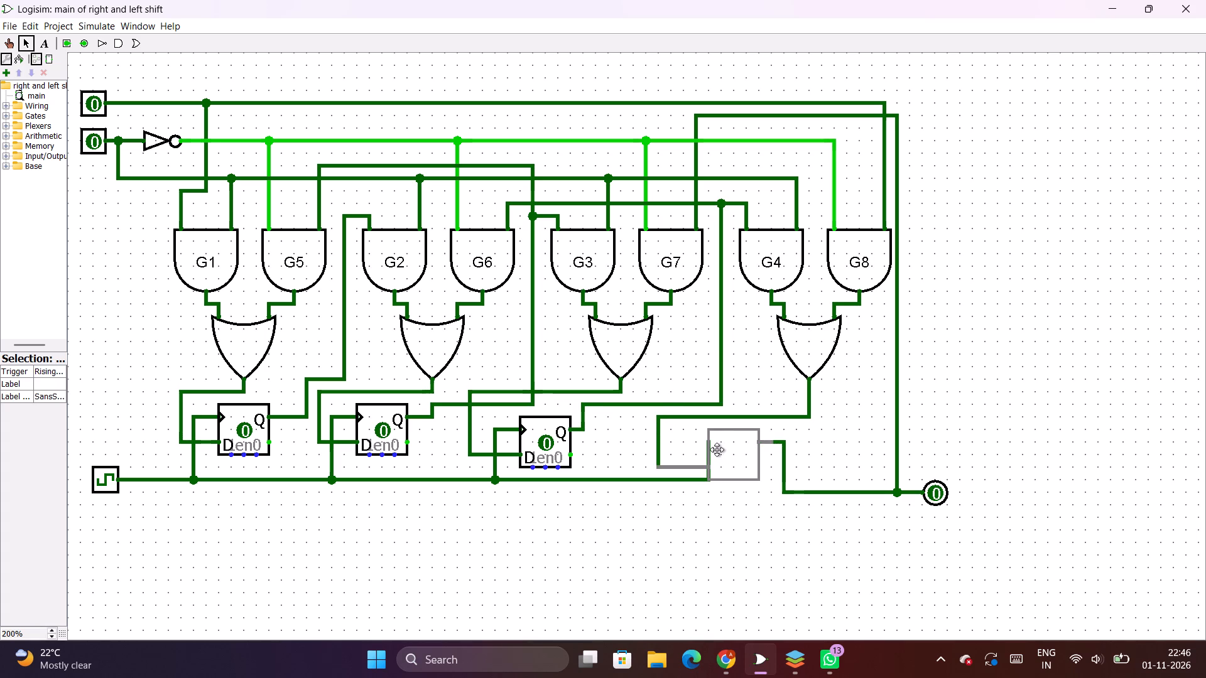
{"action": "left_click_drag", "start_coordinate": [717, 449], "coordinate": [702, 449]}
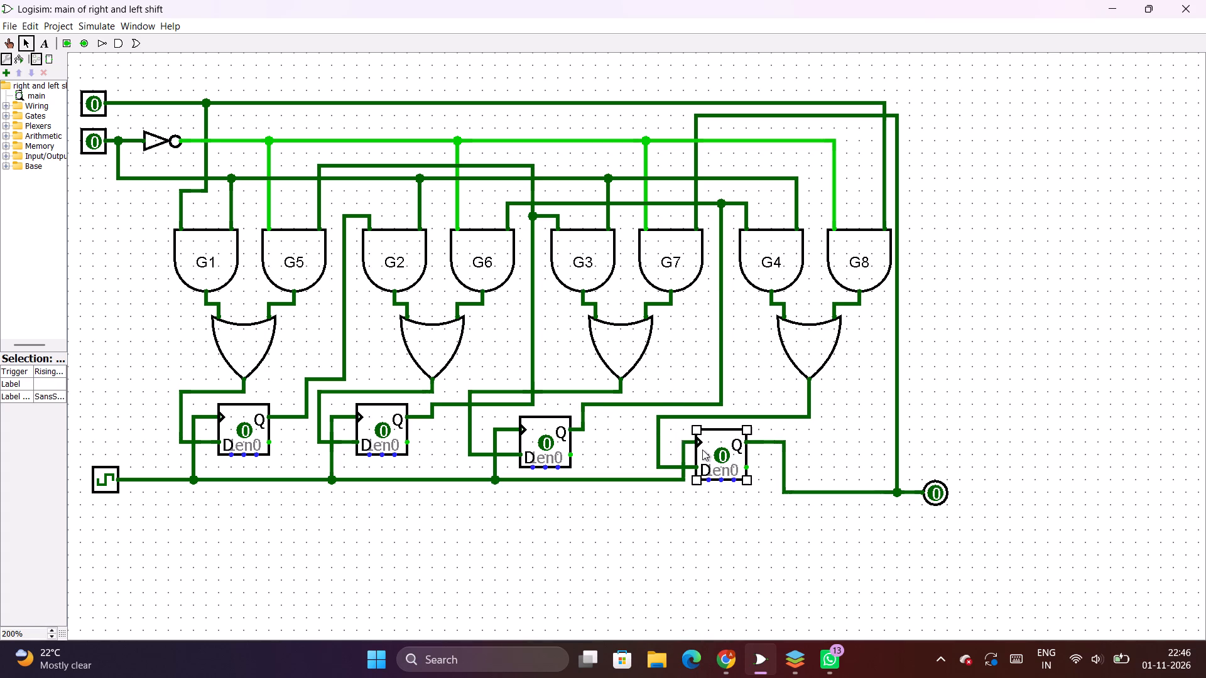
Straighten the fourth flip-flop's Q wire by raising its lower segment level with the Q output, up to the feedback wire.
{"action": "left_click", "coordinate": [870, 495]}
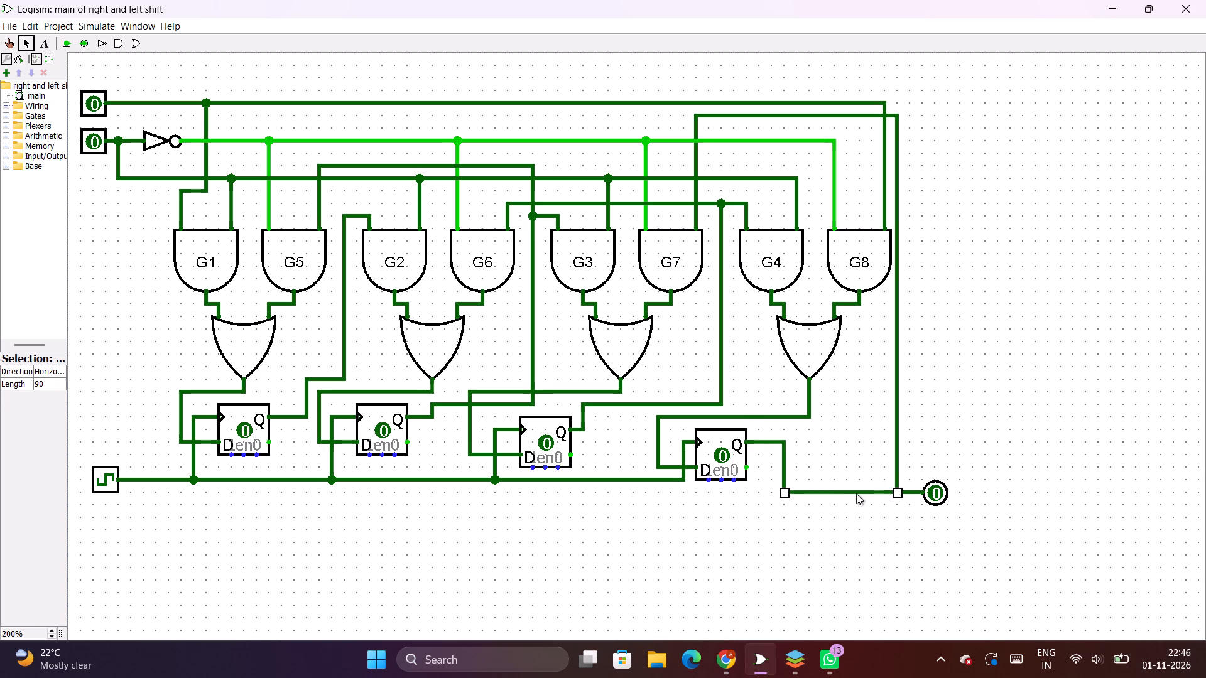
{"action": "left_click_drag", "start_coordinate": [854, 492], "coordinate": [849, 446]}
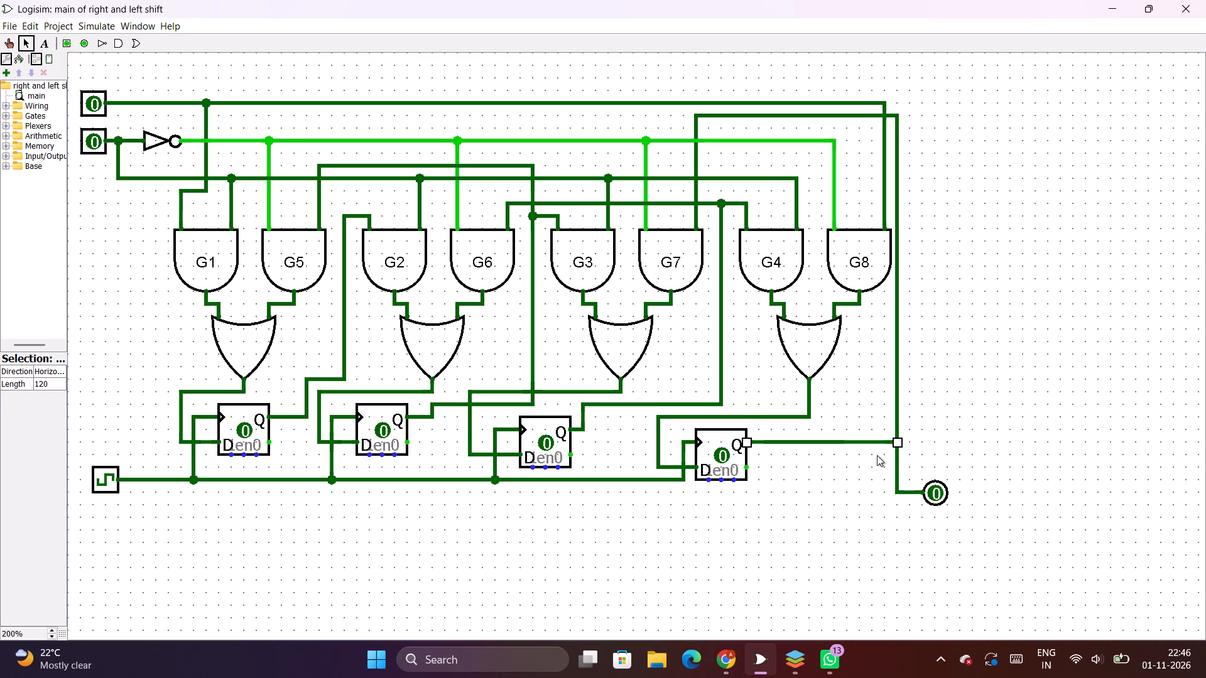
Move the output pin closer to the vertical feedback wire, on its outer side, two grid steps below the Q wire junction.
{"action": "left_click_drag", "start_coordinate": [933, 490], "coordinate": [883, 485]}
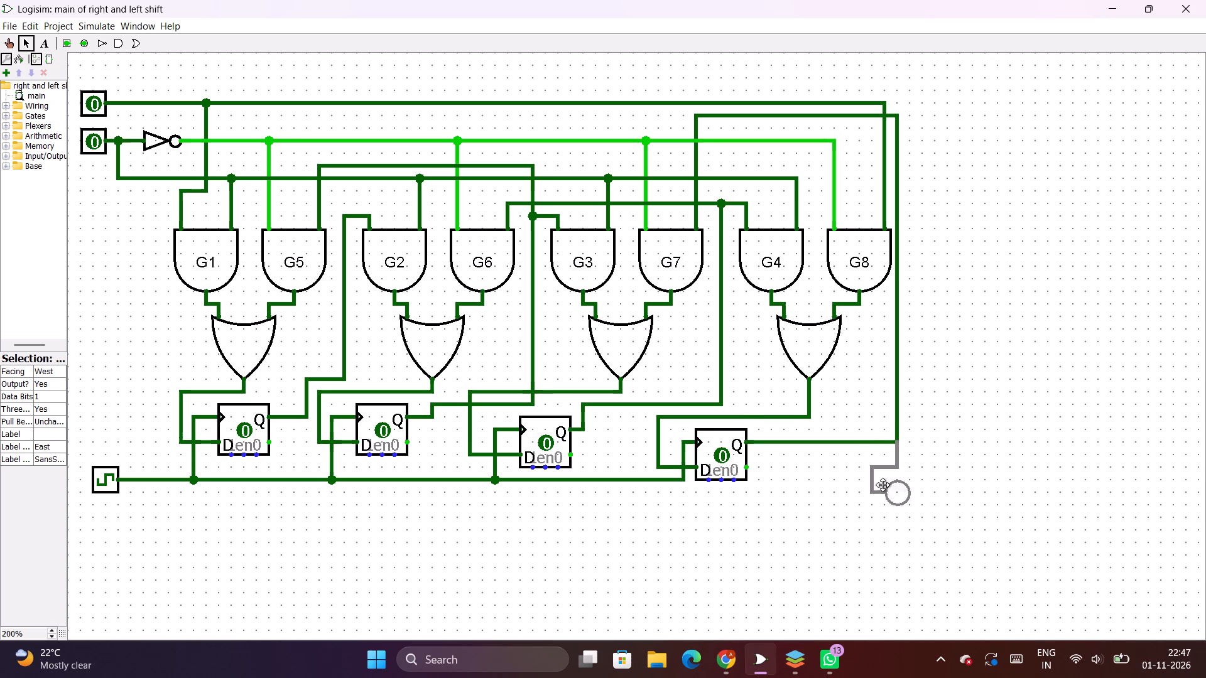
{"action": "left_click_drag", "start_coordinate": [883, 485], "coordinate": [876, 479]}
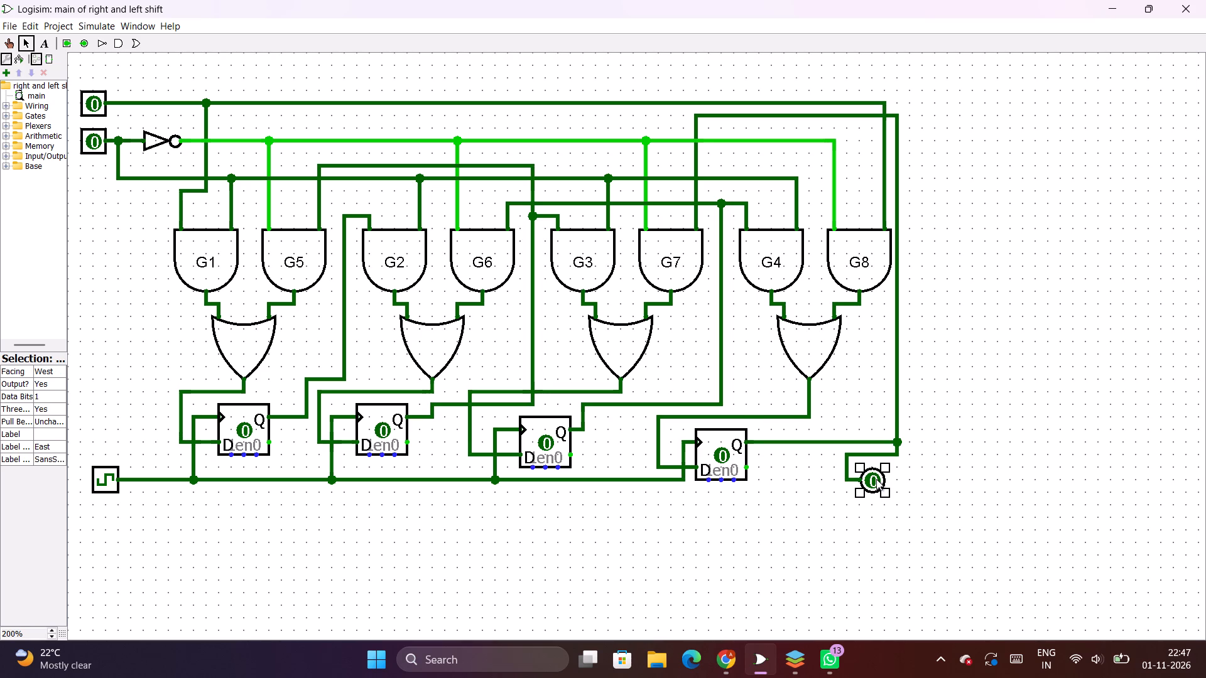
{"action": "left_click_drag", "start_coordinate": [876, 479], "coordinate": [912, 473]}
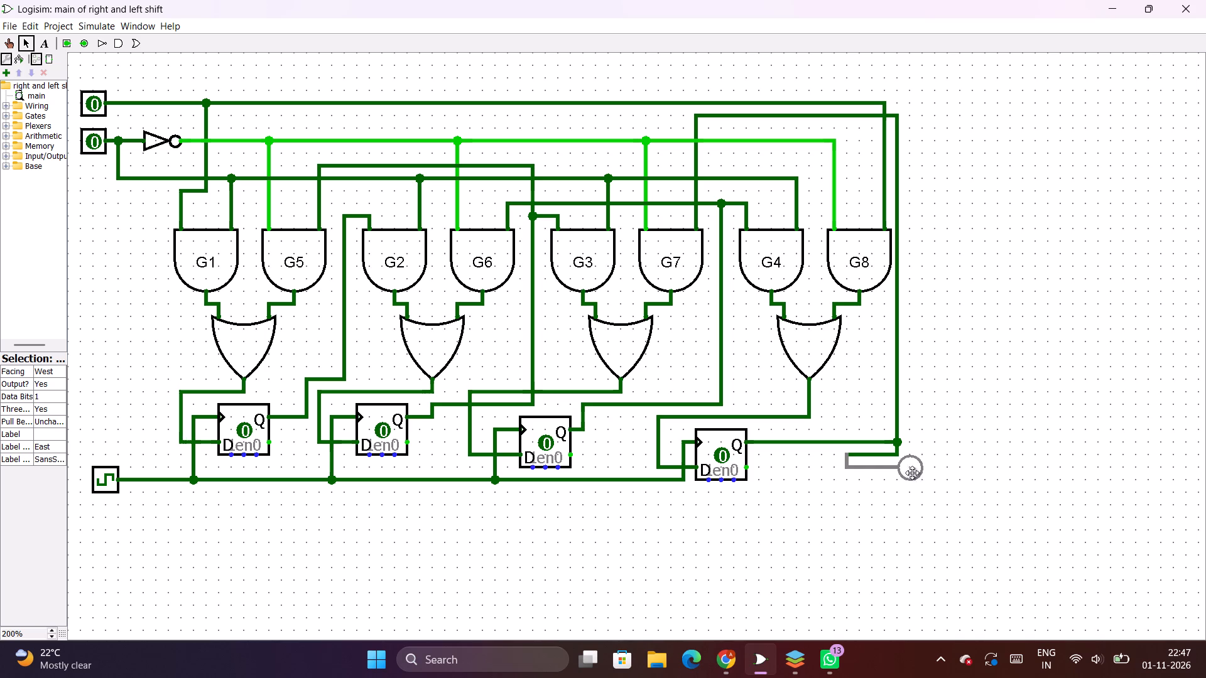
{"action": "left_click_drag", "start_coordinate": [912, 473], "coordinate": [921, 468]}
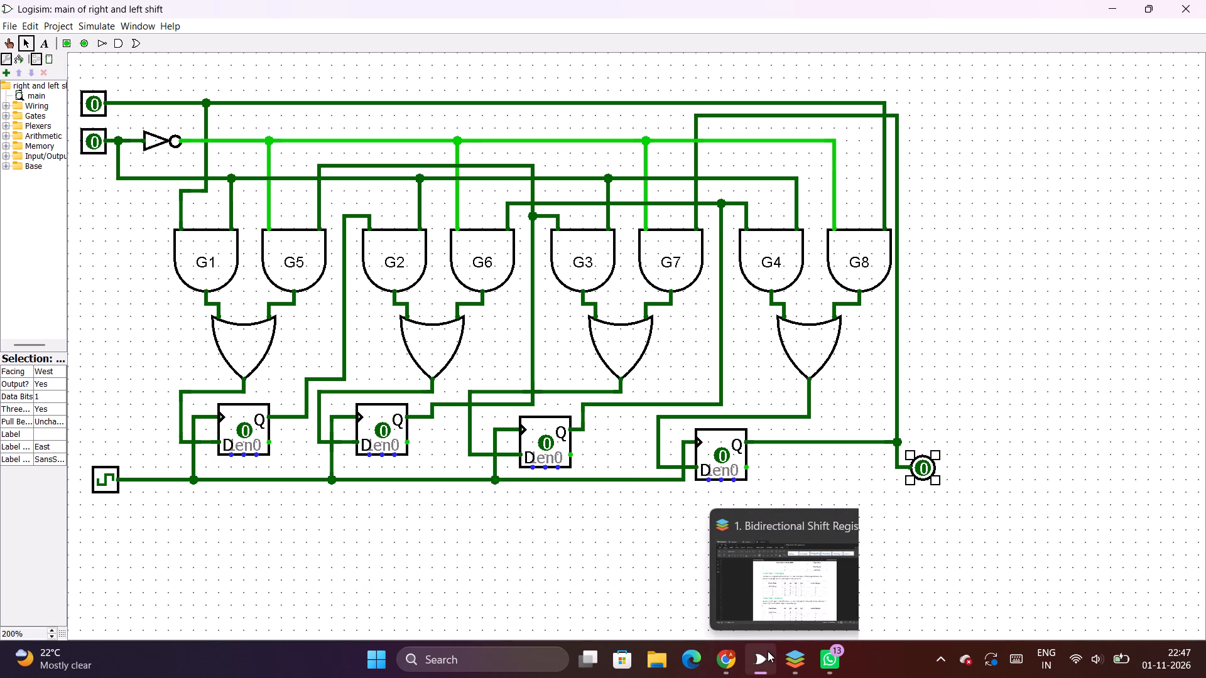
Switch to the Bidirectional Shift Register document in ONLYOFFICE.
{"action": "left_click", "coordinate": [788, 654]}
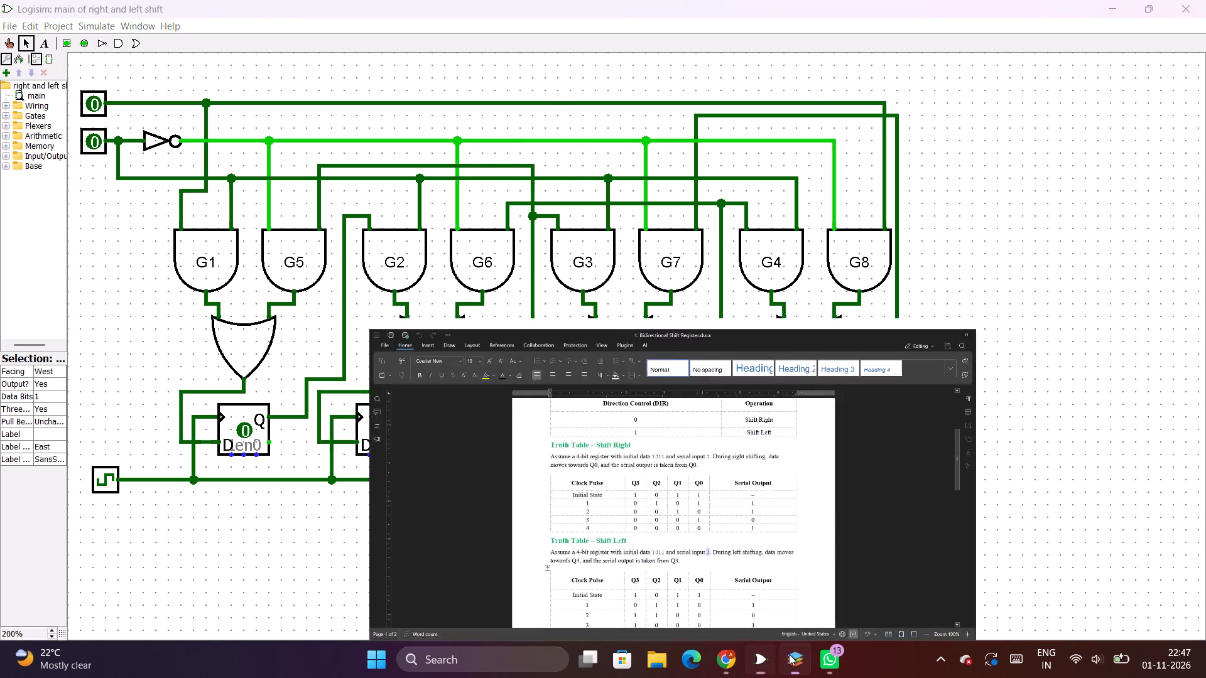
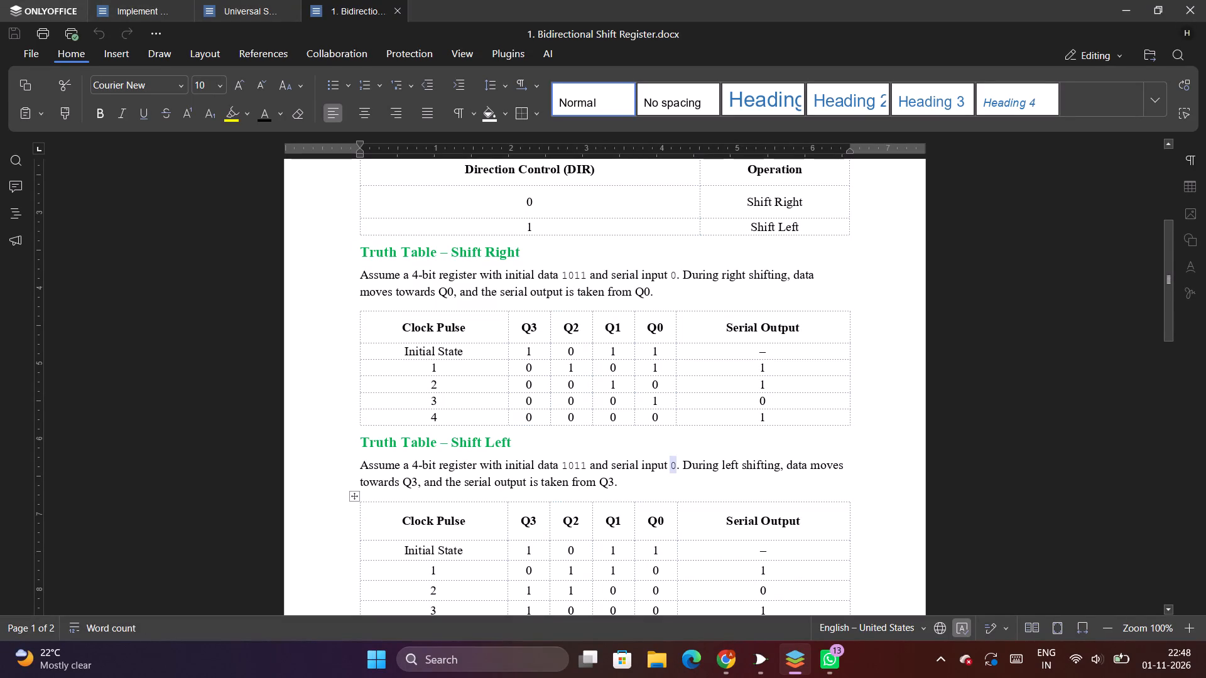
Check the initial data in the document's truth tables, switch to Logisim and preset the four D flip-flops to 1011.
{"action": "scroll", "coordinate": [607, 444], "scroll_direction": "down", "scroll_amount": 2}
{"action": "scroll", "coordinate": [609, 444], "scroll_direction": "up", "scroll_amount": 6}
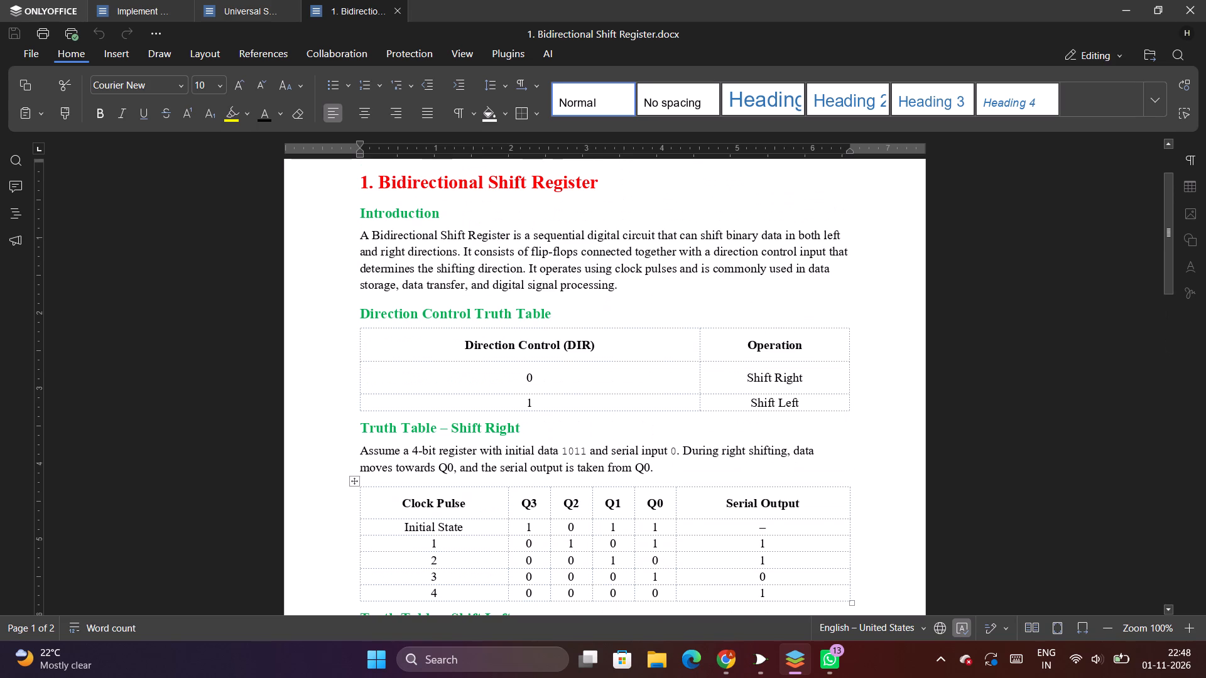
{"action": "scroll", "coordinate": [609, 444], "scroll_direction": "down", "scroll_amount": 2}
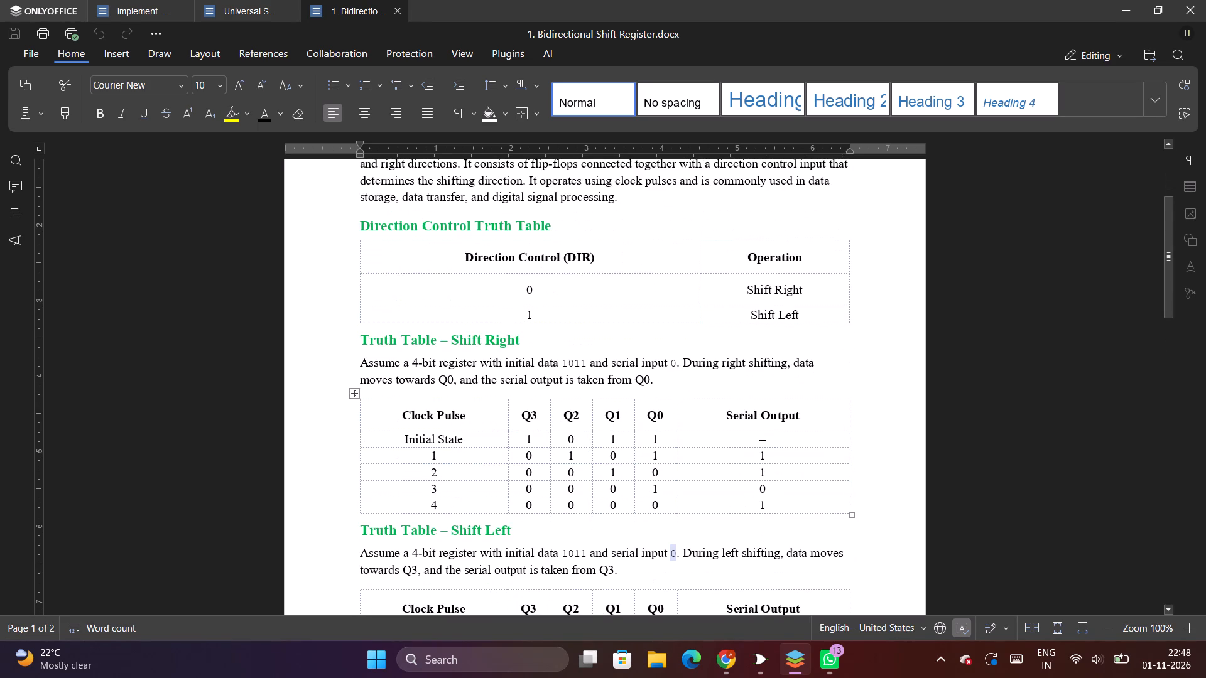
{"action": "scroll", "coordinate": [609, 445], "scroll_direction": "down", "scroll_amount": 1}
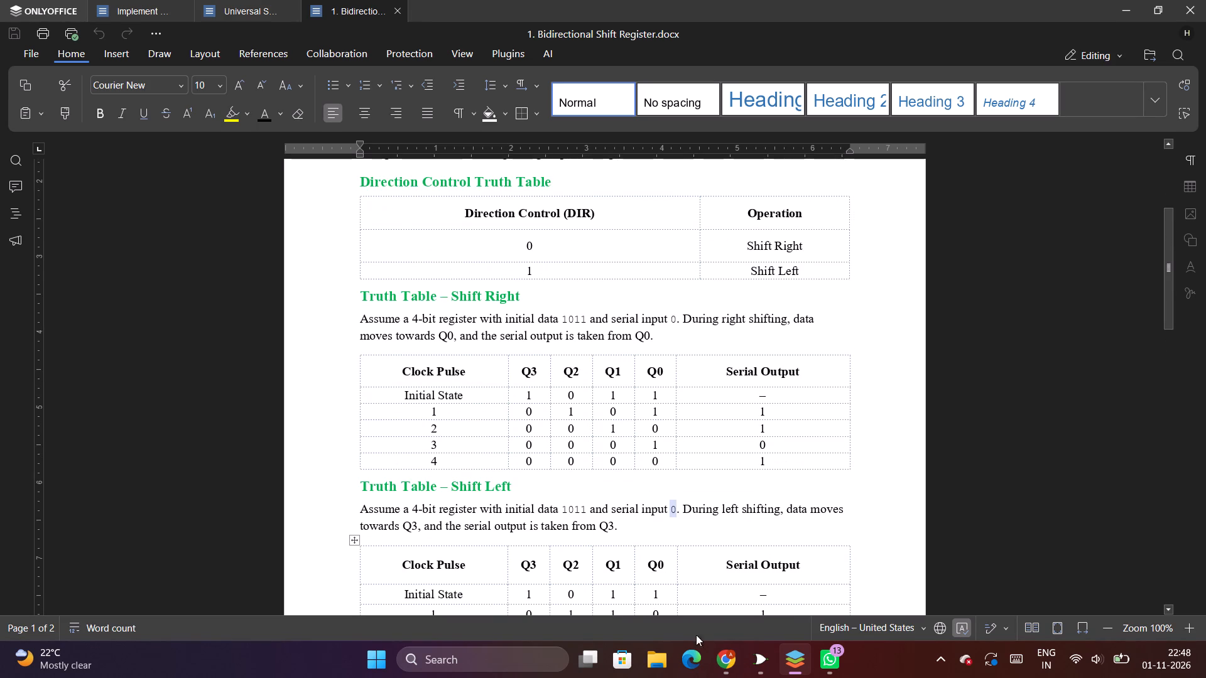
{"action": "left_click", "coordinate": [793, 659]}
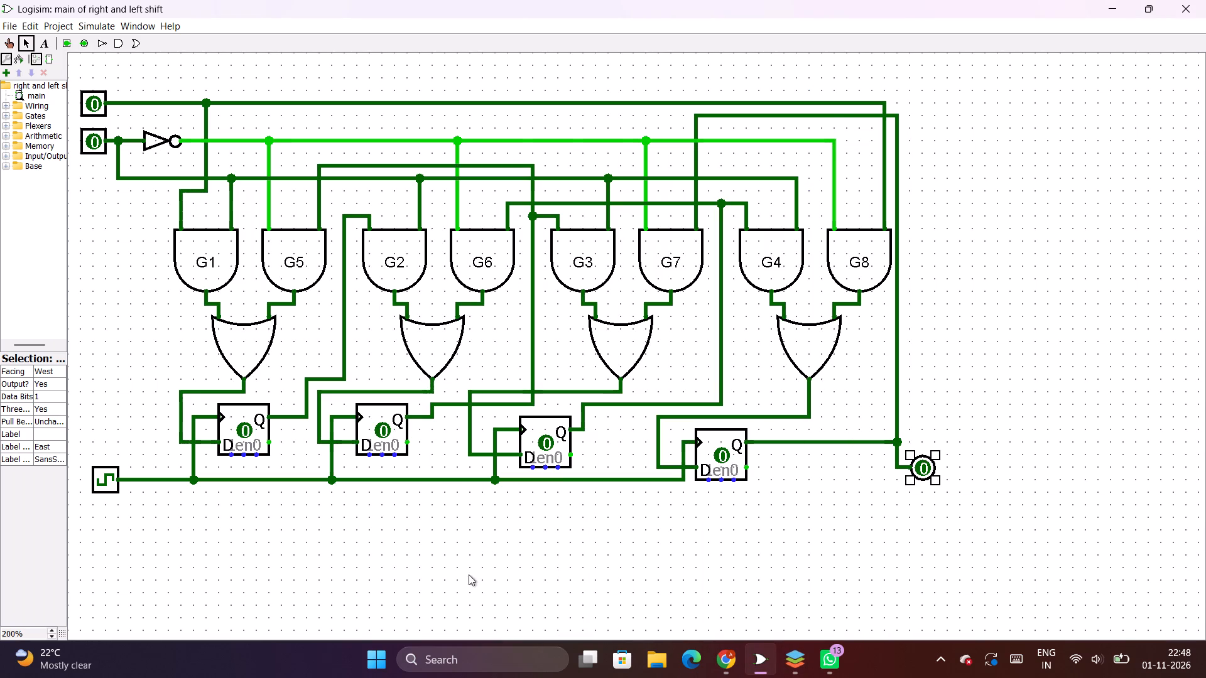
{"action": "left_click", "coordinate": [6, 41]}
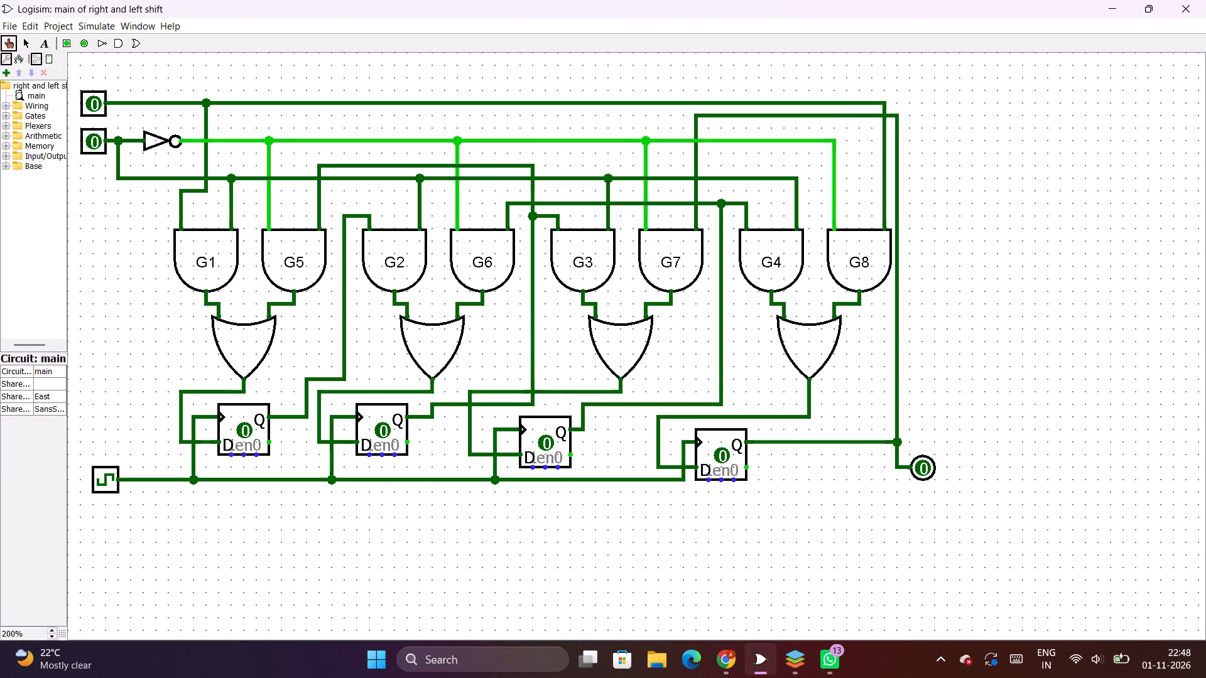
{"action": "left_click", "coordinate": [239, 426]}
{"action": "left_click", "coordinate": [239, 426]}
{"action": "left_click", "coordinate": [241, 426]}
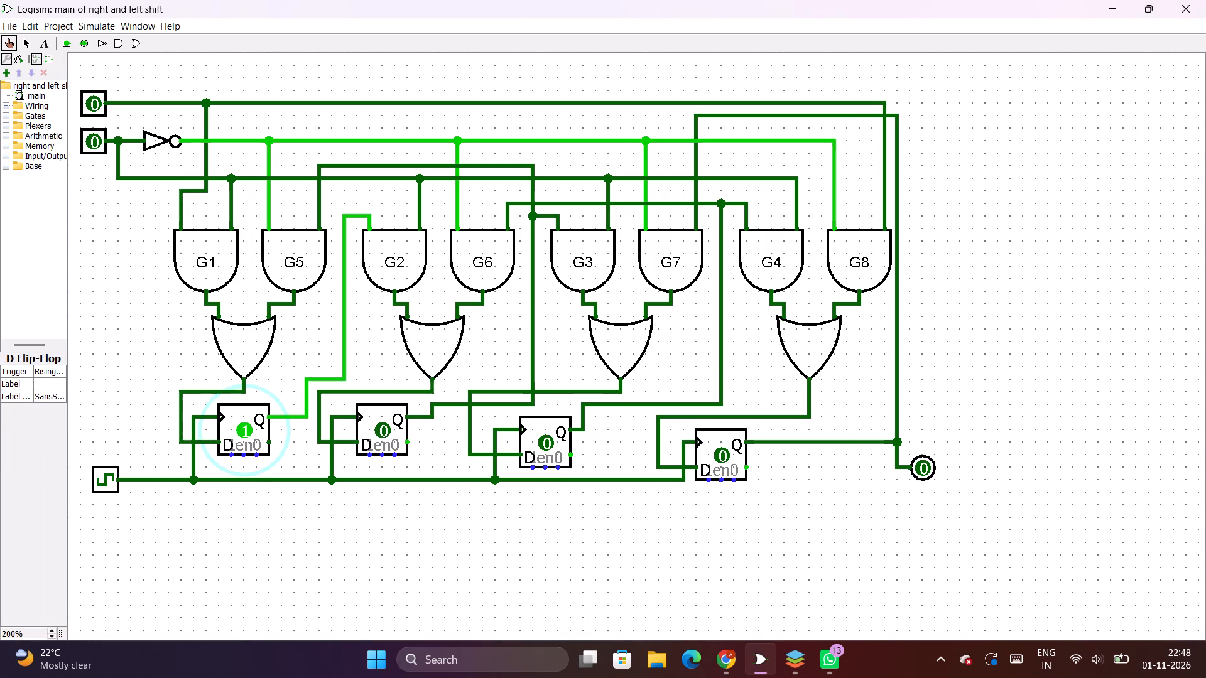
{"action": "left_click", "coordinate": [547, 444]}
{"action": "left_click", "coordinate": [719, 455]}
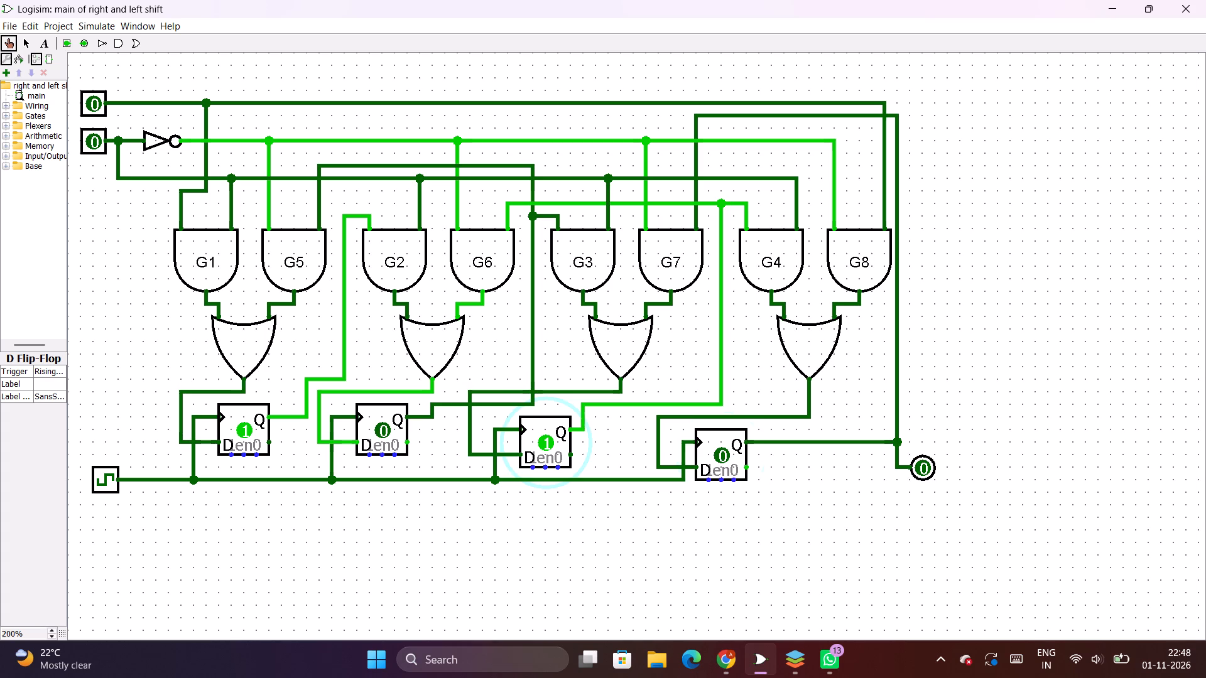
Switch to Chrome and compare the 4-bit bidirectional shift register diagram in Registers (1).pdf with the document's truth tables.
{"action": "right_click", "coordinate": [756, 667]}
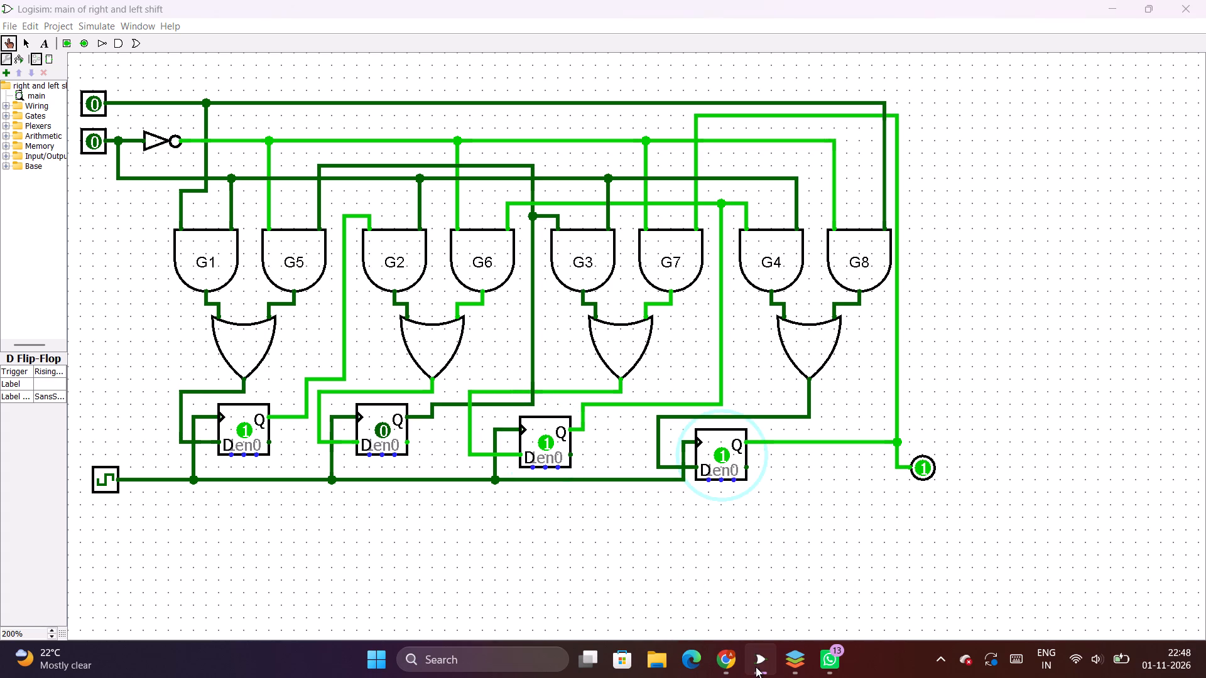
{"action": "left_click", "coordinate": [758, 665]}
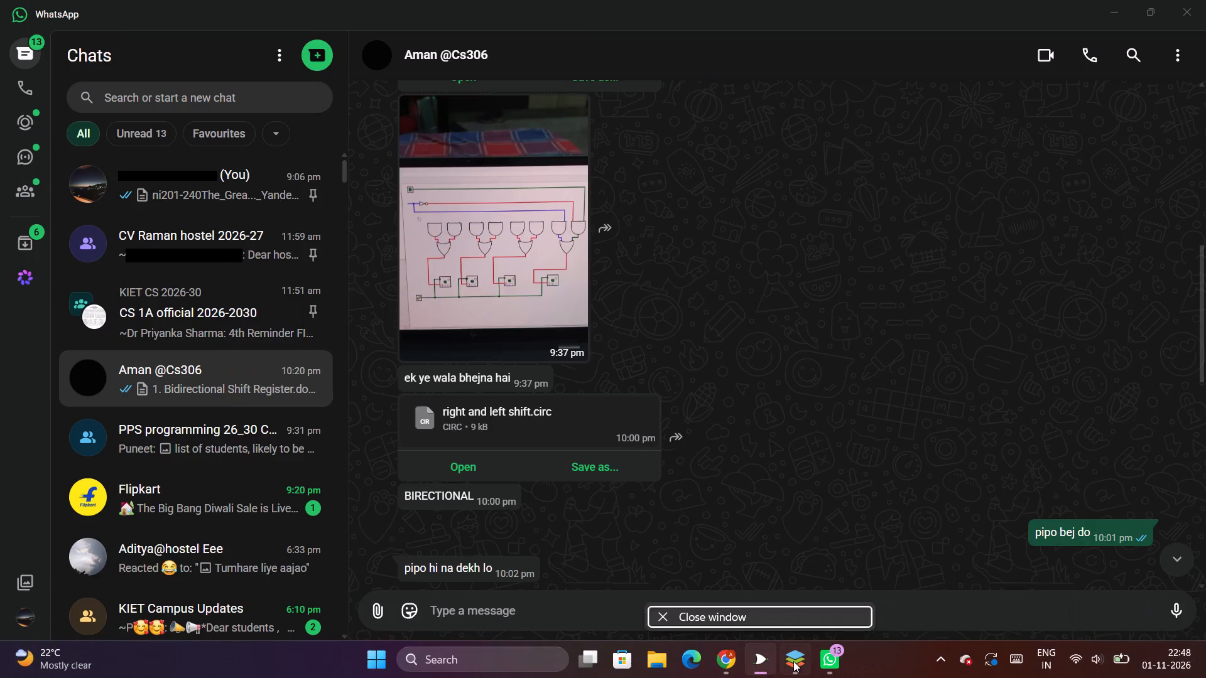
{"action": "left_click", "coordinate": [793, 661]}
{"action": "left_click", "coordinate": [722, 664]}
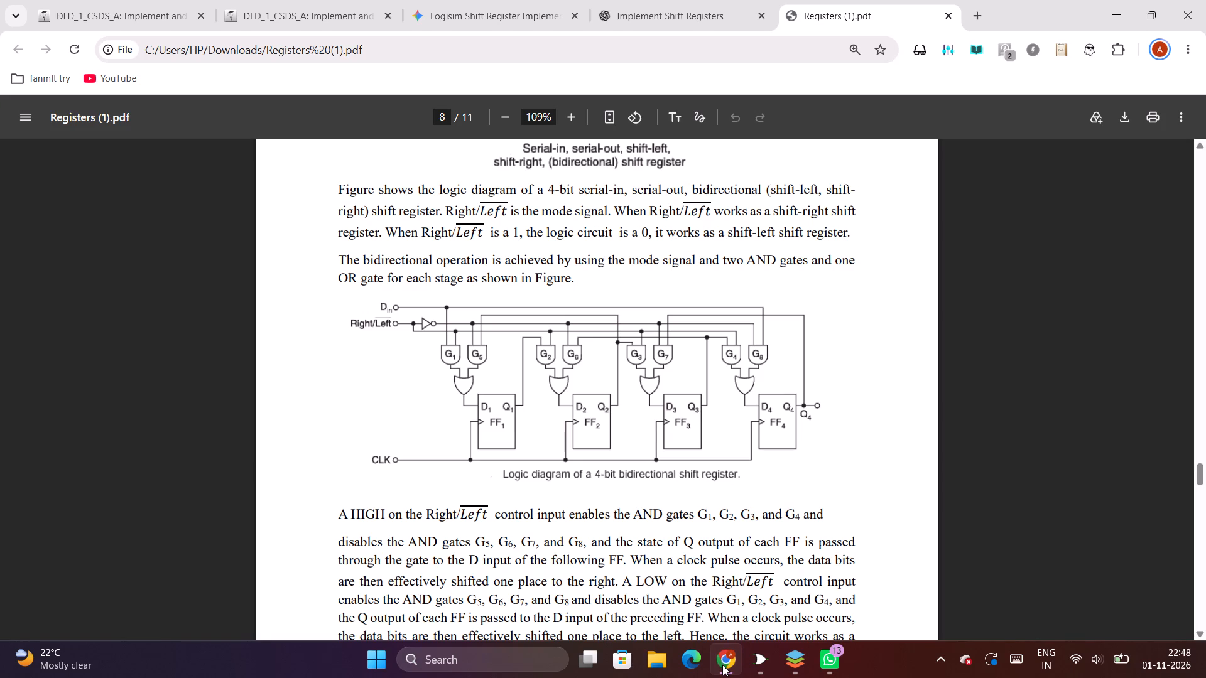
{"action": "left_click", "coordinate": [794, 664]}
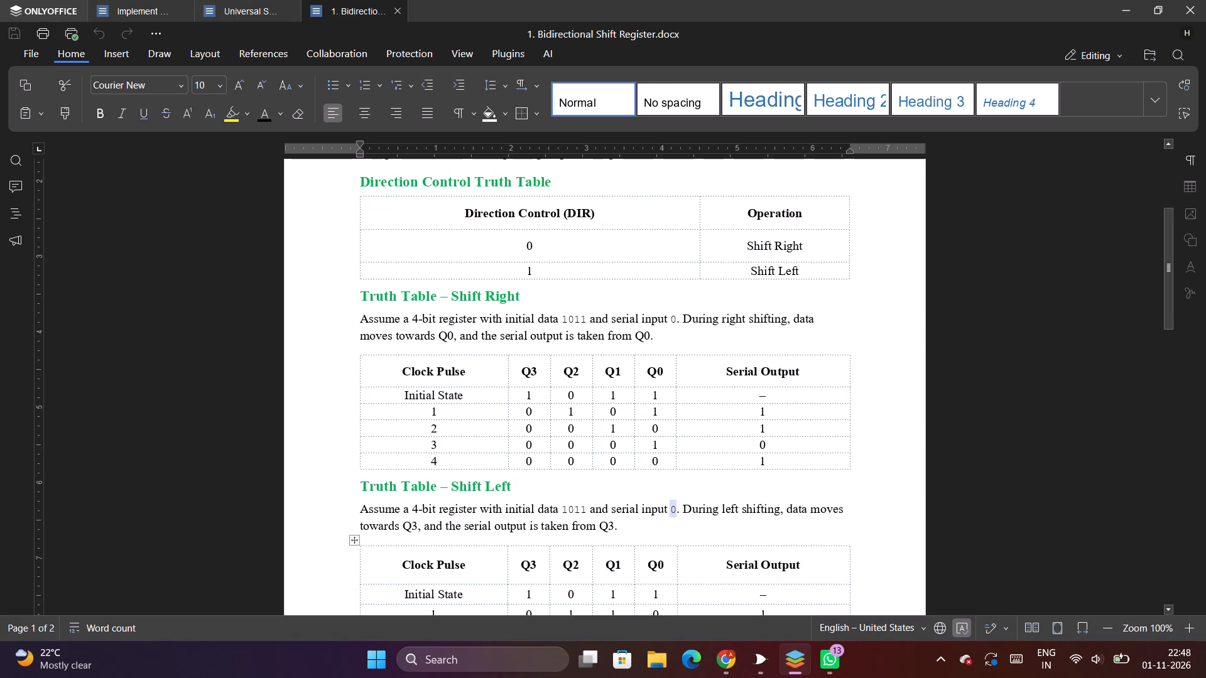
{"action": "left_click", "coordinate": [799, 655]}
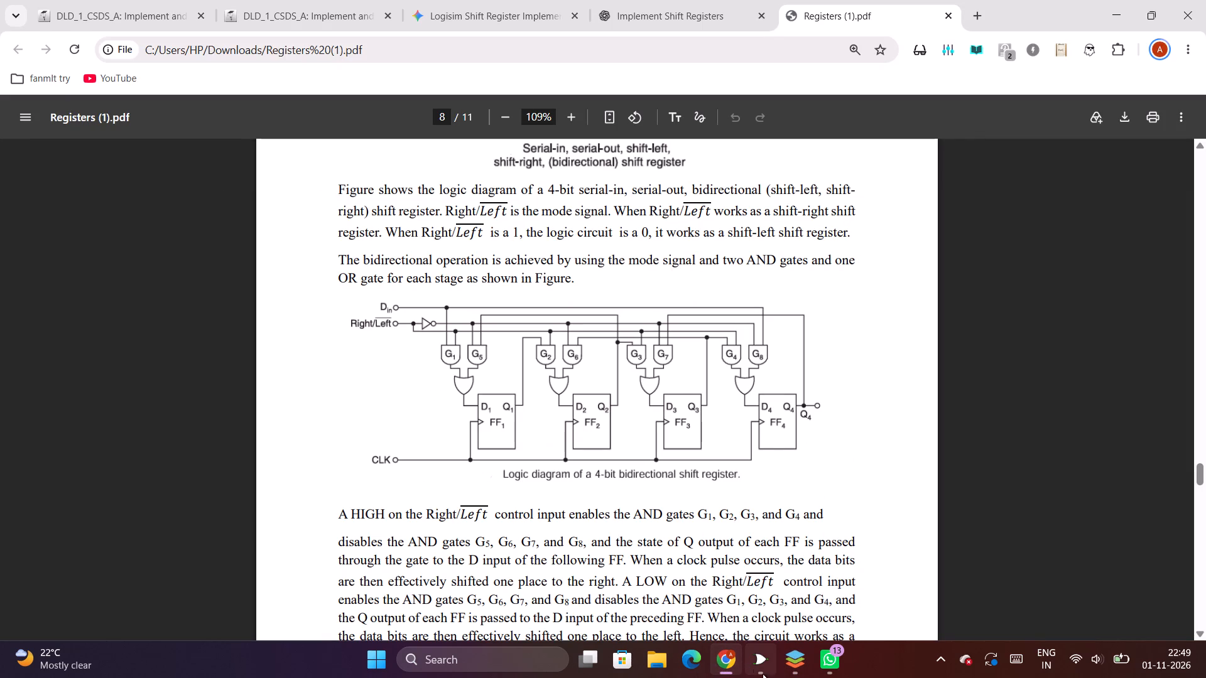
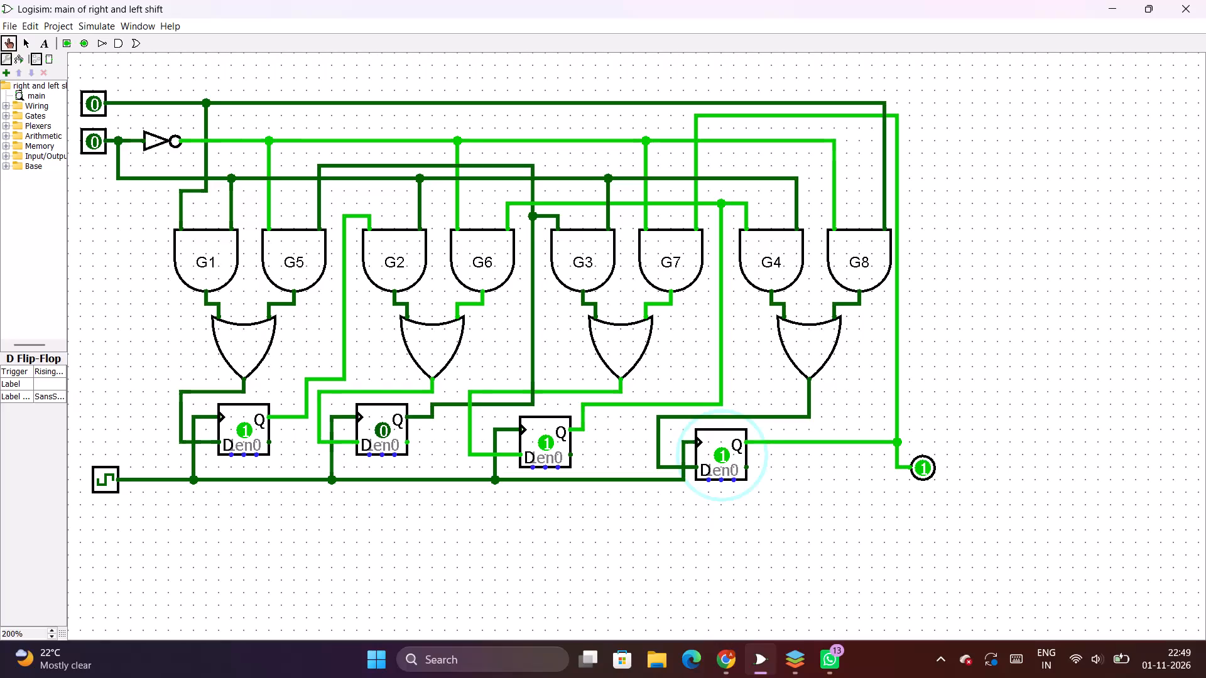
Set the direction-control input to 1 and pulse the clock until all four D flip-flops hold 0.
{"action": "left_click", "coordinate": [90, 141]}
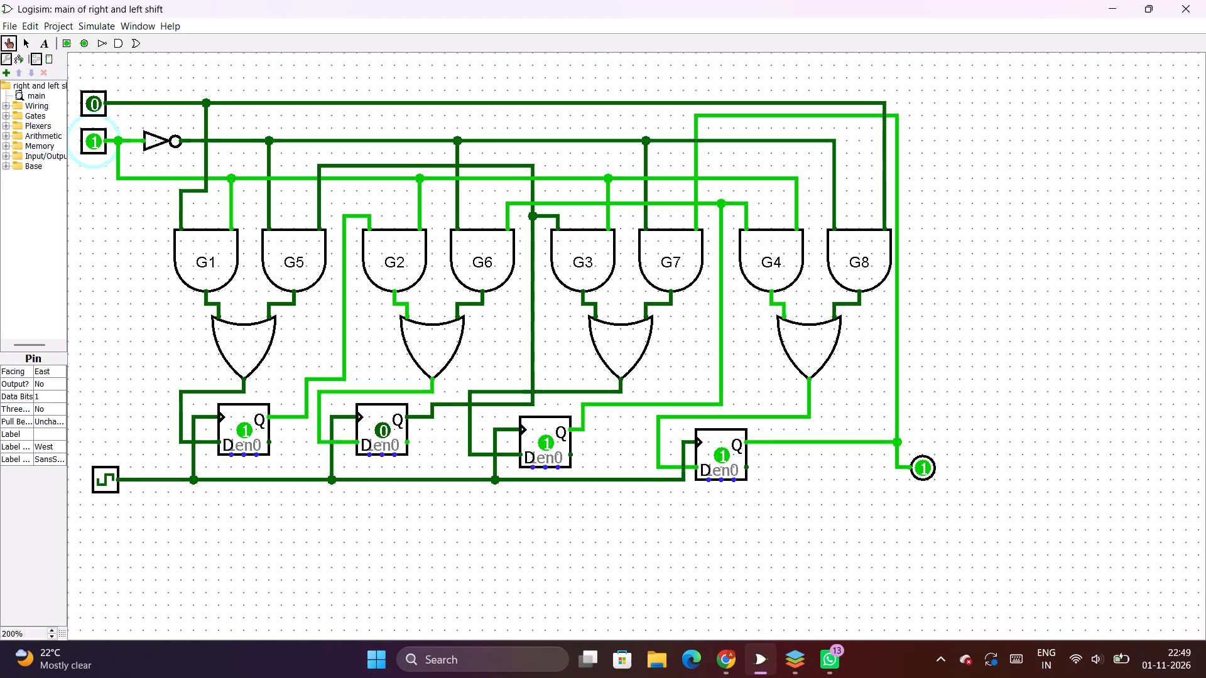
{"action": "left_click", "coordinate": [91, 141]}
{"action": "left_click", "coordinate": [91, 142]}
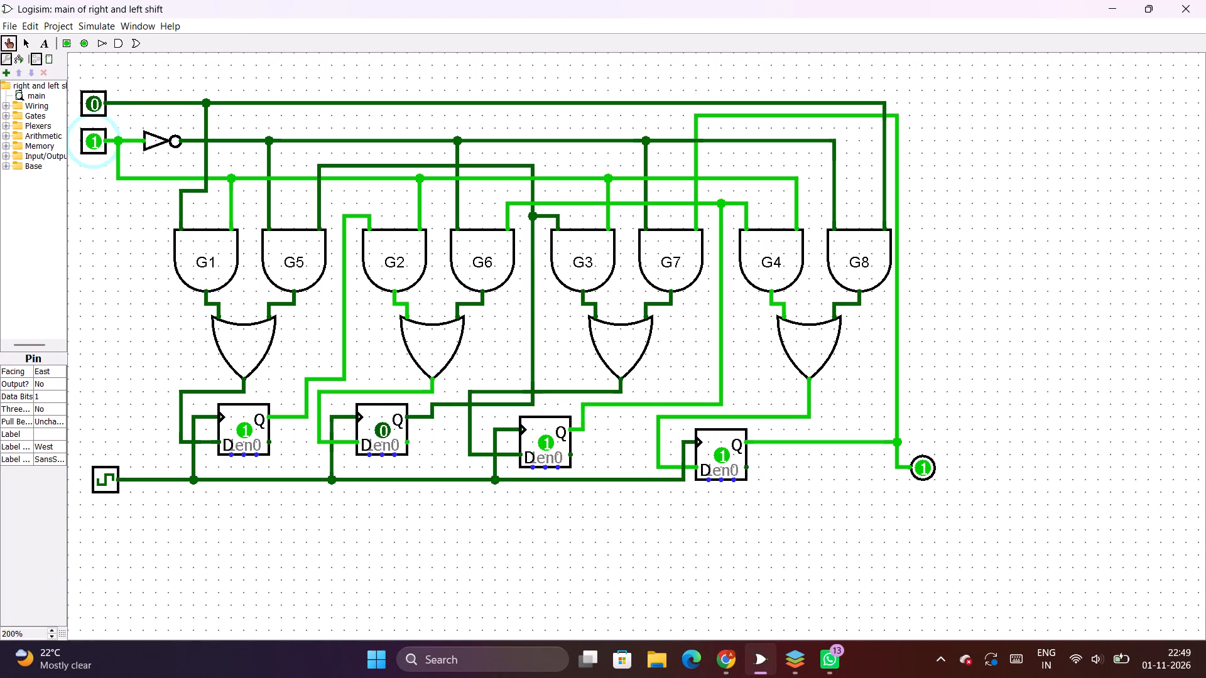
{"action": "double_click", "coordinate": [107, 473]}
{"action": "left_click", "coordinate": [107, 473]}
{"action": "double_click", "coordinate": [107, 473]}
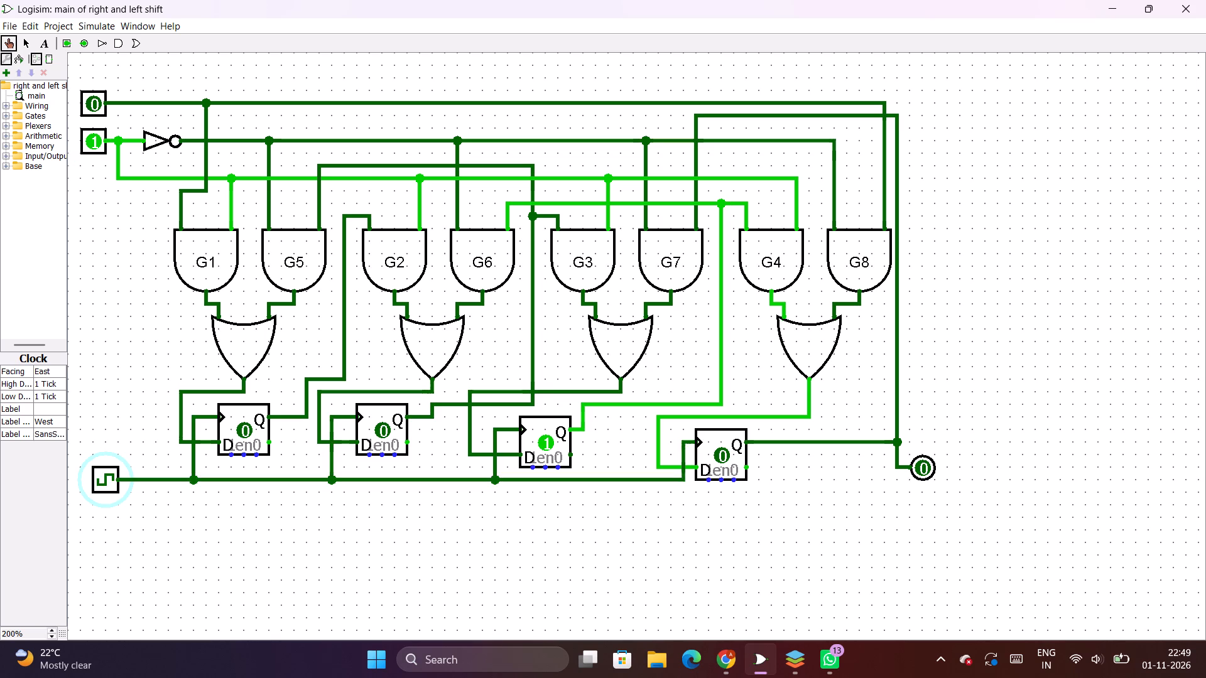
{"action": "double_click", "coordinate": [107, 473]}
{"action": "left_click", "coordinate": [107, 473]}
{"action": "left_click", "coordinate": [107, 473]}
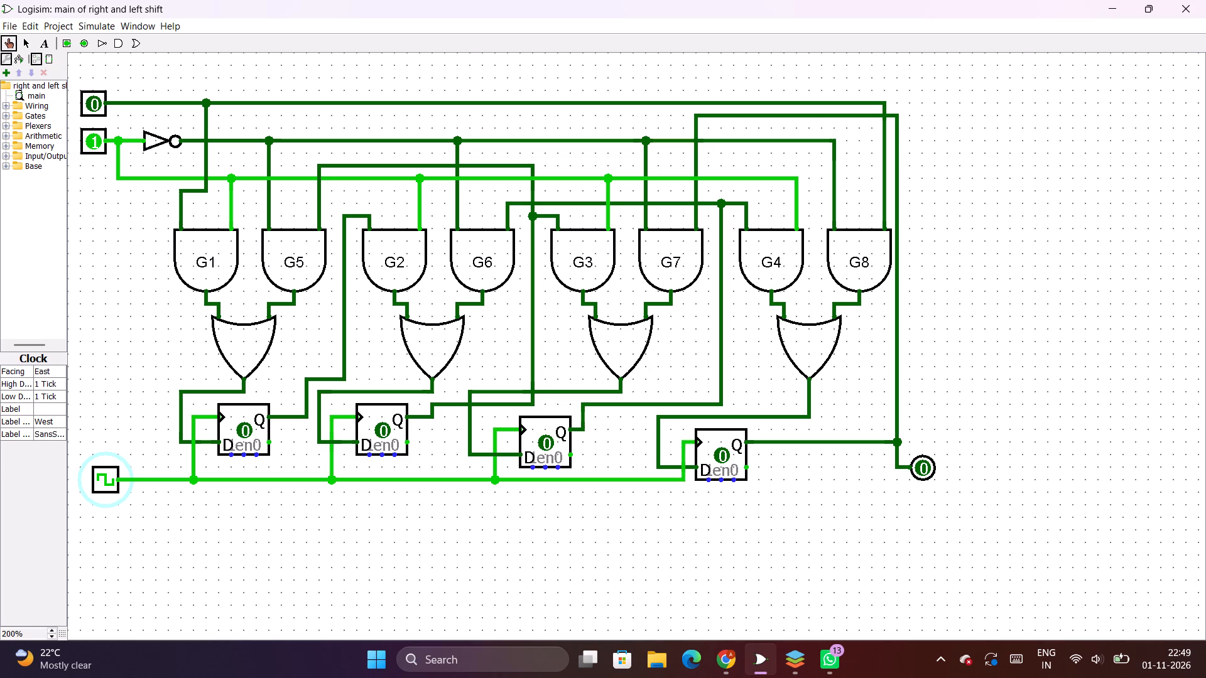
{"action": "left_click", "coordinate": [109, 461]}
{"action": "left_click", "coordinate": [109, 461]}
{"action": "left_click", "coordinate": [109, 461]}
{"action": "triple_click", "coordinate": [112, 470]}
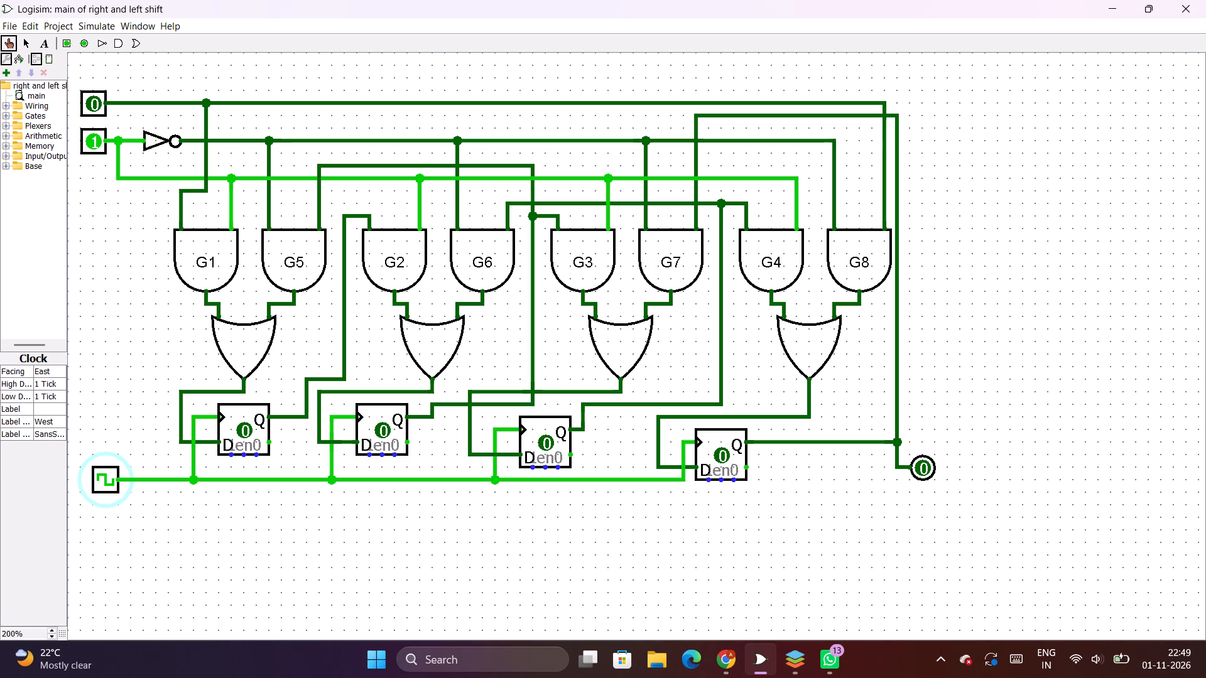
{"action": "left_click", "coordinate": [111, 471]}
{"action": "left_click", "coordinate": [111, 471]}
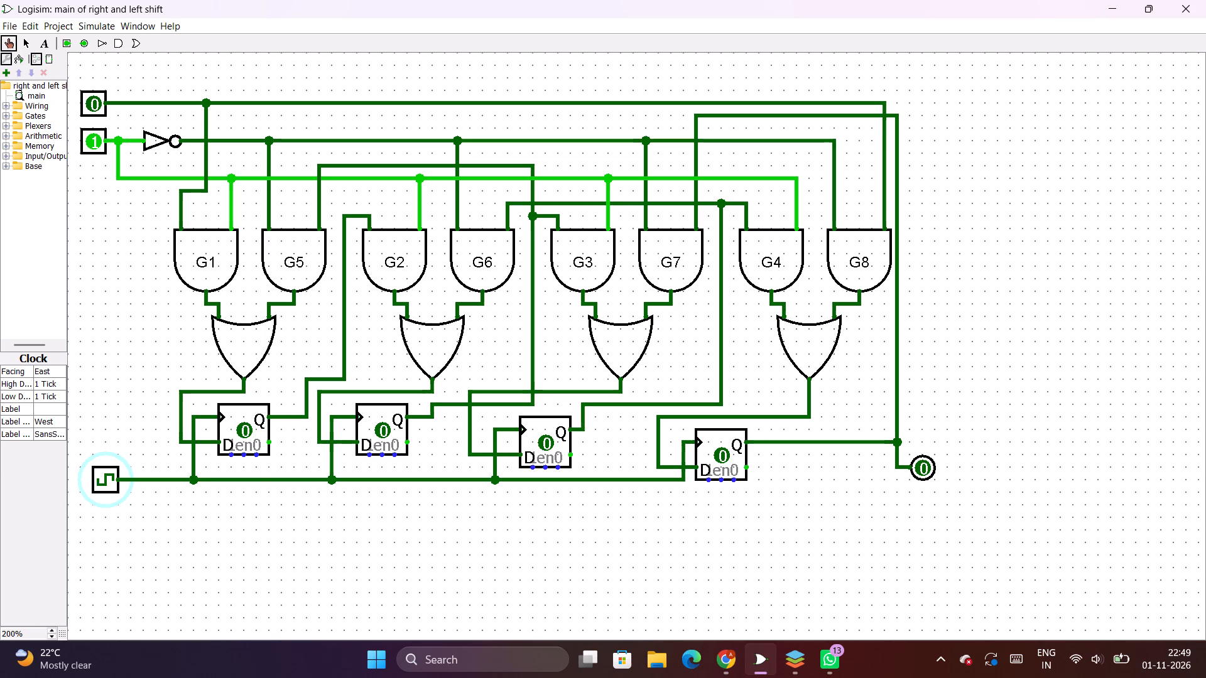
Preset the four D flip-flops to 1011 and capture a snip of the whole circuit.
{"action": "left_click", "coordinate": [237, 427]}
{"action": "left_click", "coordinate": [551, 445]}
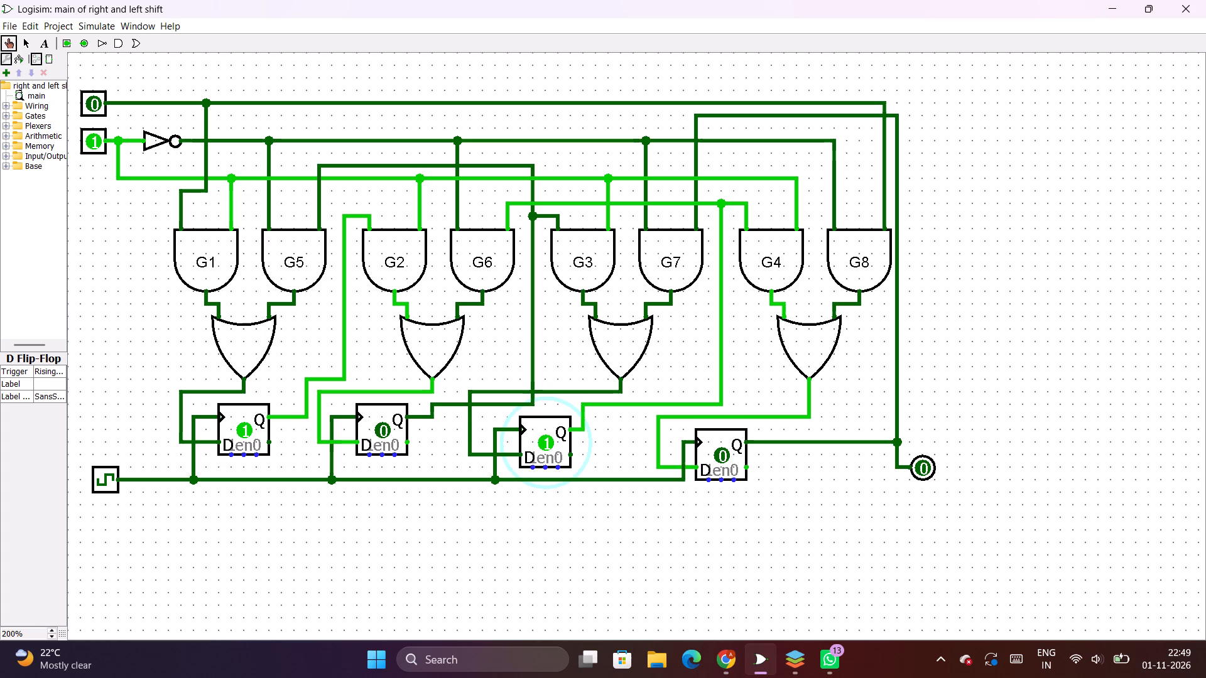
{"action": "left_click", "coordinate": [720, 456]}
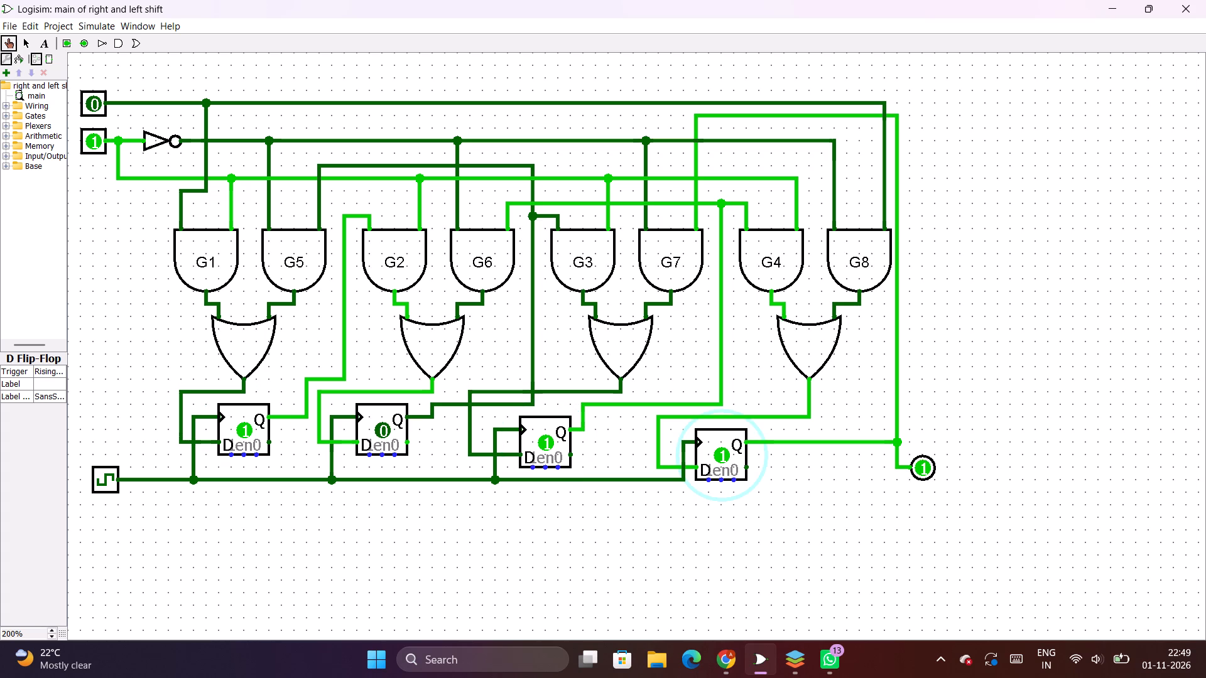
{"action": "key", "text": "Print"}
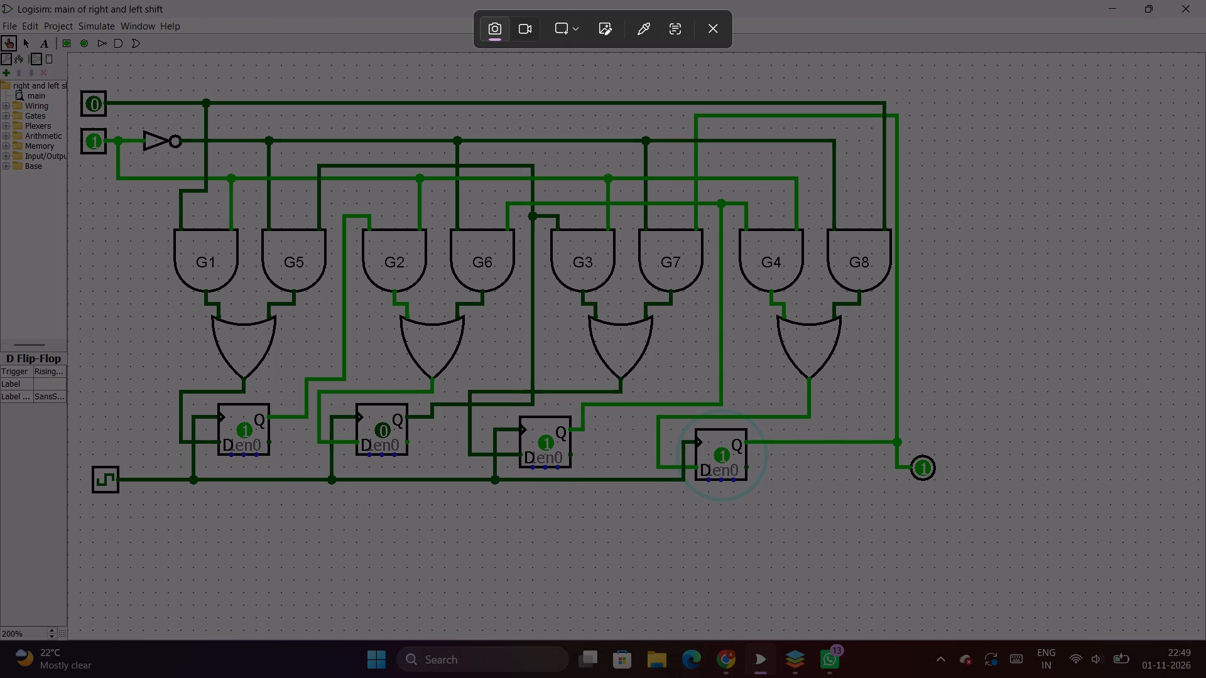
{"action": "left_click_drag", "start_coordinate": [933, 67], "coordinate": [76, 569]}
Switch to ONLYOFFICE and paste the 1011 circuit snip on a new line above the "Truth Table – Shift Left" heading.
{"action": "left_click", "coordinate": [797, 677]}
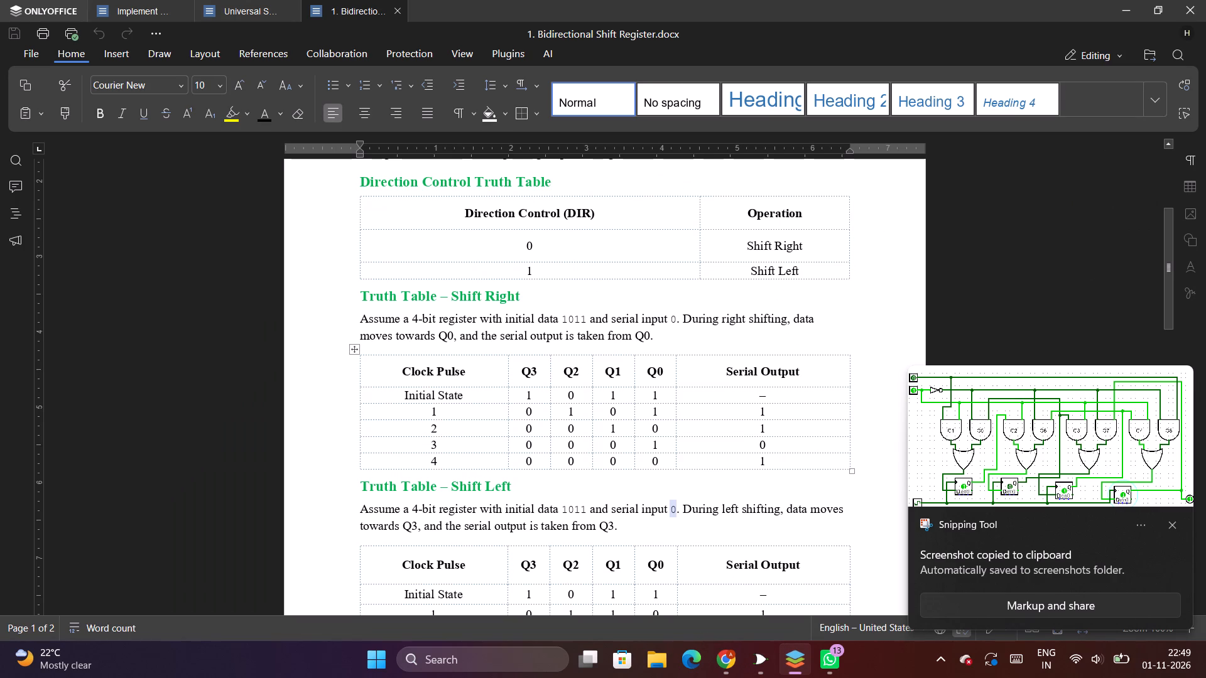
{"action": "left_click", "coordinate": [358, 485]}
{"action": "key", "text": "Return"}
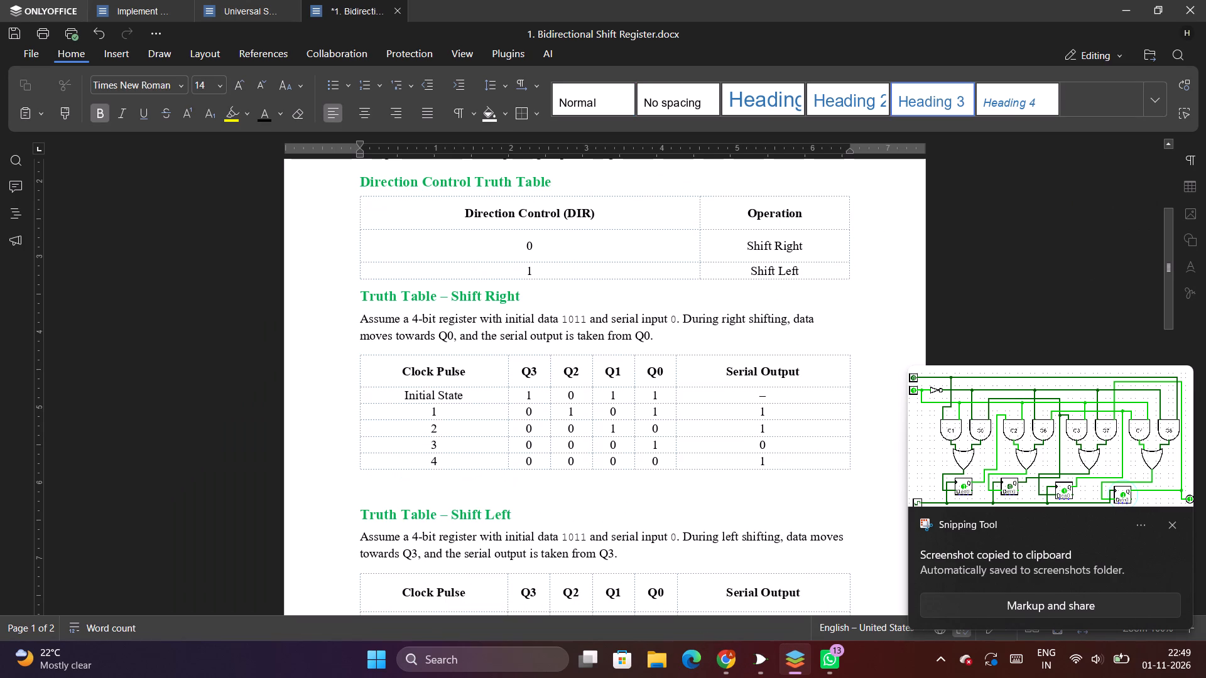
{"action": "left_click", "coordinate": [358, 485]}
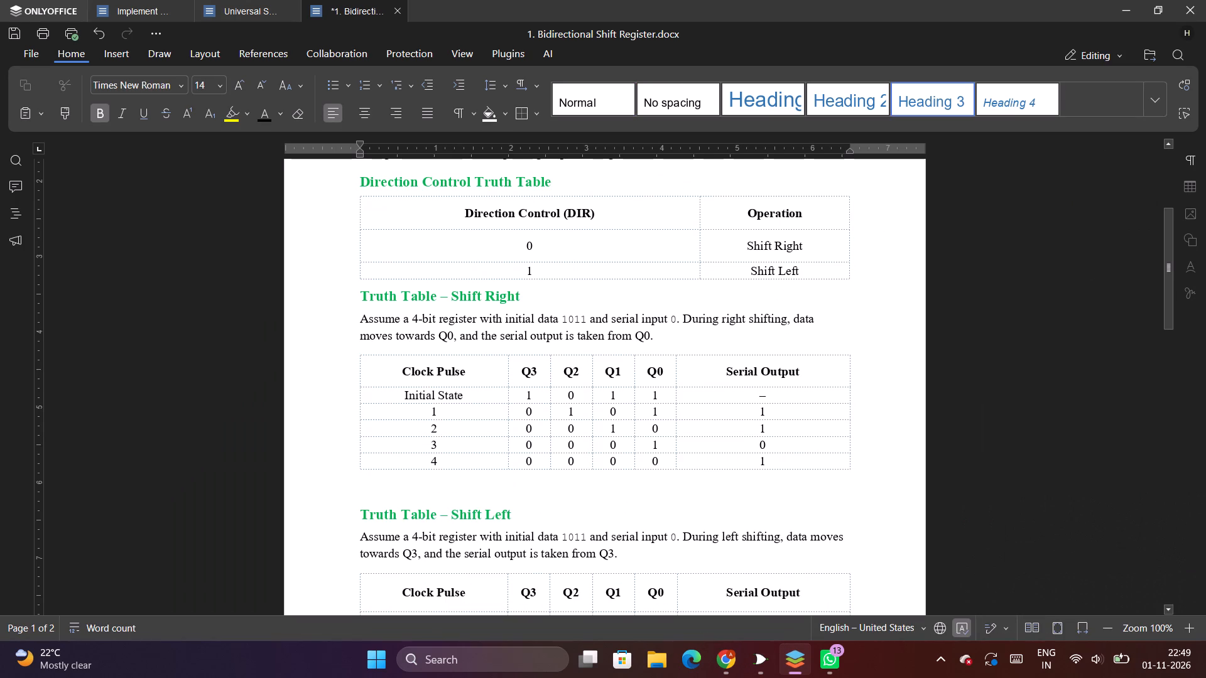
{"action": "key", "text": "ctrl+v"}
{"action": "scroll", "coordinate": [418, 541], "scroll_direction": "down", "scroll_amount": 5}
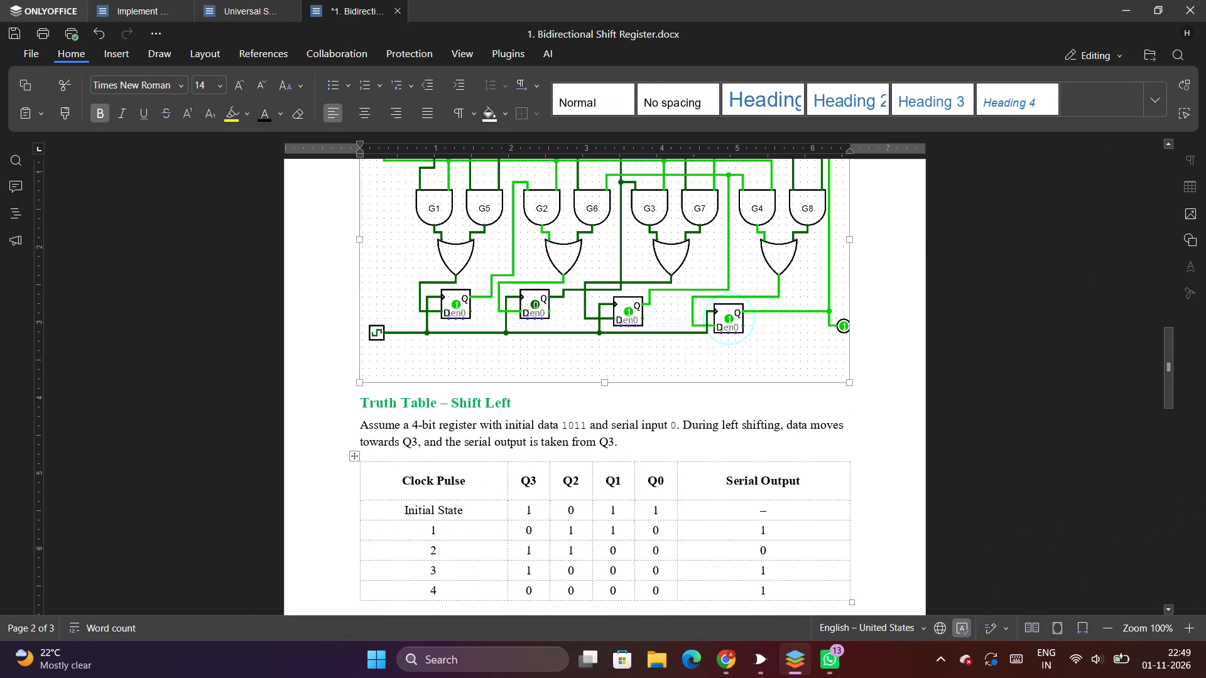
Add an empty line between the pasted circuit image and the "Truth Table – Shift Left" heading.
{"action": "left_click", "coordinate": [354, 404]}
{"action": "key", "text": "Return"}
{"action": "left_click", "coordinate": [354, 388]}
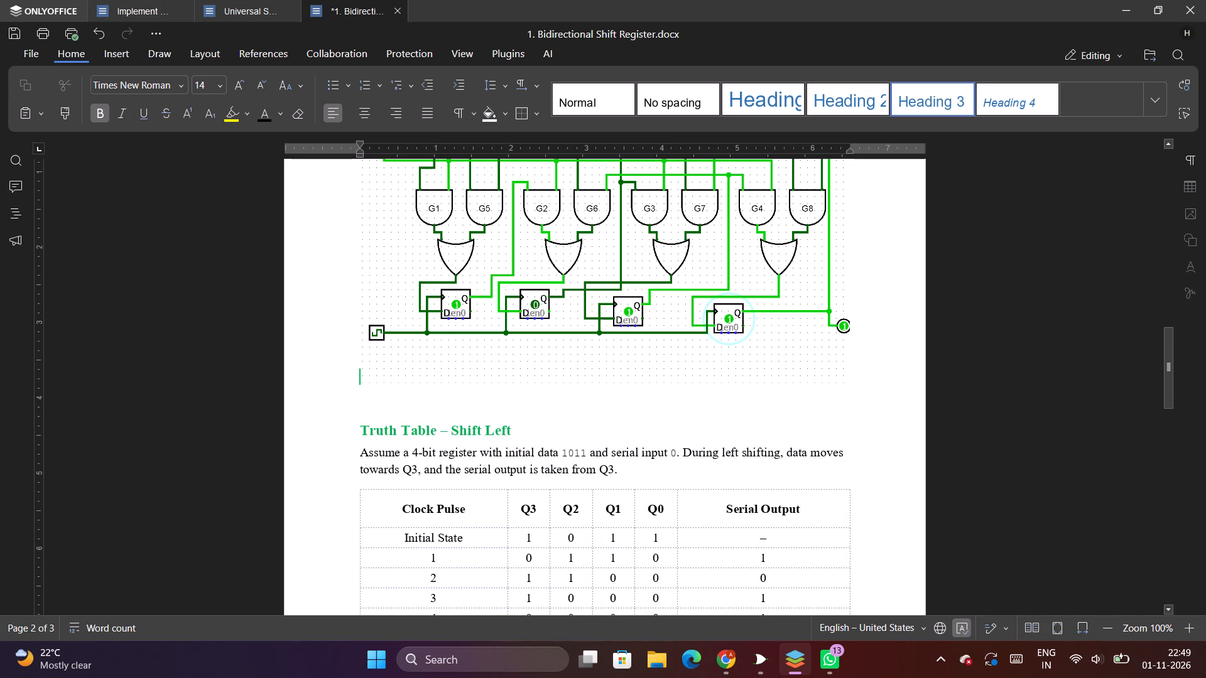
{"action": "left_click", "coordinate": [359, 415]}
Switch to Logisim, pulse the clock twice to shift the register to 0010, and capture a snip of the circuit.
{"action": "left_click", "coordinate": [787, 664]}
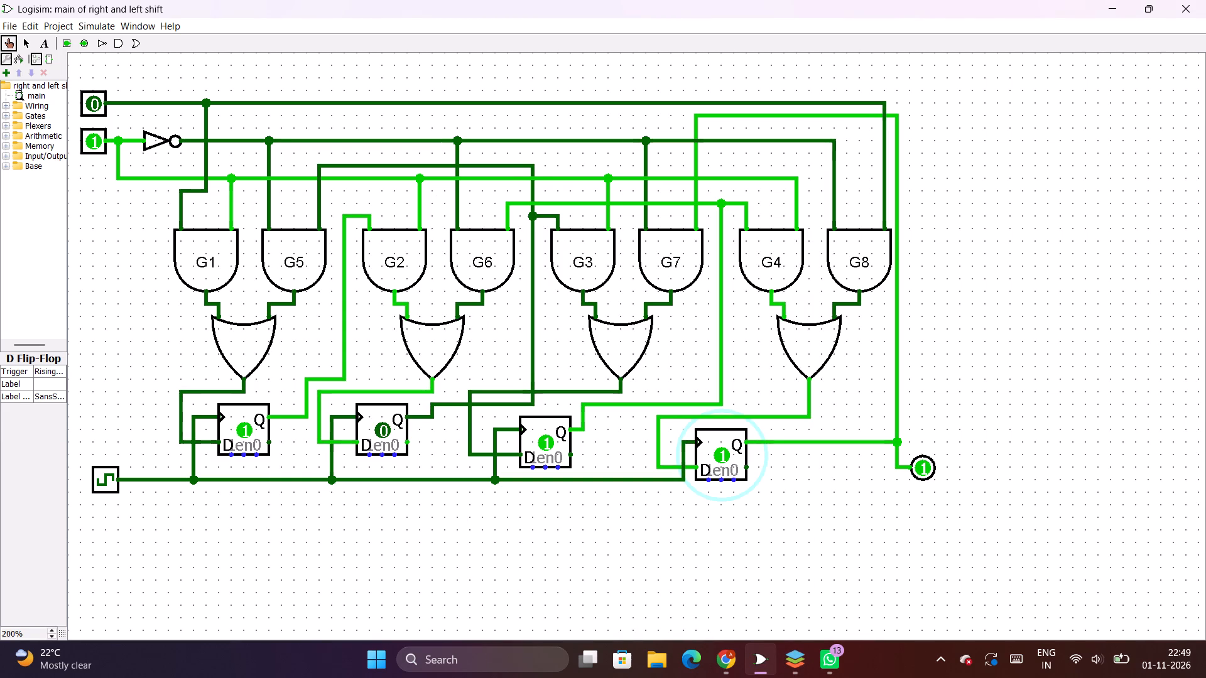
{"action": "triple_click", "coordinate": [98, 480]}
{"action": "left_click", "coordinate": [98, 480]}
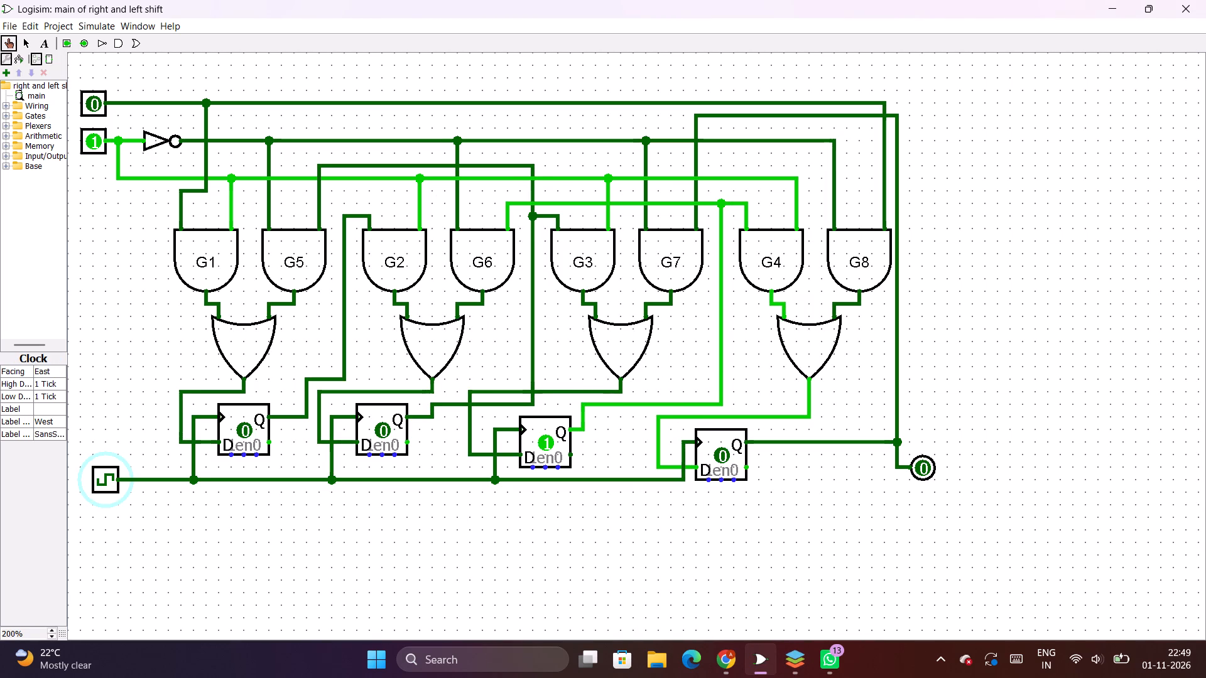
{"action": "key", "text": "super+Print"}
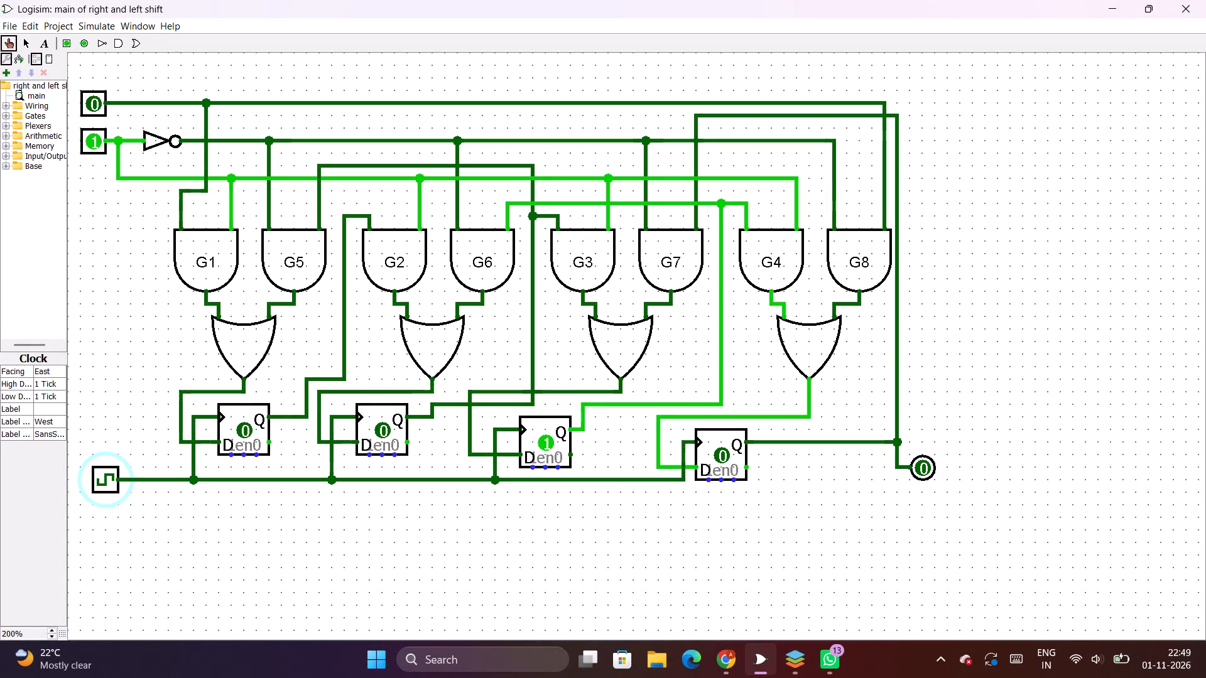
{"action": "key", "text": "Print"}
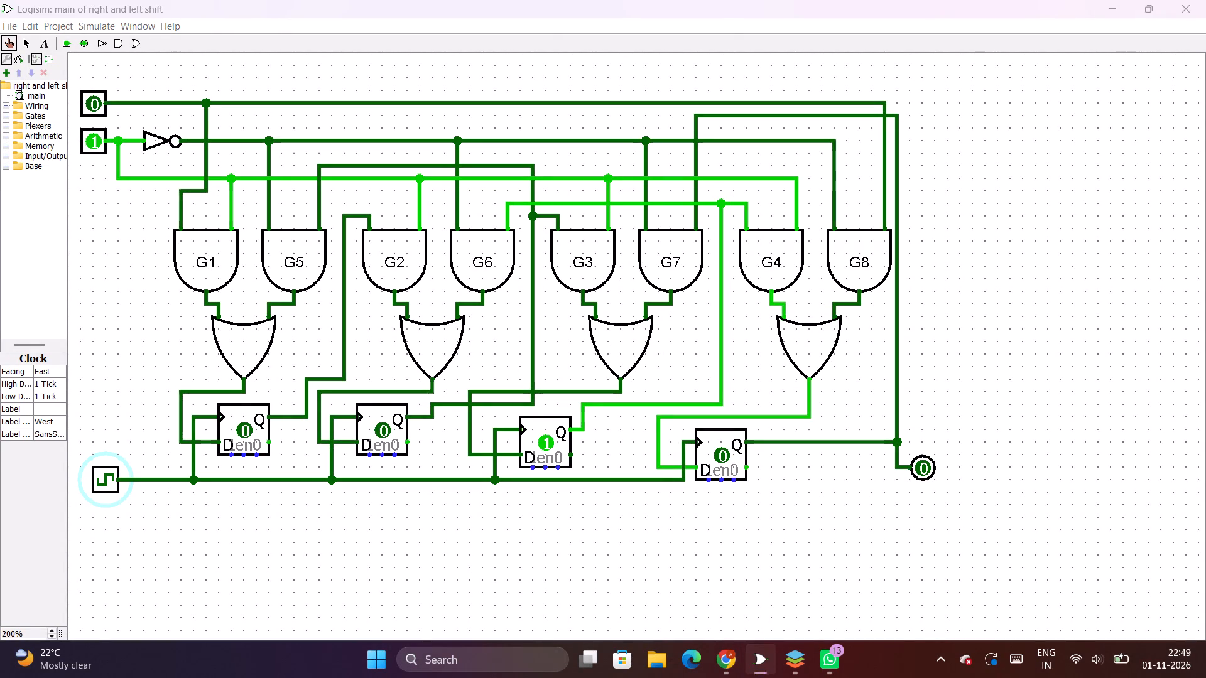
{"action": "left_click_drag", "start_coordinate": [931, 70], "coordinate": [68, 516]}
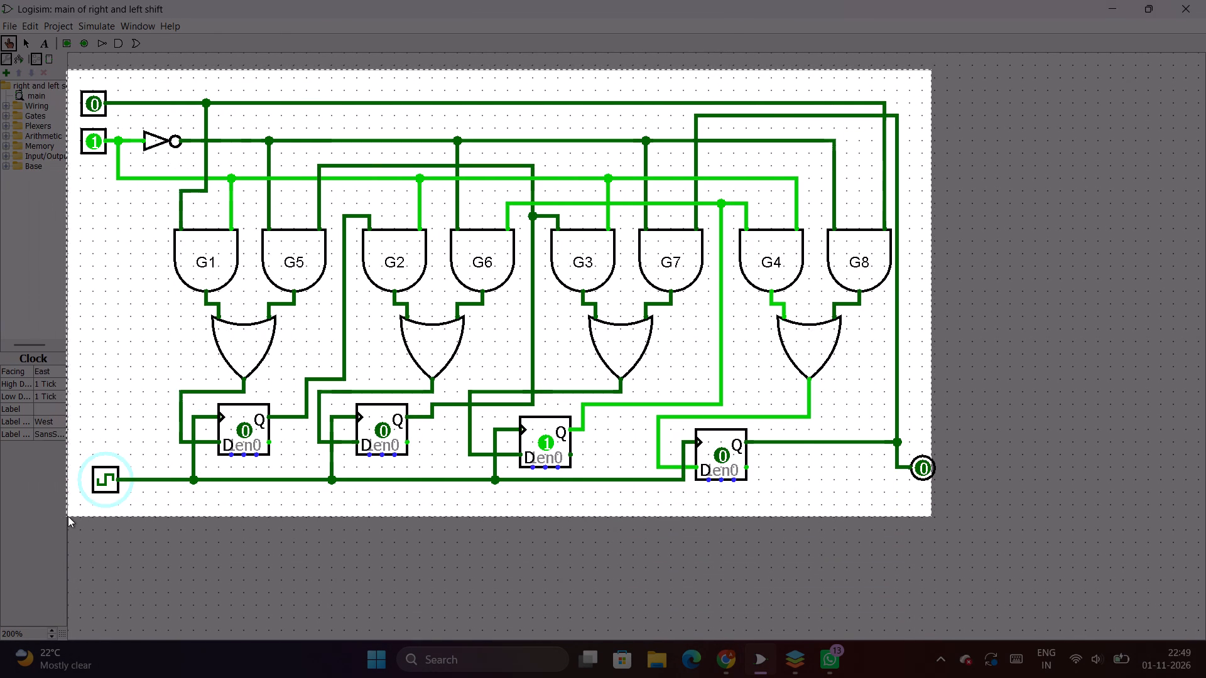
{"action": "left_click_drag", "start_coordinate": [68, 516], "coordinate": [70, 517]}
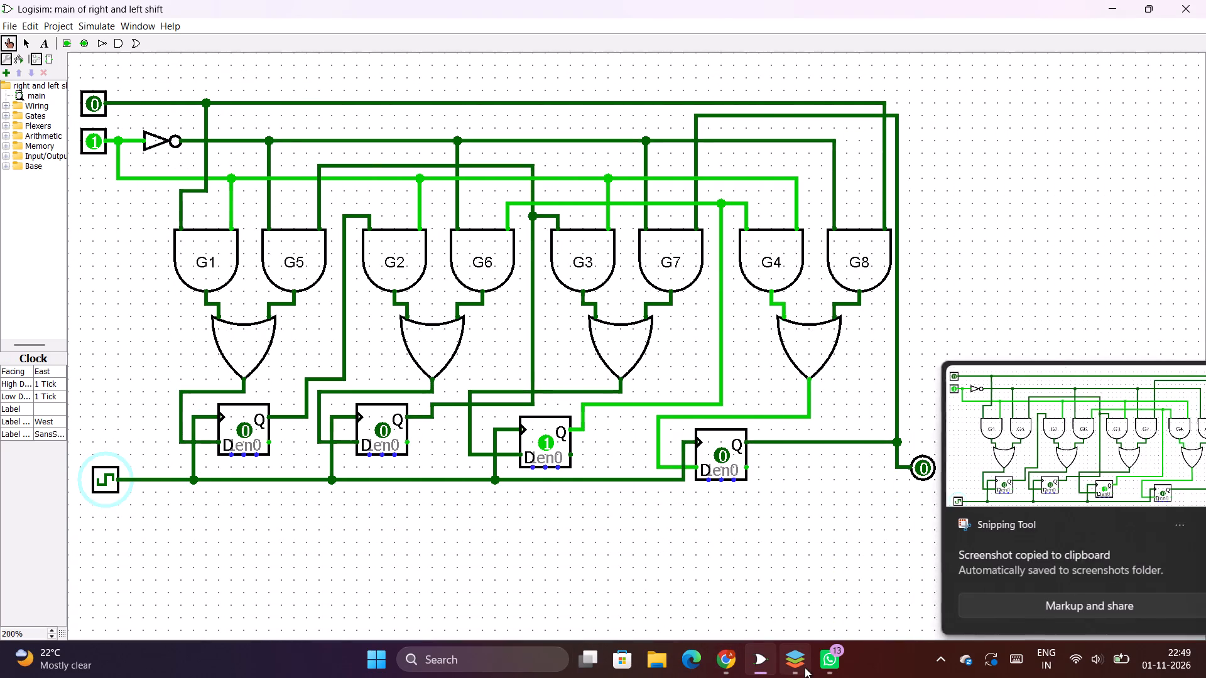
Switch to ONLYOFFICE and paste the 0010 circuit snip above the "Truth Table – Shift Left" heading.
{"action": "left_click", "coordinate": [805, 667]}
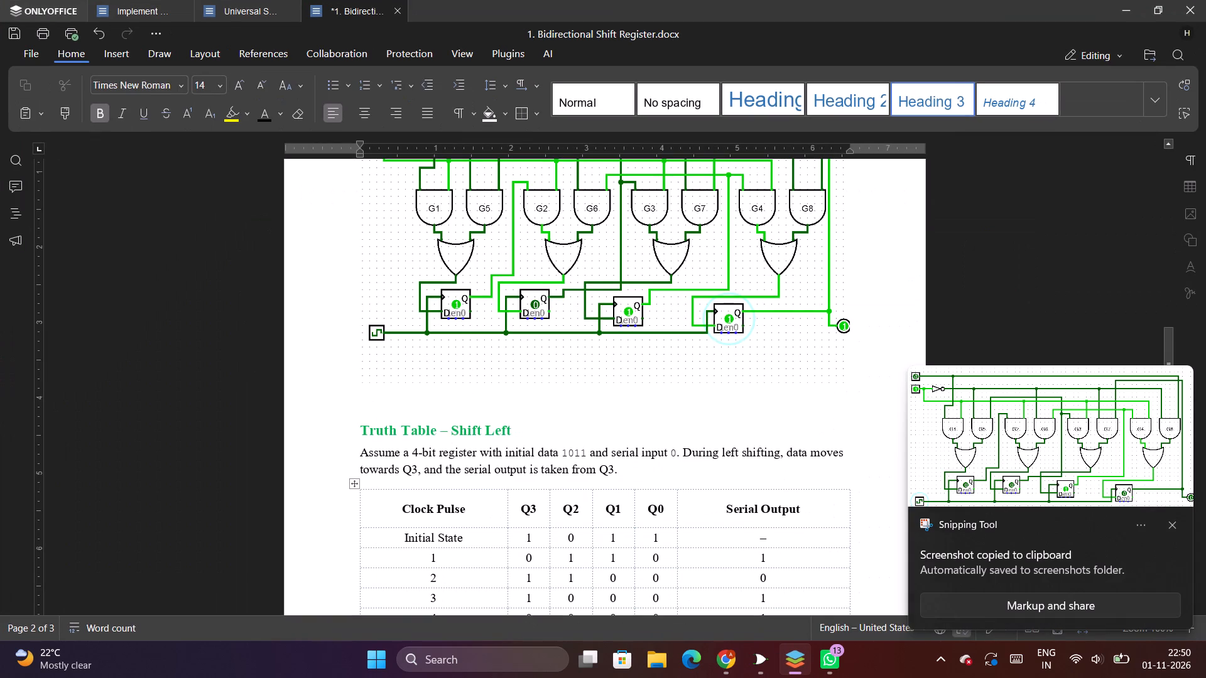
{"action": "key", "text": "ctrl+v"}
Delete the old circuit image below the shift-left truth table.
{"action": "scroll", "coordinate": [429, 473], "scroll_direction": "down", "scroll_amount": 5}
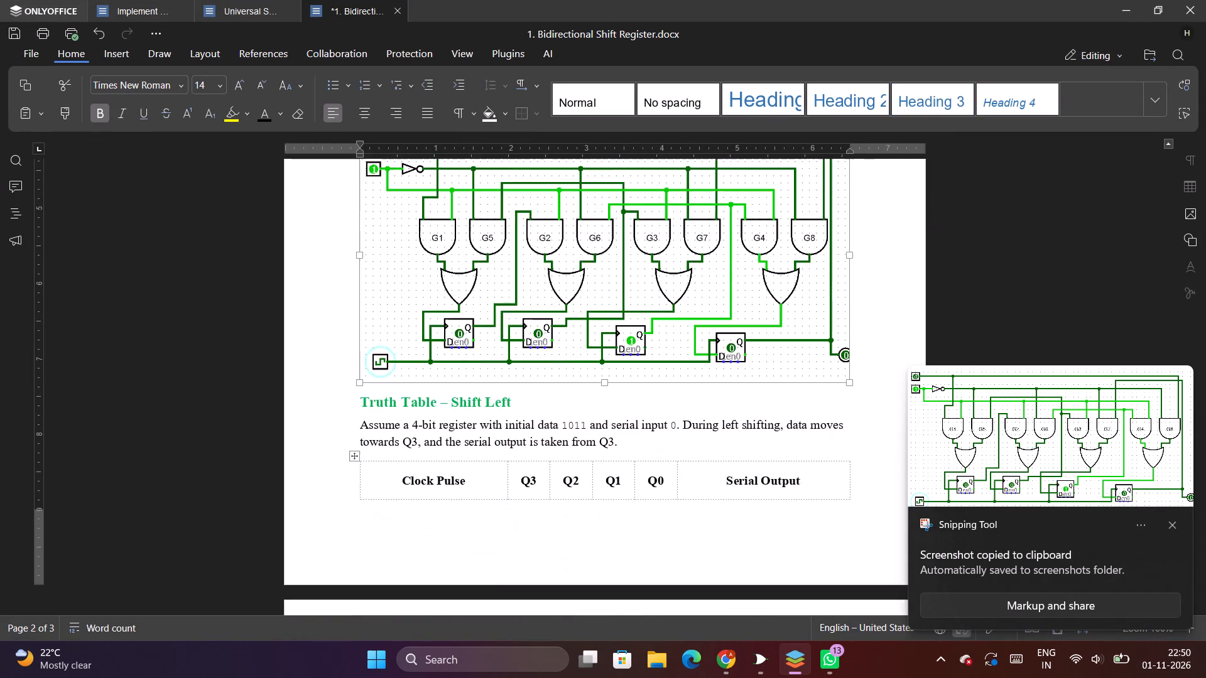
{"action": "scroll", "coordinate": [428, 464], "scroll_direction": "down", "scroll_amount": 10}
{"action": "scroll", "coordinate": [391, 409], "scroll_direction": "down", "scroll_amount": 3}
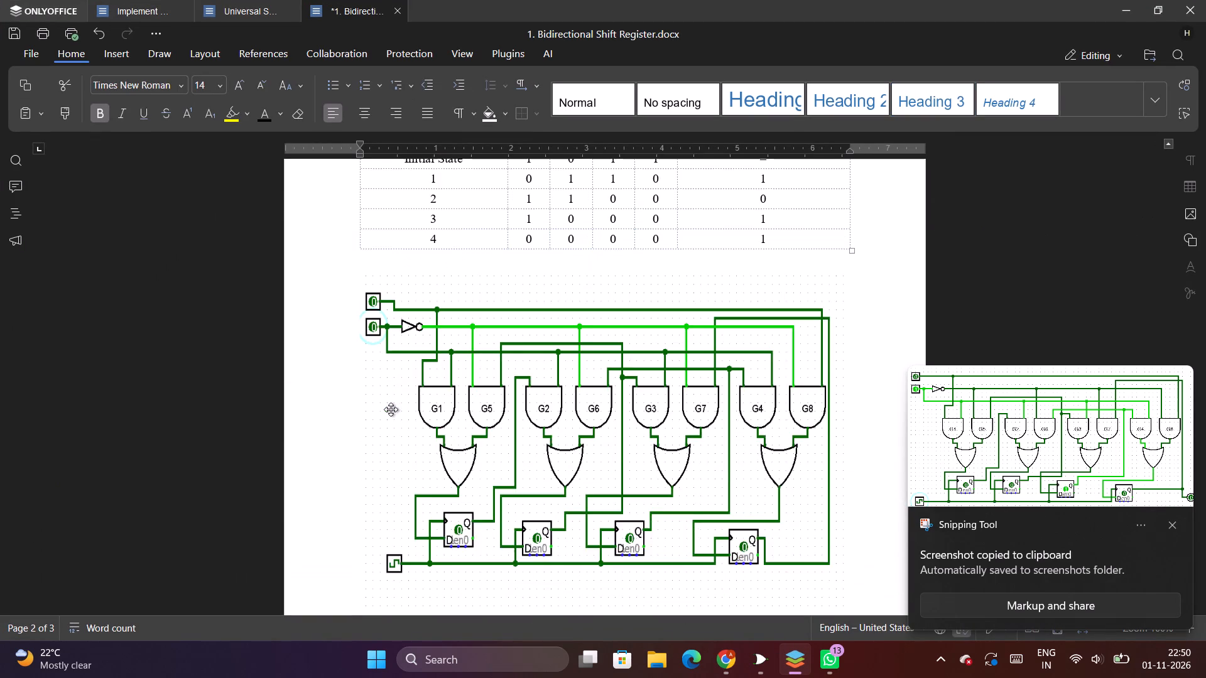
{"action": "left_click", "coordinate": [501, 407]}
{"action": "key", "text": "Delete"}
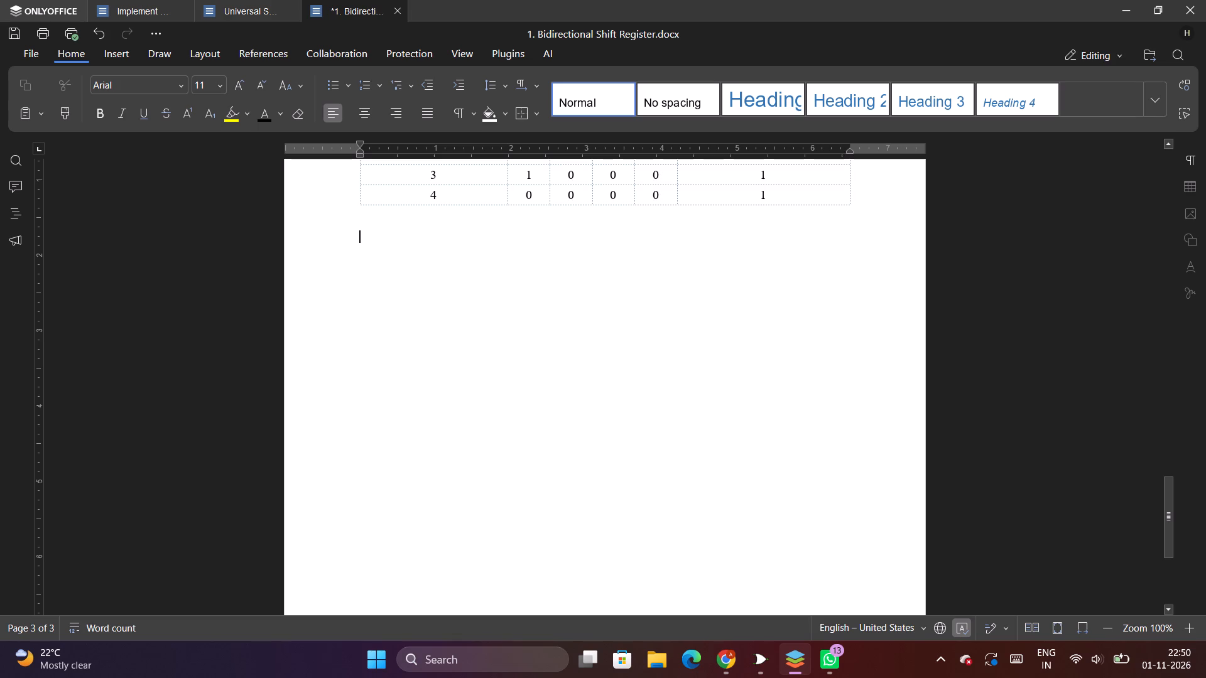
Switch to Logisim, reset the simulation and set both the serial input and the direction-control input to 1.
{"action": "left_click", "coordinate": [810, 659]}
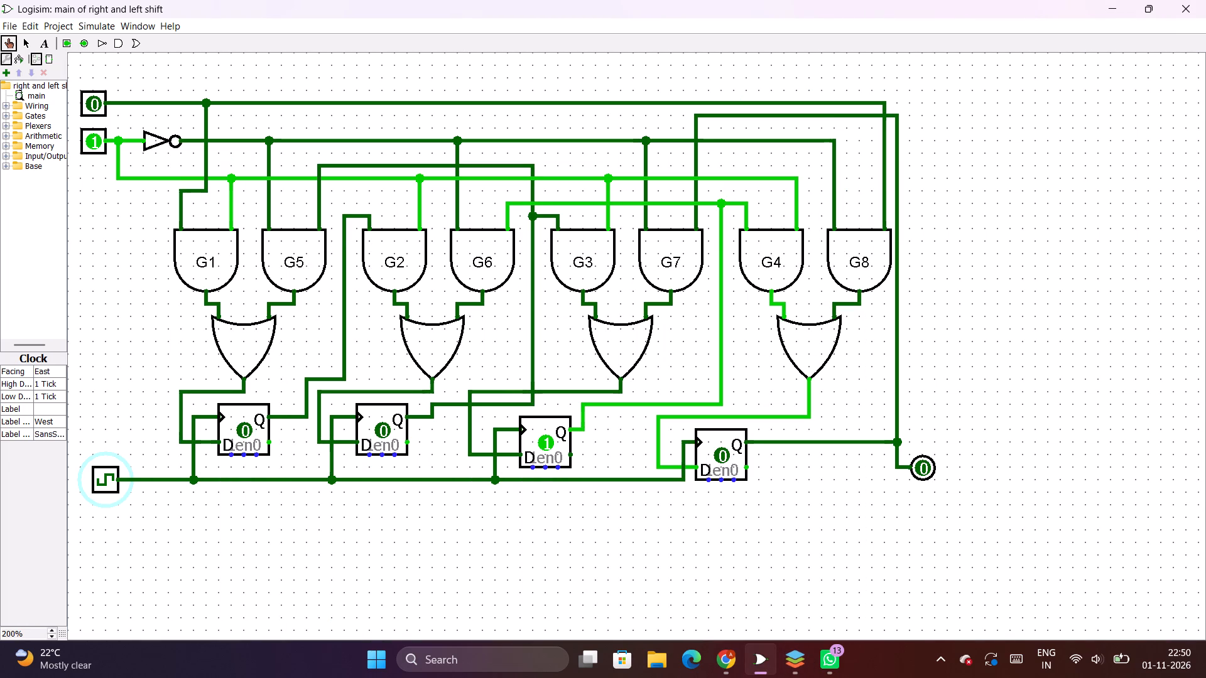
{"action": "left_click", "coordinate": [88, 106]}
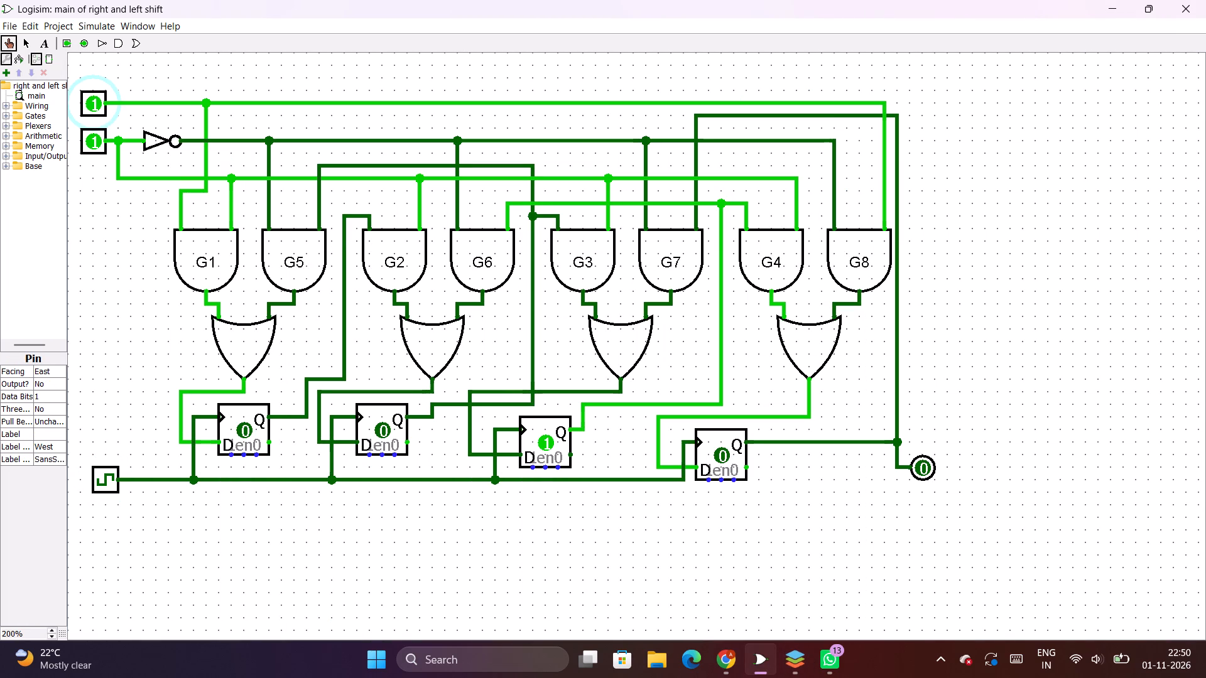
{"action": "left_click", "coordinate": [94, 26]}
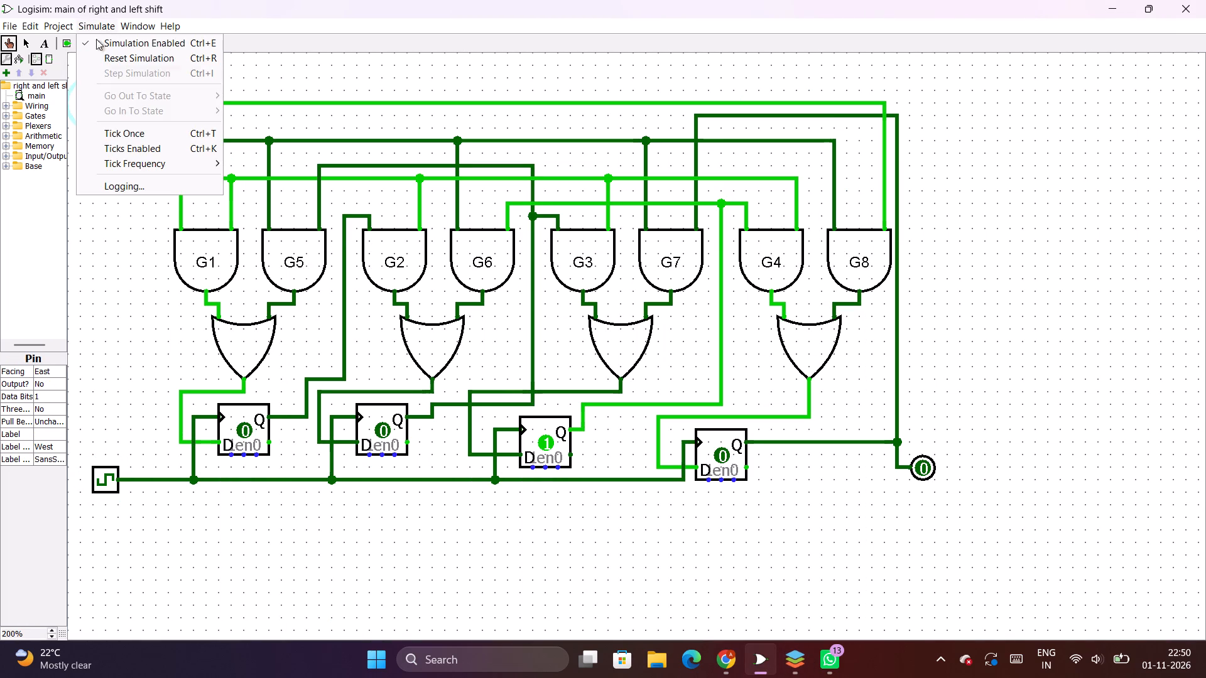
{"action": "left_click", "coordinate": [106, 60]}
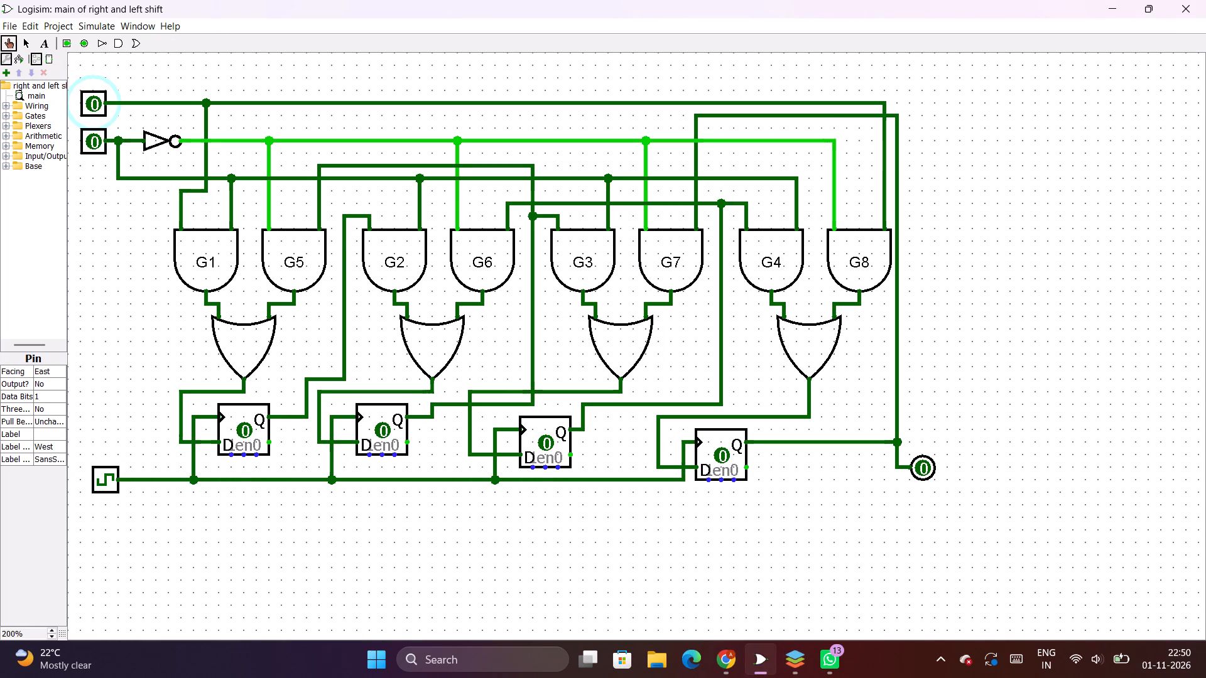
{"action": "left_click", "coordinate": [95, 137]}
{"action": "left_click", "coordinate": [97, 97]}
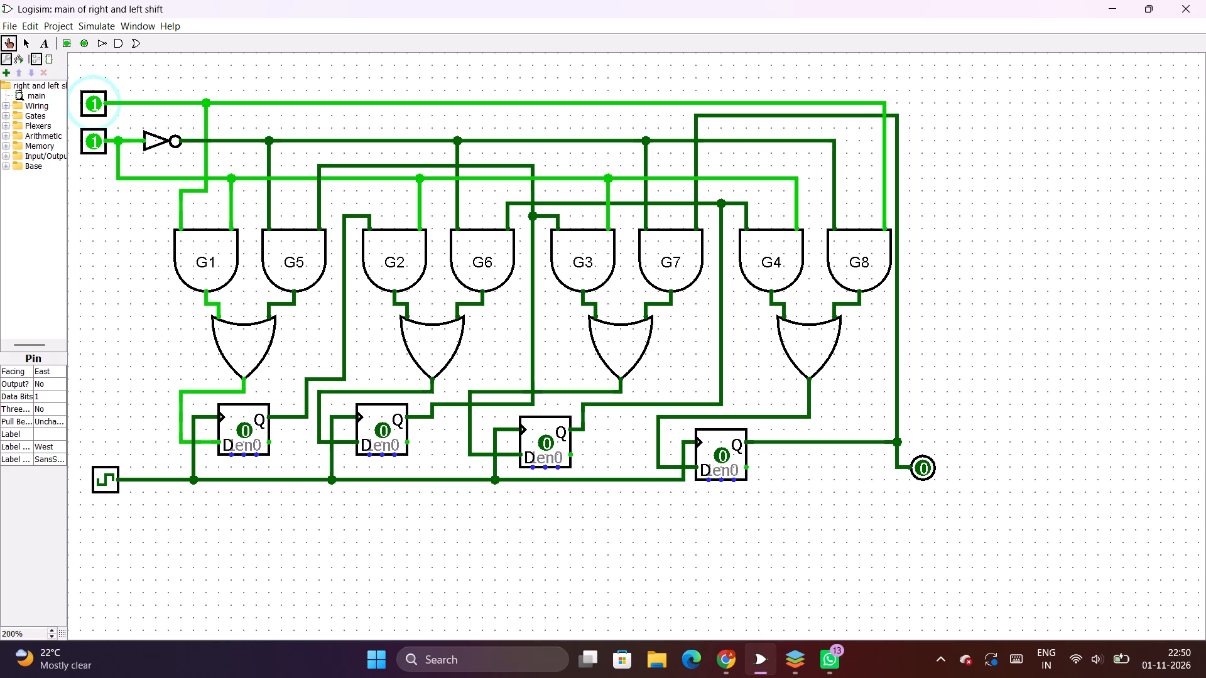
Pulse the clock once to shift the register to 1000 and capture a snip of the whole circuit.
{"action": "left_click", "coordinate": [241, 425]}
{"action": "left_click", "coordinate": [247, 419]}
{"action": "left_click", "coordinate": [245, 434]}
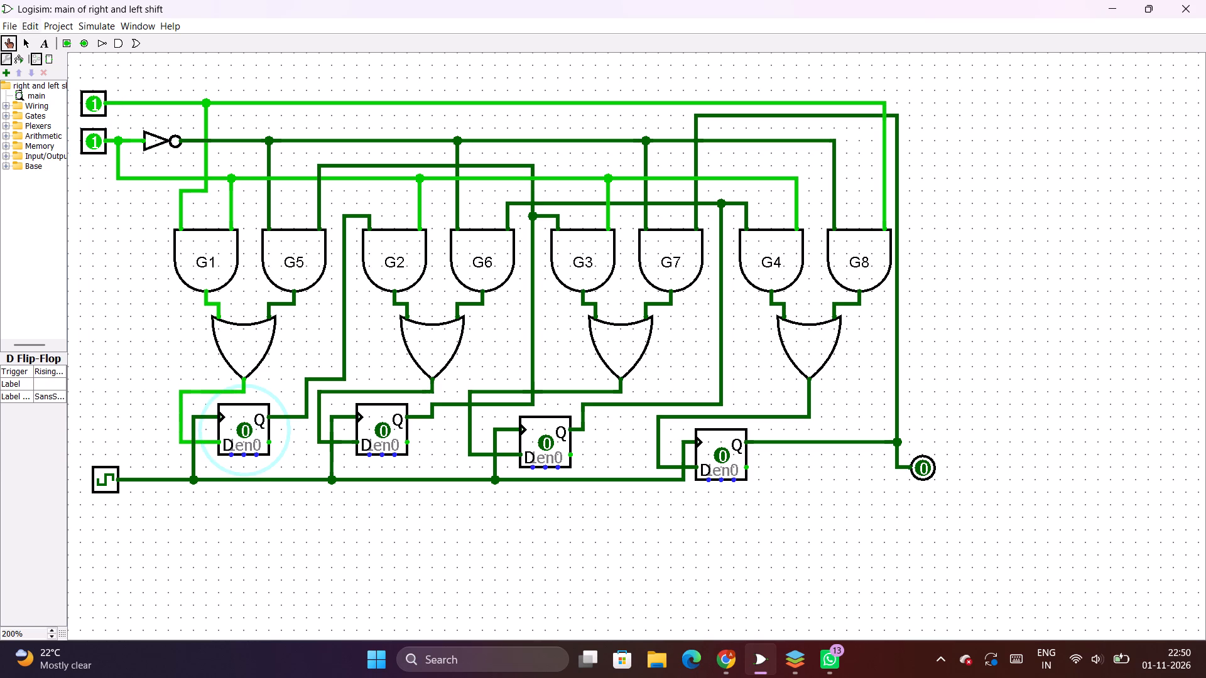
{"action": "double_click", "coordinate": [107, 481]}
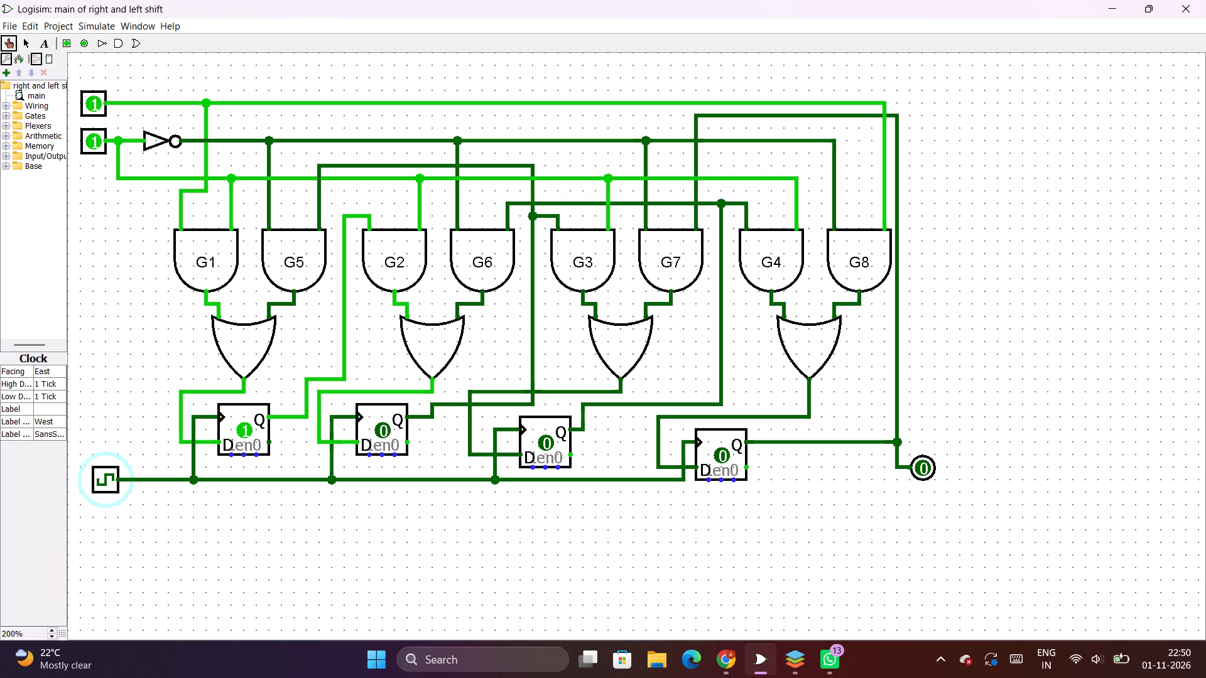
{"action": "key", "text": "Print"}
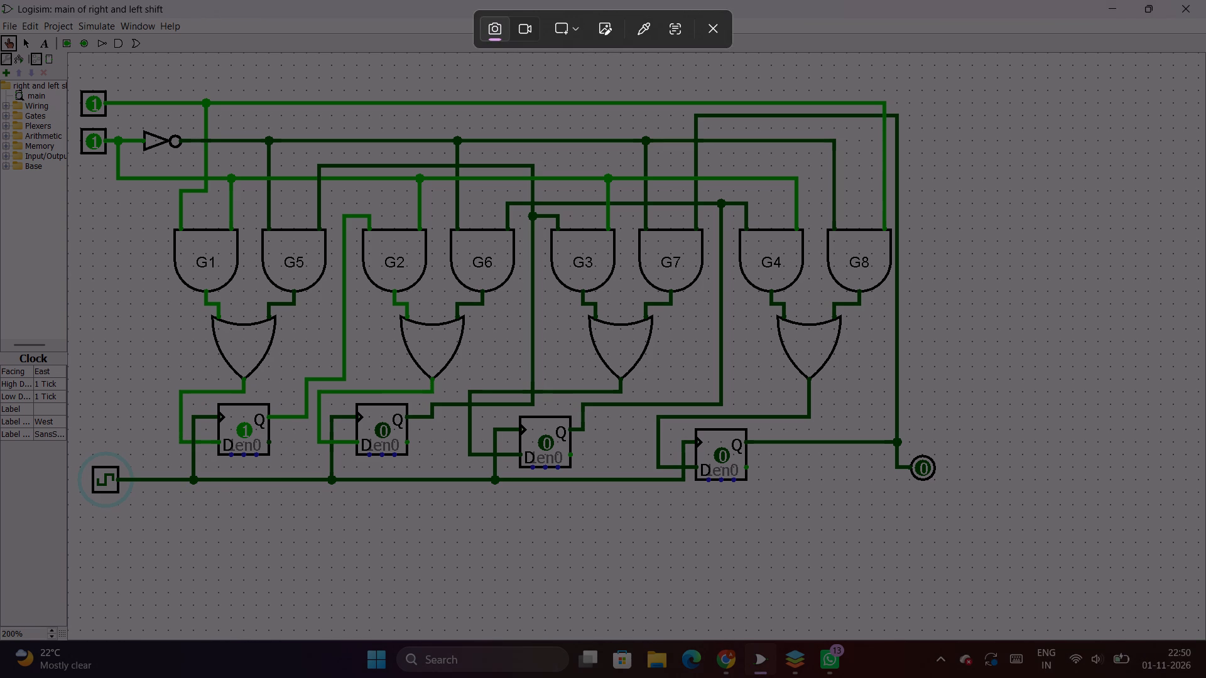
{"action": "left_click_drag", "start_coordinate": [947, 62], "coordinate": [74, 564]}
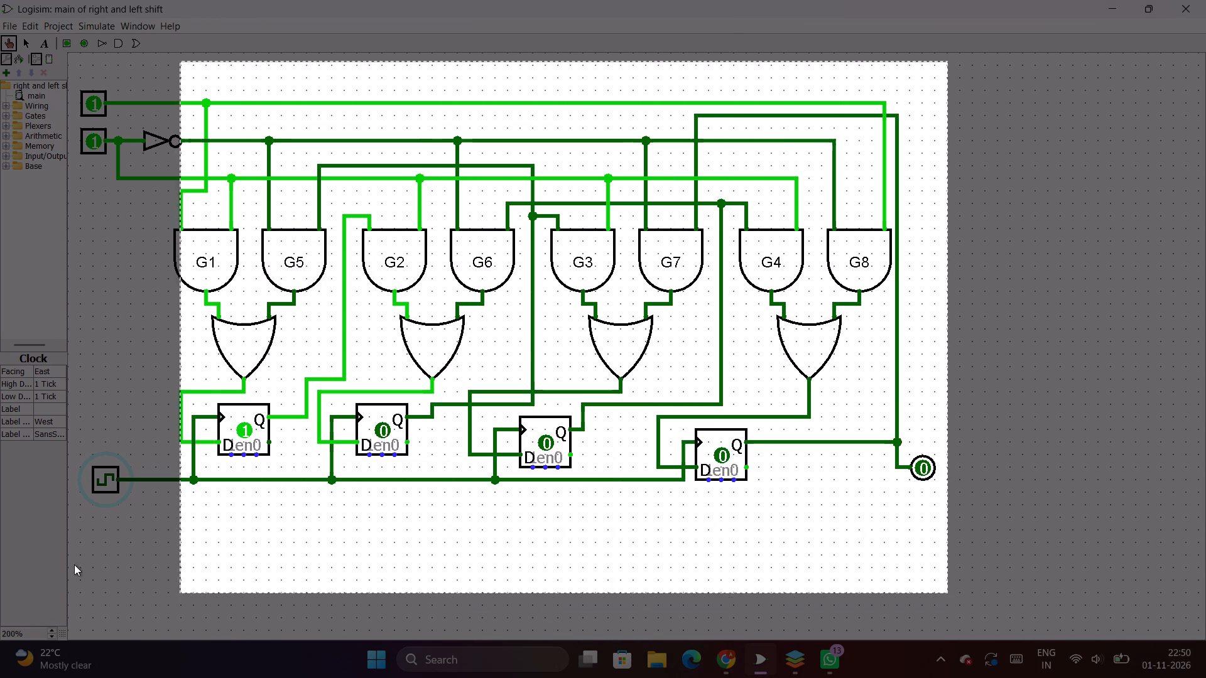
{"action": "left_click_drag", "start_coordinate": [74, 564], "coordinate": [71, 556]}
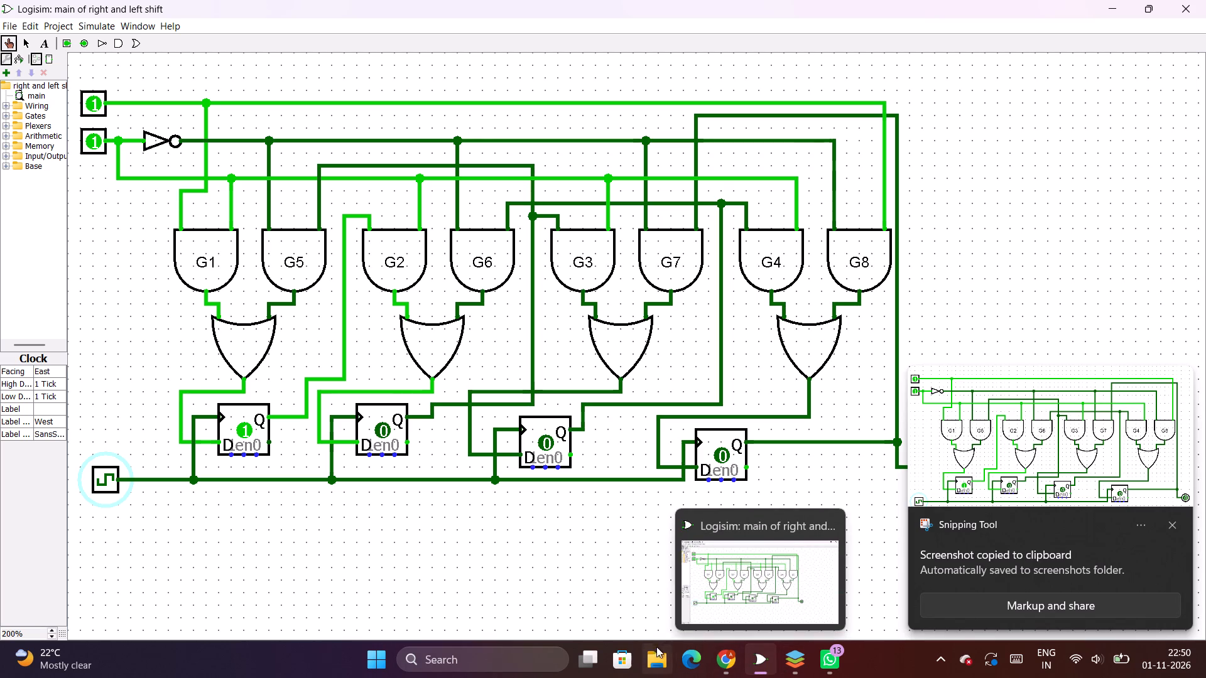
Switch to ONLYOFFICE and paste the 1000 circuit snip below the shift-left truth table.
{"action": "left_click", "coordinate": [798, 650]}
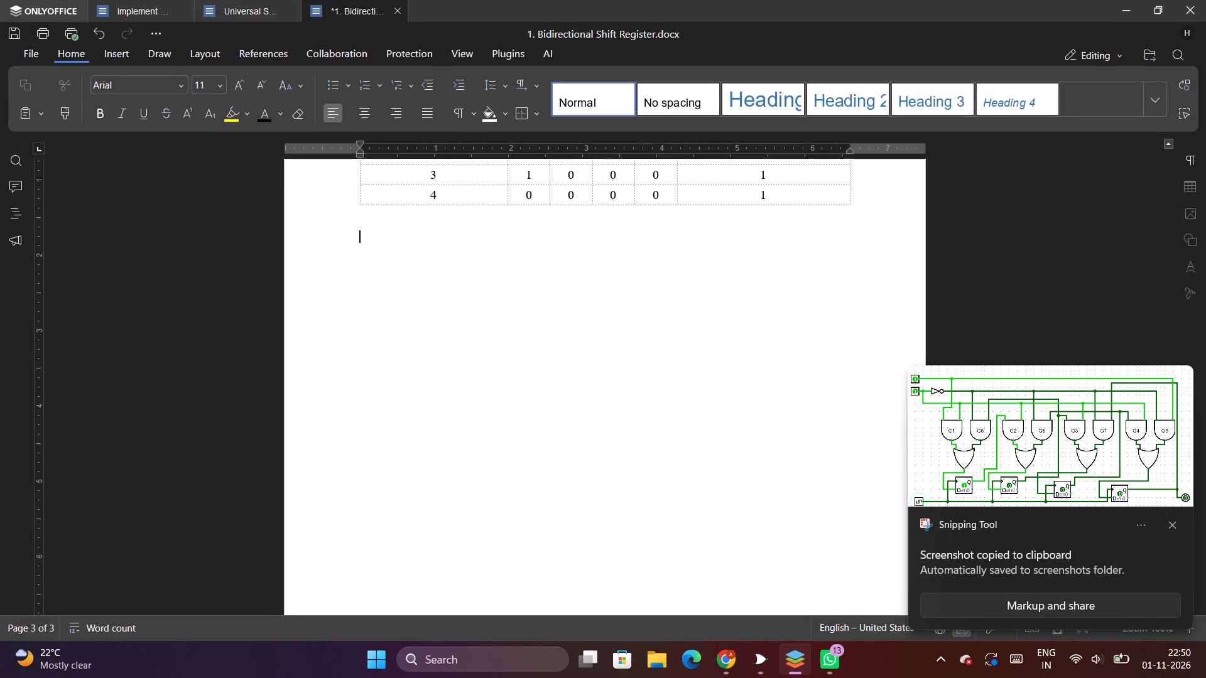
{"action": "key", "text": "ctrl+v"}
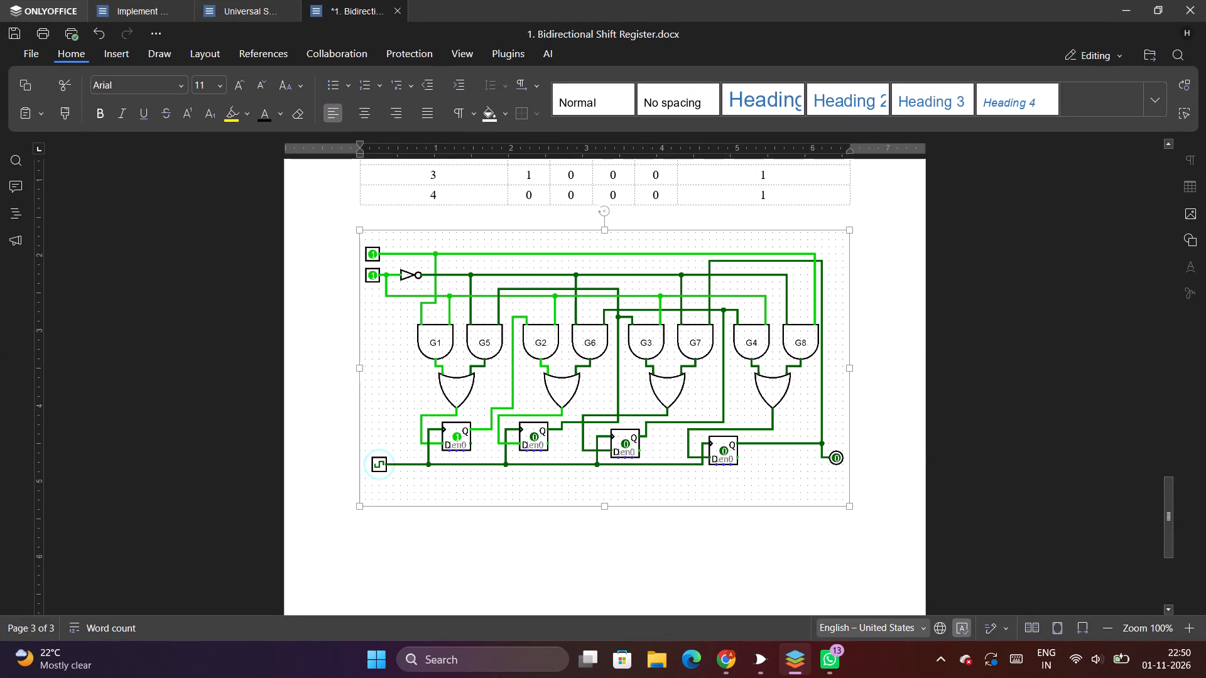
{"action": "left_click", "coordinate": [761, 541]}
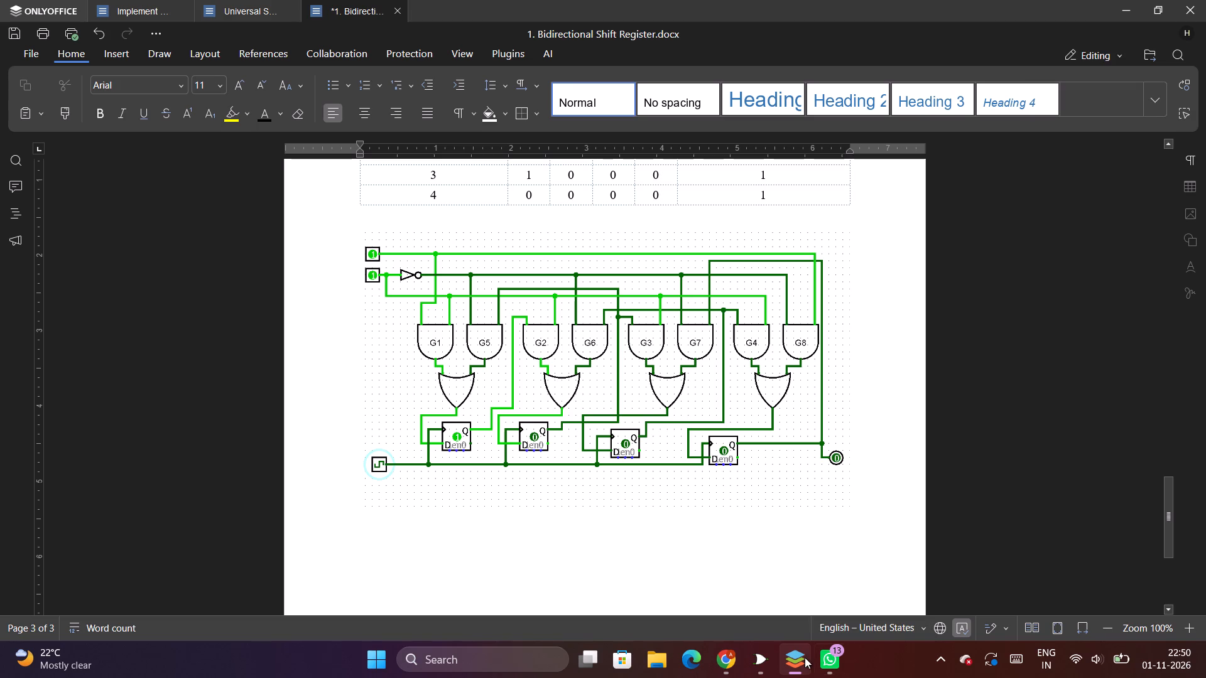
Switch to Logisim, pulse the clock three times to shift the register to 1111 and capture a snip of the whole circuit.
{"action": "left_click", "coordinate": [782, 659]}
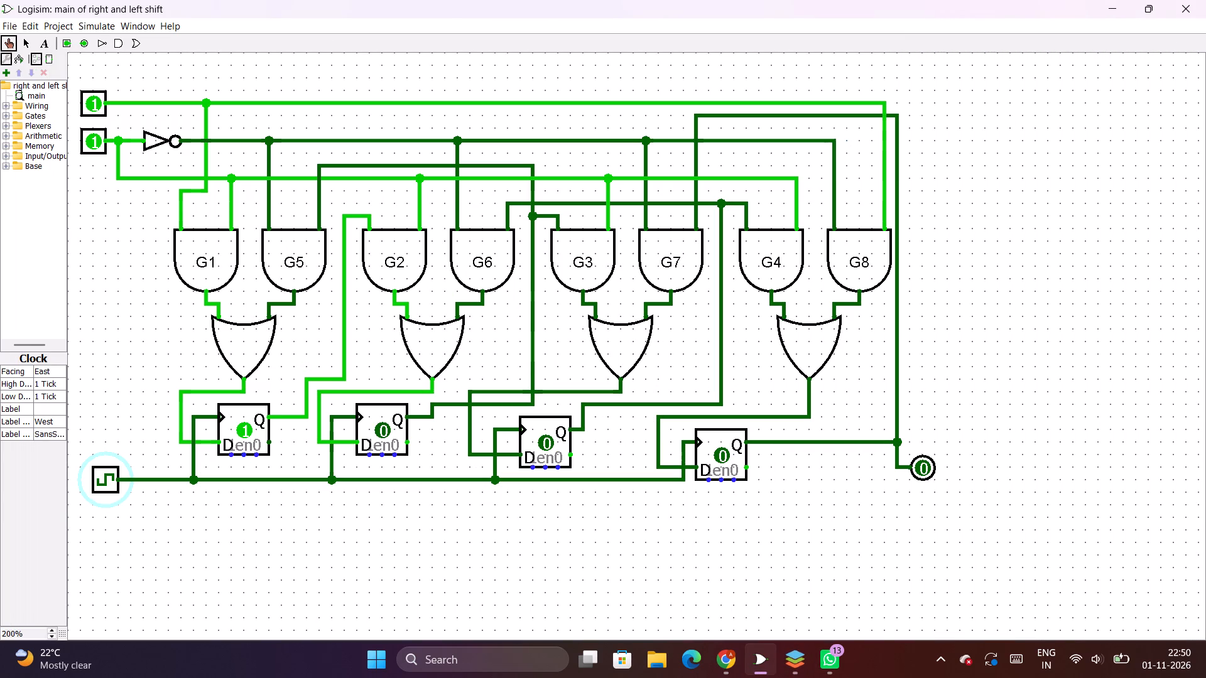
{"action": "left_click", "coordinate": [104, 477]}
{"action": "left_click", "coordinate": [104, 477]}
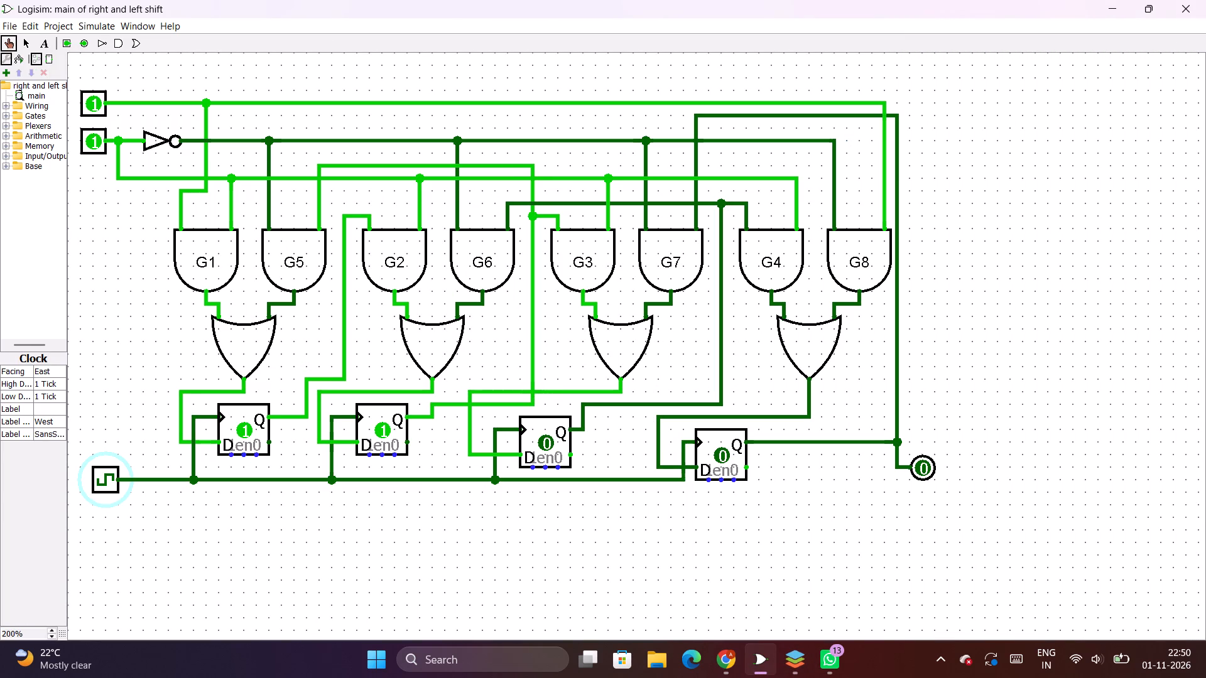
{"action": "triple_click", "coordinate": [104, 477]}
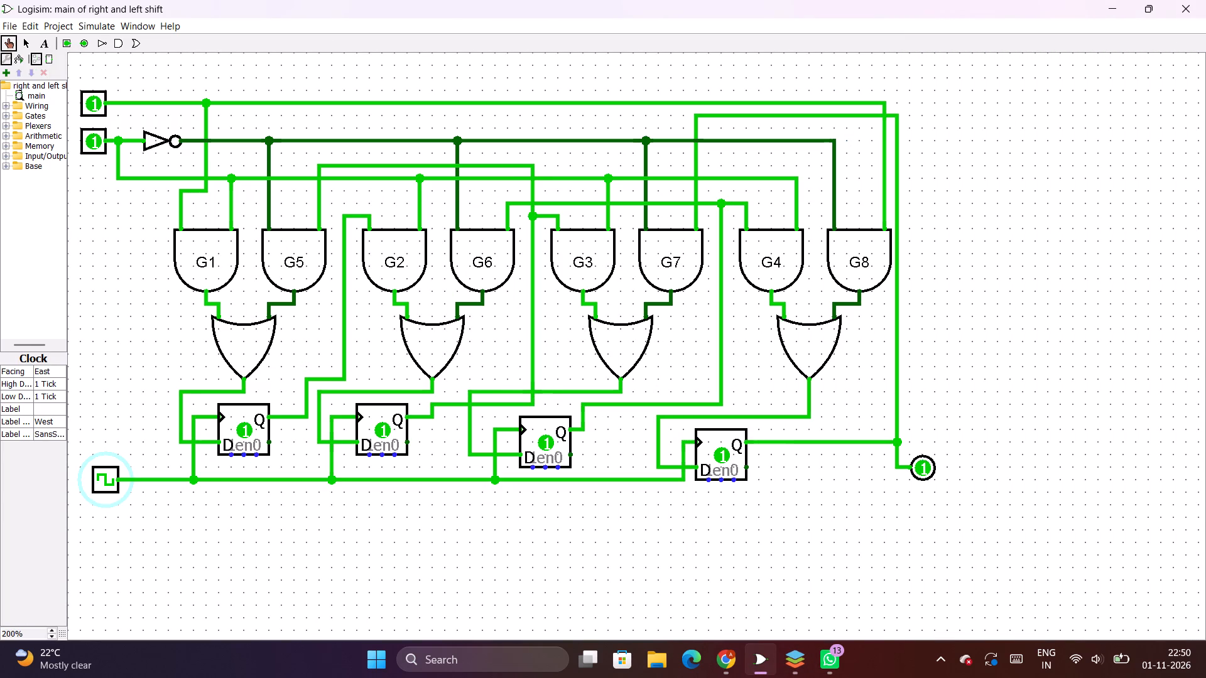
{"action": "left_click", "coordinate": [104, 477]}
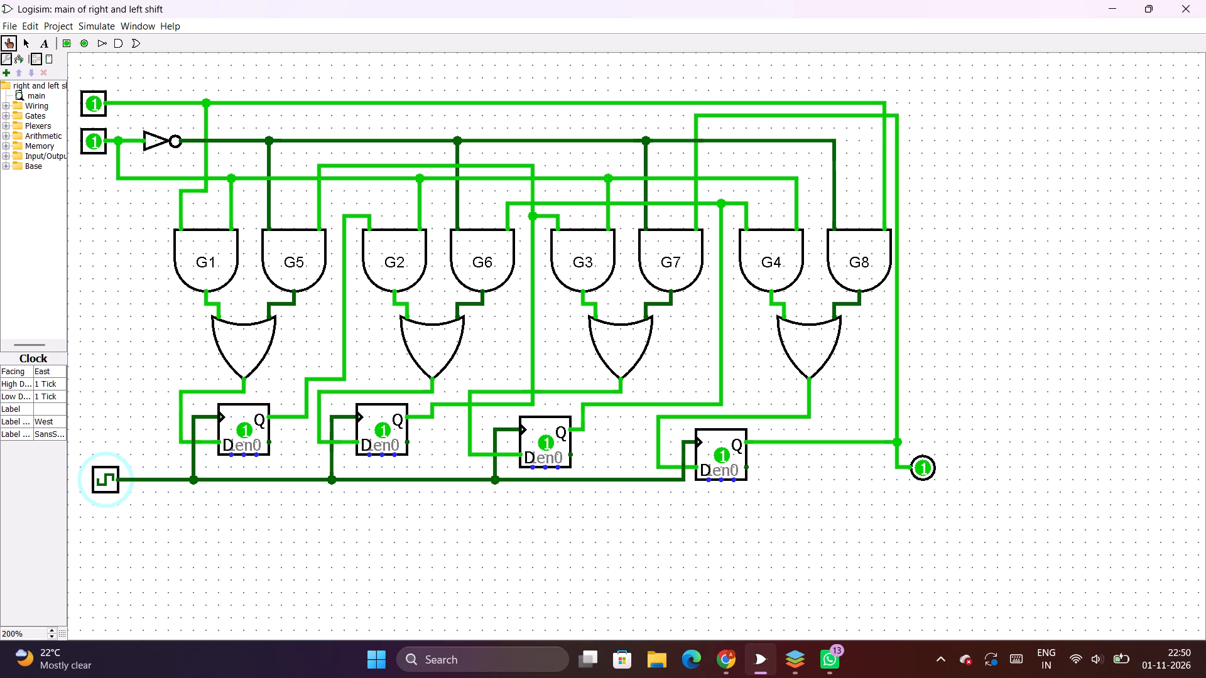
{"action": "key", "text": "Print"}
{"action": "left_click_drag", "start_coordinate": [956, 74], "coordinate": [62, 523]}
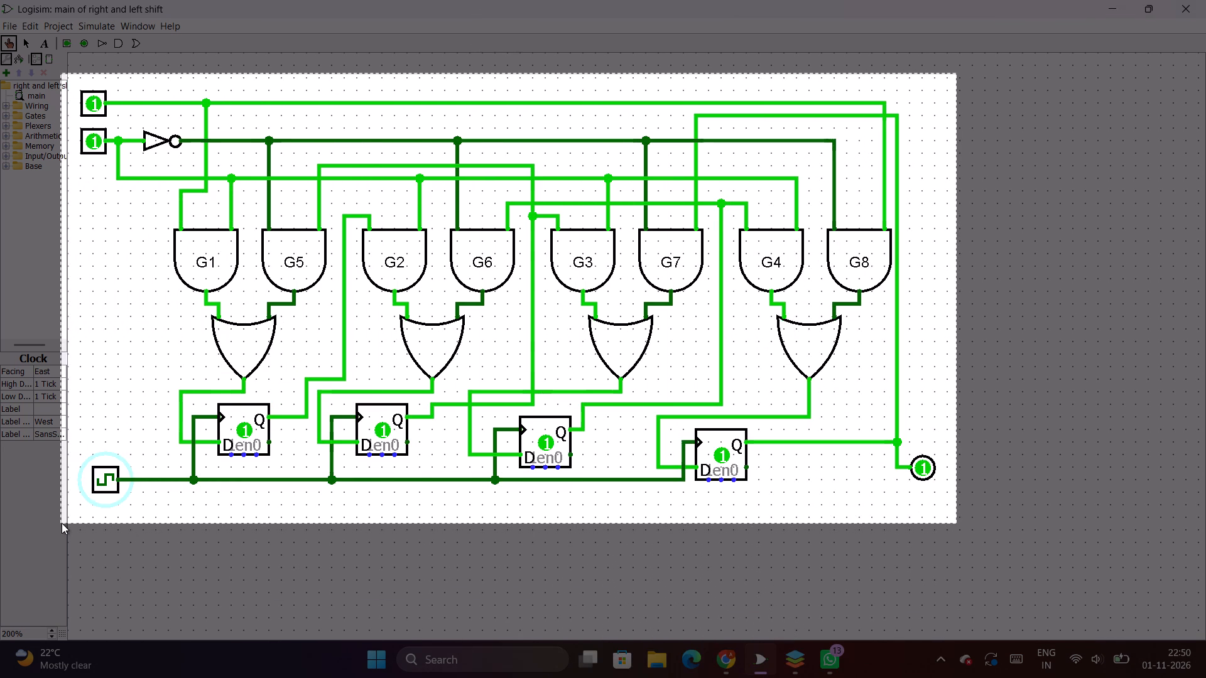
{"action": "left_click_drag", "start_coordinate": [62, 523], "coordinate": [72, 523]}
Switch to ONLYOFFICE, paste the 1111 circuit snip below the 1000 circuit image and dismiss the screenshot notification.
{"action": "left_click", "coordinate": [798, 652]}
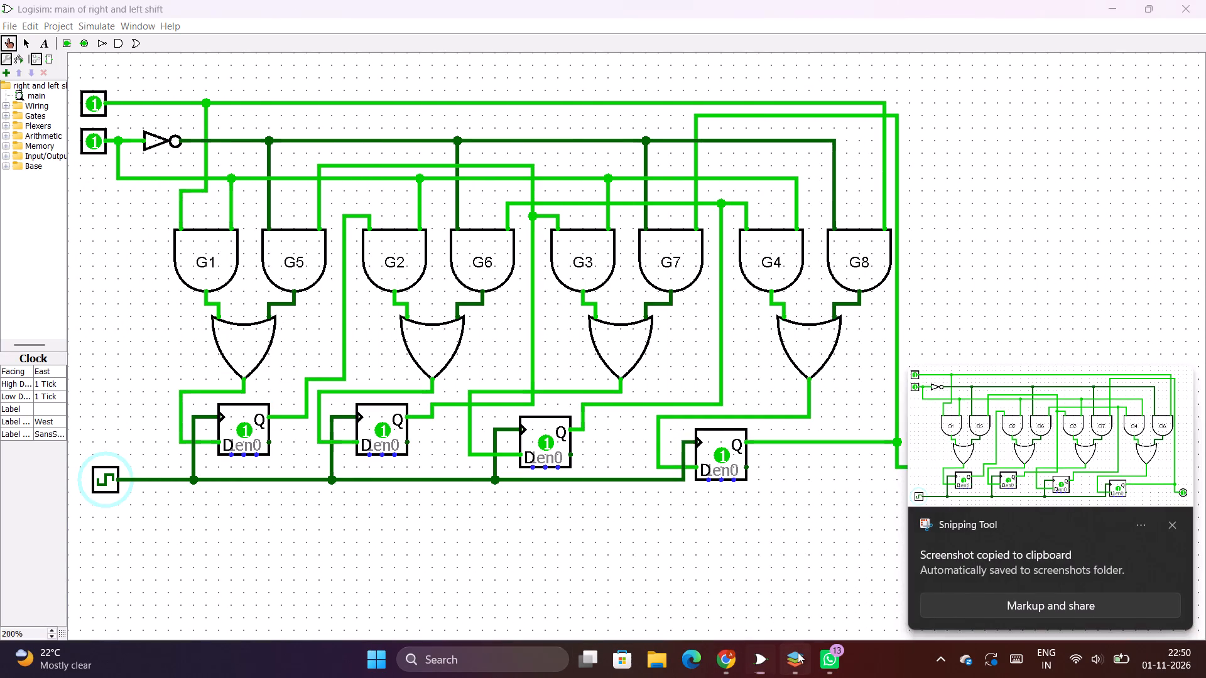
{"action": "key", "text": "ctrl+v"}
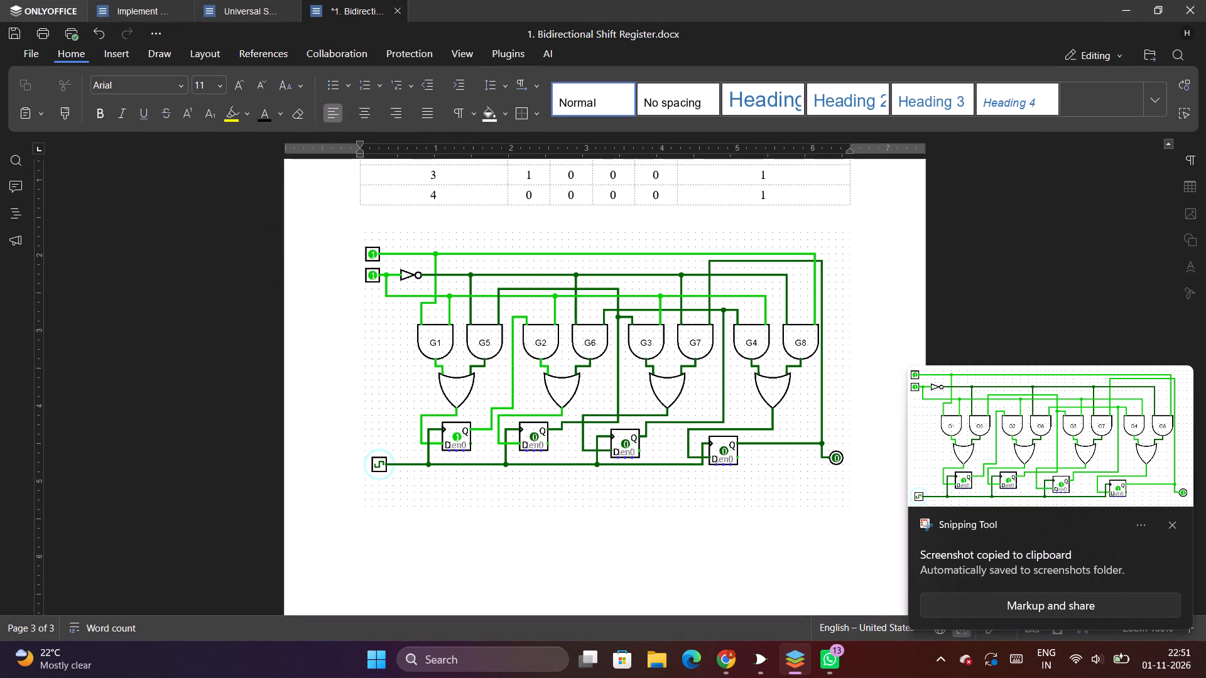
{"action": "scroll", "coordinate": [761, 551], "scroll_direction": "up", "scroll_amount": 14}
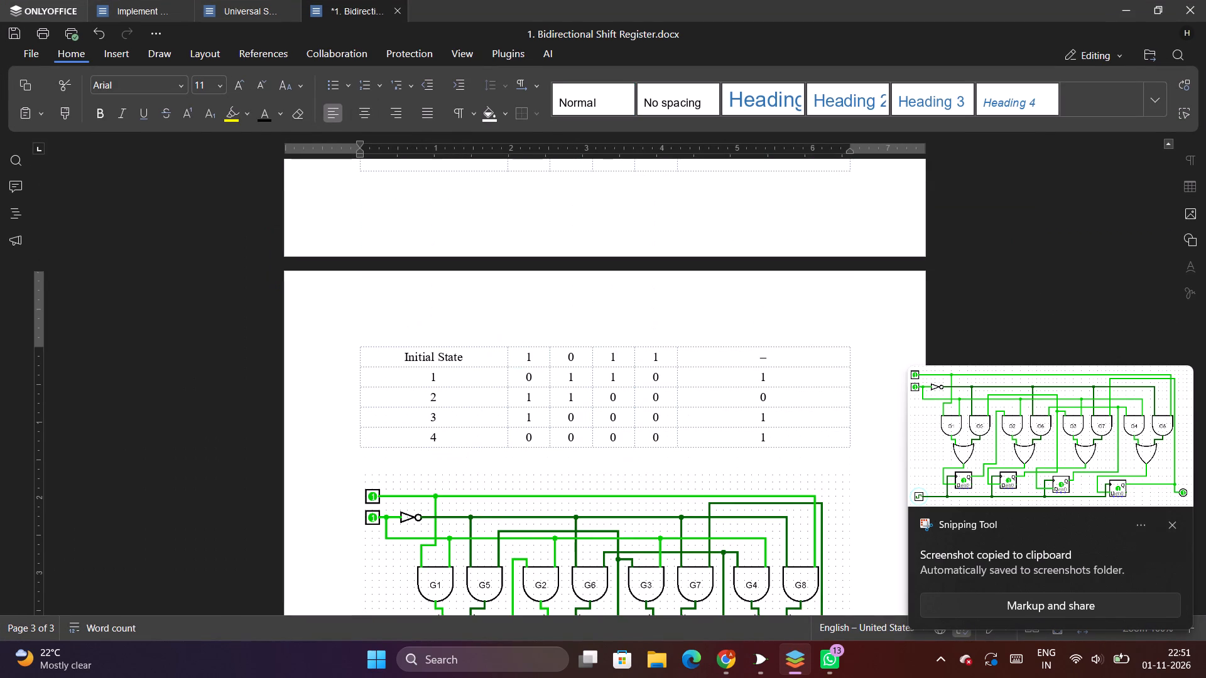
{"action": "left_click", "coordinate": [1176, 527]}
Save the Bidirectional Shift Register document and close ONLYOFFICE.
{"action": "scroll", "coordinate": [925, 438], "scroll_direction": "up", "scroll_amount": 5}
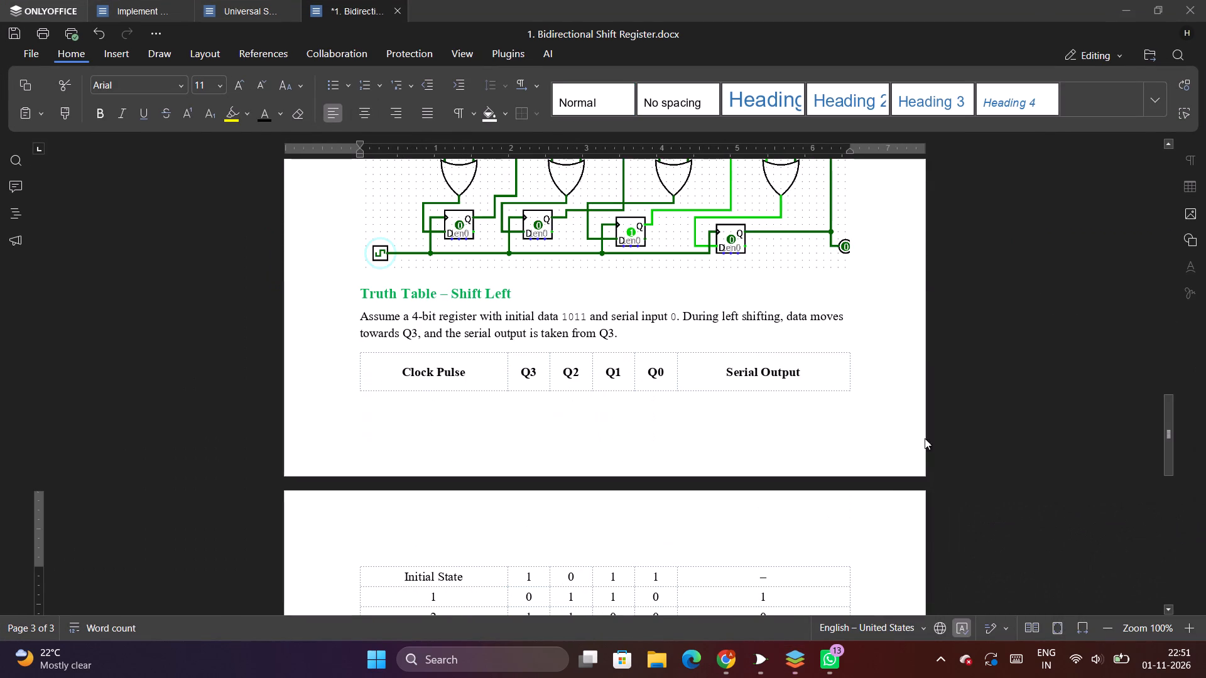
{"action": "scroll", "coordinate": [925, 438], "scroll_direction": "up", "scroll_amount": 20}
{"action": "scroll", "coordinate": [925, 438], "scroll_direction": "up", "scroll_amount": 14}
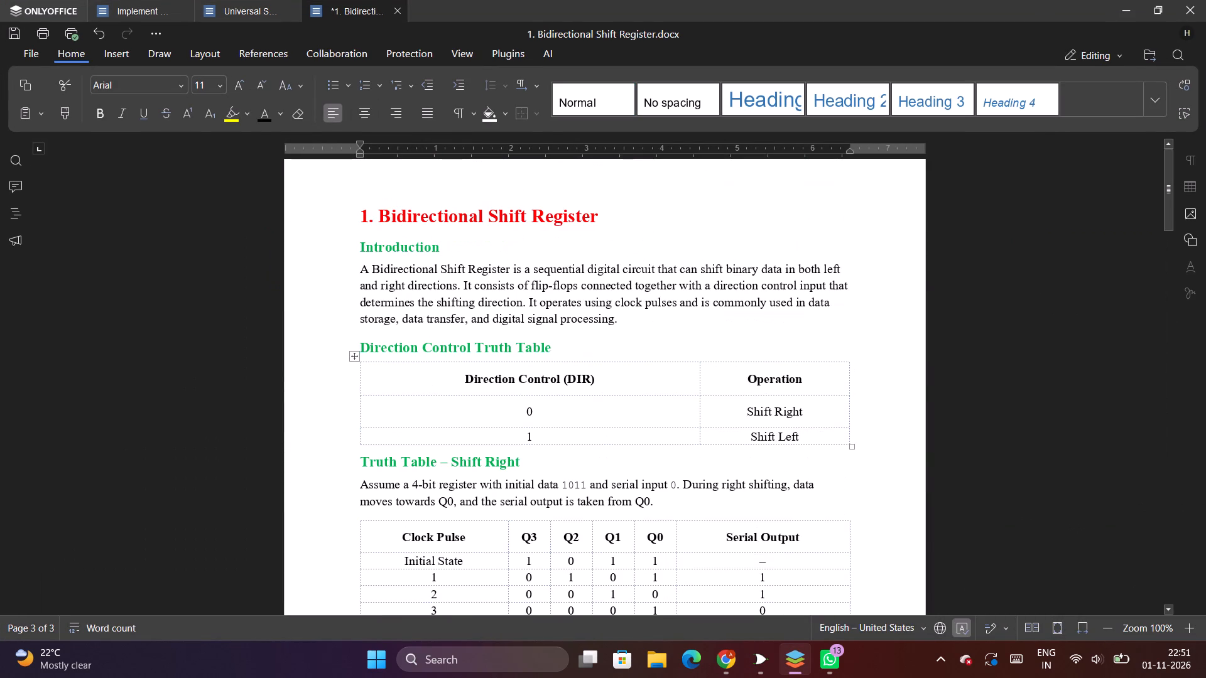
{"action": "key", "text": "ctrl+s"}
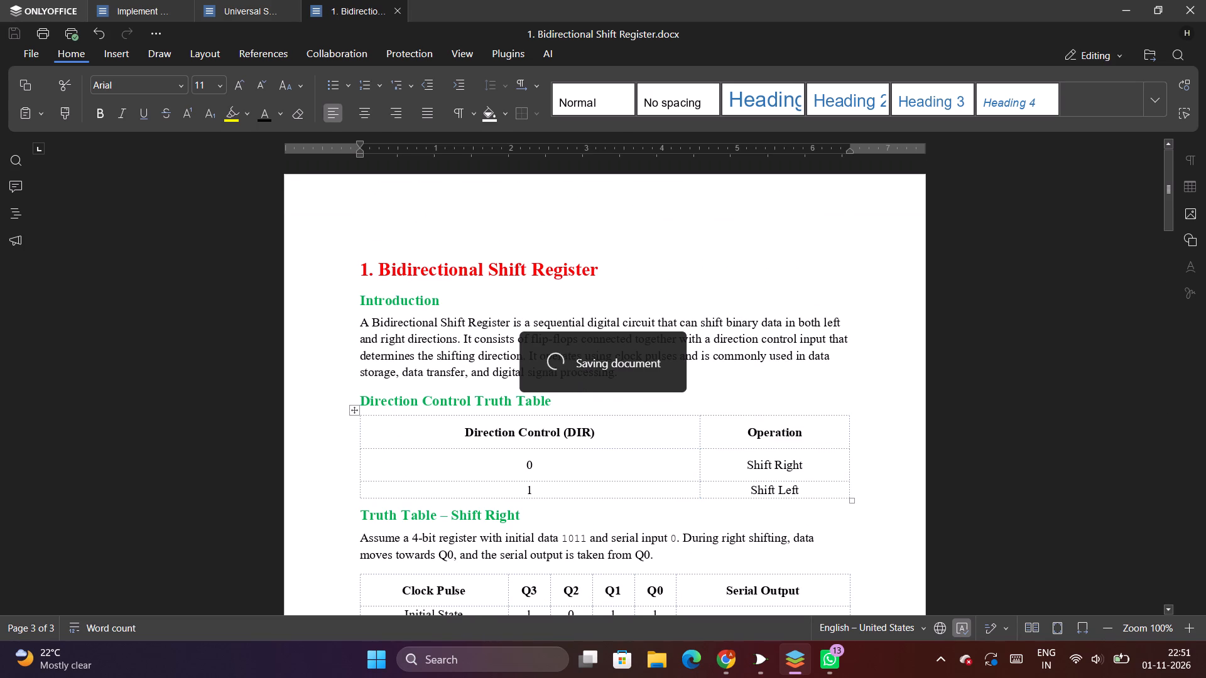
{"action": "left_click", "coordinate": [1205, 6]}
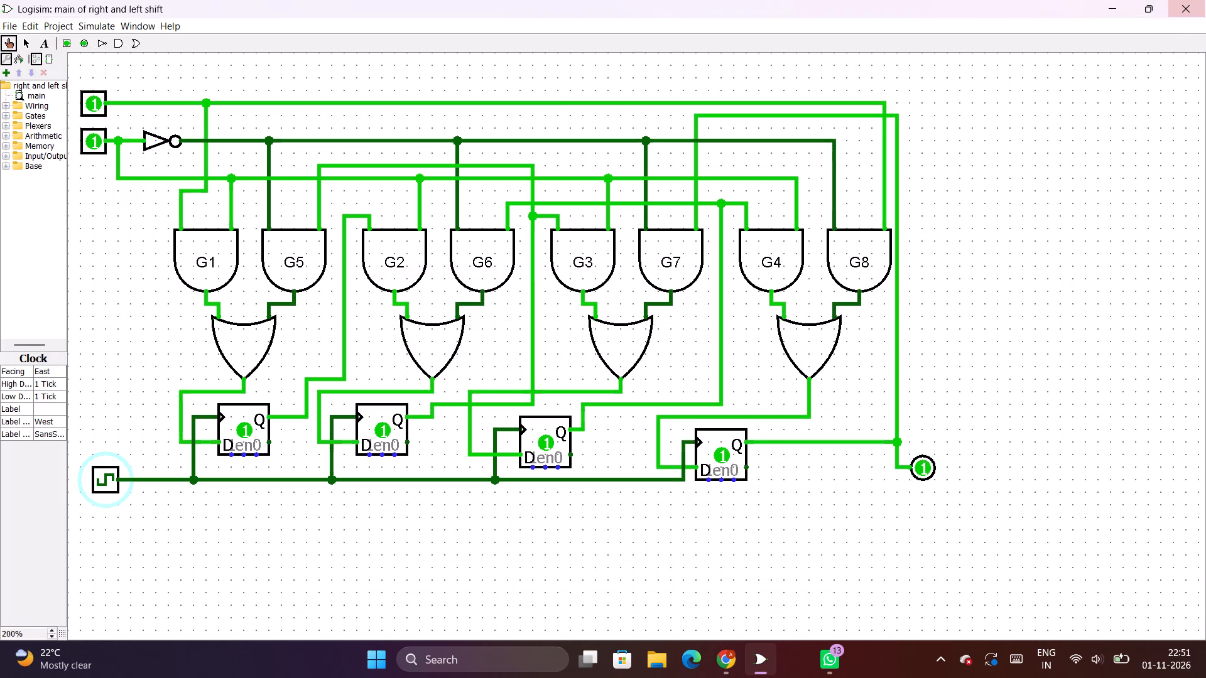
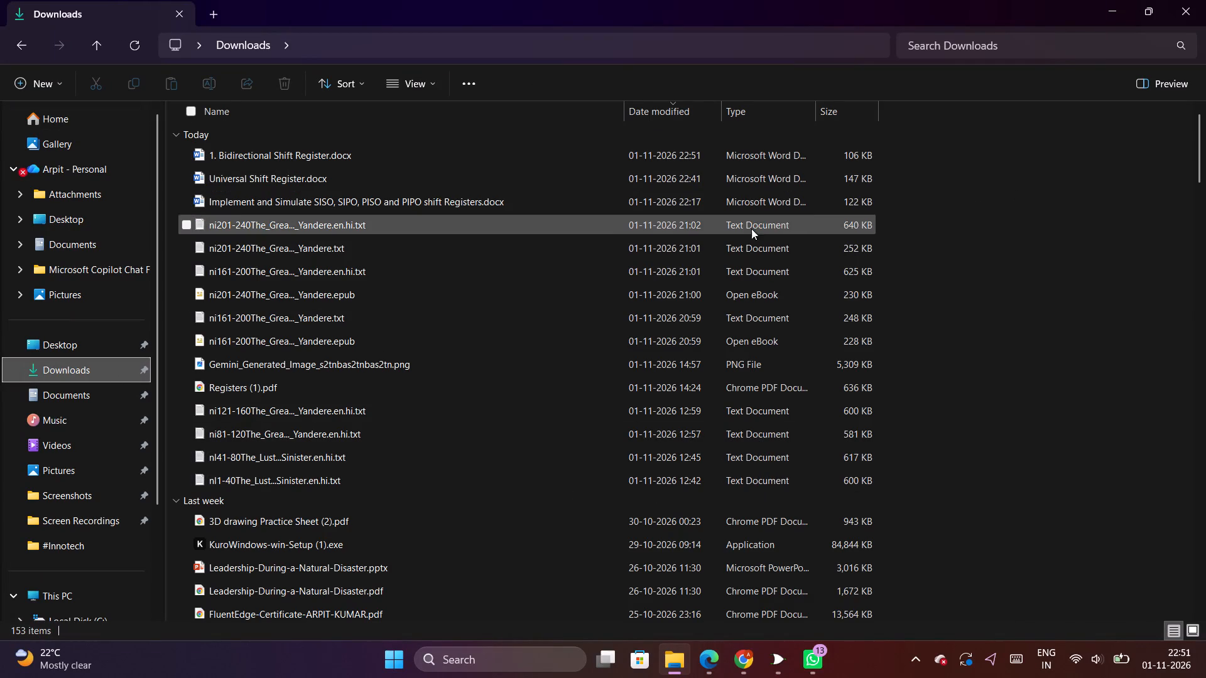
Switch to Chrome and search Google in a new tab for "convert to pdf".
{"action": "left_click", "coordinate": [744, 657]}
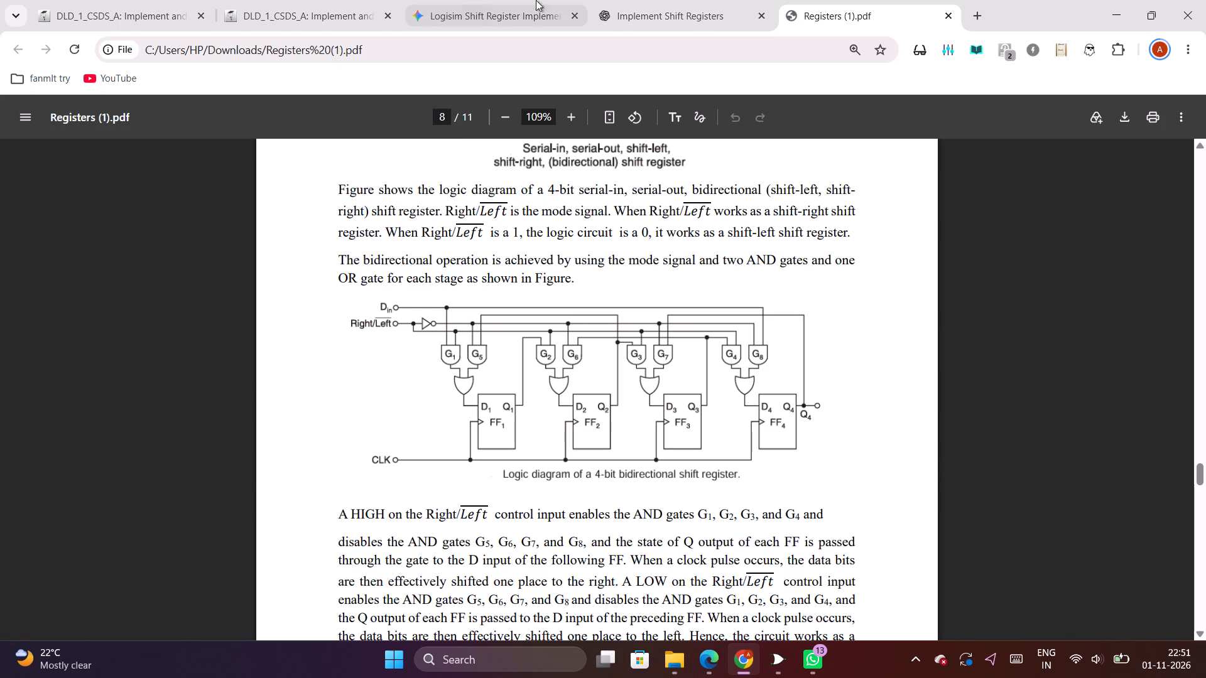
{"action": "left_click", "coordinate": [975, 10]}
{"action": "left_click", "coordinate": [371, 329]}
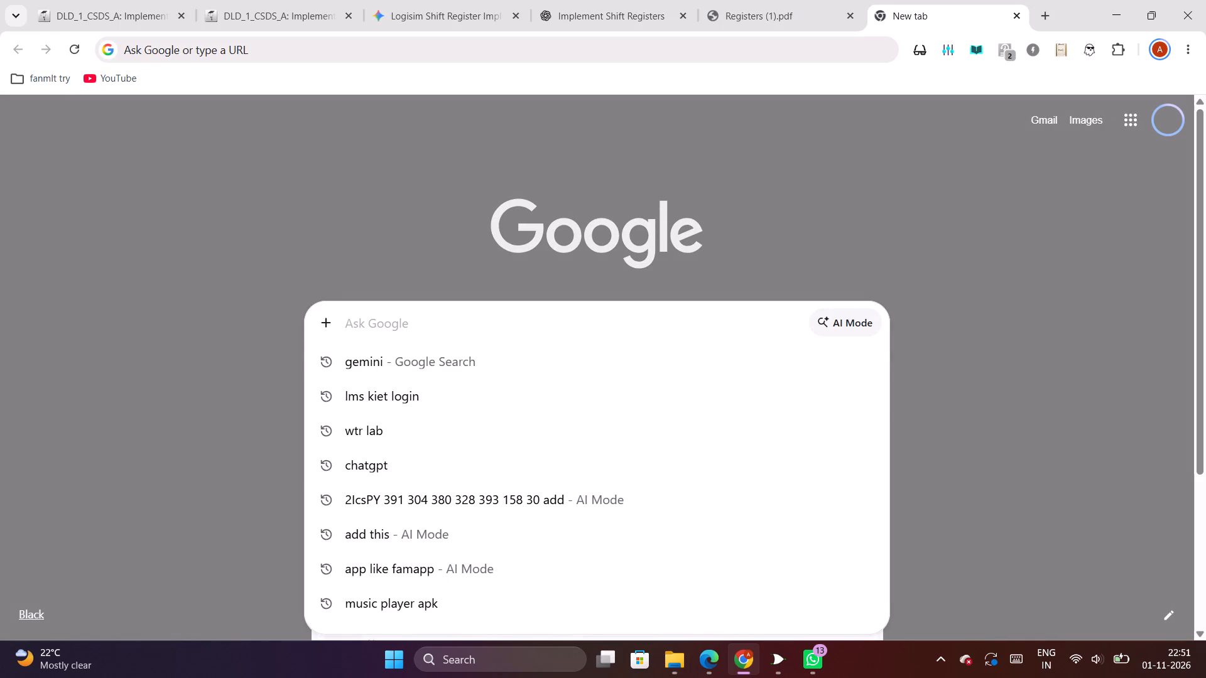
{"action": "type", "text": "con"}
{"action": "type", "text": "vert"}
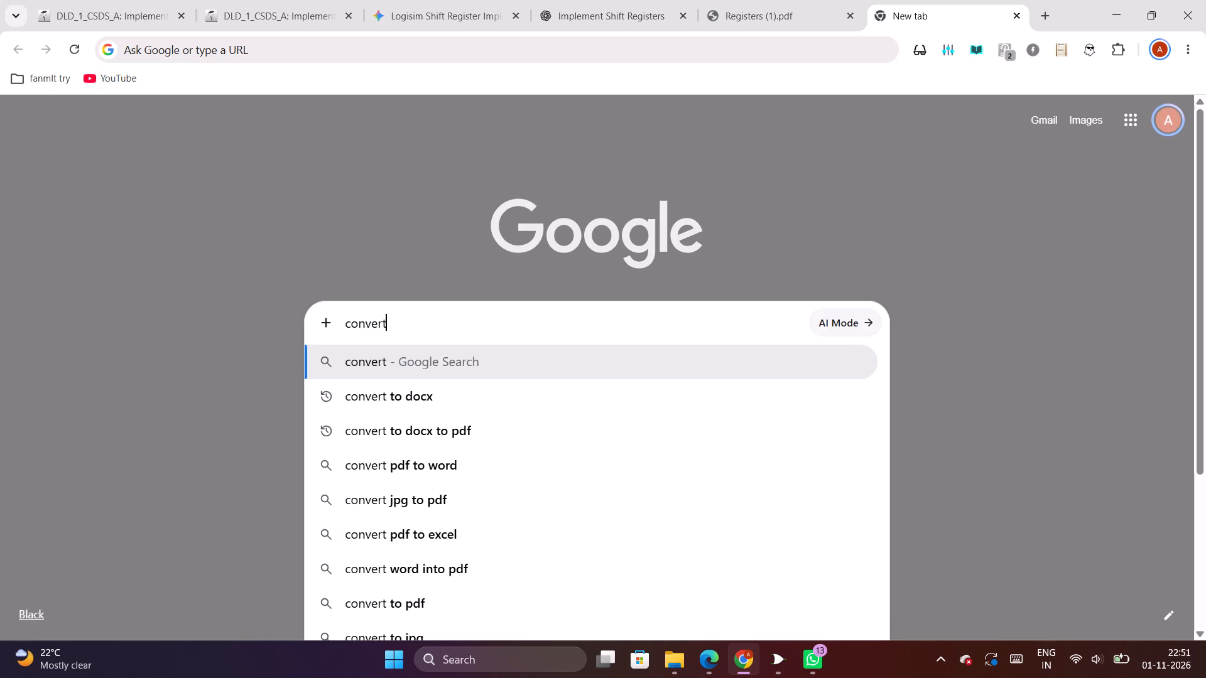
{"action": "key", "text": "Up"}
{"action": "key", "text": "Down"}
{"action": "key", "text": "Down"}
{"action": "key", "text": "Up"}
{"action": "key", "text": "Down"}
{"action": "key", "text": "Down"}
{"action": "key", "text": "Down"}
{"action": "key", "text": "Down"}
{"action": "key", "text": "Up"}
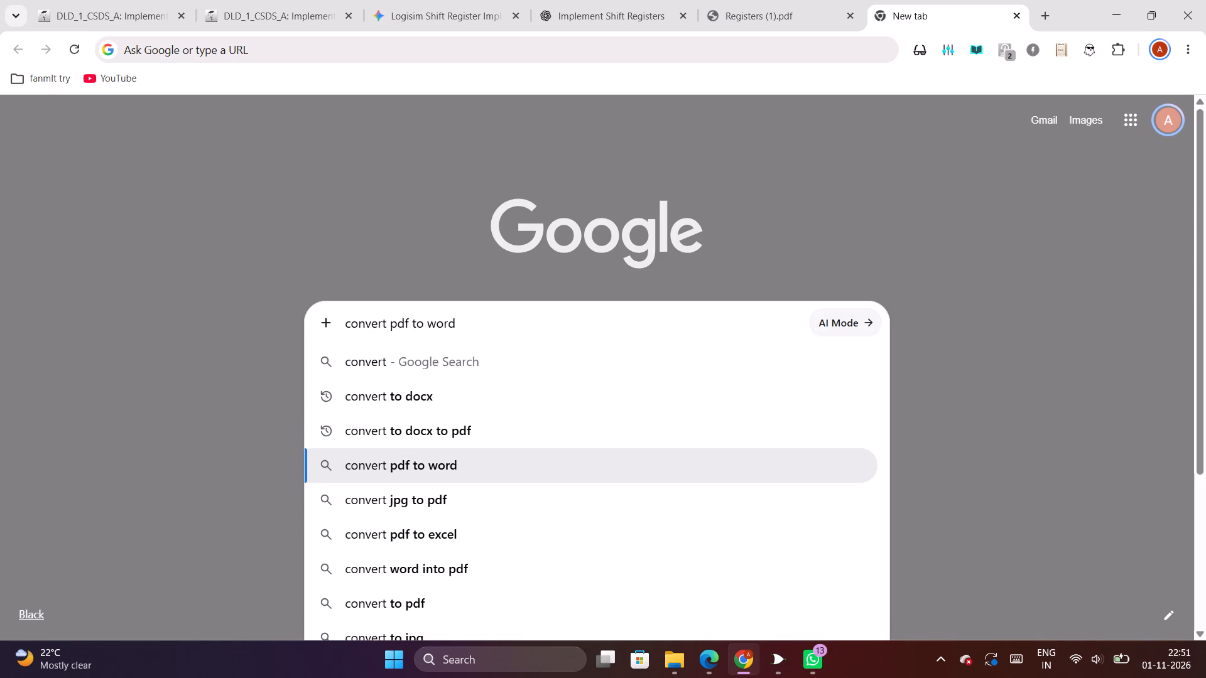
{"action": "key", "text": "BackSpace"}
{"action": "key", "text": "BackSpace"}
{"action": "key", "text": "BackSpace"}
{"action": "key", "text": "BackSpace"}
{"action": "key", "text": "BackSpace"}
{"action": "key", "text": "BackSpace"}
{"action": "key", "text": "BackSpace"}
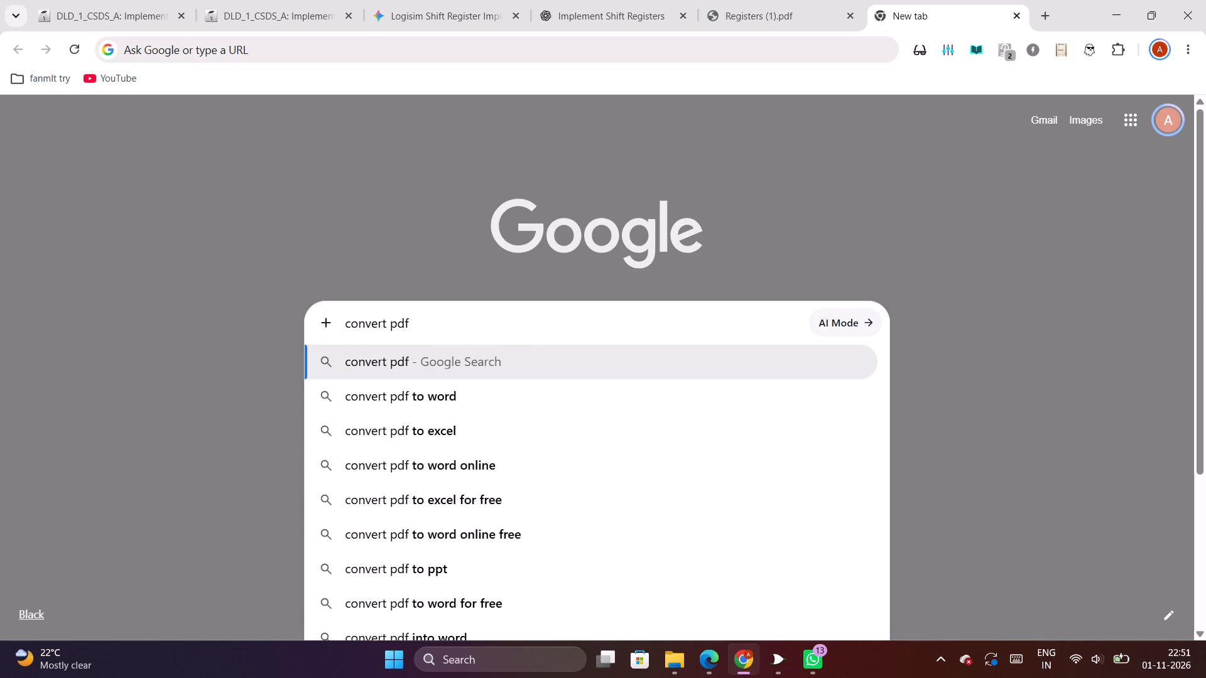
{"action": "key", "text": "BackSpace"}
{"action": "key", "text": "Left"}
{"action": "key", "text": "Left"}
{"action": "key", "text": "Left"}
{"action": "type", "text": "to"}
{"action": "key", "text": "space"}
{"action": "key", "text": "Return"}
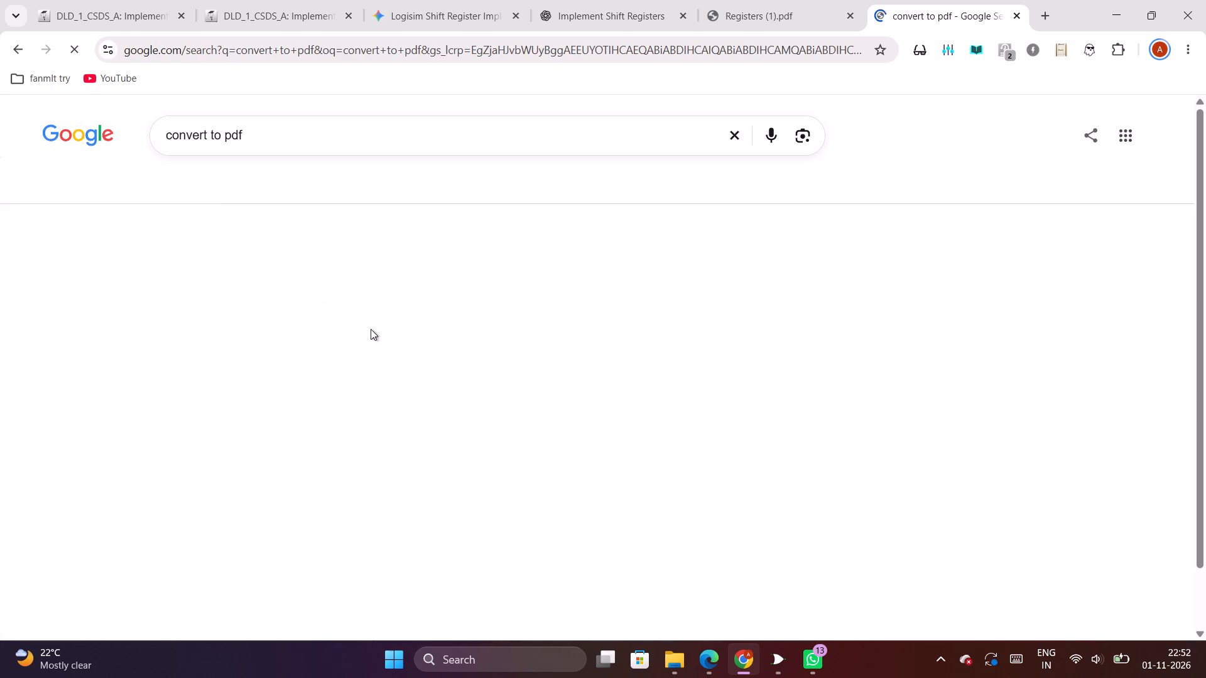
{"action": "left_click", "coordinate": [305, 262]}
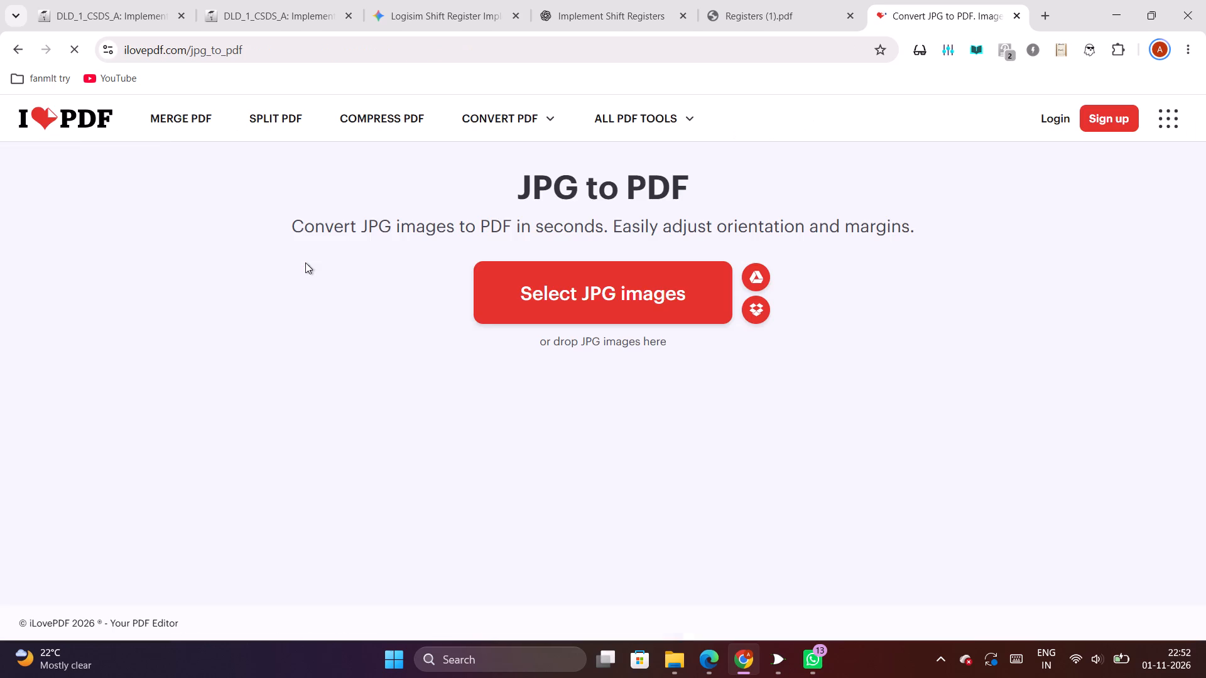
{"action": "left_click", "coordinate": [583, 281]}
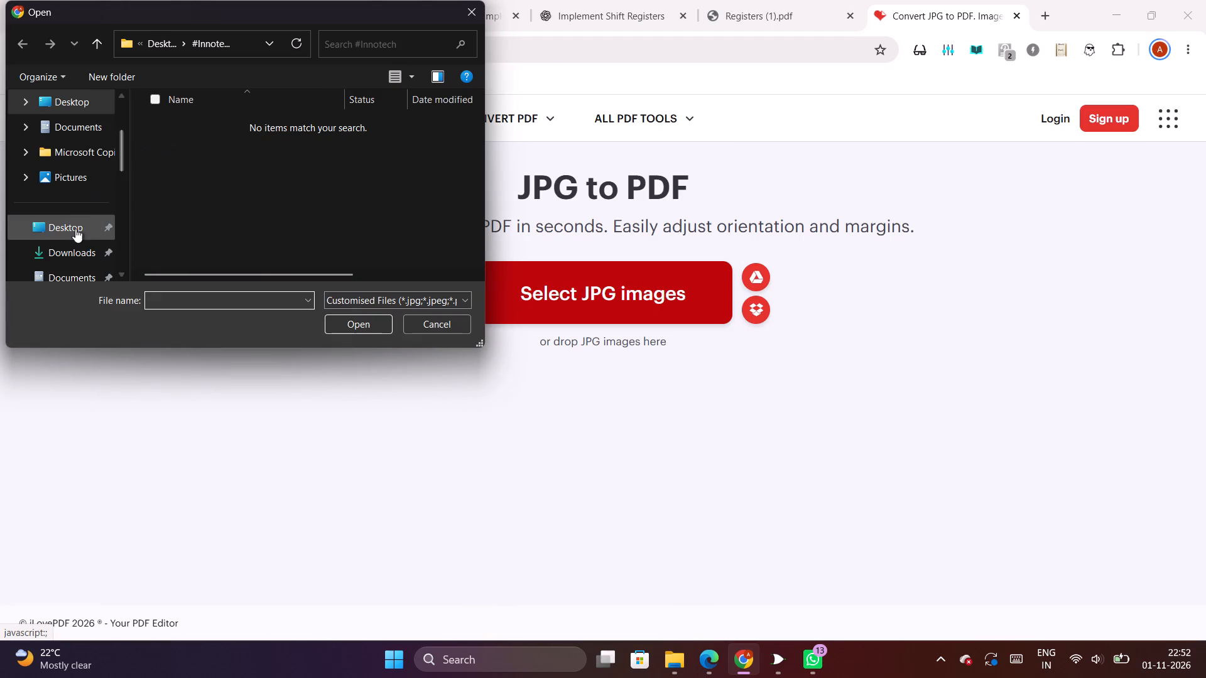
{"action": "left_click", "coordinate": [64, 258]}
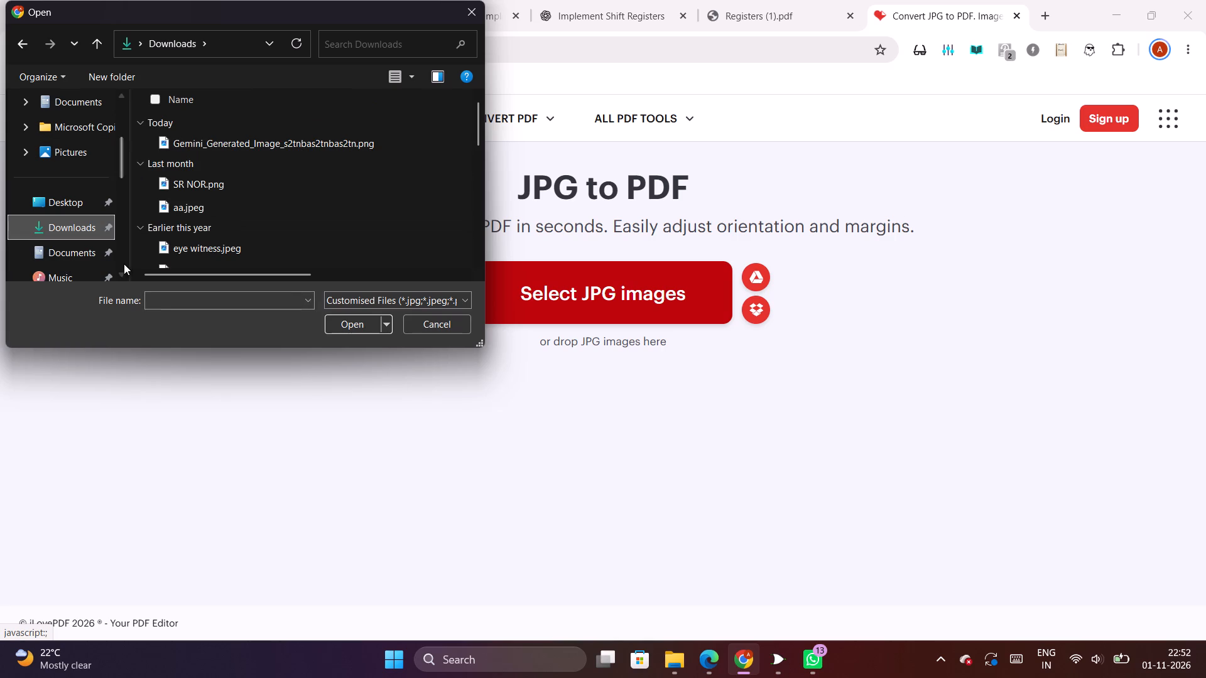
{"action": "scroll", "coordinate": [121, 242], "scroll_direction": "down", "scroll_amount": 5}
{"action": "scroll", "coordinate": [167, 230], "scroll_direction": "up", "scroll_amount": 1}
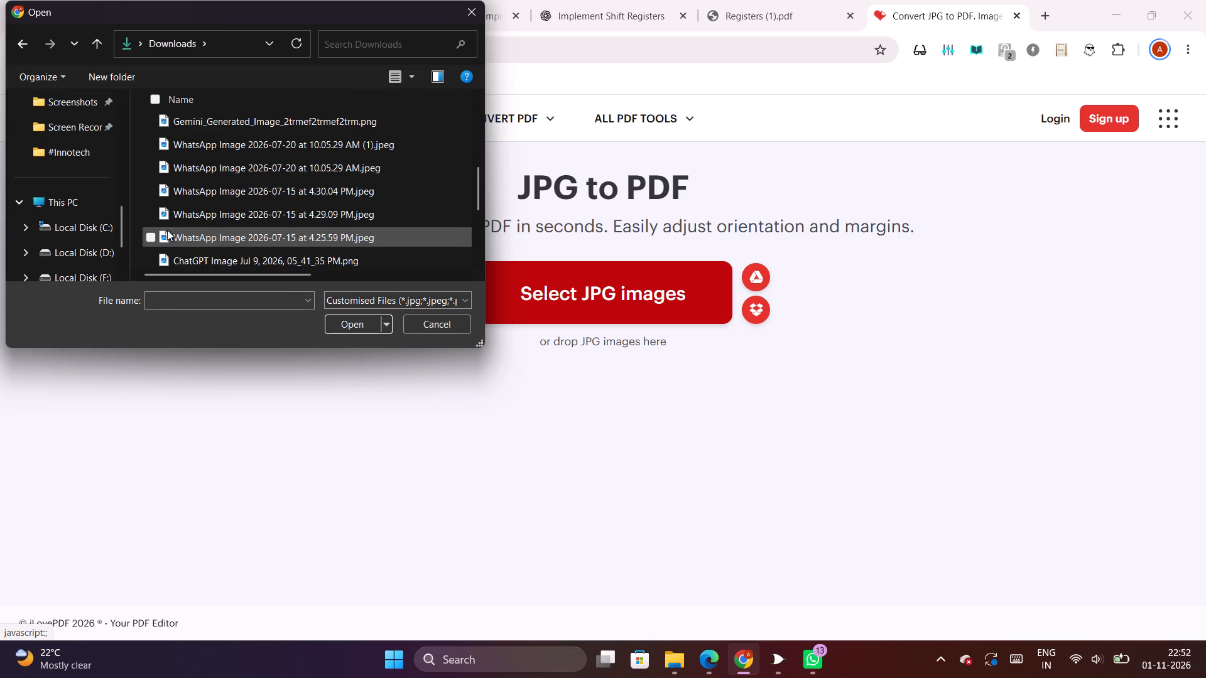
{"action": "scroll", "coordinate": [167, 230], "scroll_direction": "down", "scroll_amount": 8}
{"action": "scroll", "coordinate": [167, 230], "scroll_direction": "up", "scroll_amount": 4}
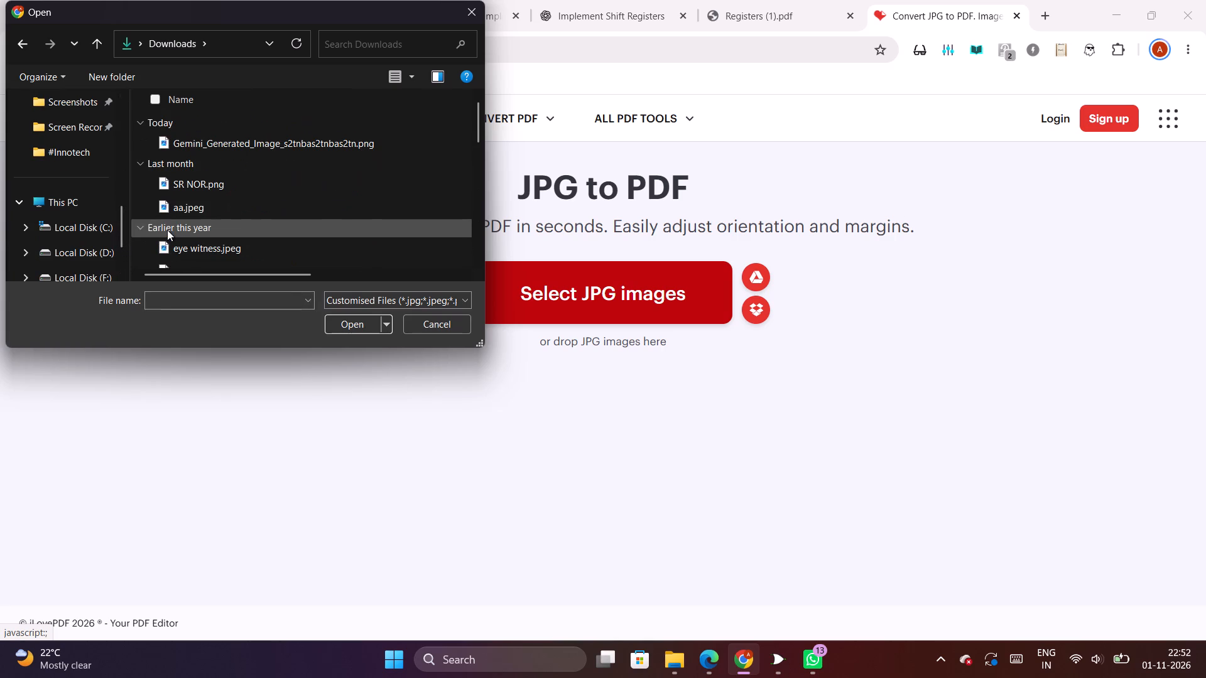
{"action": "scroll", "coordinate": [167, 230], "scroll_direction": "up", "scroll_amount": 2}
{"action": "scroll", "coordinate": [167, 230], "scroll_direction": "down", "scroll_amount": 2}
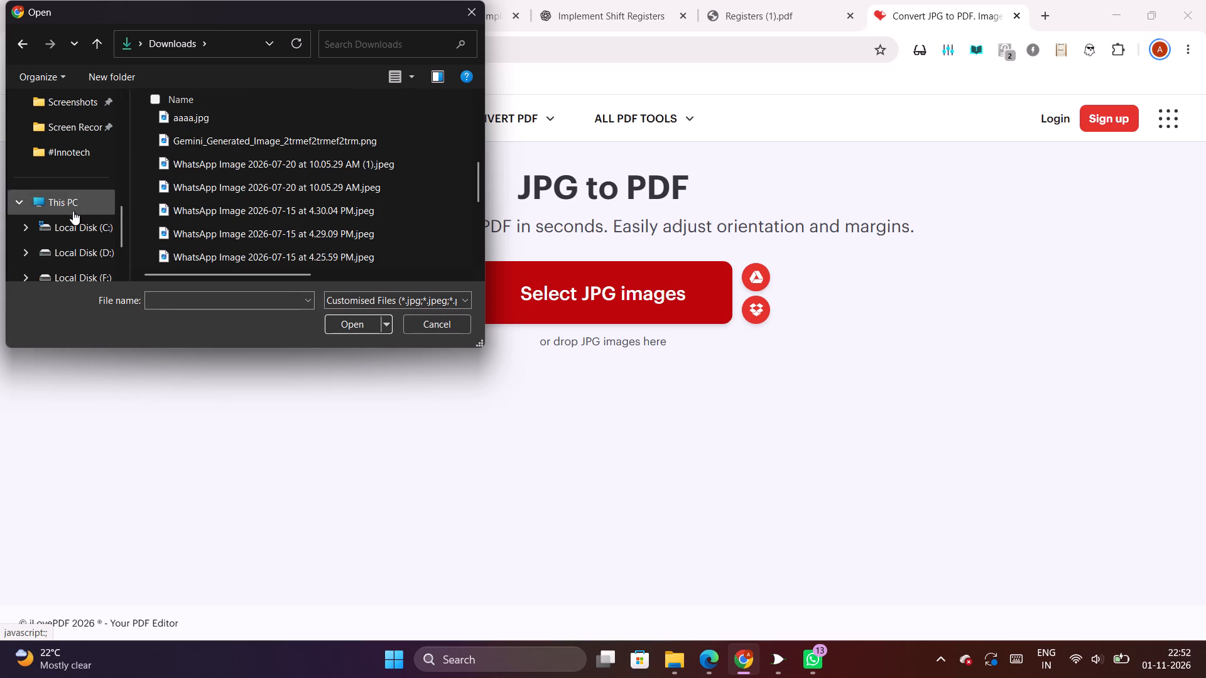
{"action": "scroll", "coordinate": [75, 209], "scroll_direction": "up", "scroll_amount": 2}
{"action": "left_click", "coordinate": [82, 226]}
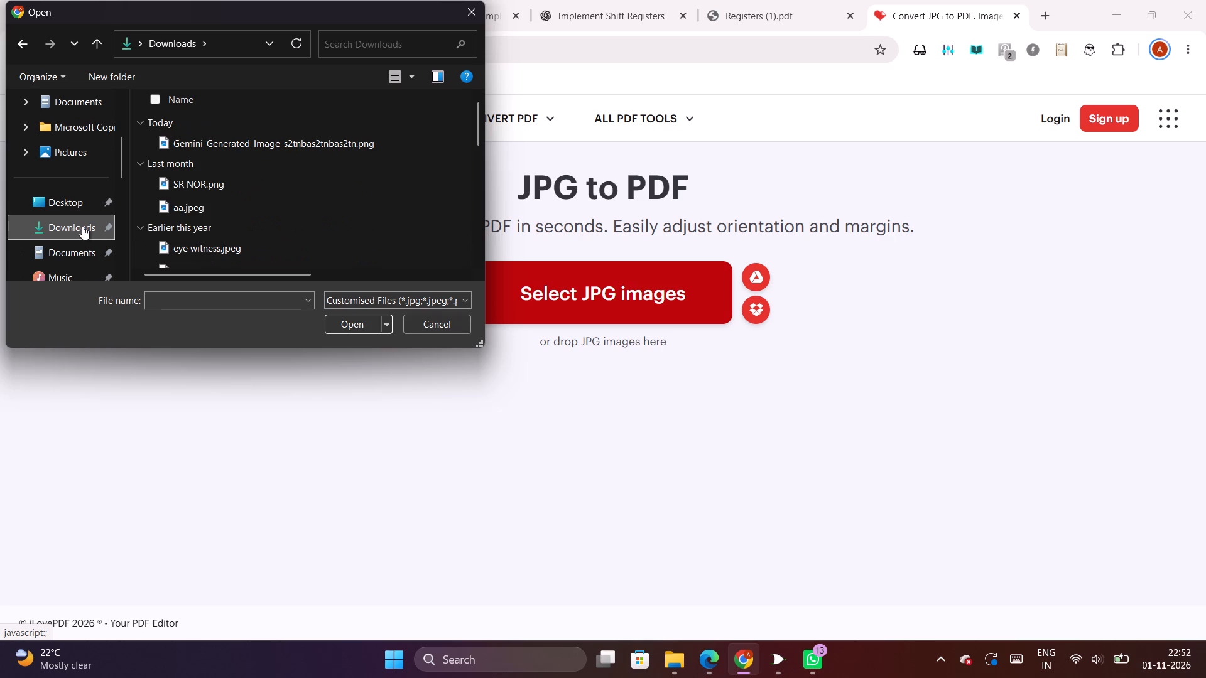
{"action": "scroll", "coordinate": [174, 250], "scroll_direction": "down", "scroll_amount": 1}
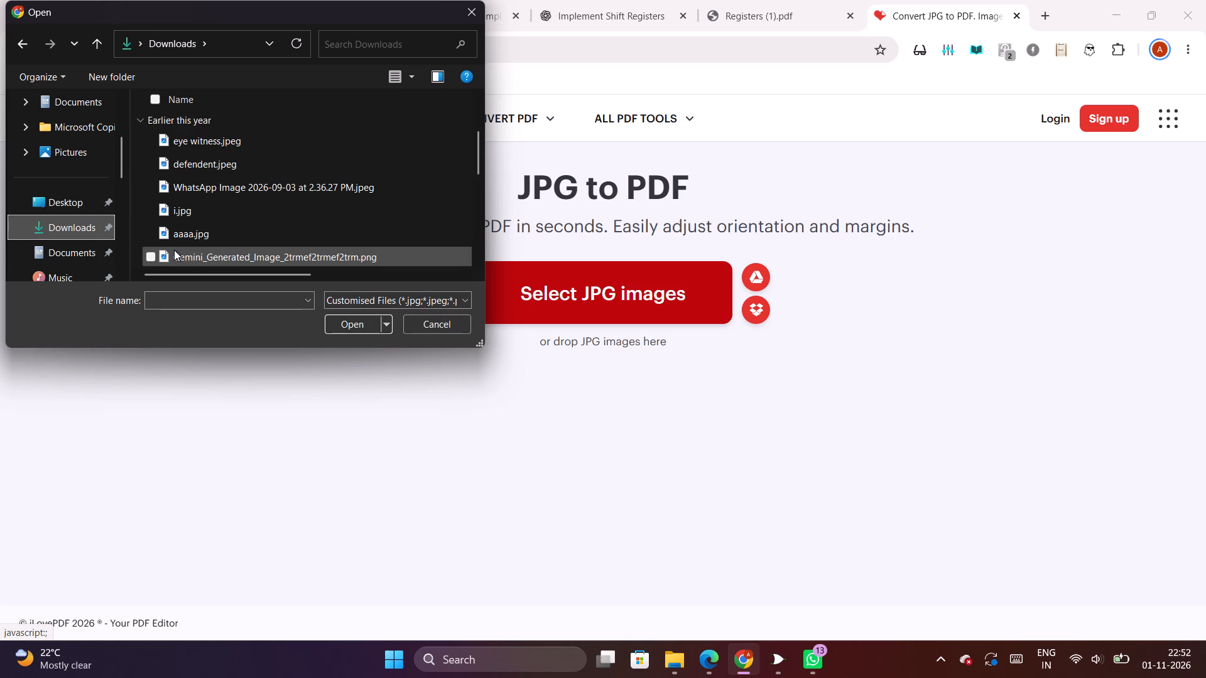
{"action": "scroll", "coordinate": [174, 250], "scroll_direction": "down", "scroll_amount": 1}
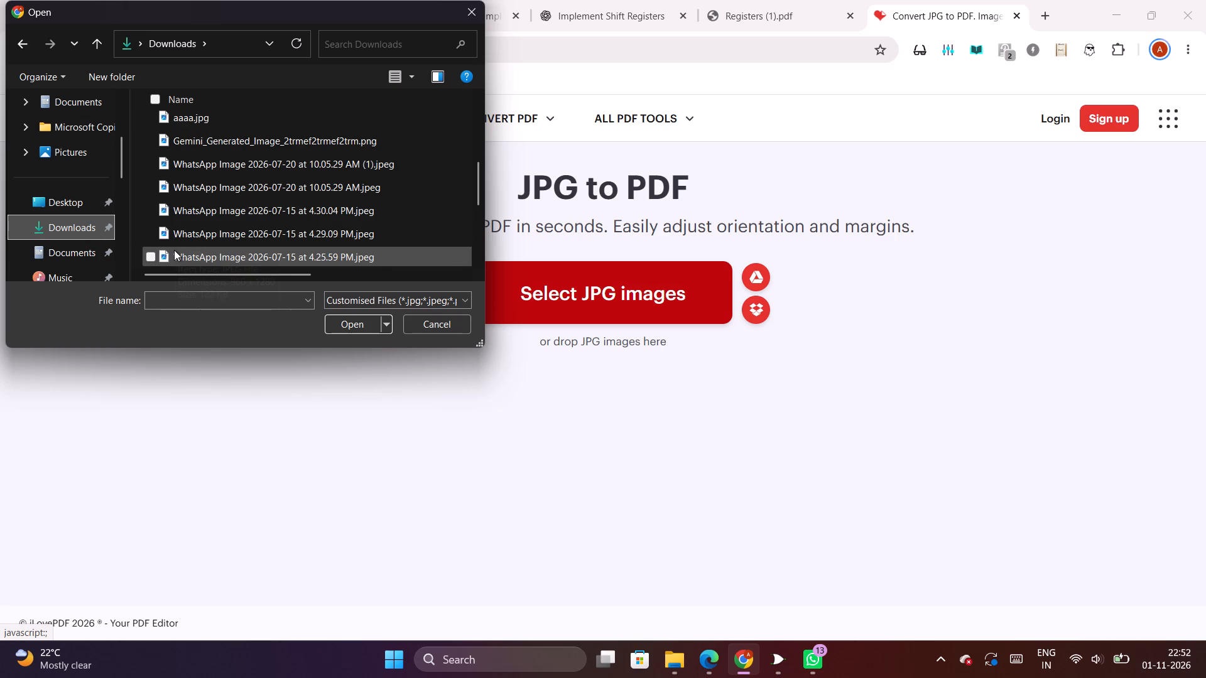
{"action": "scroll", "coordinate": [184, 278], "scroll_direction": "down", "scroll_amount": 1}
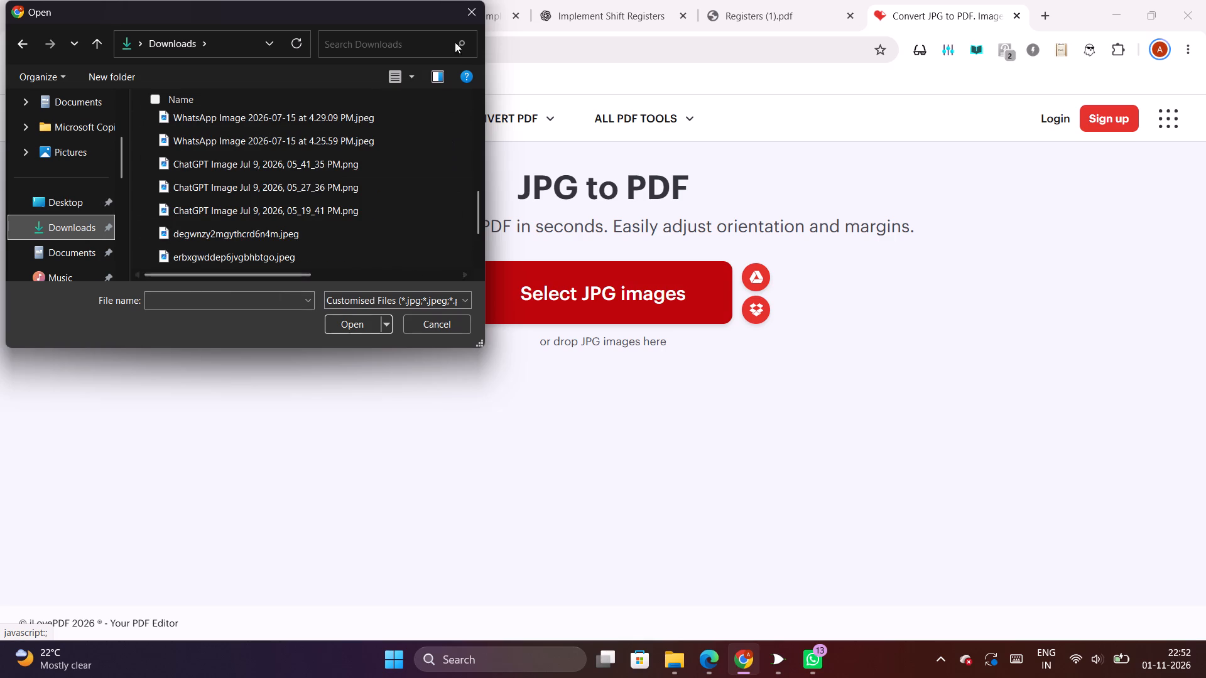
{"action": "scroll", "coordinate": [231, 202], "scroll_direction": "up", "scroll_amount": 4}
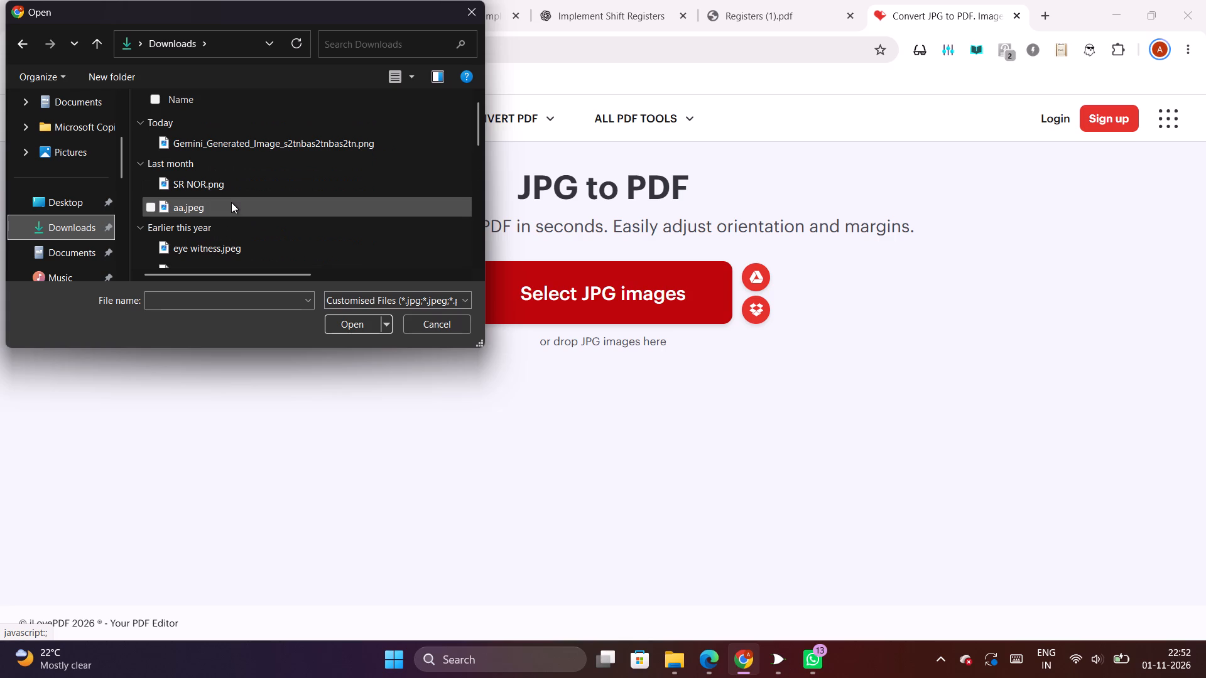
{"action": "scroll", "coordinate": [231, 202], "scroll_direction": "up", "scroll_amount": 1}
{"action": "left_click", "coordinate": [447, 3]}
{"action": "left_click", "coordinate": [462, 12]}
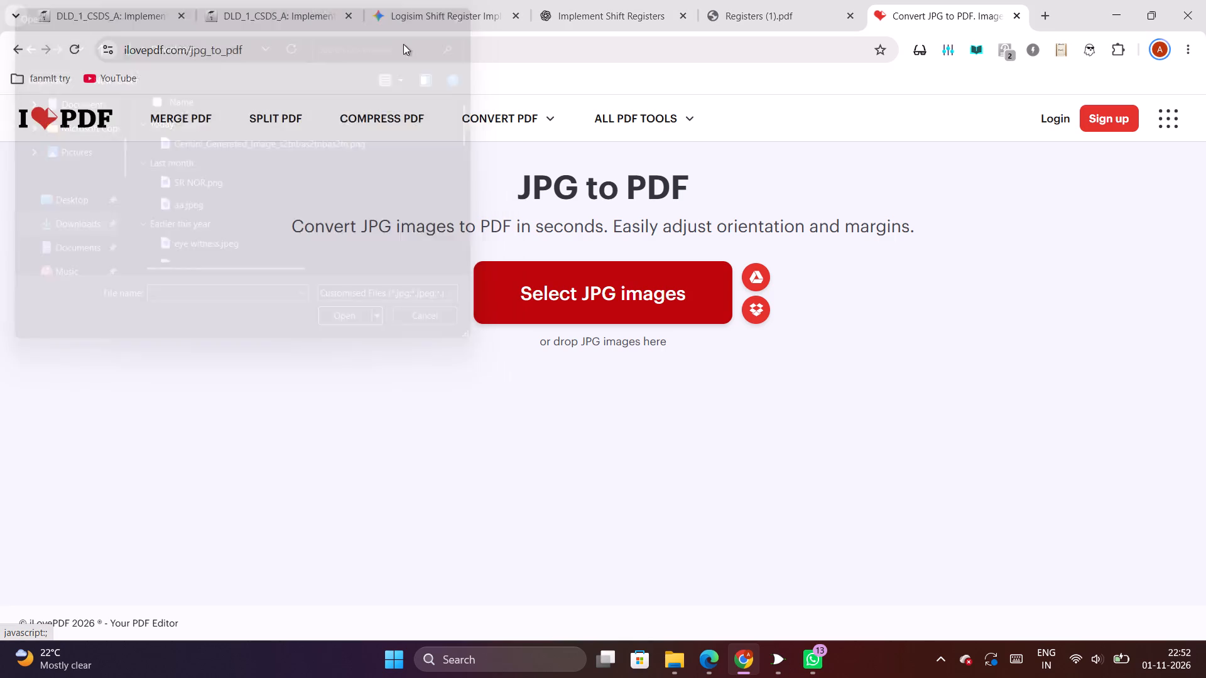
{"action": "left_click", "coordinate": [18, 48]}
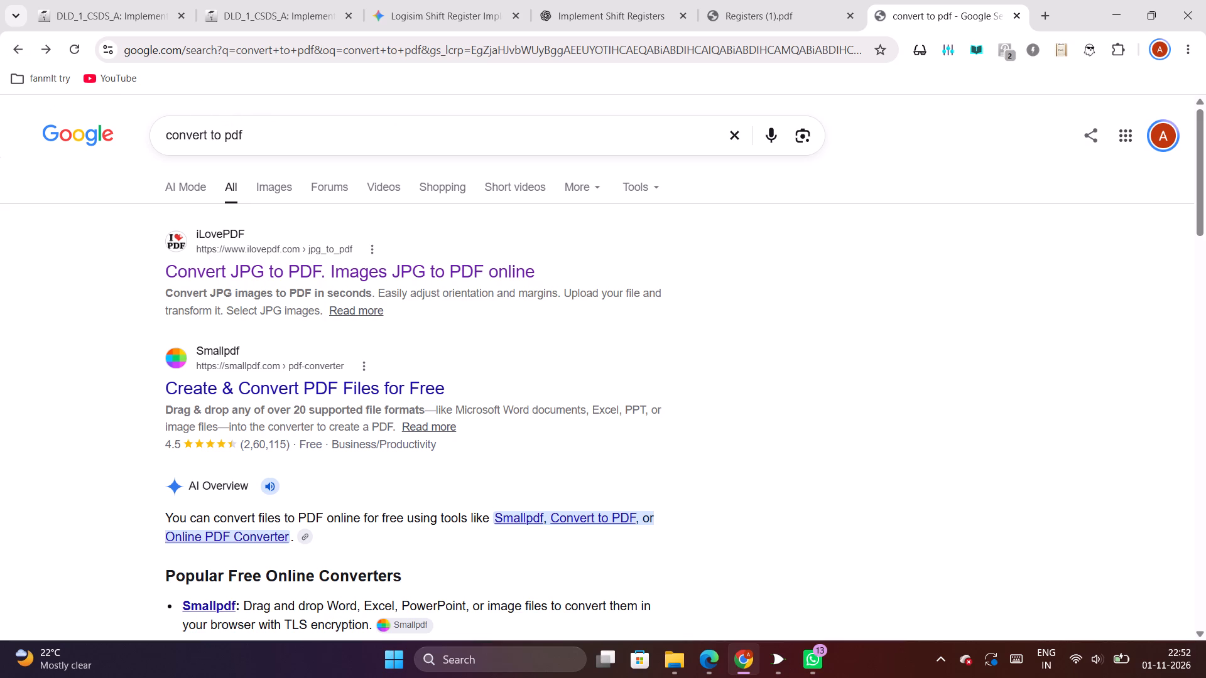
Refine the Google search to "convert docx to pdf" and open iLovePDF's Word to PDF converter.
{"action": "left_click", "coordinate": [209, 131]}
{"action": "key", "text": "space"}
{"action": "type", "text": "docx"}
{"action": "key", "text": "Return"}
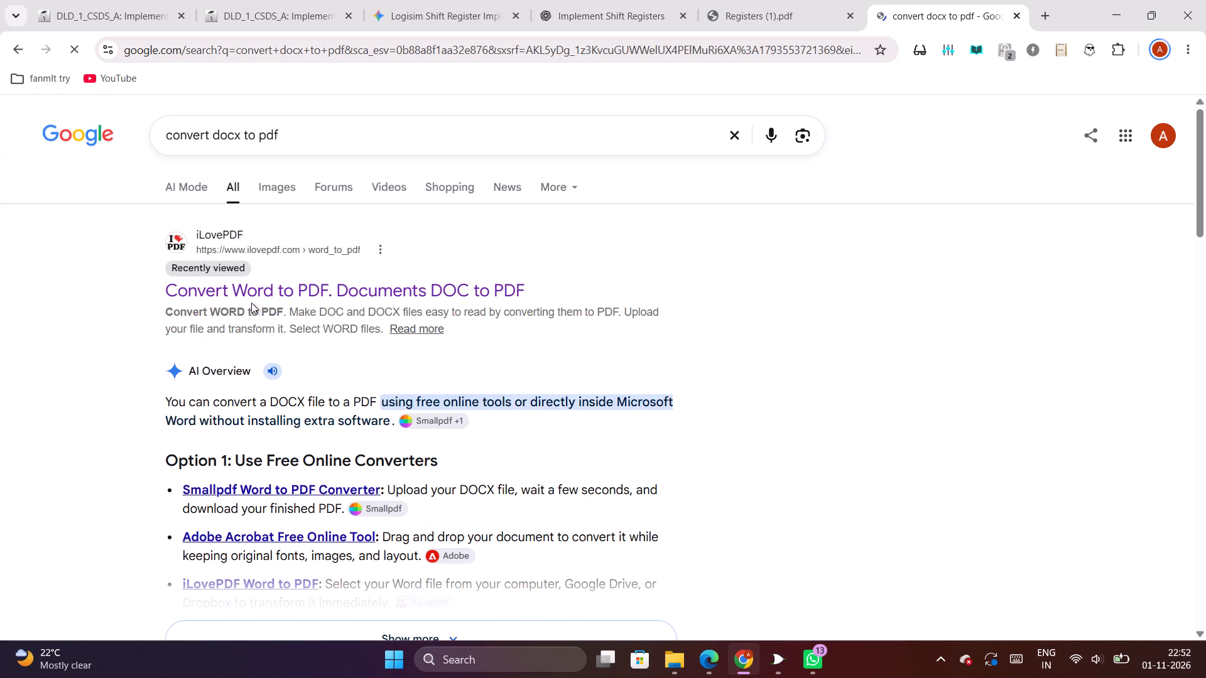
{"action": "left_click", "coordinate": [280, 287]}
Upload the Bidirectional Shift Register, Universal Shift Register and SISO documents from Downloads together and convert them to PDF.
{"action": "left_click", "coordinate": [538, 304]}
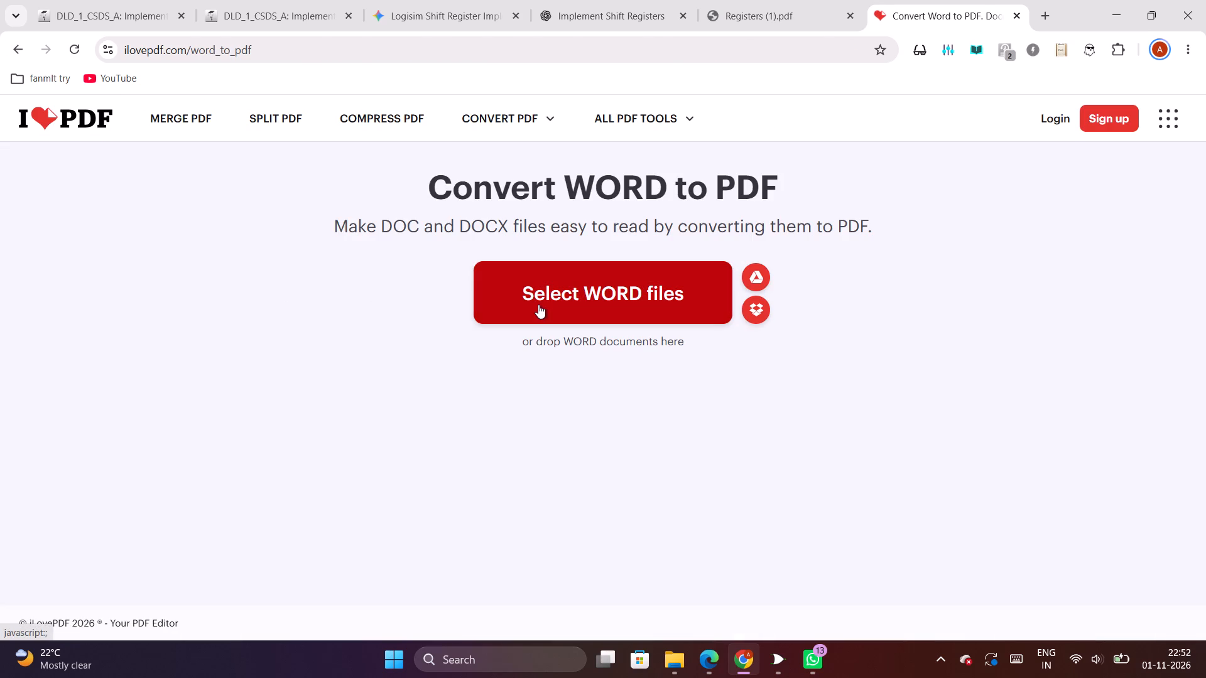
{"action": "left_click", "coordinate": [68, 254]}
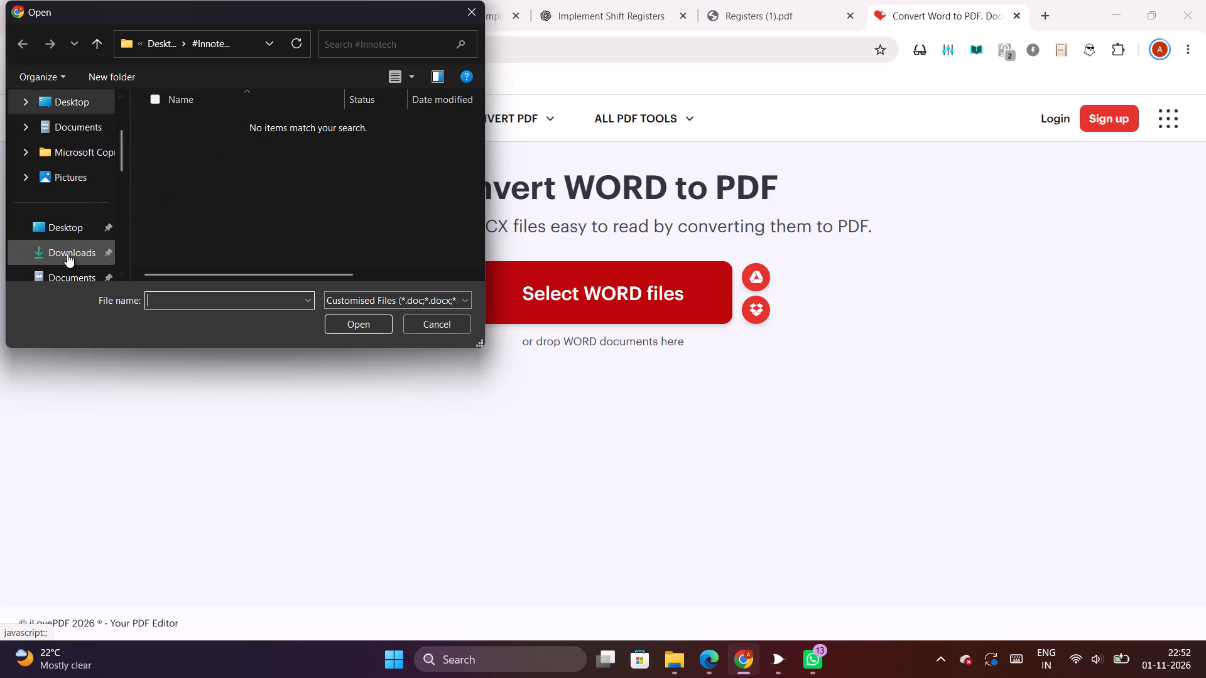
{"action": "left_click_drag", "start_coordinate": [139, 136], "coordinate": [263, 198]}
{"action": "left_click", "coordinate": [343, 319]}
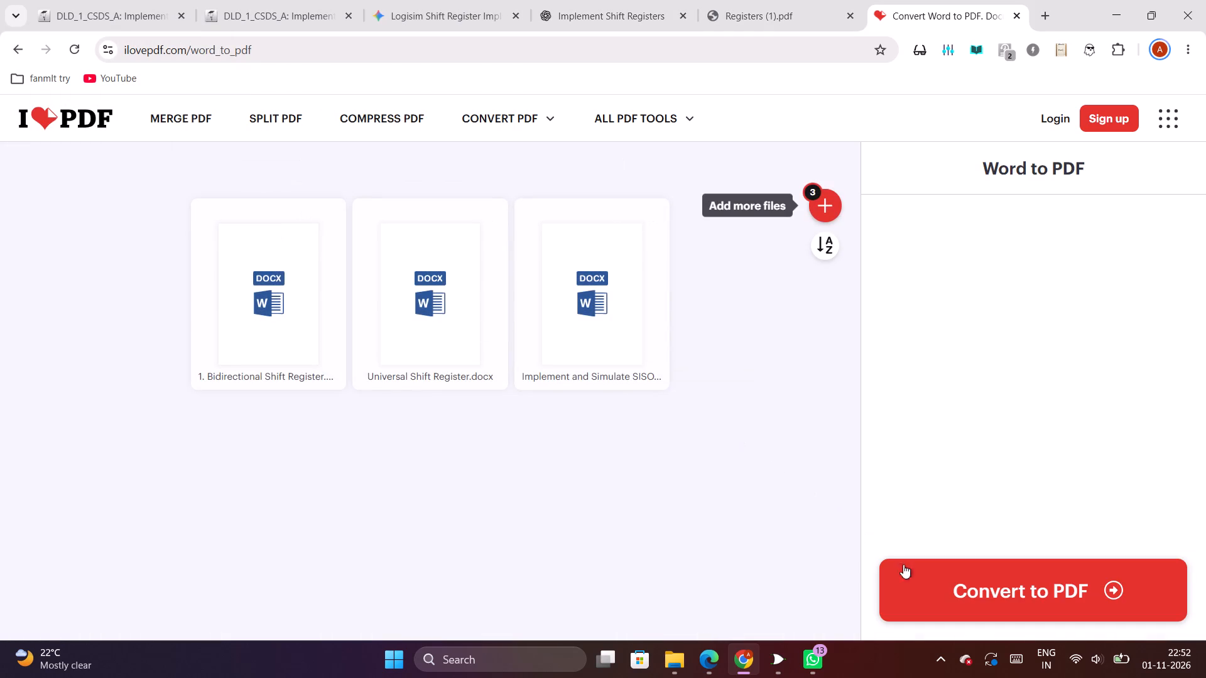
{"action": "left_click", "coordinate": [1075, 595]}
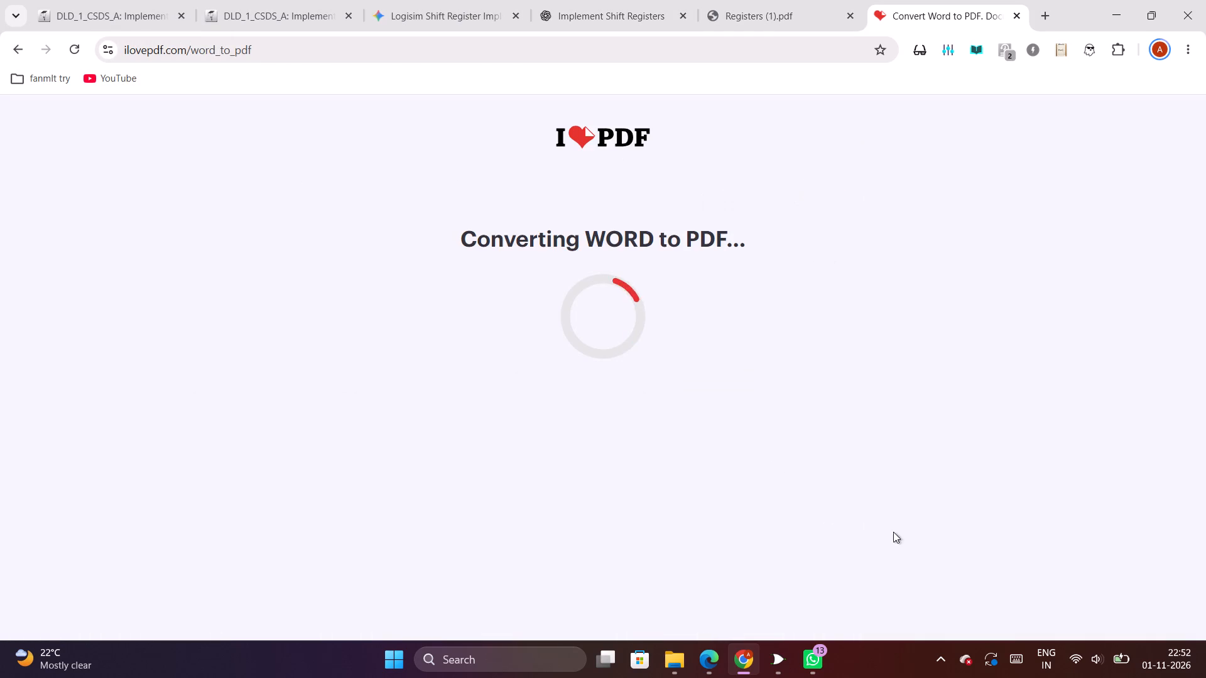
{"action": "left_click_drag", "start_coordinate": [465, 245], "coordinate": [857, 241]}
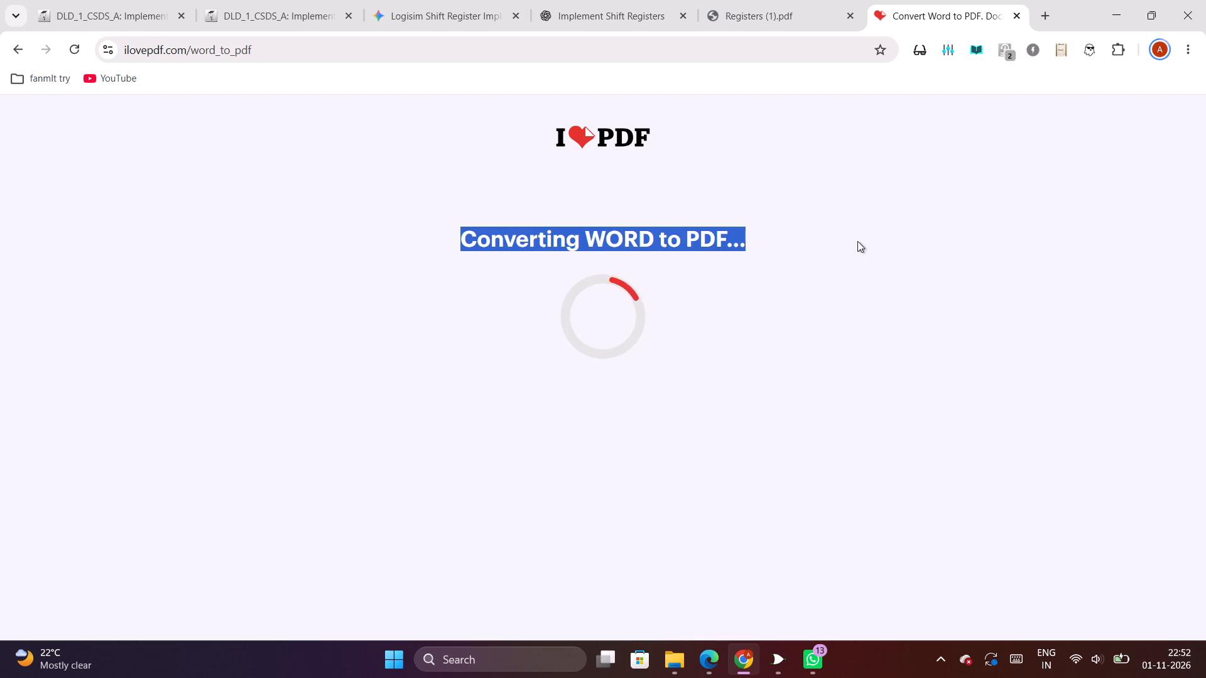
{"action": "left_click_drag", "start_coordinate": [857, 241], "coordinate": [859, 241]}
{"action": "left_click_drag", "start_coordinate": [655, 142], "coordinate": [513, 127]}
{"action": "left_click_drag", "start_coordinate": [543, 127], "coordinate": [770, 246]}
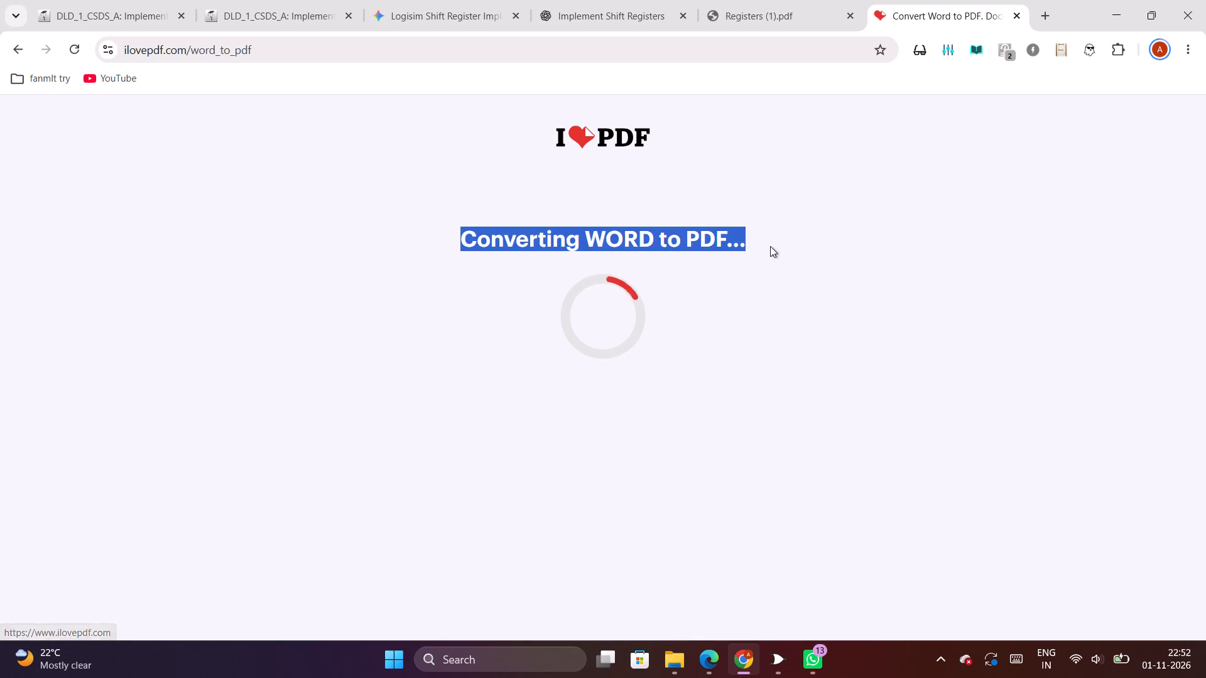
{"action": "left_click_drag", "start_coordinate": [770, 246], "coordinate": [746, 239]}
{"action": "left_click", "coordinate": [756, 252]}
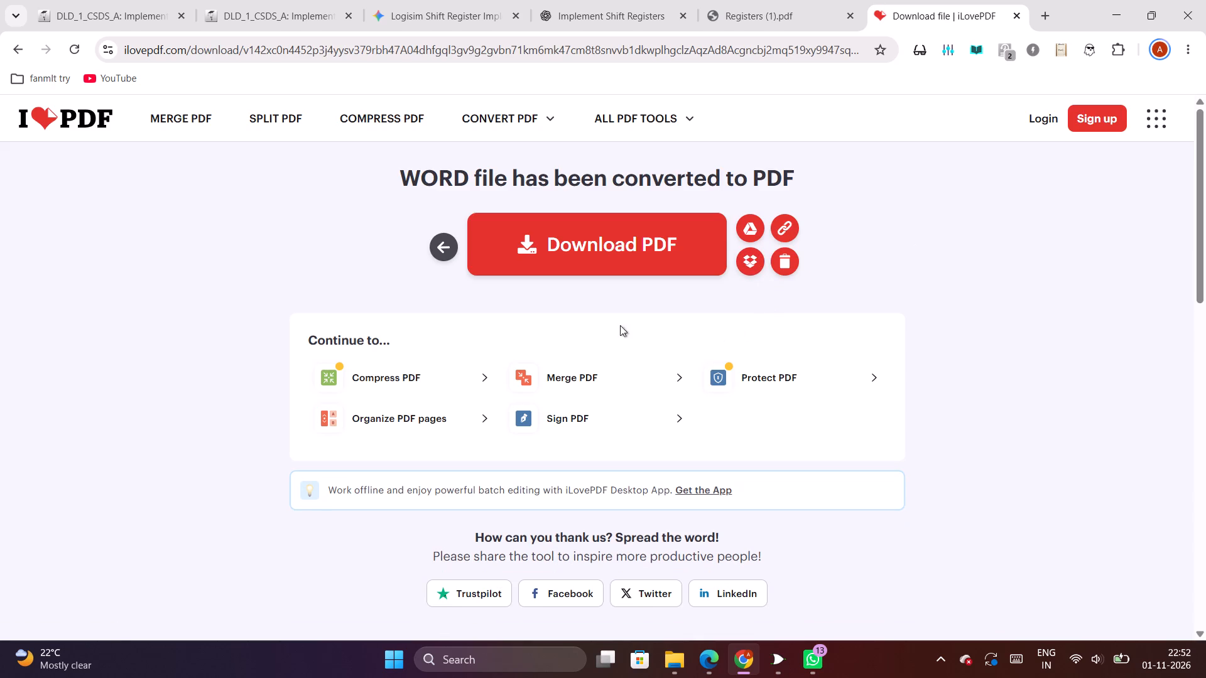
Download the converted PDF files from iLovePDF.
{"action": "left_click", "coordinate": [606, 259]}
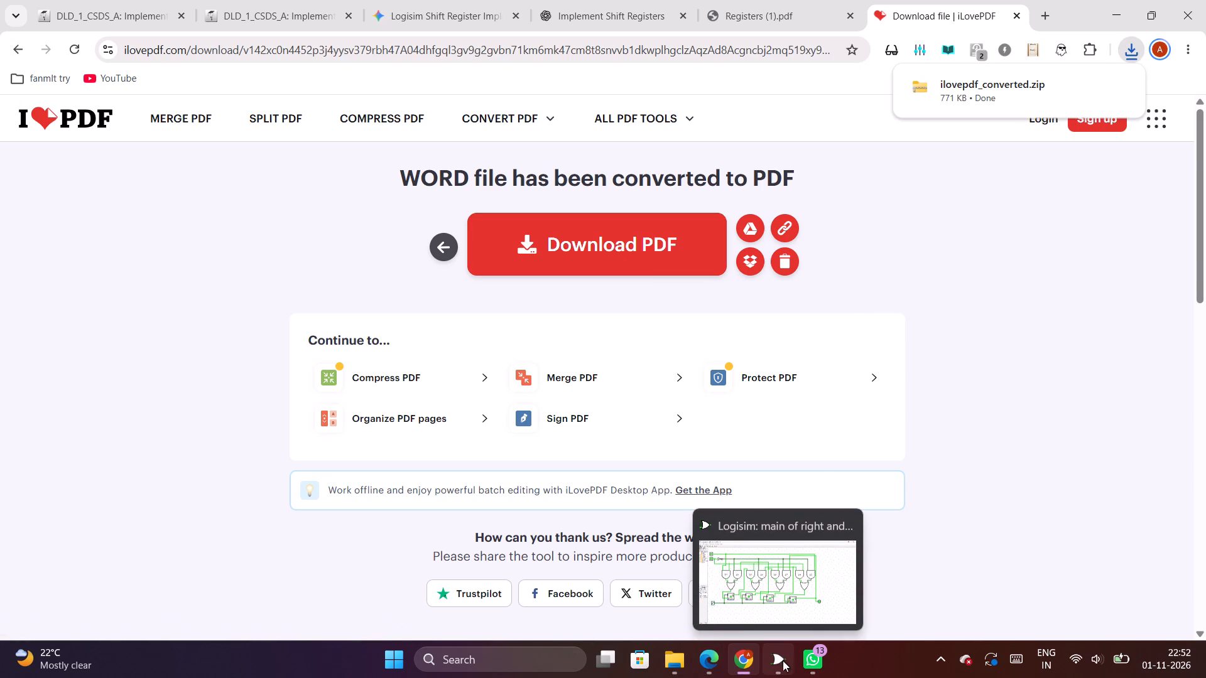
Switch to File Explorer and copy all three PDFs from ilovepdf_converted.zip into the Downloads folder.
{"action": "left_click", "coordinate": [688, 659]}
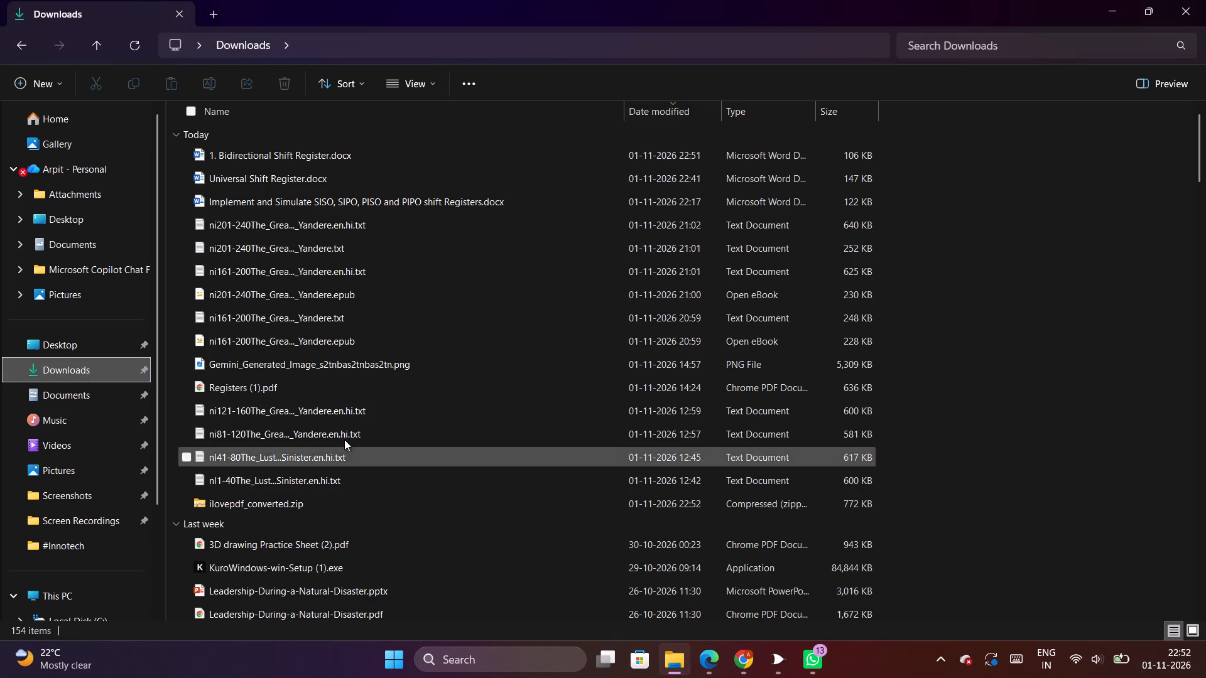
{"action": "scroll", "coordinate": [351, 205], "scroll_direction": "up", "scroll_amount": 2}
{"action": "double_click", "coordinate": [347, 506]}
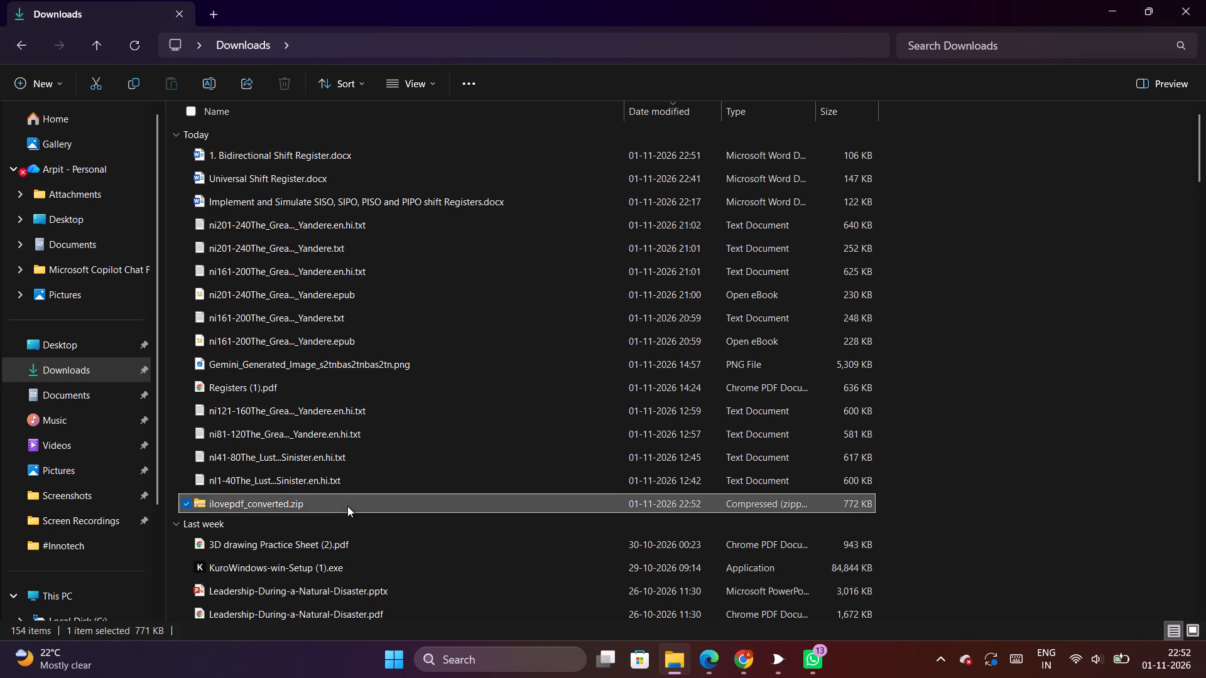
{"action": "left_click_drag", "start_coordinate": [314, 237], "coordinate": [363, 103]}
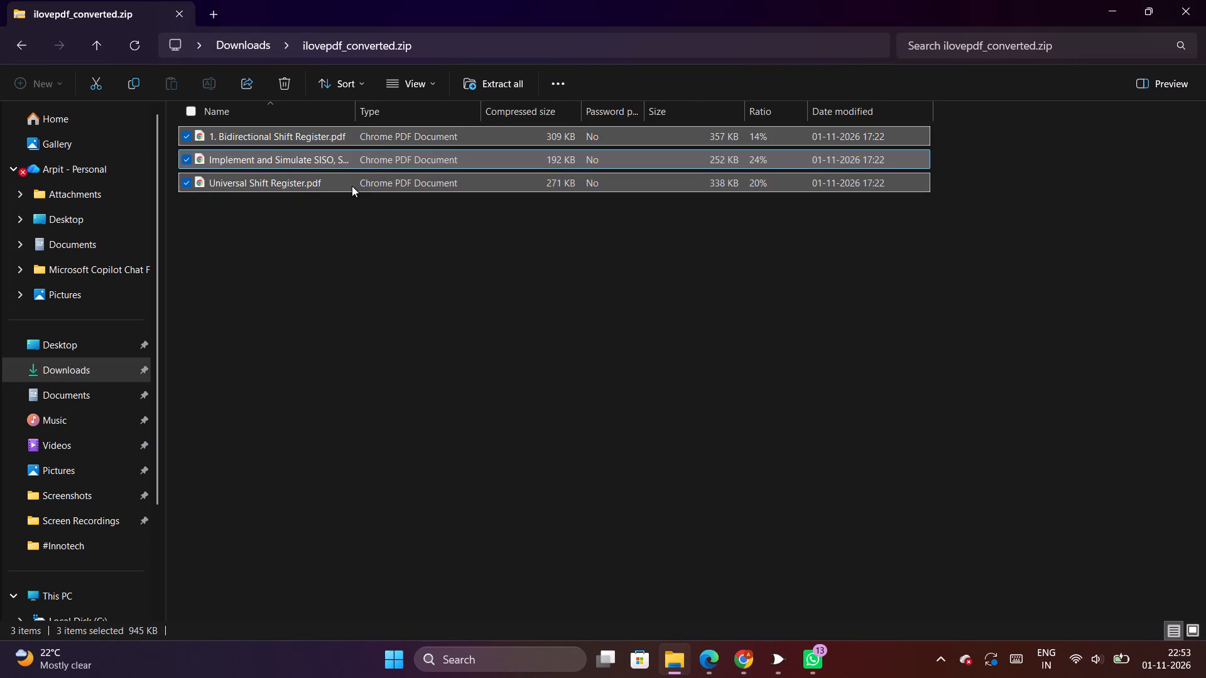
{"action": "key", "text": "ctrl+c"}
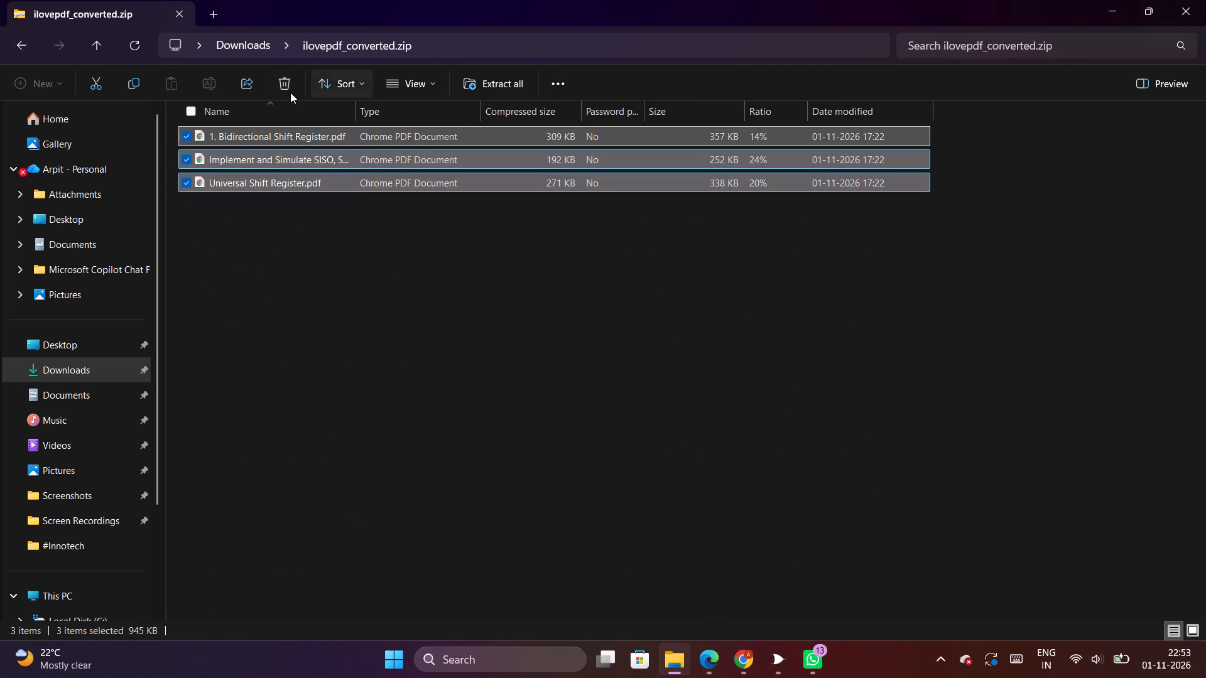
{"action": "left_click", "coordinate": [281, 47]}
{"action": "left_click", "coordinate": [264, 45]}
{"action": "left_click", "coordinate": [264, 45]}
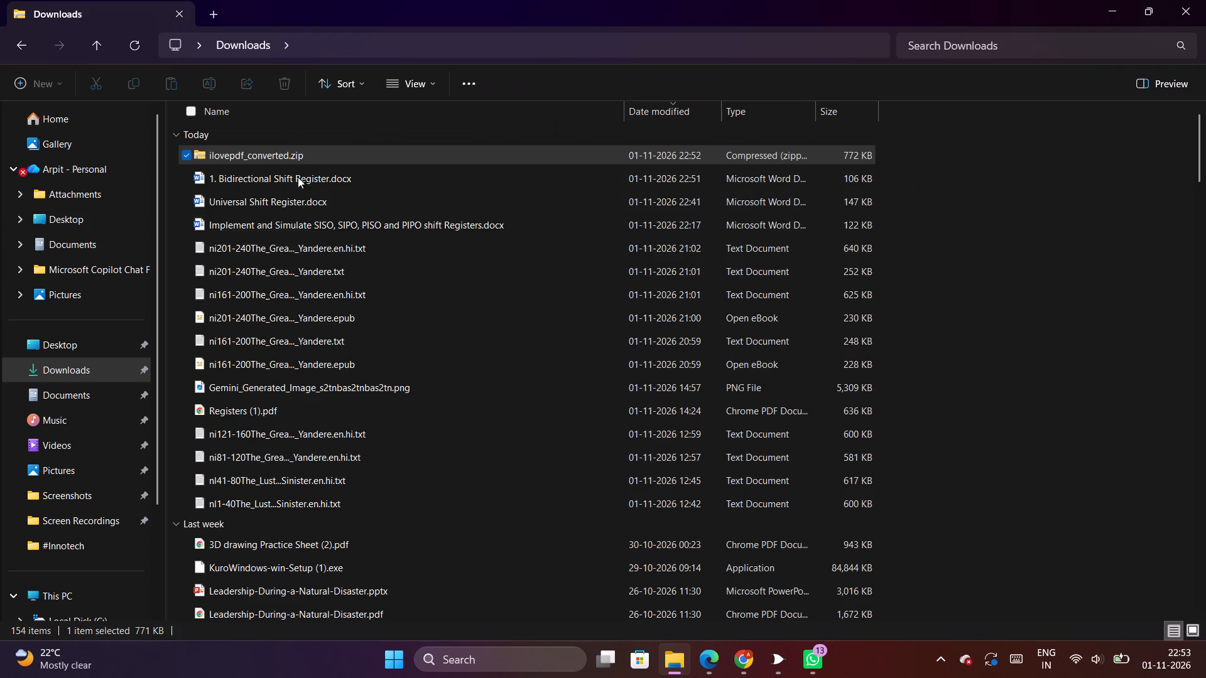
{"action": "key", "text": "ctrl+v"}
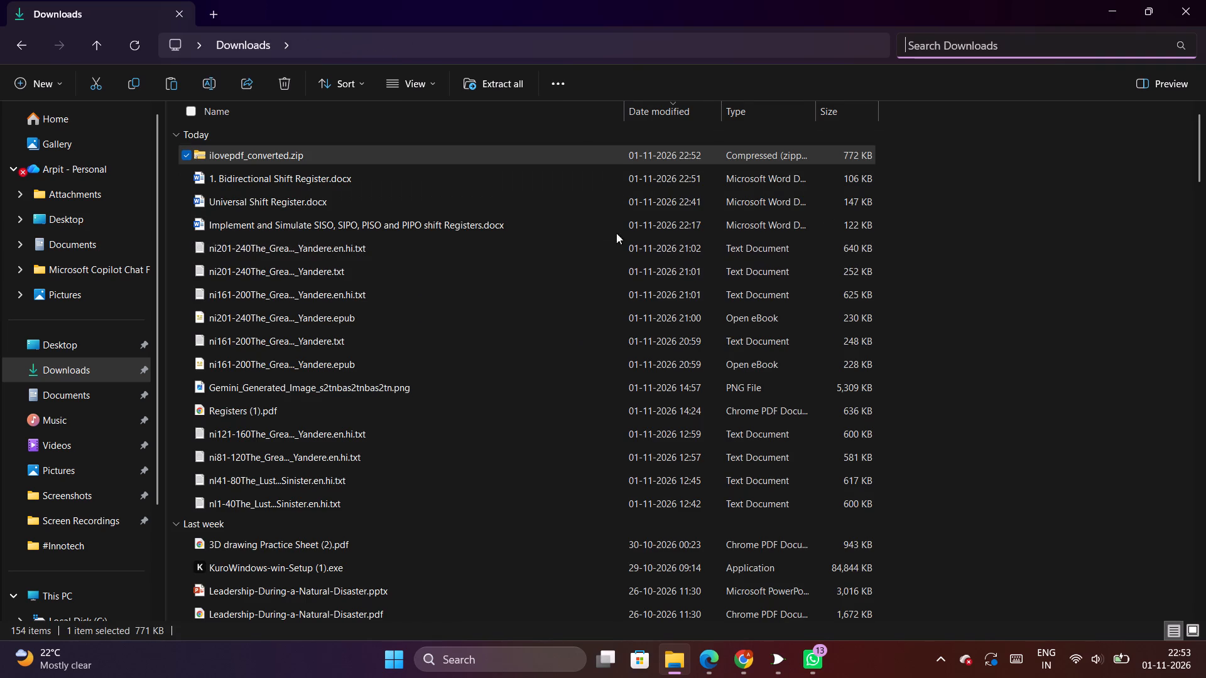
{"action": "left_click", "coordinate": [1024, 213]}
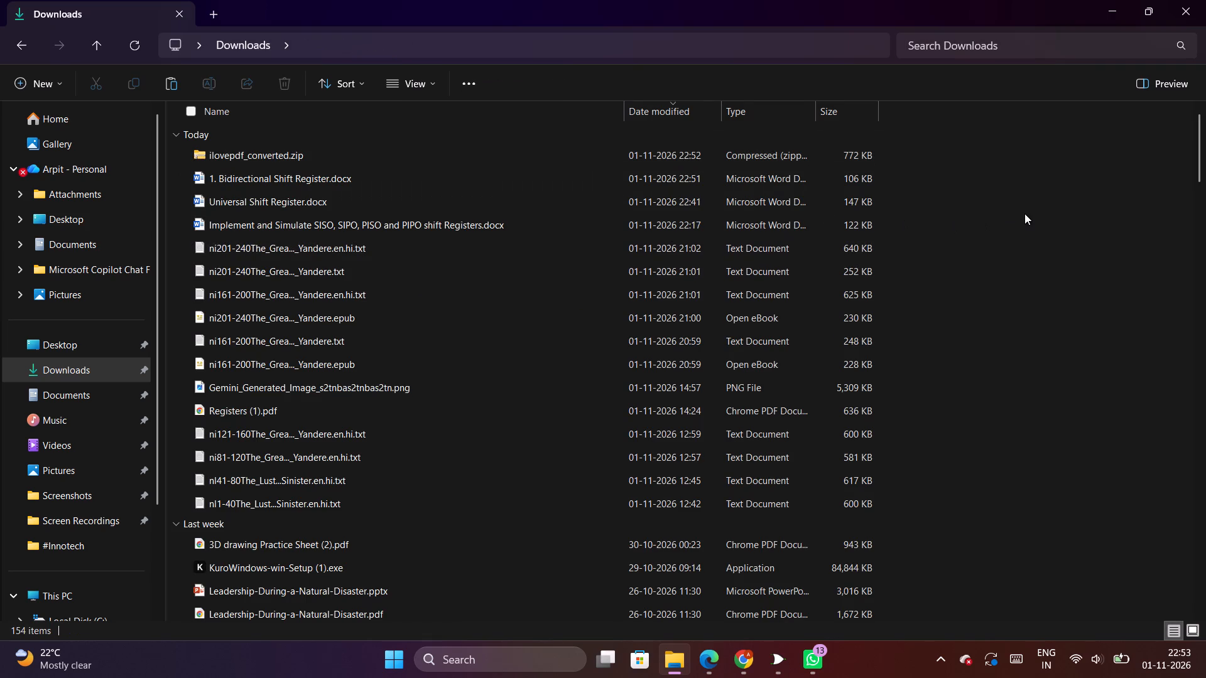
{"action": "key", "text": "ctrl+v"}
{"action": "scroll", "coordinate": [433, 471], "scroll_direction": "down", "scroll_amount": 2}
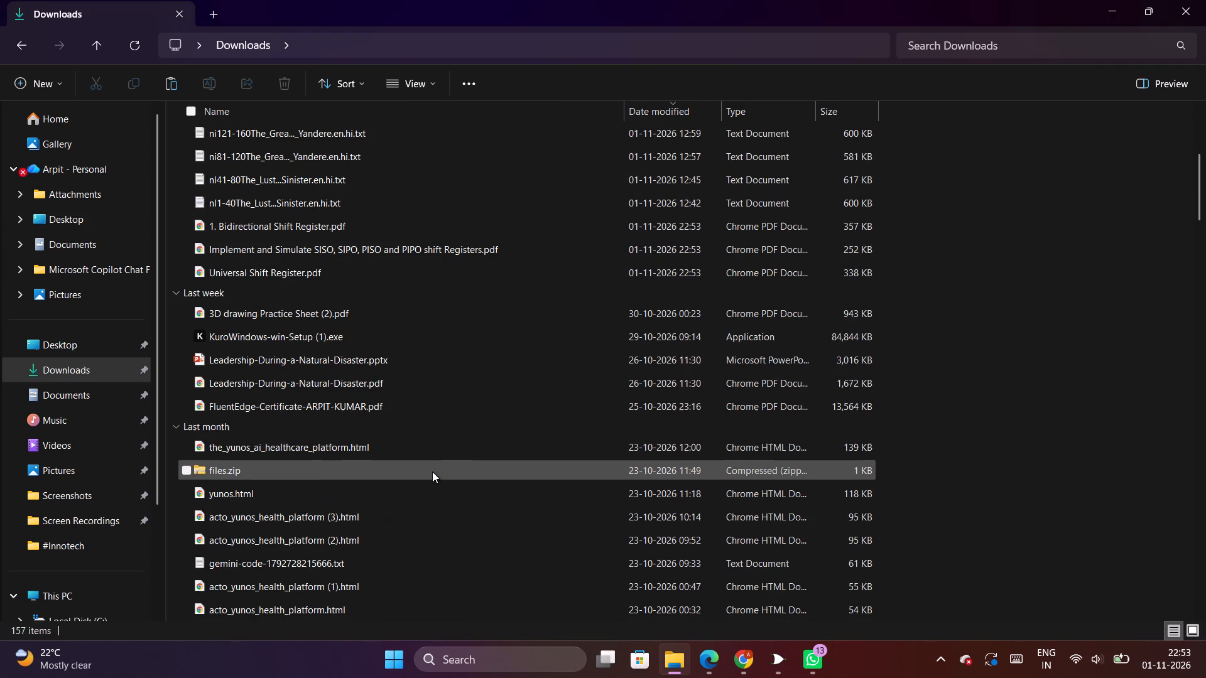
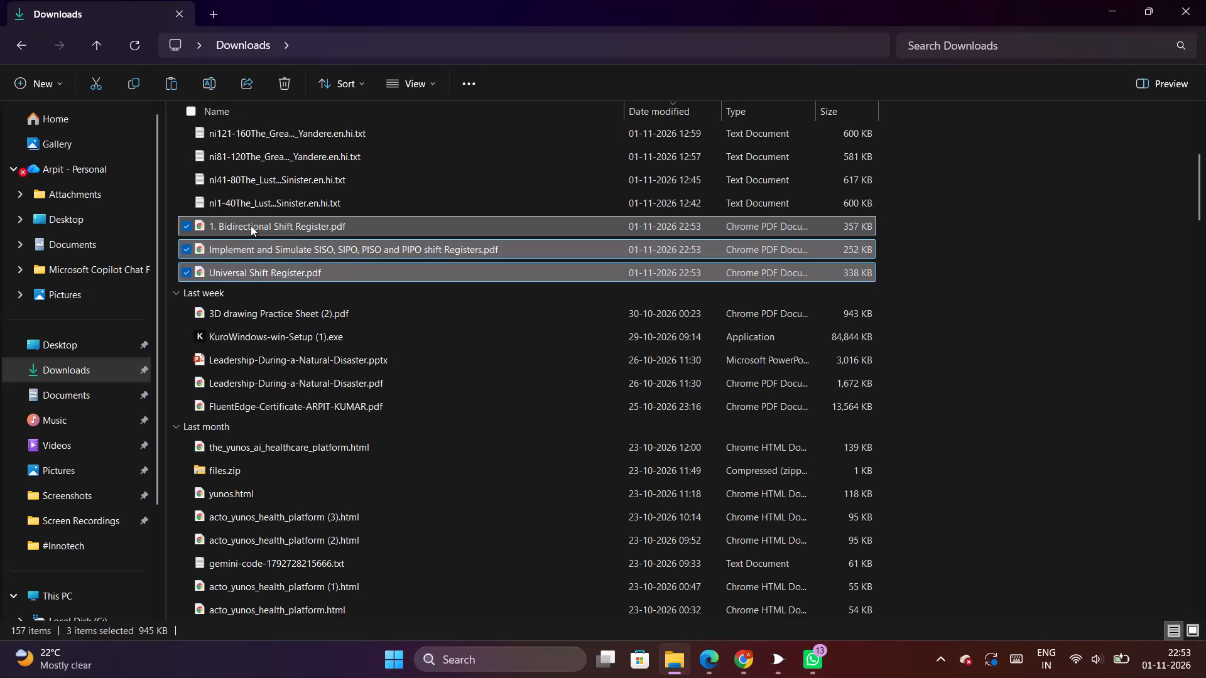
Copy the three selected shift register PDFs in the Downloads folder to the clipboard.
{"action": "key", "text": "ctrl+c"}
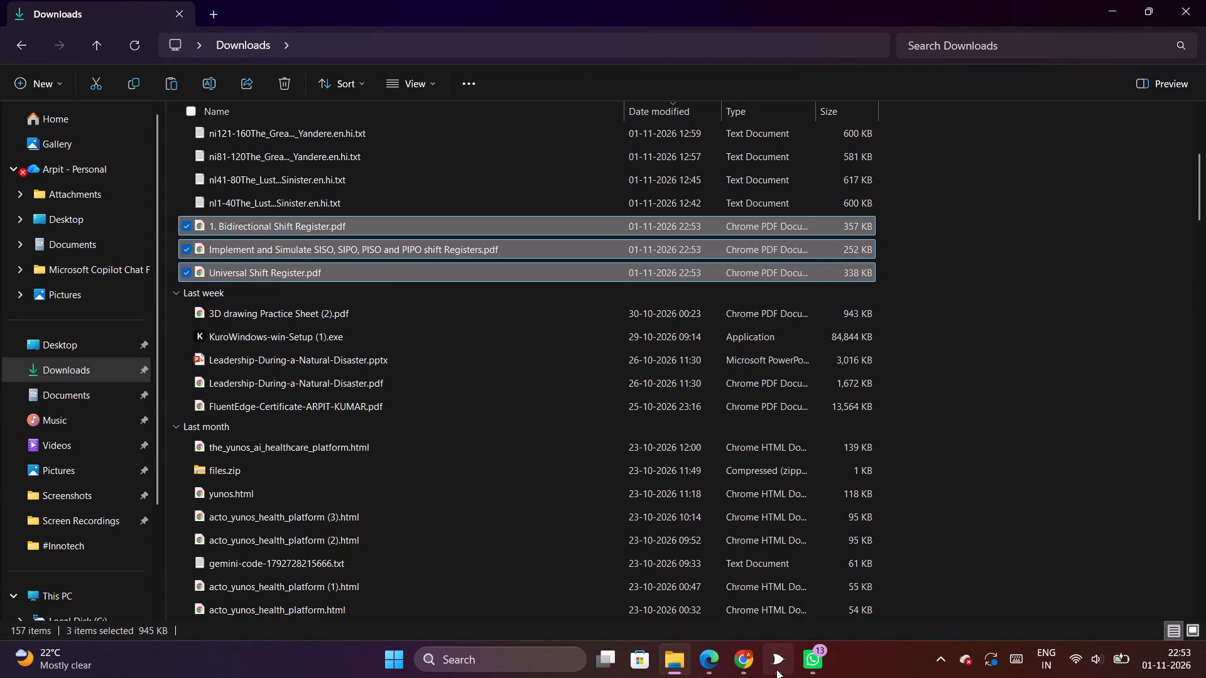
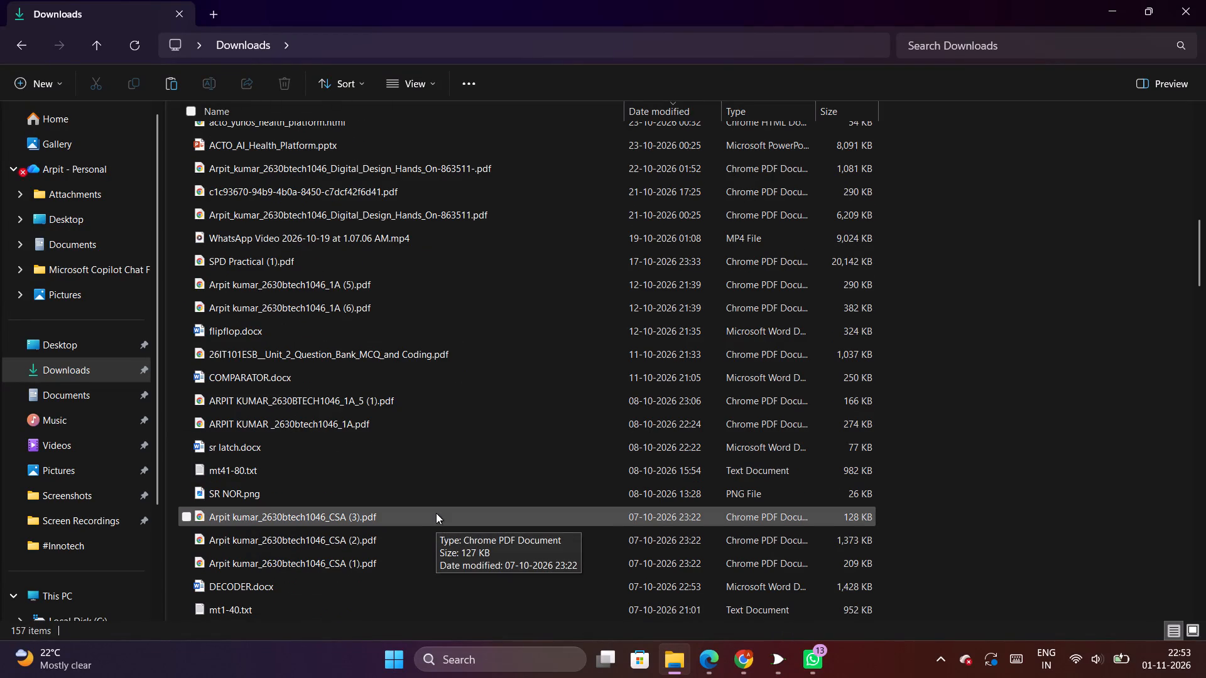
Copy the file name text, without its extension, of the older PDF ending in "CSA (3)" in Downloads.
{"action": "right_click", "coordinate": [345, 516]}
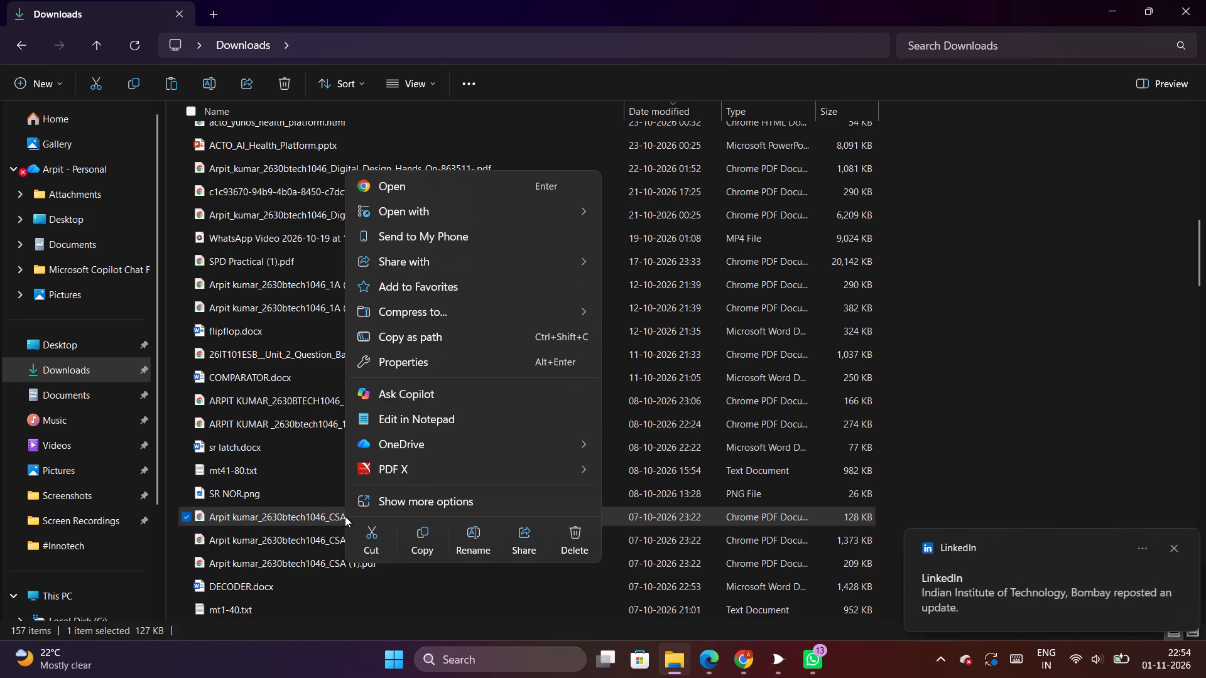
{"action": "left_click", "coordinate": [494, 536]}
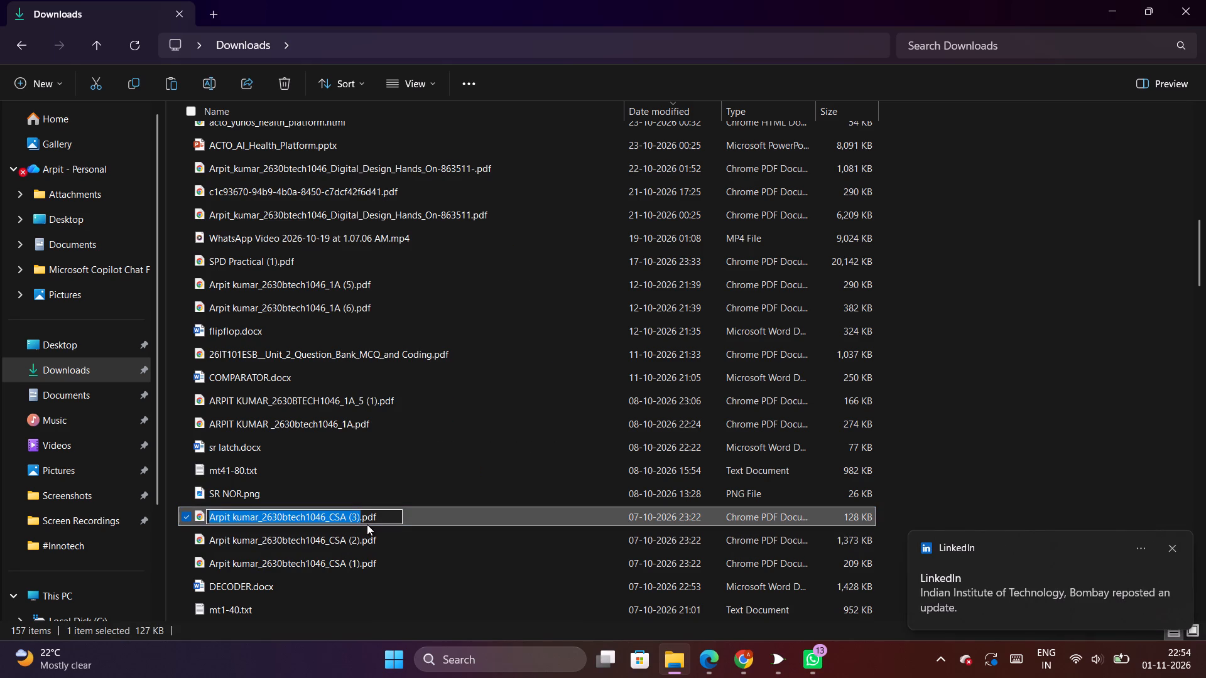
{"action": "key", "text": "ctrl+c"}
{"action": "left_click", "coordinate": [1006, 376]}
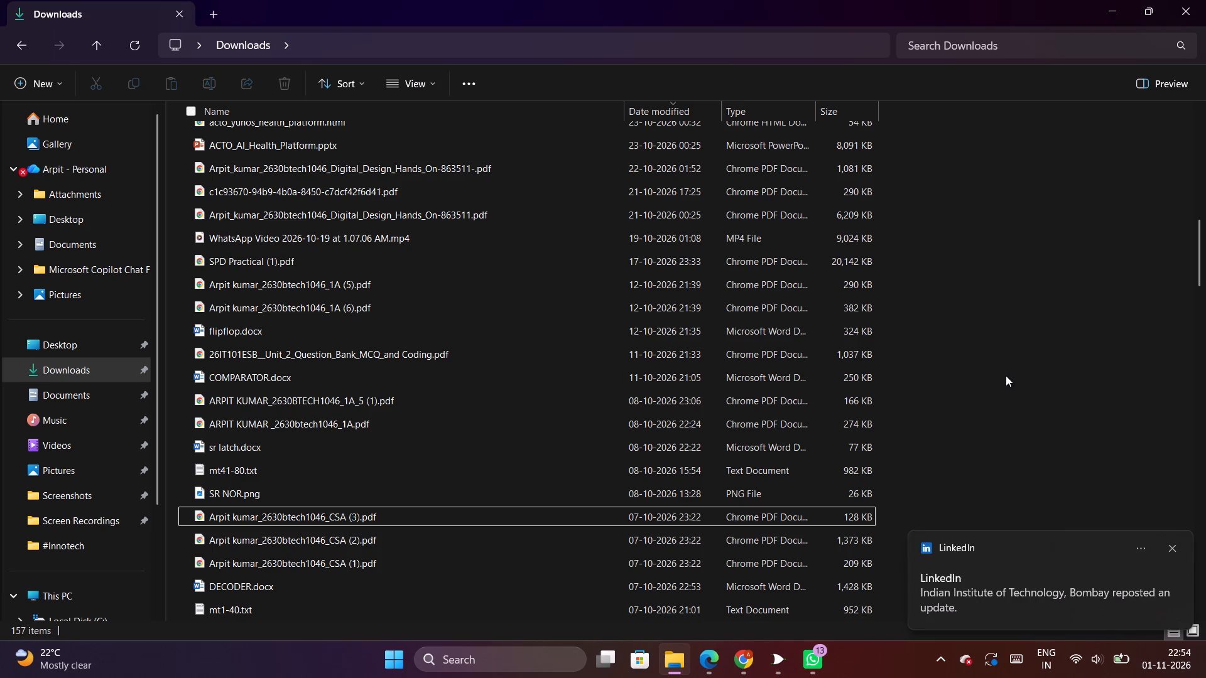
{"action": "scroll", "coordinate": [639, 320], "scroll_direction": "up", "scroll_amount": 8}
{"action": "scroll", "coordinate": [339, 218], "scroll_direction": "up", "scroll_amount": 5}
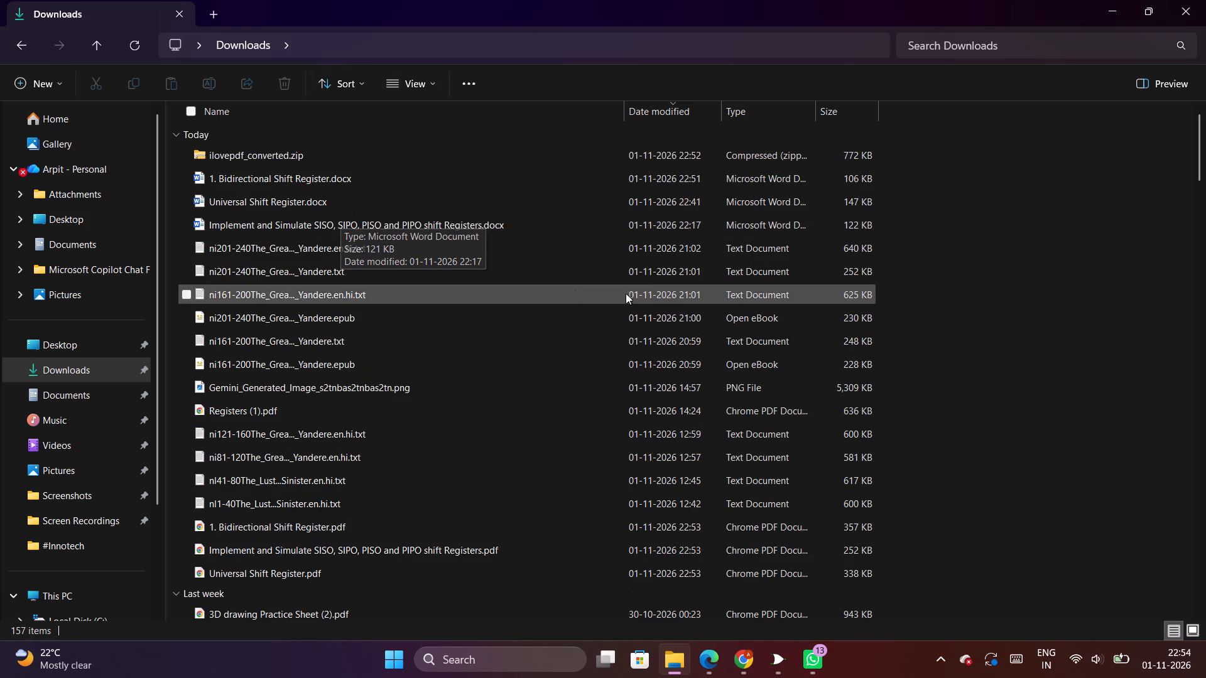
Switch to Logisim and close the "right and left shift" circuit window.
{"action": "left_click", "coordinate": [773, 669]}
{"action": "left_click", "coordinate": [1205, 0]}
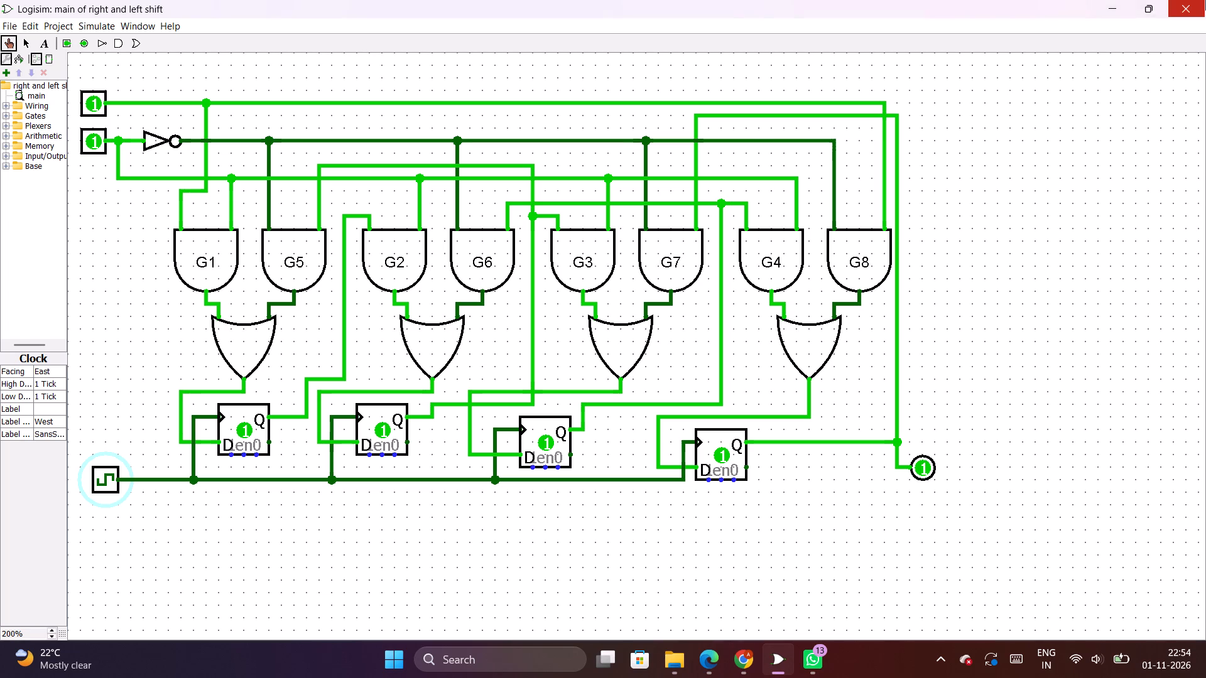
{"action": "left_click", "coordinate": [594, 340]}
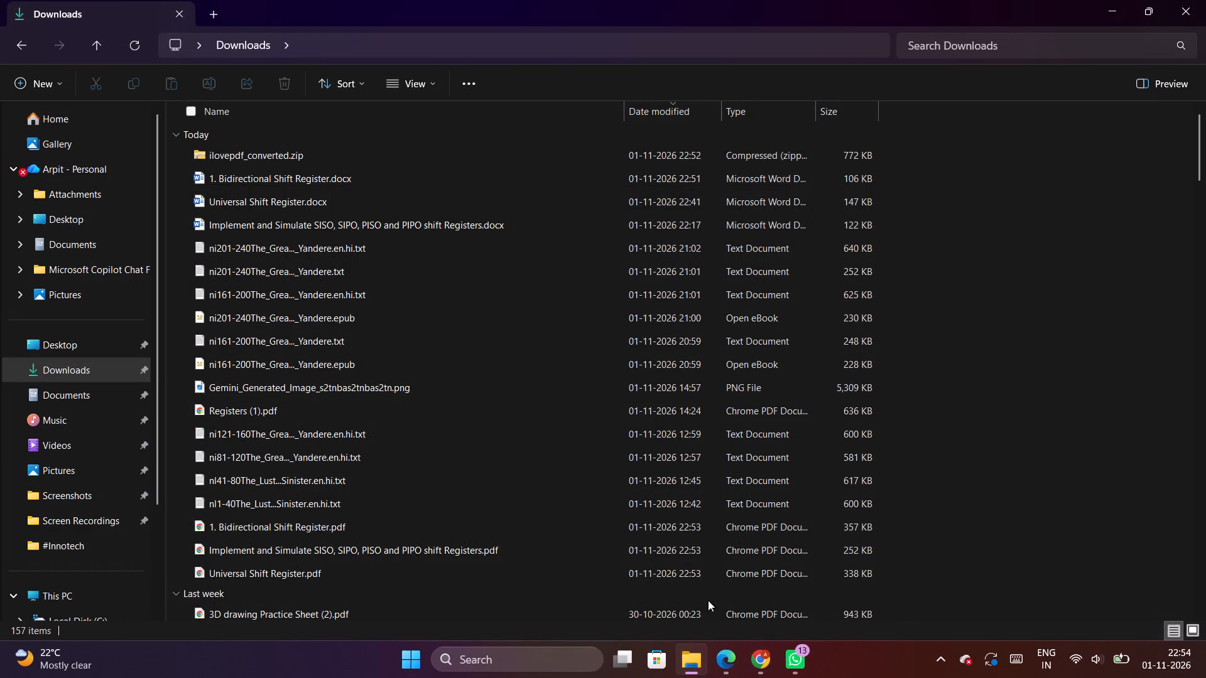
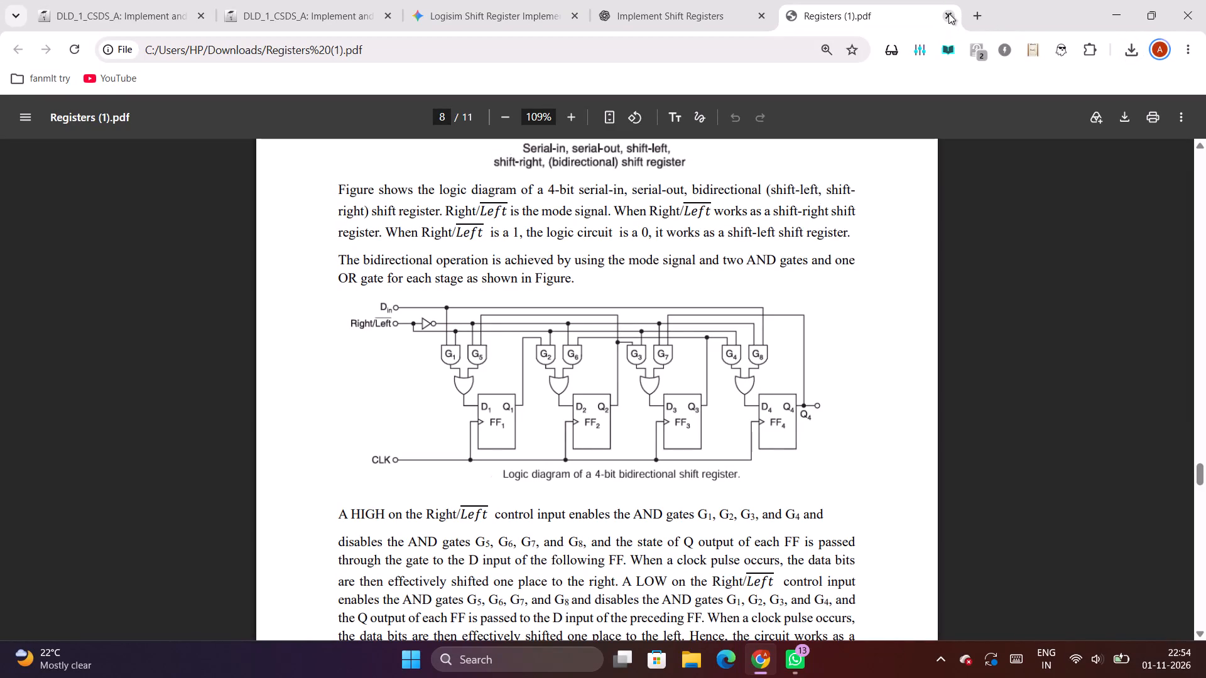
Close the Registers (1).pdf, Implement Shift Registers and Logisim Shift Register browser pages, keeping the two DLD_1_CSDS_A assignment pages open.
{"action": "left_click", "coordinate": [948, 14]}
{"action": "left_click", "coordinate": [763, 11]}
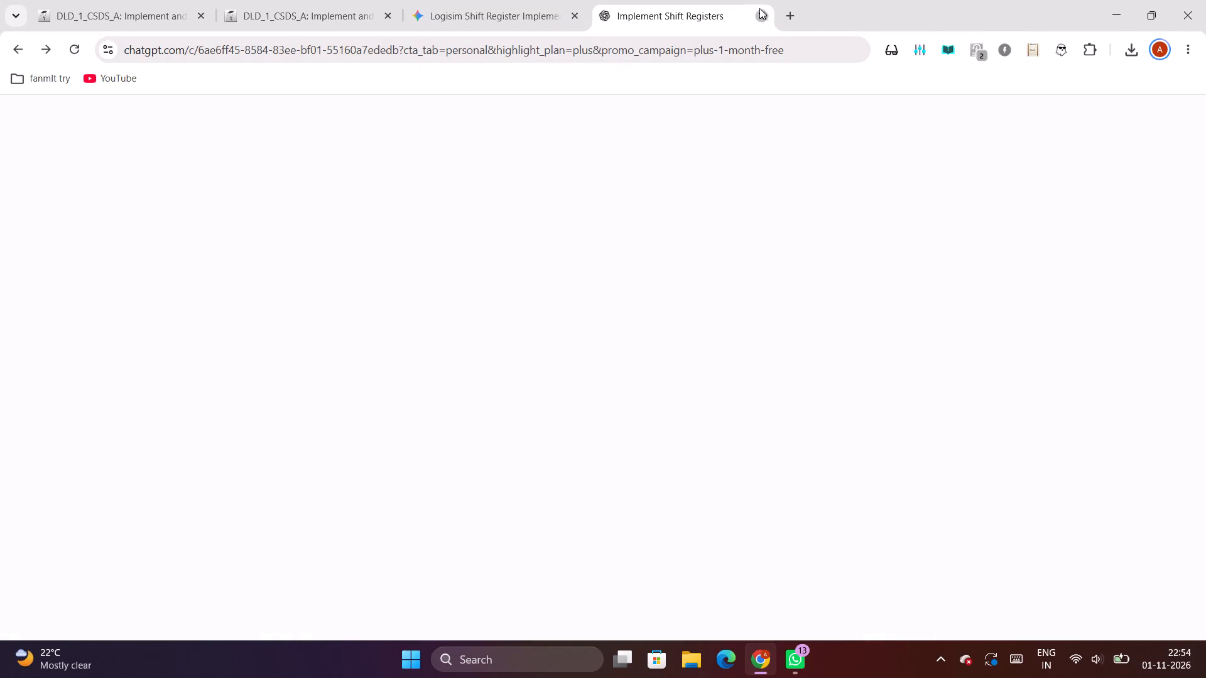
{"action": "left_click", "coordinate": [570, 17]}
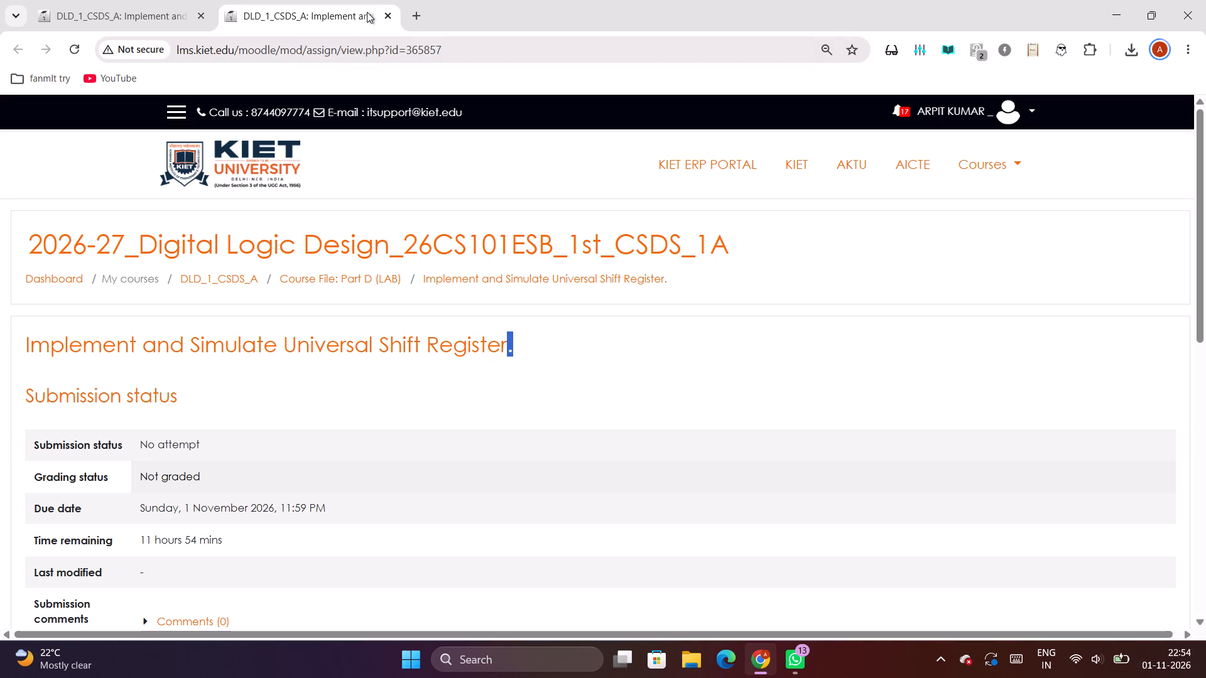
Open a new blank browser page alongside the two assignment pages.
{"action": "left_click", "coordinate": [414, 13]}
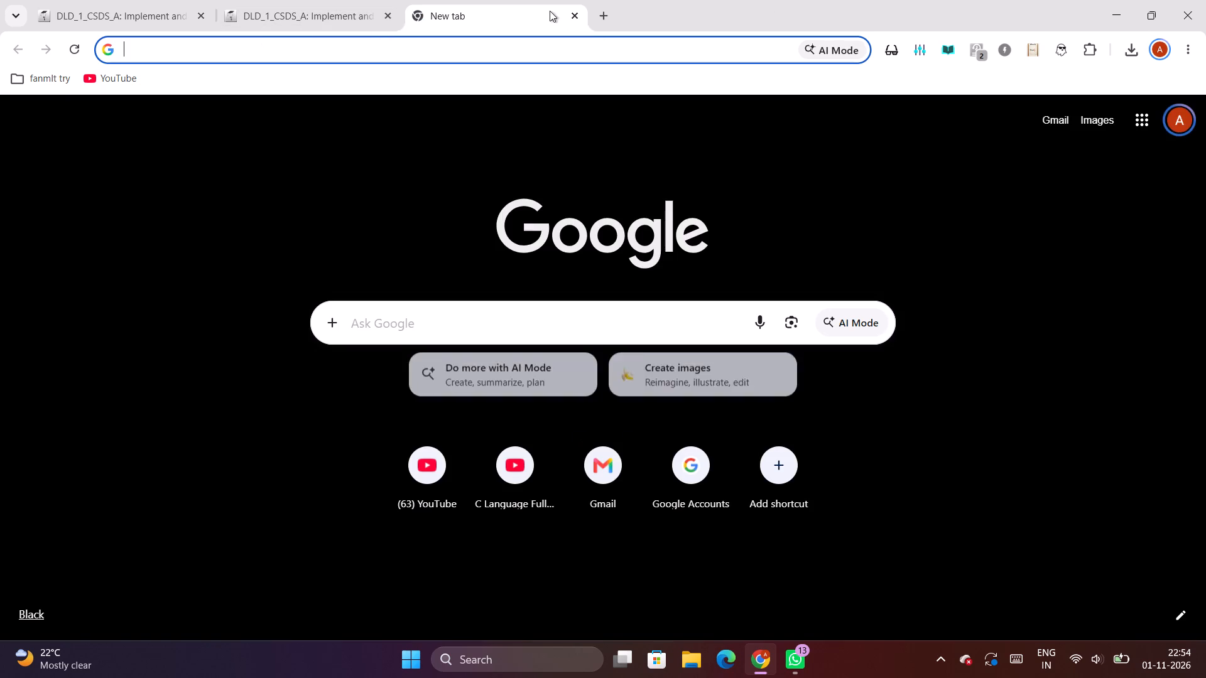
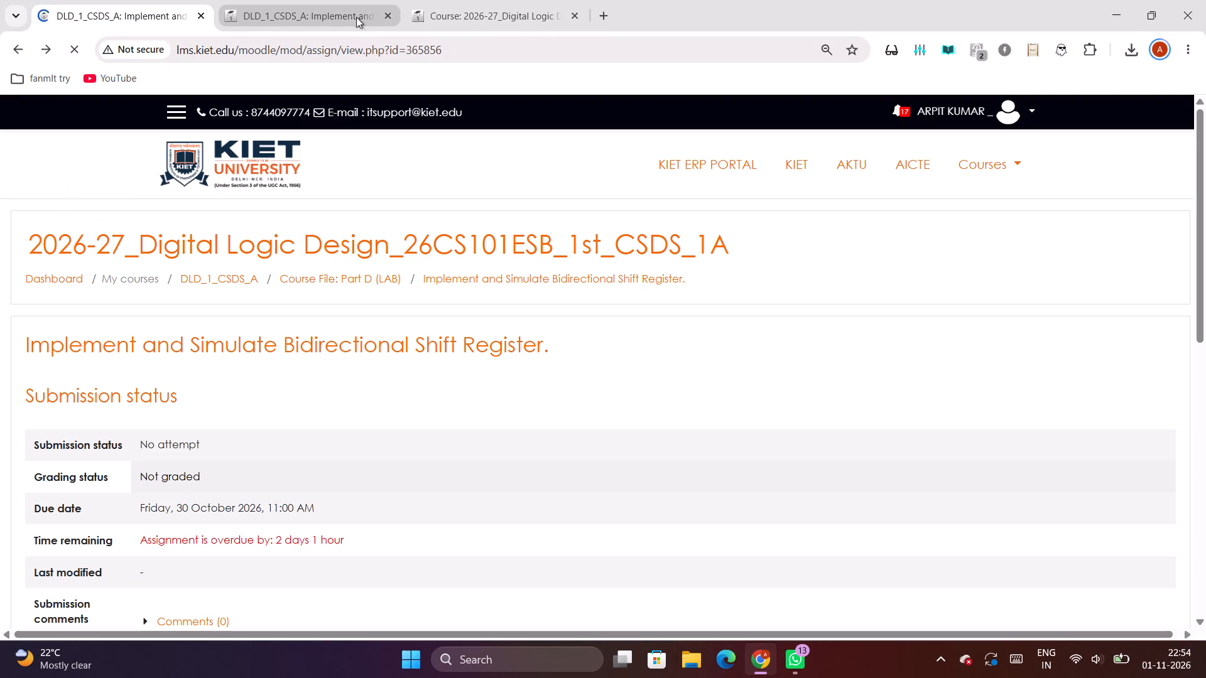
Open the SISO, SIPO, PISO and PIPO shift Registers assignment from the course page and start adding a submission.
{"action": "left_click", "coordinate": [357, 9]}
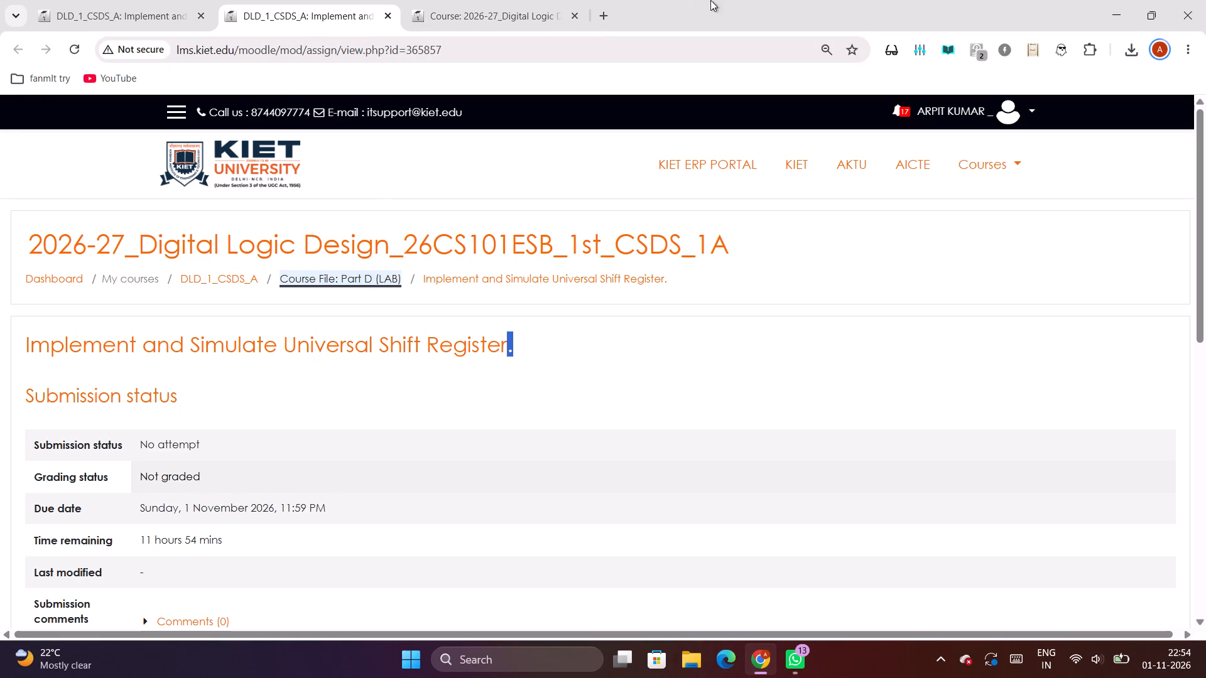
{"action": "left_click", "coordinate": [531, 19]}
{"action": "middle_click", "coordinate": [276, 247]}
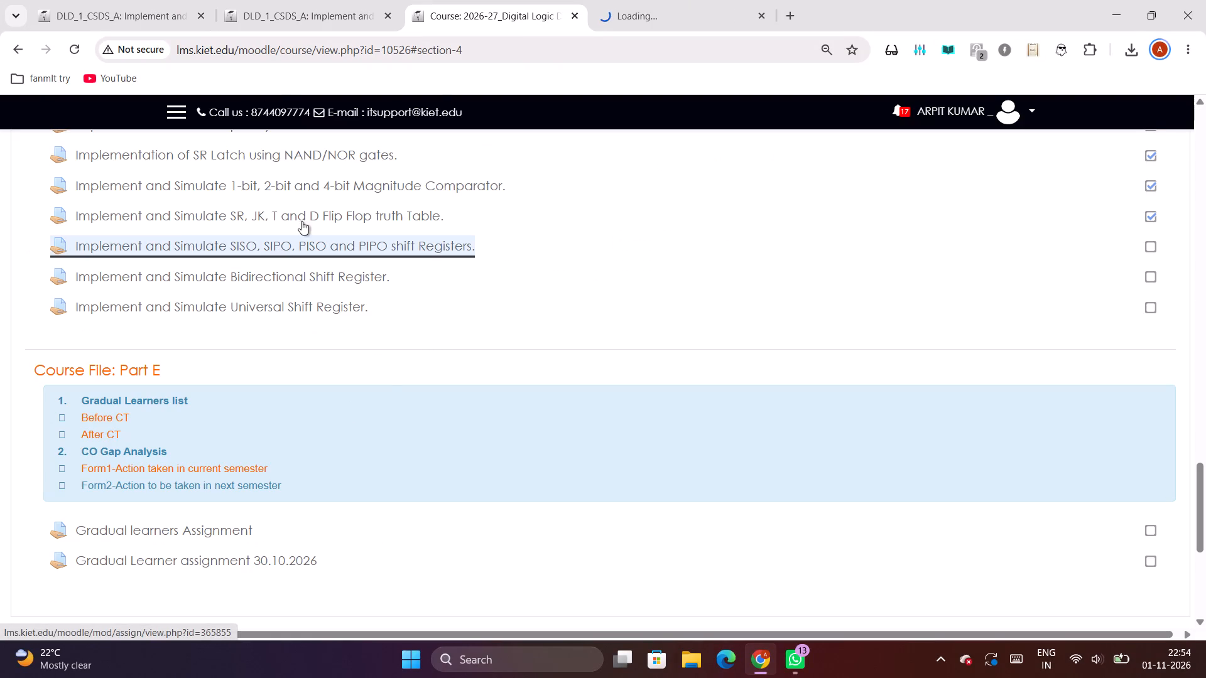
{"action": "left_click", "coordinate": [631, 0]}
{"action": "scroll", "coordinate": [209, 434], "scroll_direction": "down", "scroll_amount": 1}
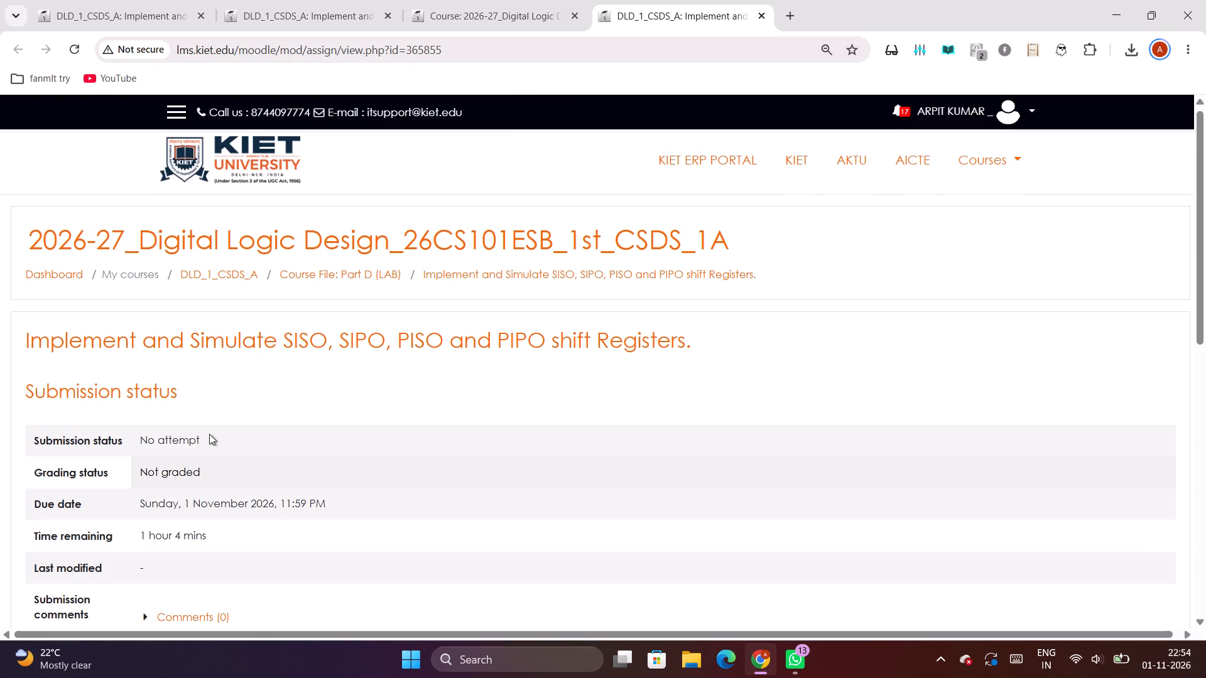
{"action": "scroll", "coordinate": [209, 434], "scroll_direction": "down", "scroll_amount": 1}
{"action": "left_click", "coordinate": [582, 340]}
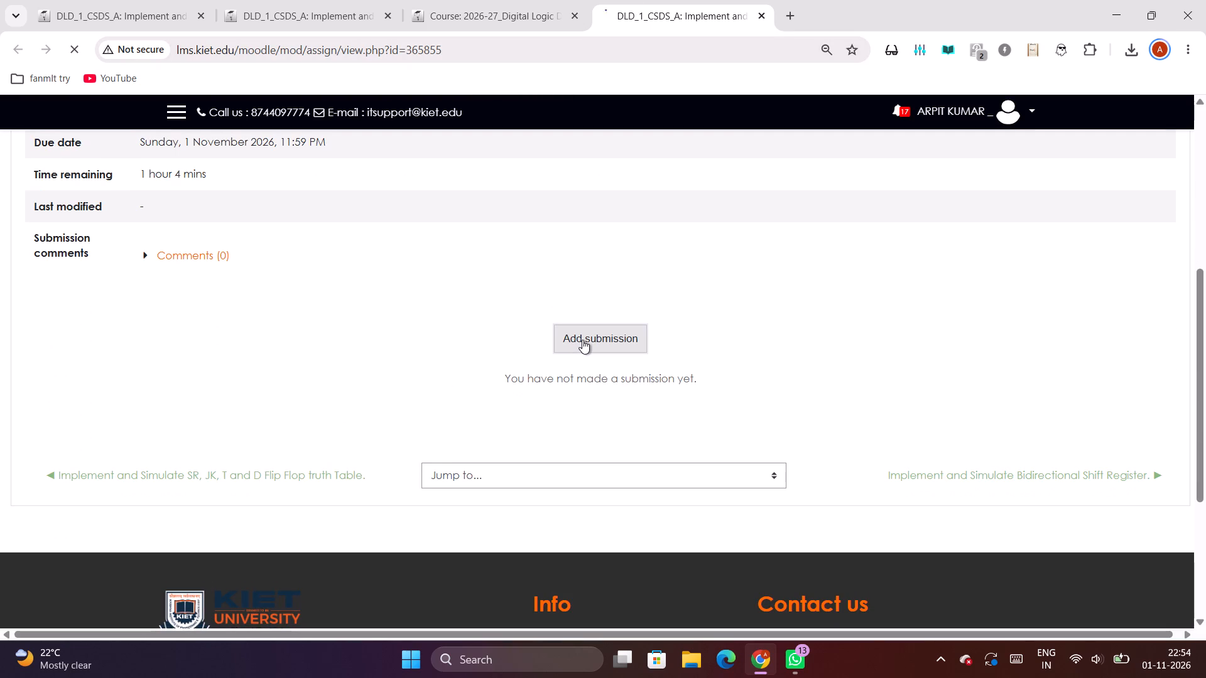
{"action": "scroll", "coordinate": [542, 373], "scroll_direction": "down", "scroll_amount": 3}
{"action": "scroll", "coordinate": [543, 370], "scroll_direction": "up", "scroll_amount": 1}
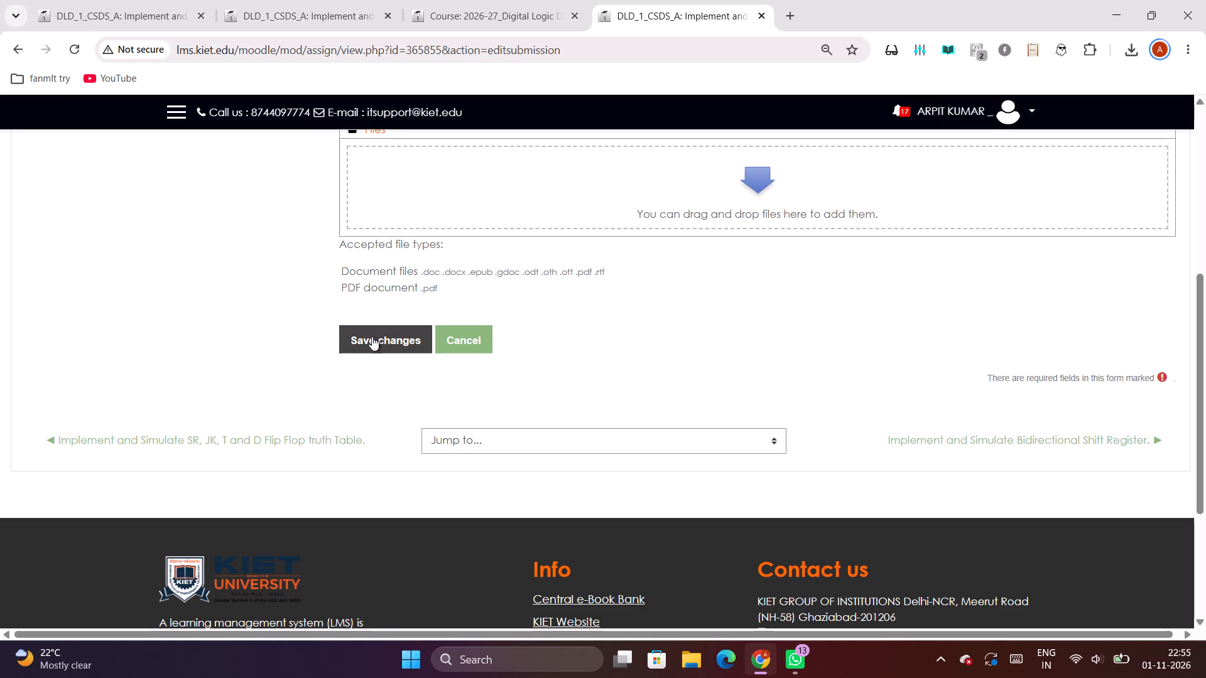
{"action": "scroll", "coordinate": [372, 336], "scroll_direction": "up", "scroll_amount": 1}
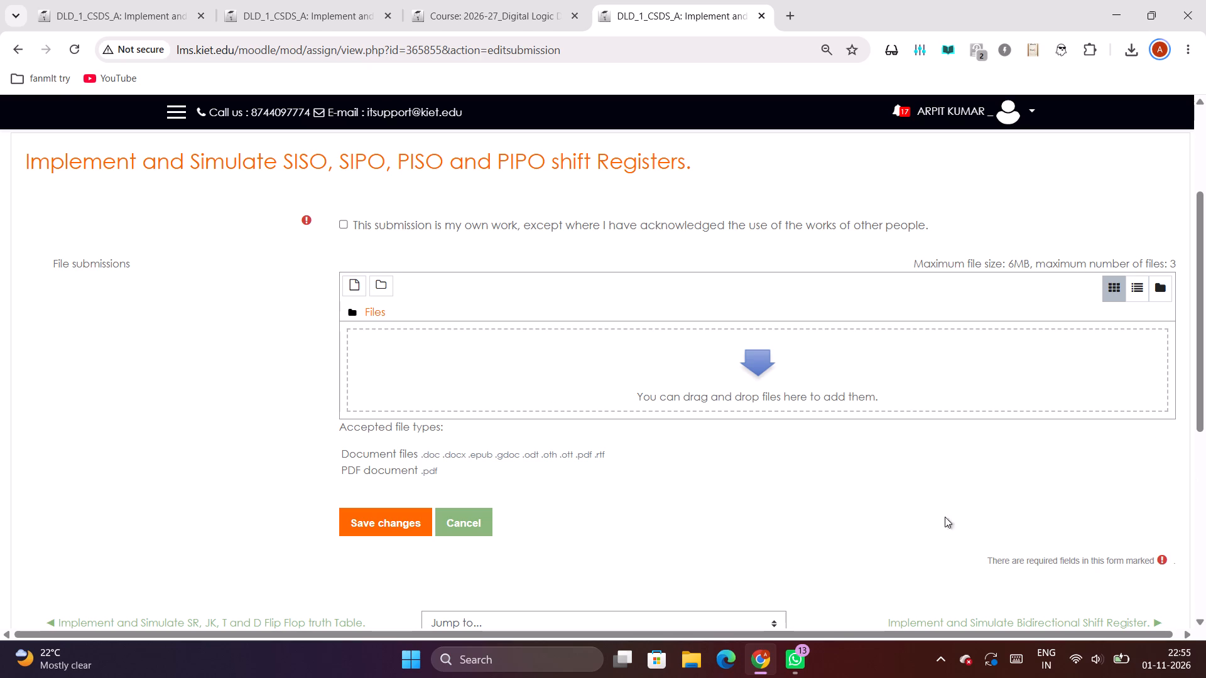
Upload Implement and Simulate SISO, SIPO, PISO and PIPO shift Registers.pdf from Downloads, saved under the copied earlier submission's file name.
{"action": "left_click", "coordinate": [690, 368]}
{"action": "left_click", "coordinate": [477, 316]}
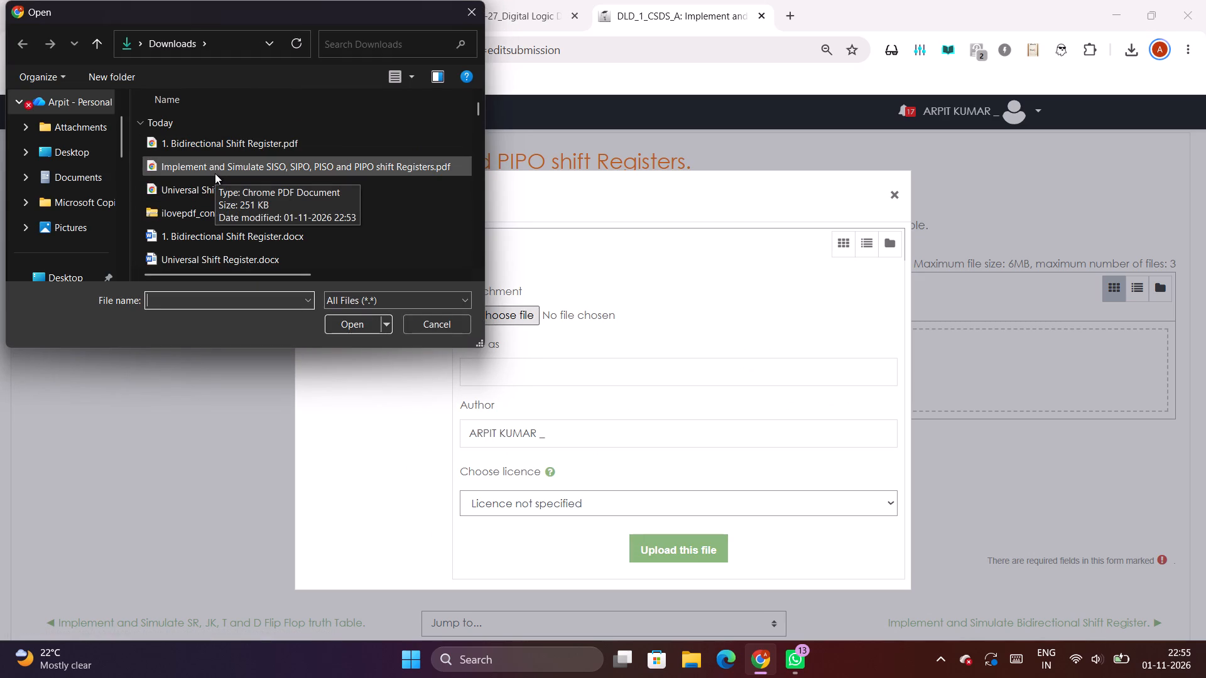
{"action": "left_click", "coordinate": [215, 173]}
{"action": "left_click", "coordinate": [341, 321]}
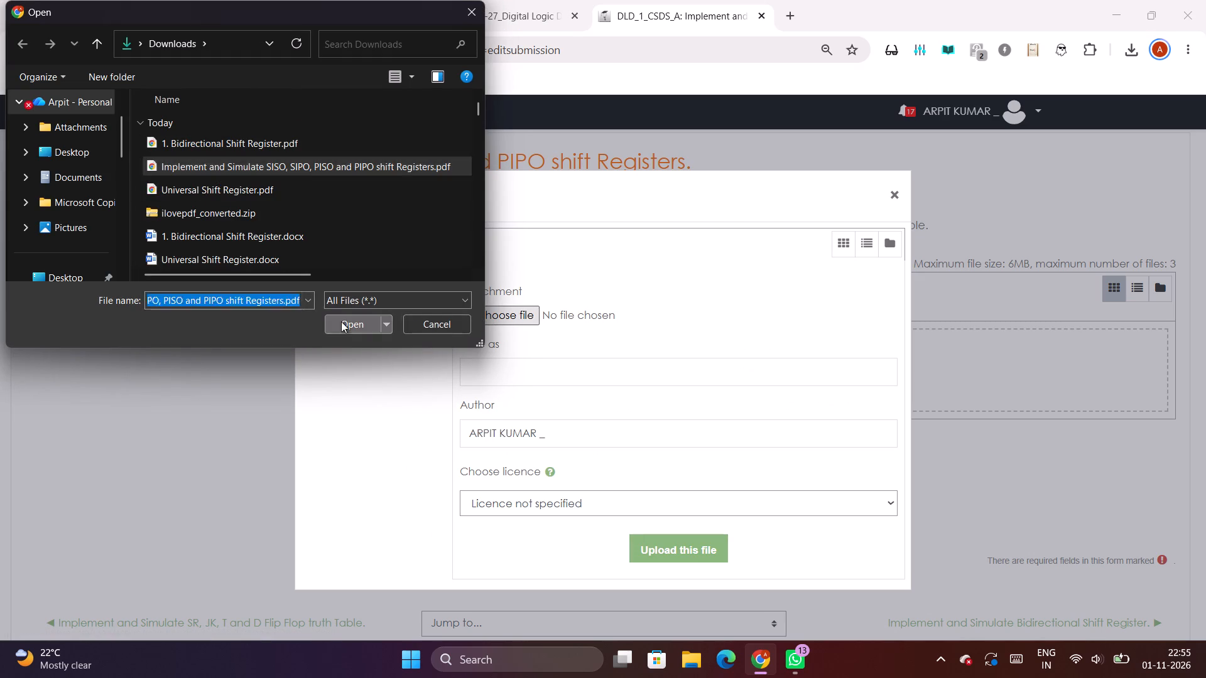
{"action": "left_click", "coordinate": [586, 315]}
{"action": "right_click", "coordinate": [586, 315]}
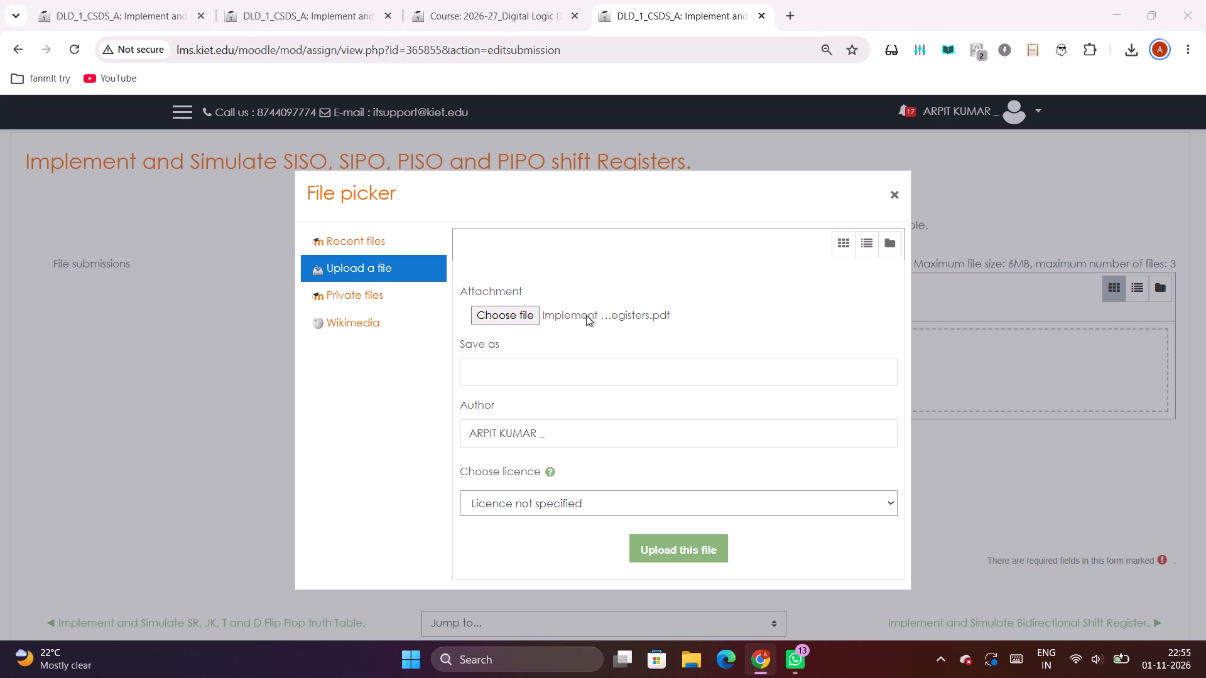
{"action": "left_click", "coordinate": [472, 8]}
{"action": "left_click", "coordinate": [499, 361]}
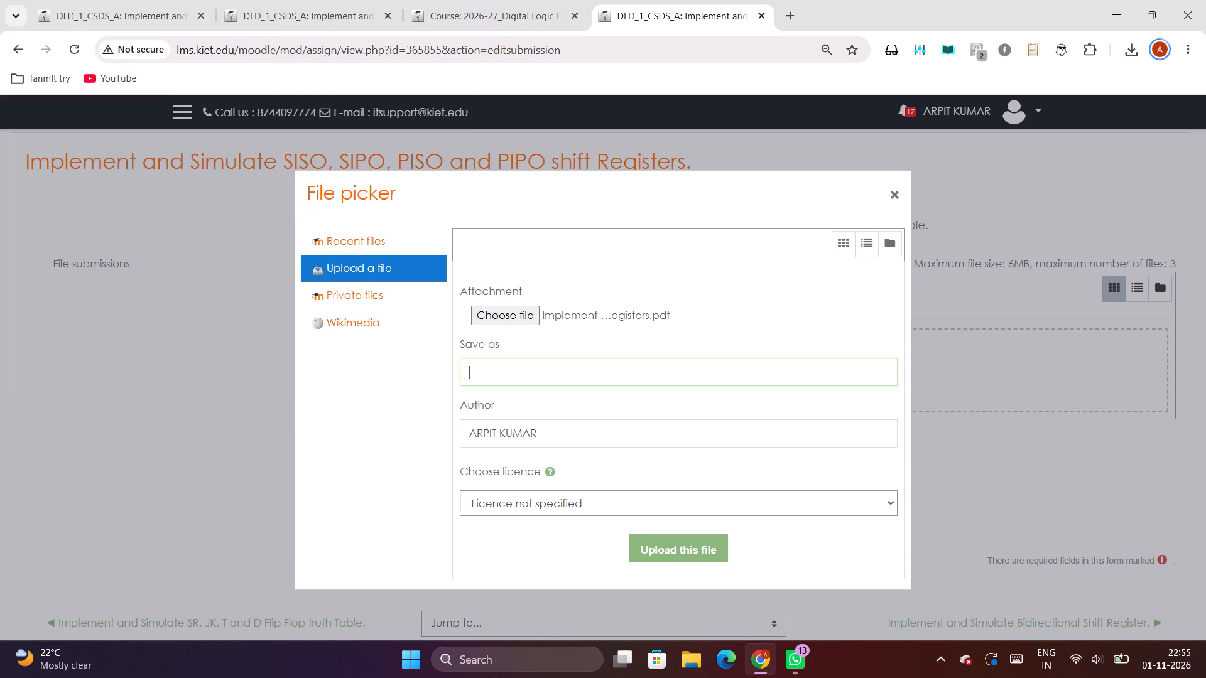
{"action": "key", "text": "ctrl+v"}
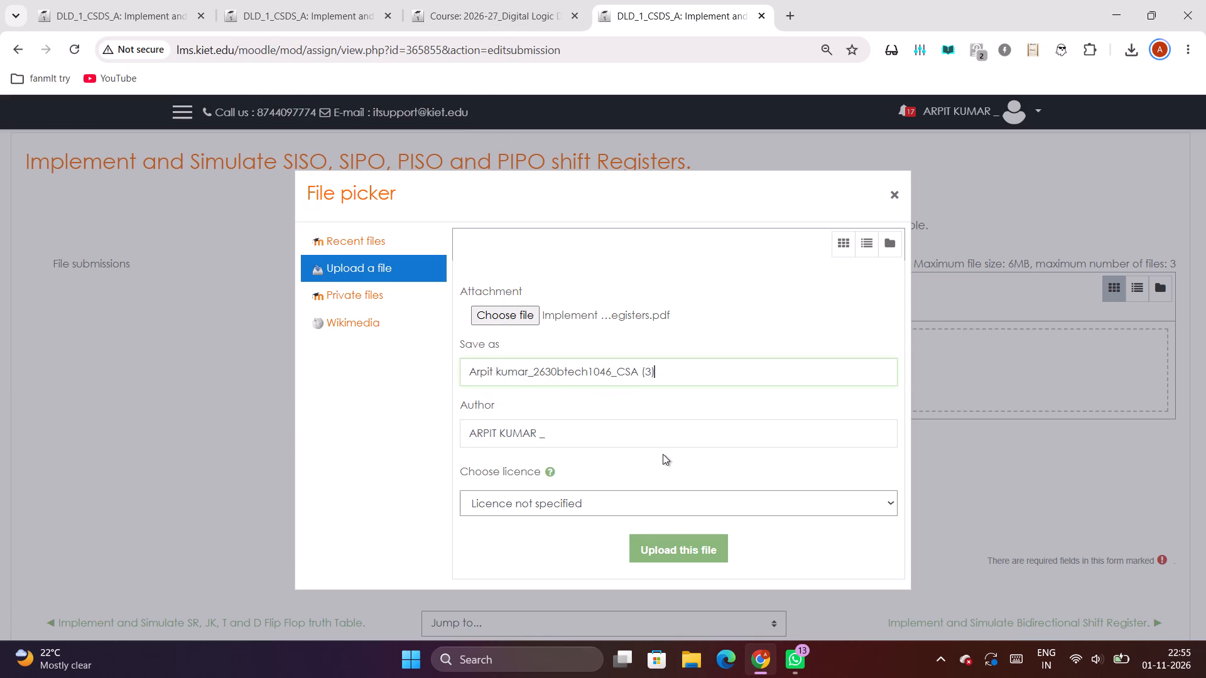
{"action": "left_click", "coordinate": [659, 559]}
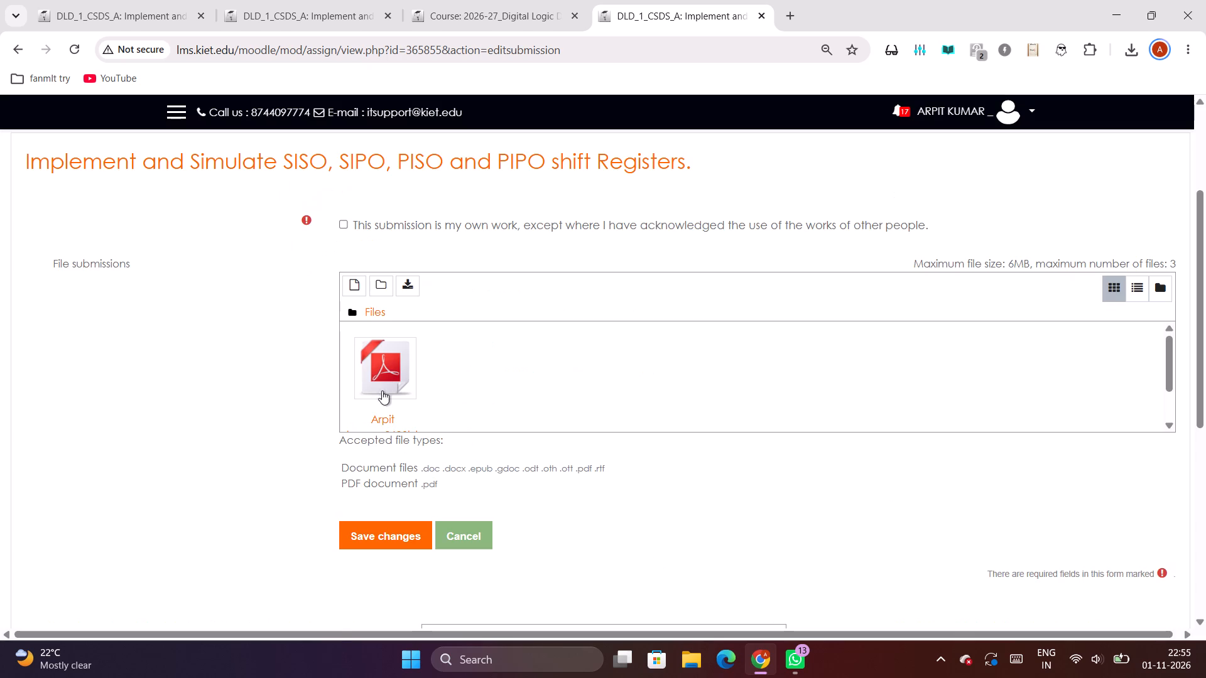
Accept the declaration that this submission is the student's own work.
{"action": "scroll", "coordinate": [401, 395], "scroll_direction": "down", "scroll_amount": 2}
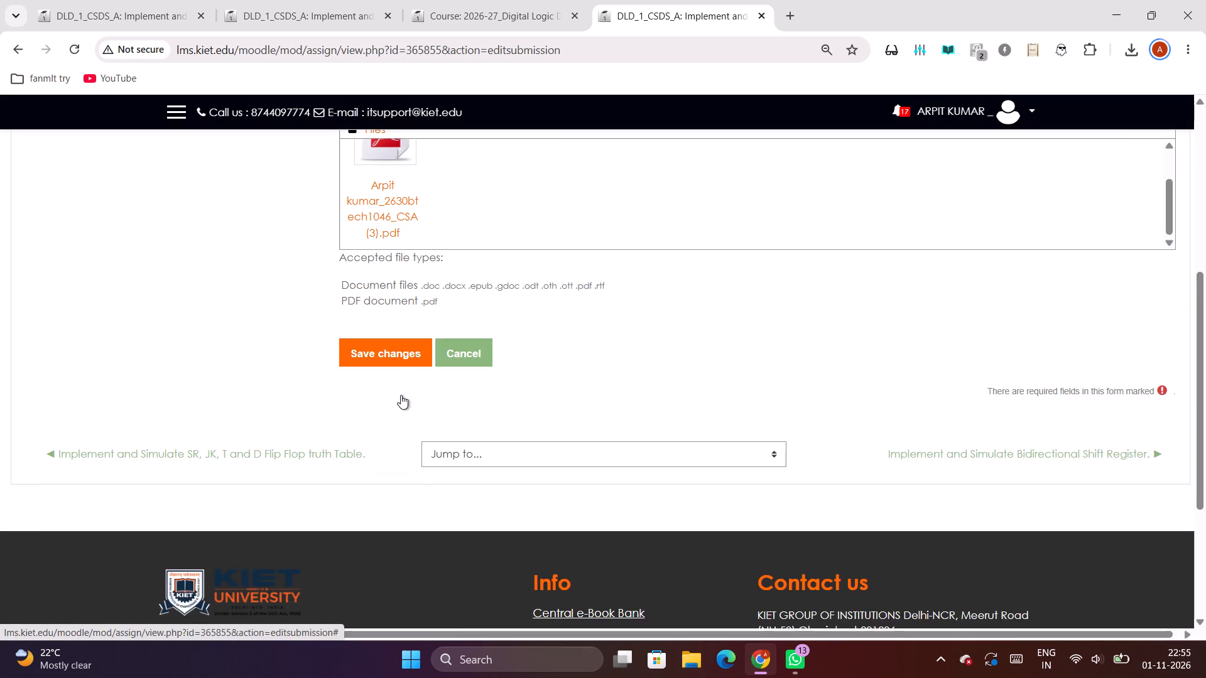
{"action": "scroll", "coordinate": [401, 395], "scroll_direction": "up", "scroll_amount": 2}
{"action": "scroll", "coordinate": [424, 478], "scroll_direction": "down", "scroll_amount": 1}
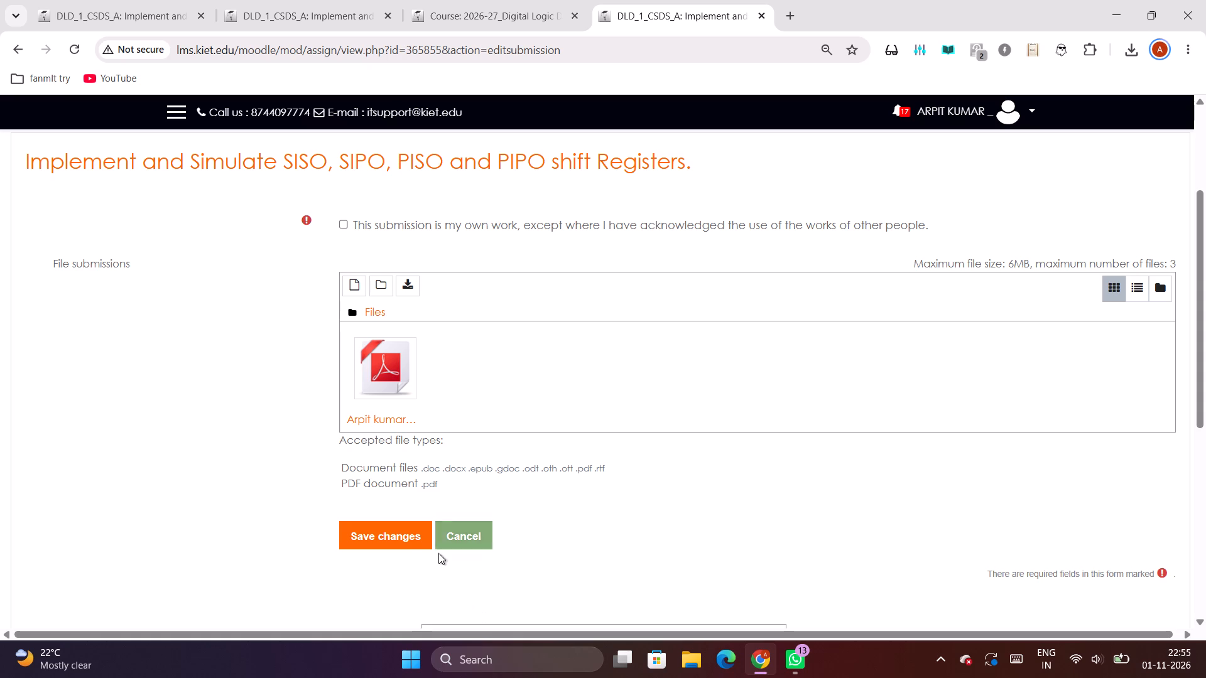
{"action": "left_click", "coordinate": [384, 522]}
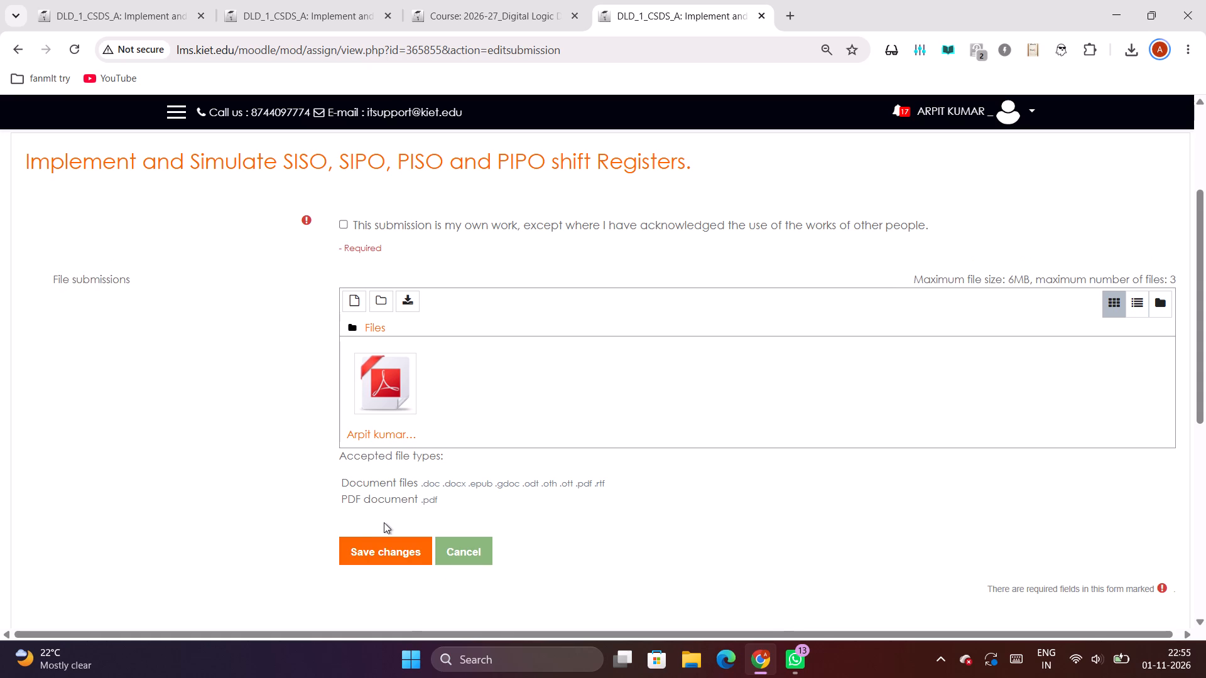
{"action": "left_click", "coordinate": [386, 542]}
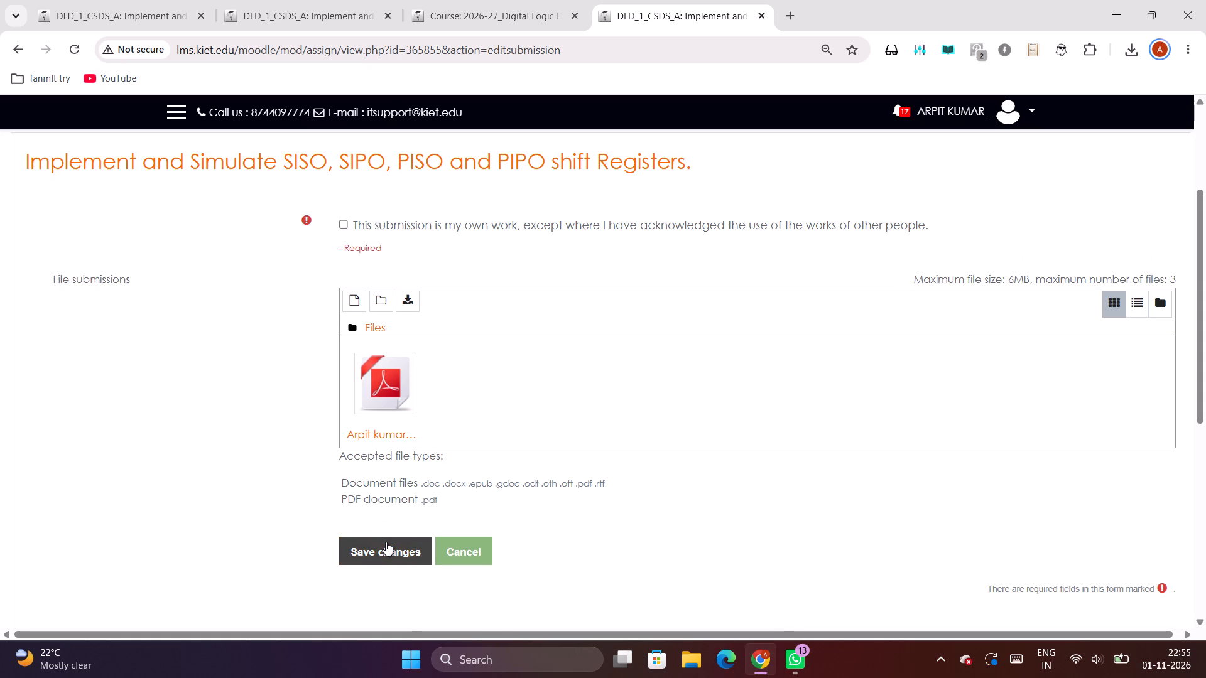
{"action": "left_click", "coordinate": [348, 221]}
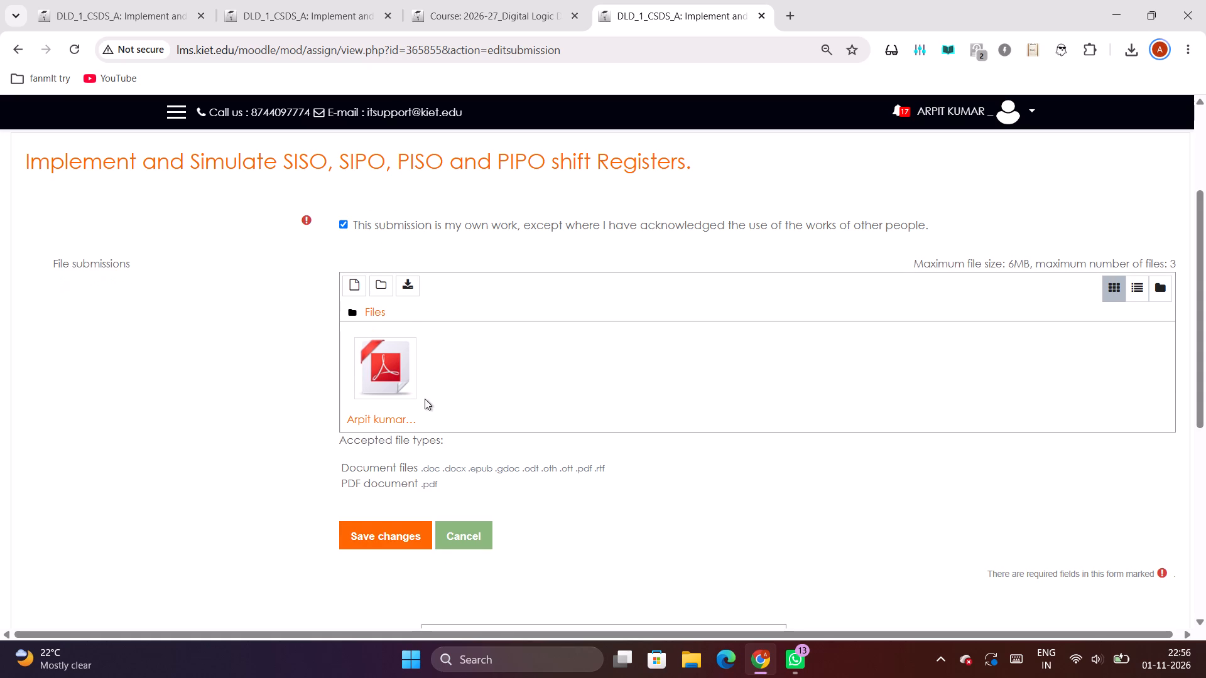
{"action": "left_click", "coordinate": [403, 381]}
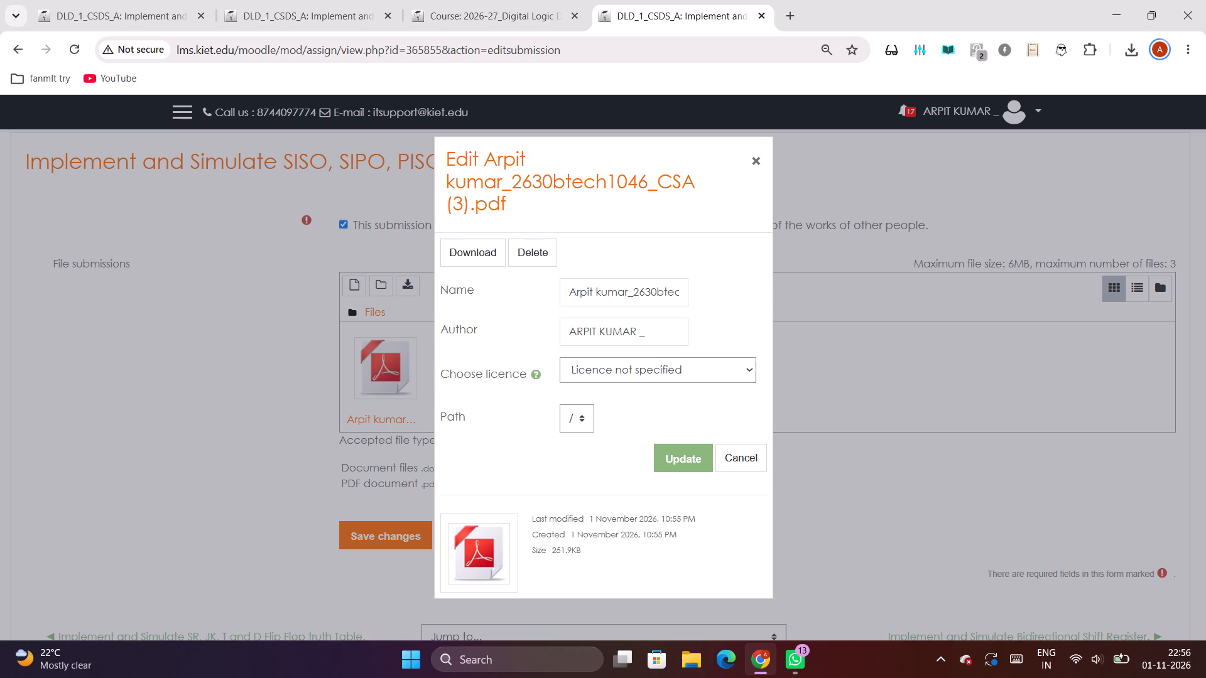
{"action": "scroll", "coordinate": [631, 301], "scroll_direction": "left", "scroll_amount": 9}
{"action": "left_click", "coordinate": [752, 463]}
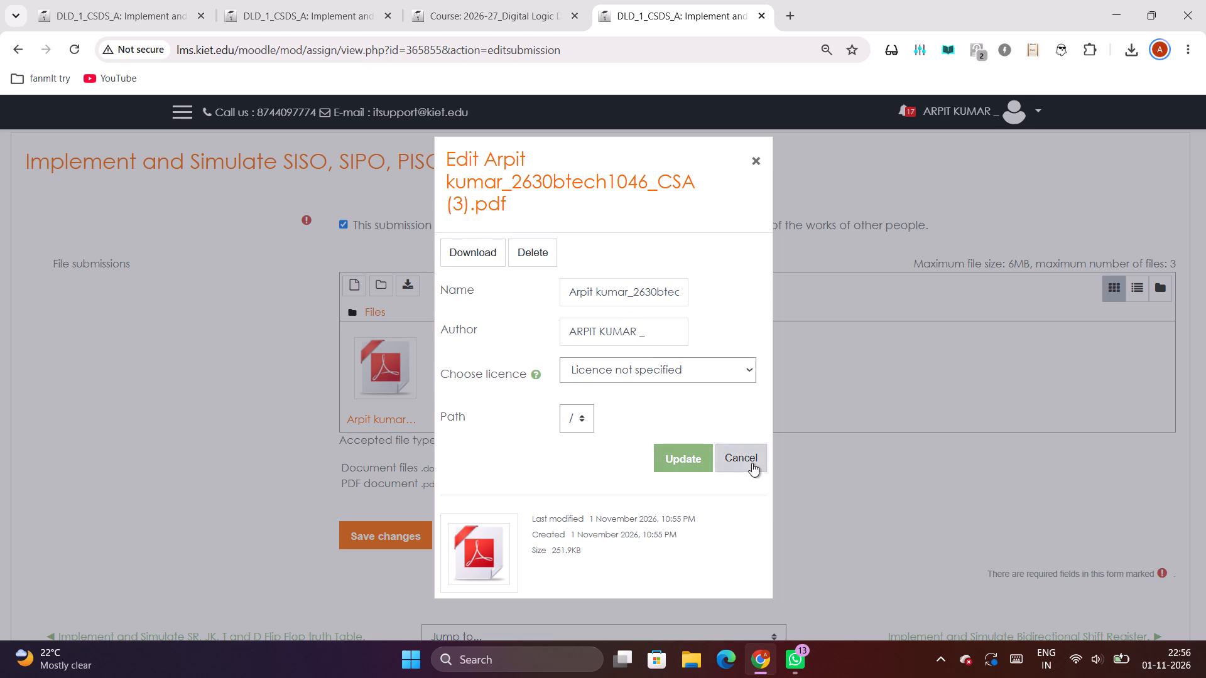
Save the SISO, SIPO, PISO and PIPO shift Registers submission.
{"action": "left_click", "coordinate": [392, 540]}
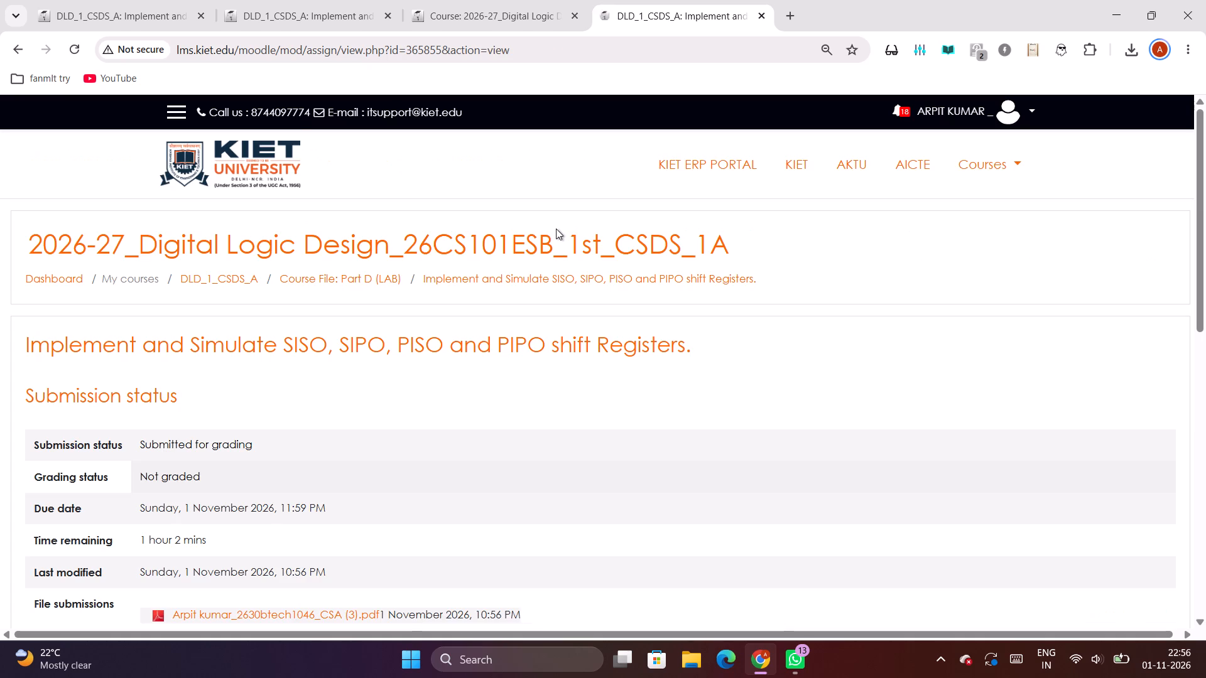
Download the submitted PDF, keep it despite the block, and open it from Downloads to check its content.
{"action": "scroll", "coordinate": [489, 382], "scroll_direction": "down", "scroll_amount": 2}
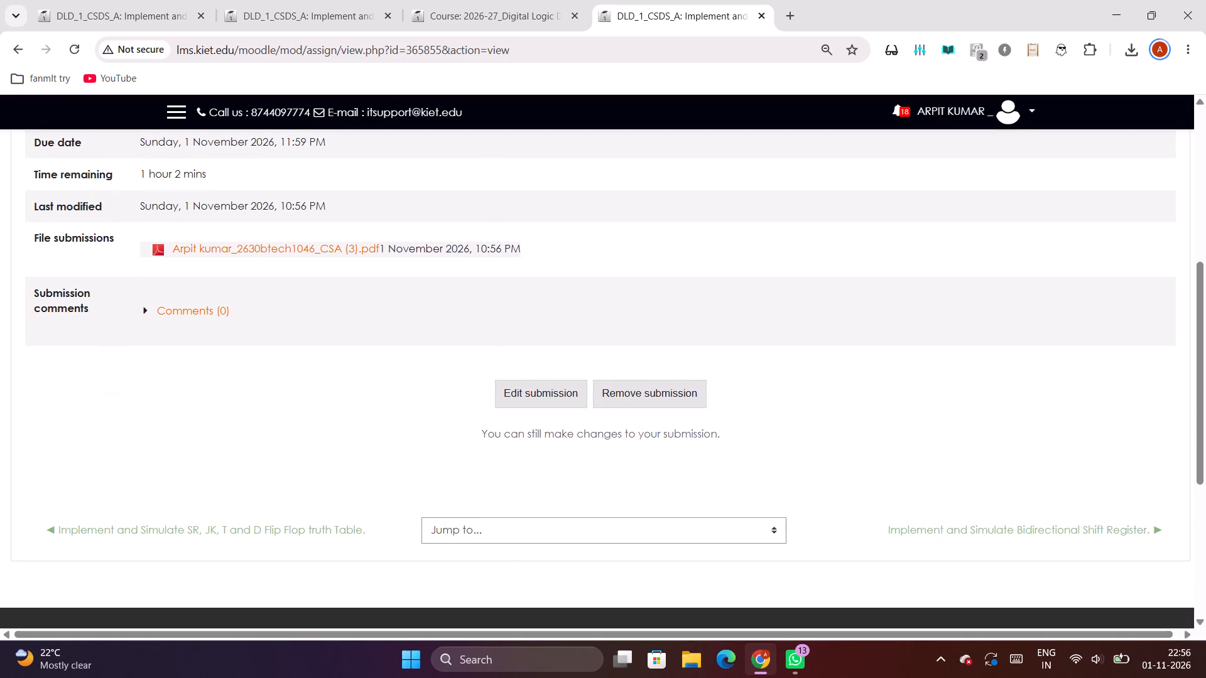
{"action": "left_click", "coordinate": [406, 250]}
{"action": "left_click", "coordinate": [259, 254]}
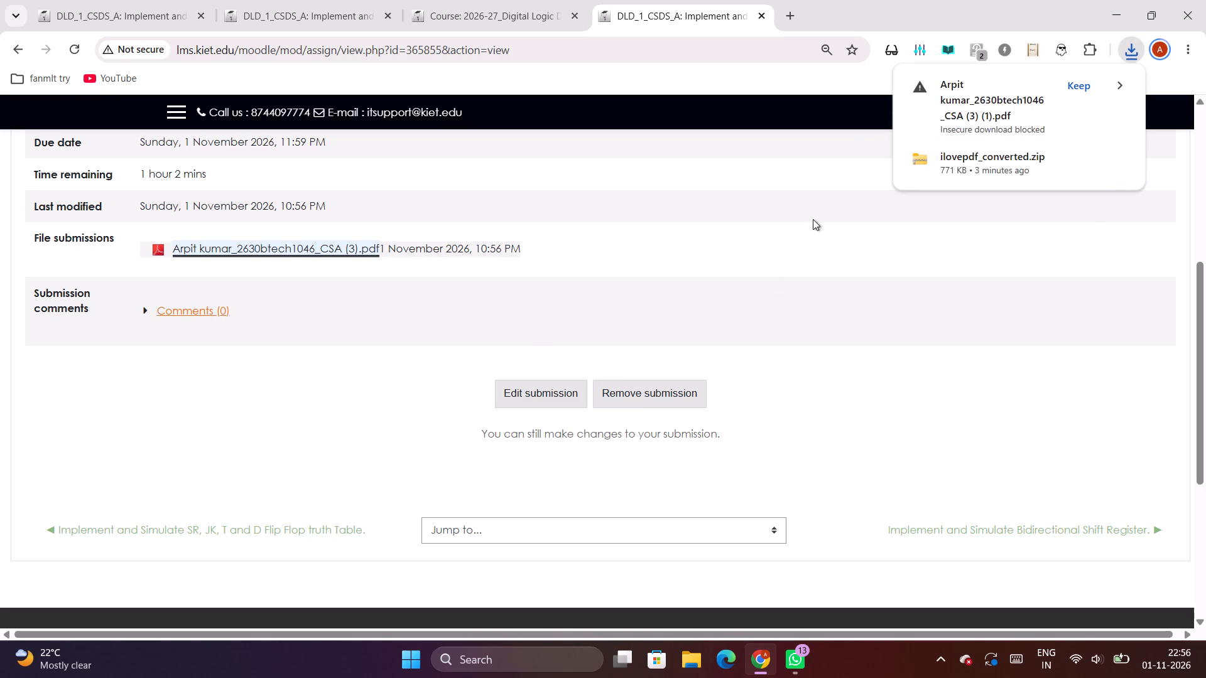
{"action": "left_click", "coordinate": [1068, 87]}
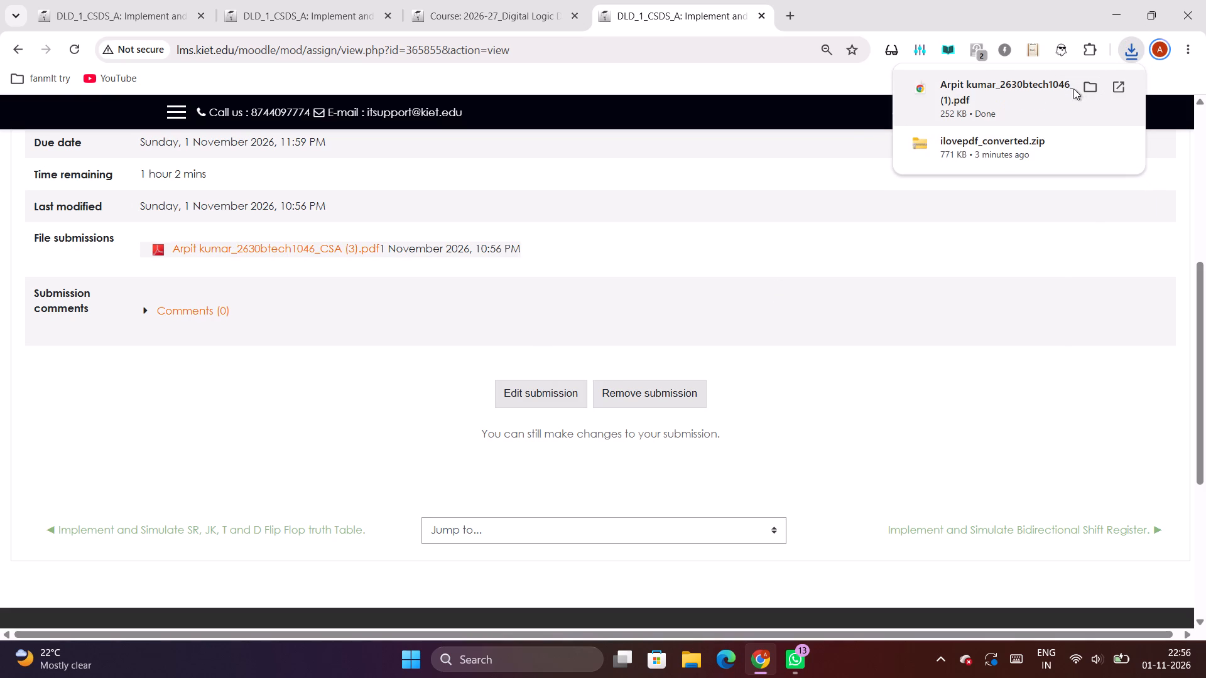
{"action": "left_click", "coordinate": [1082, 85]}
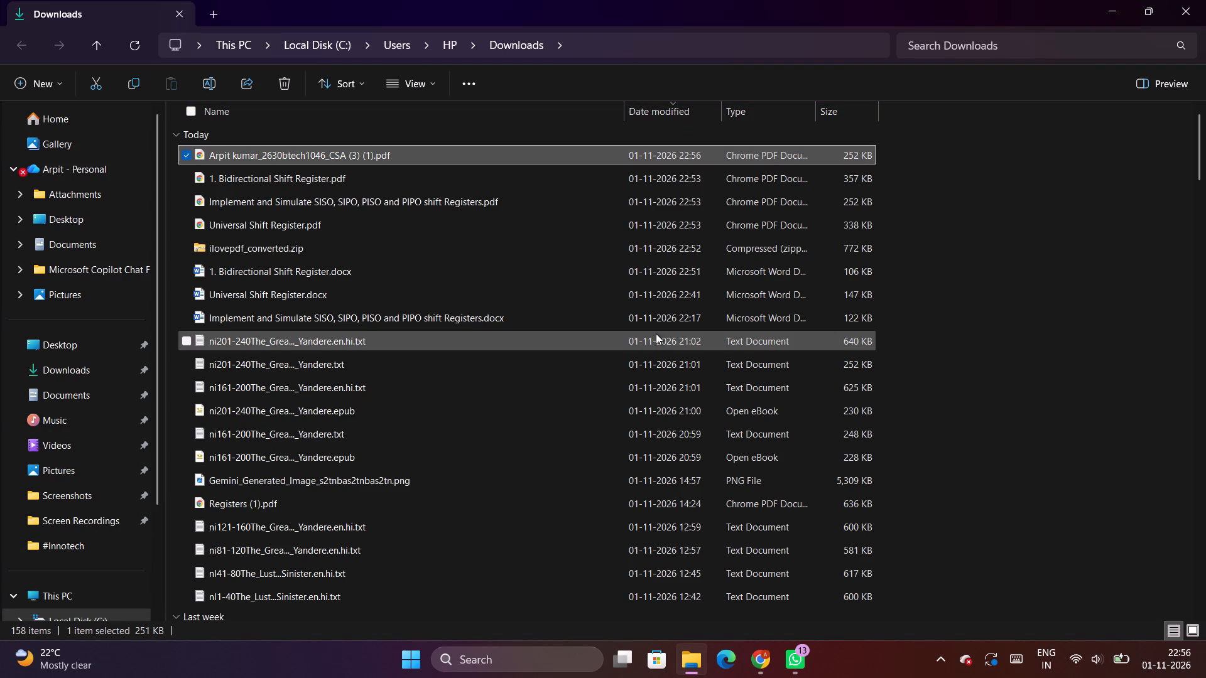
{"action": "double_click", "coordinate": [538, 153]}
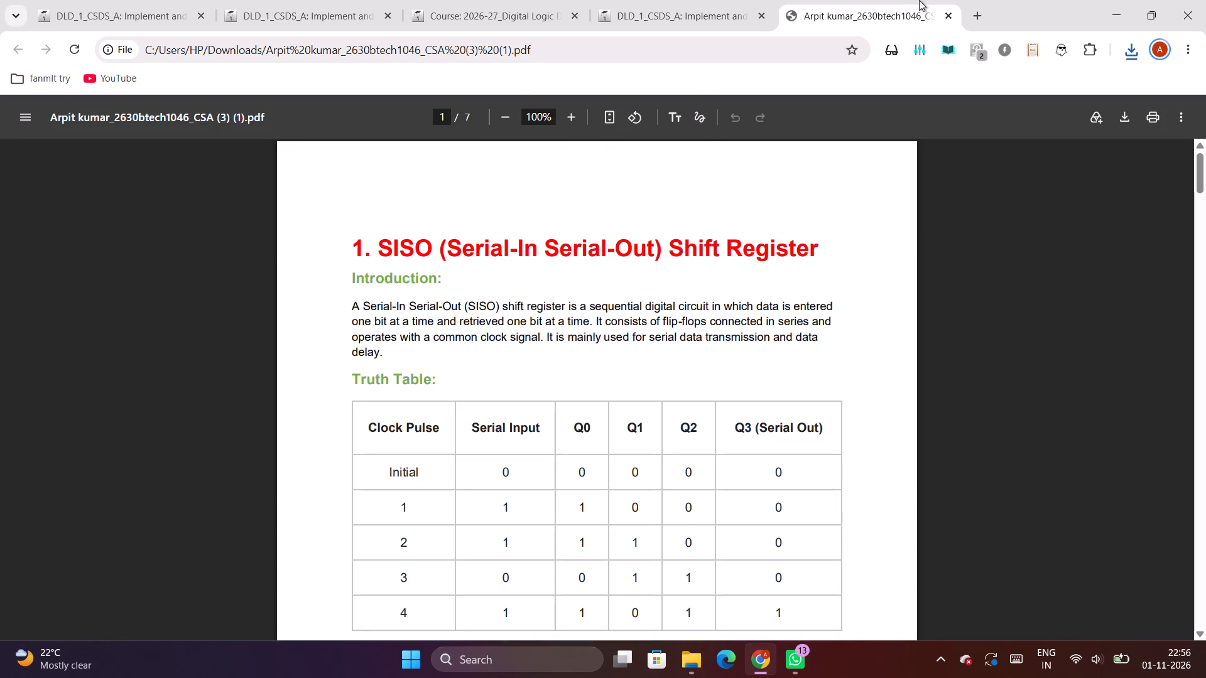
{"action": "left_click", "coordinate": [950, 14]}
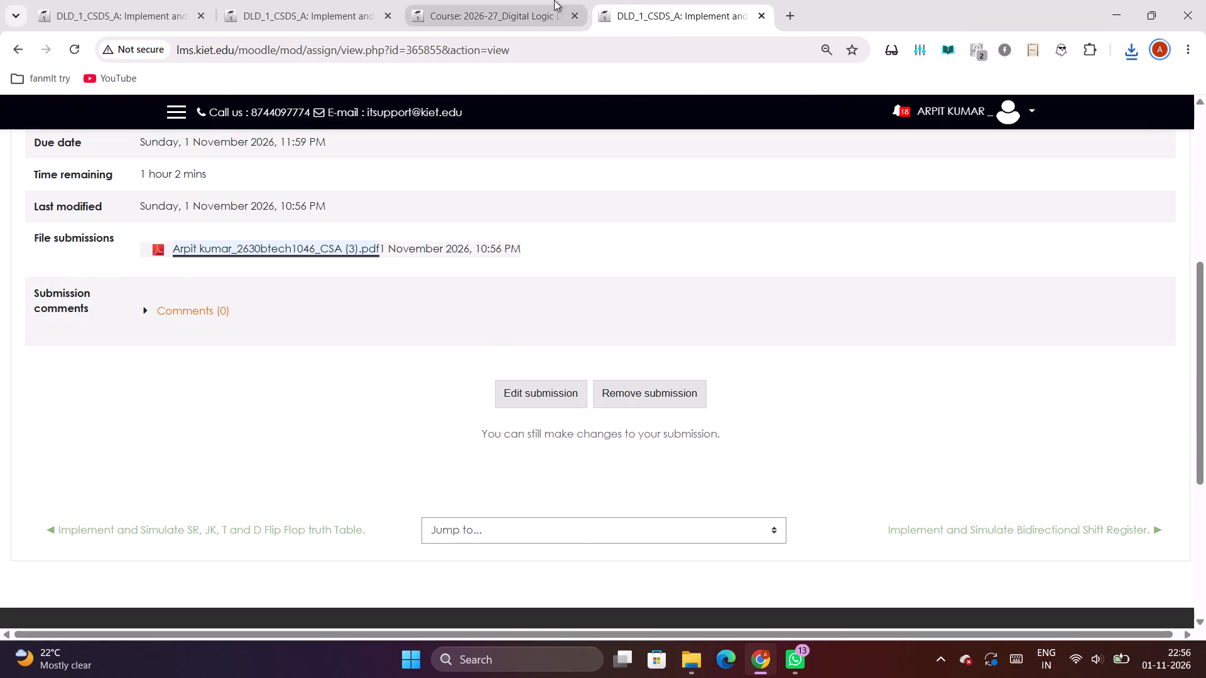
Close the SISO, SIPO, PISO and PIPO submission page and switch to the Universal Shift Register assignment page.
{"action": "left_click", "coordinate": [554, 0]}
{"action": "left_click", "coordinate": [666, 8]}
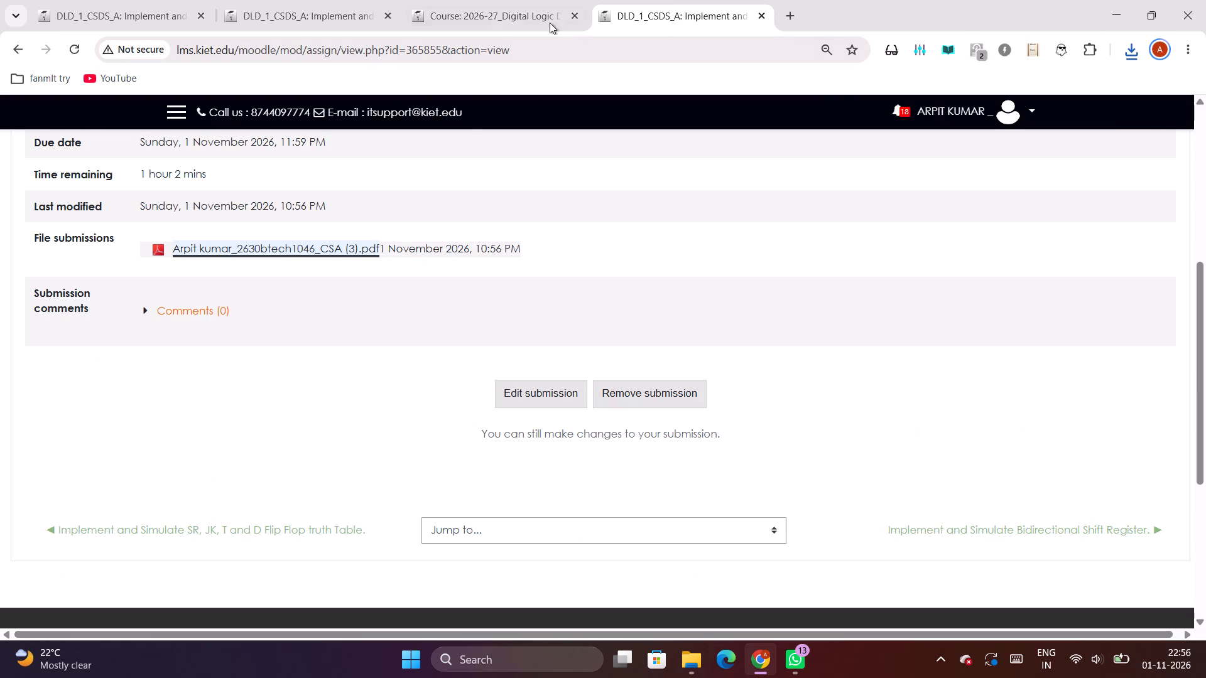
{"action": "scroll", "coordinate": [597, 262], "scroll_direction": "up", "scroll_amount": 3}
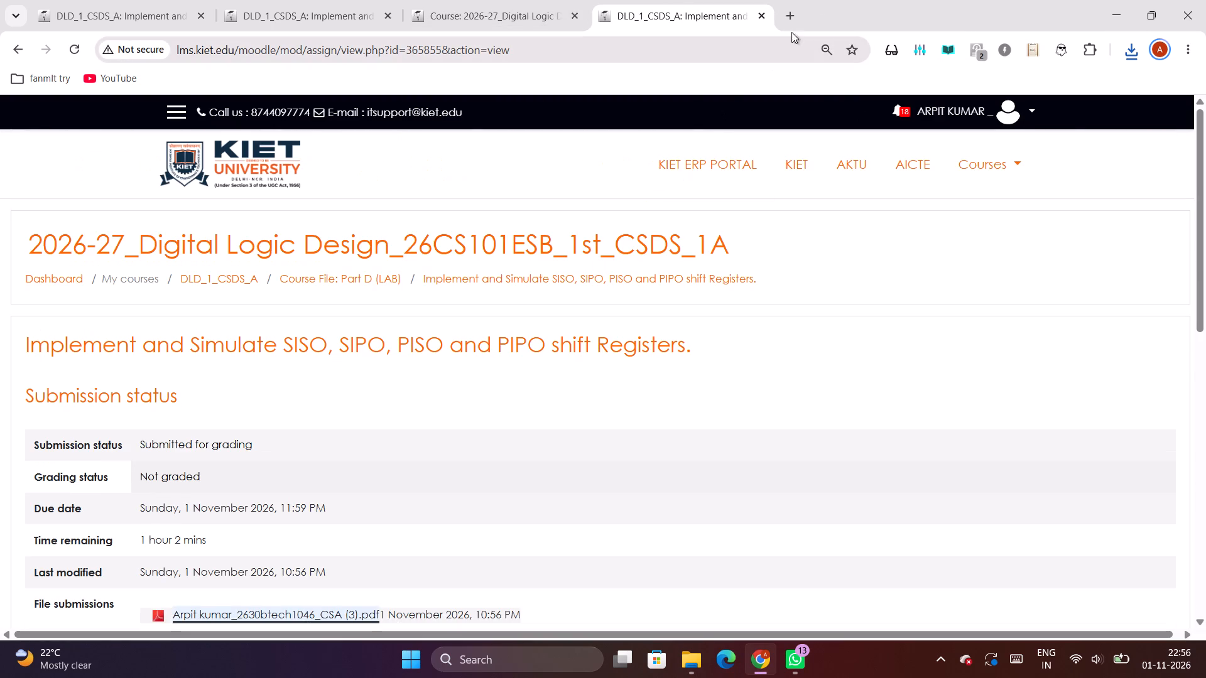
{"action": "left_click", "coordinate": [760, 15]}
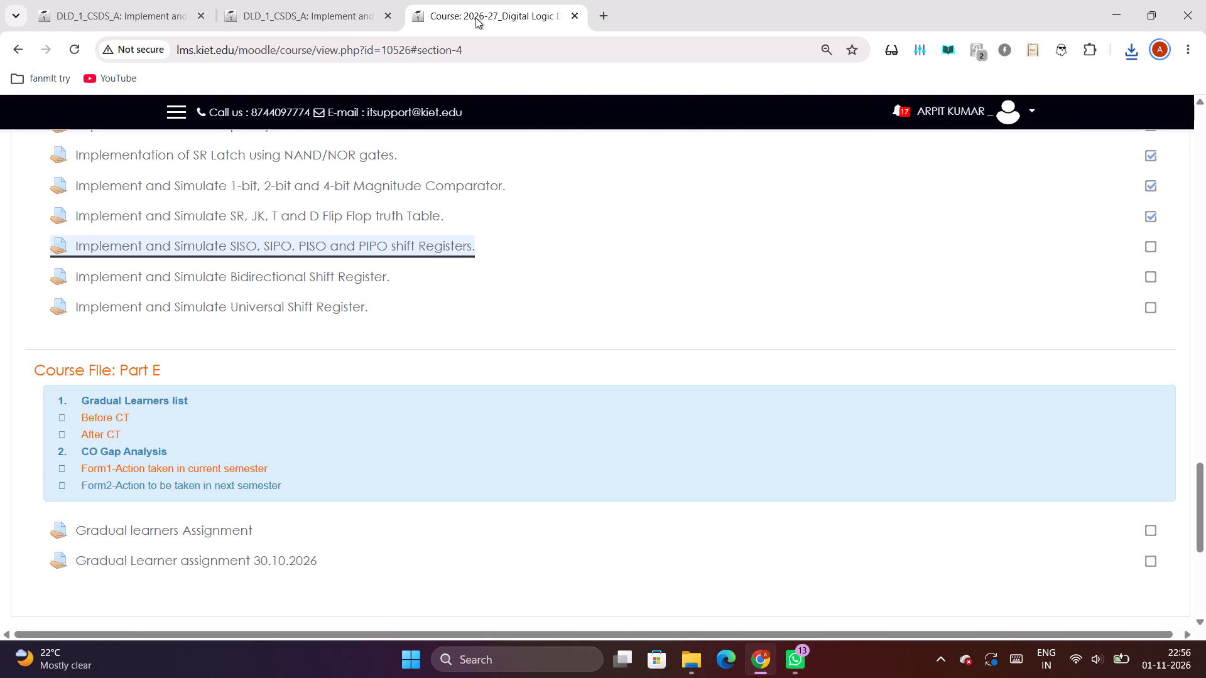
{"action": "left_click", "coordinate": [328, 19]}
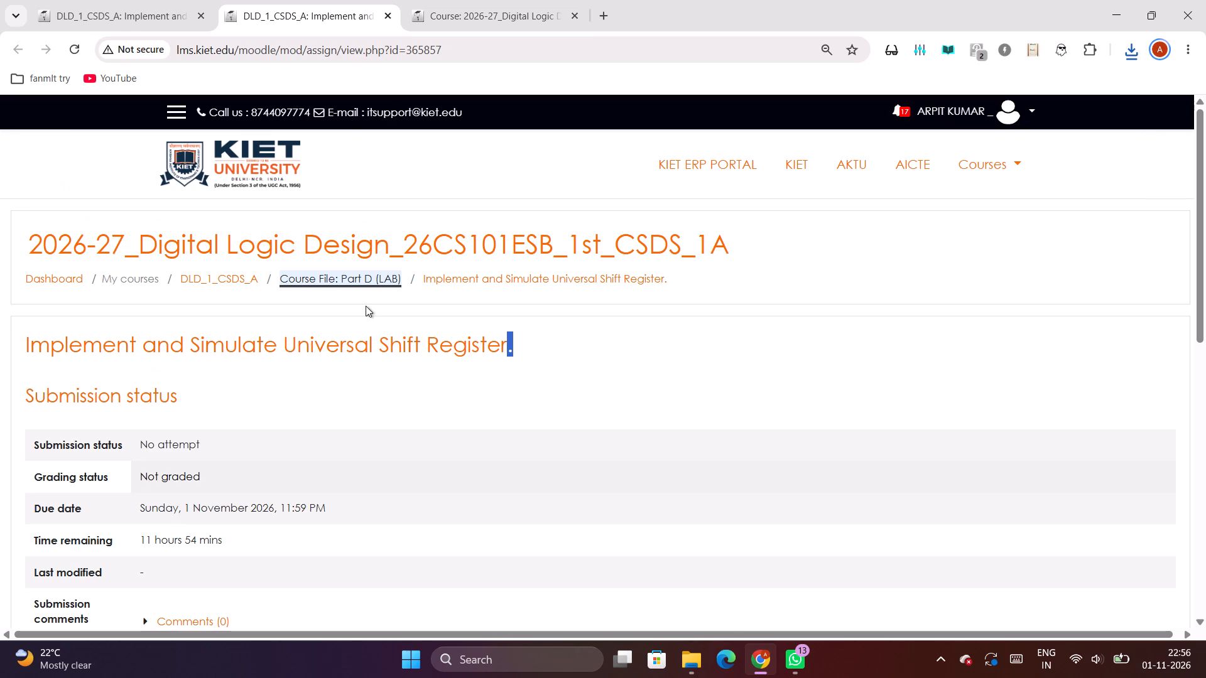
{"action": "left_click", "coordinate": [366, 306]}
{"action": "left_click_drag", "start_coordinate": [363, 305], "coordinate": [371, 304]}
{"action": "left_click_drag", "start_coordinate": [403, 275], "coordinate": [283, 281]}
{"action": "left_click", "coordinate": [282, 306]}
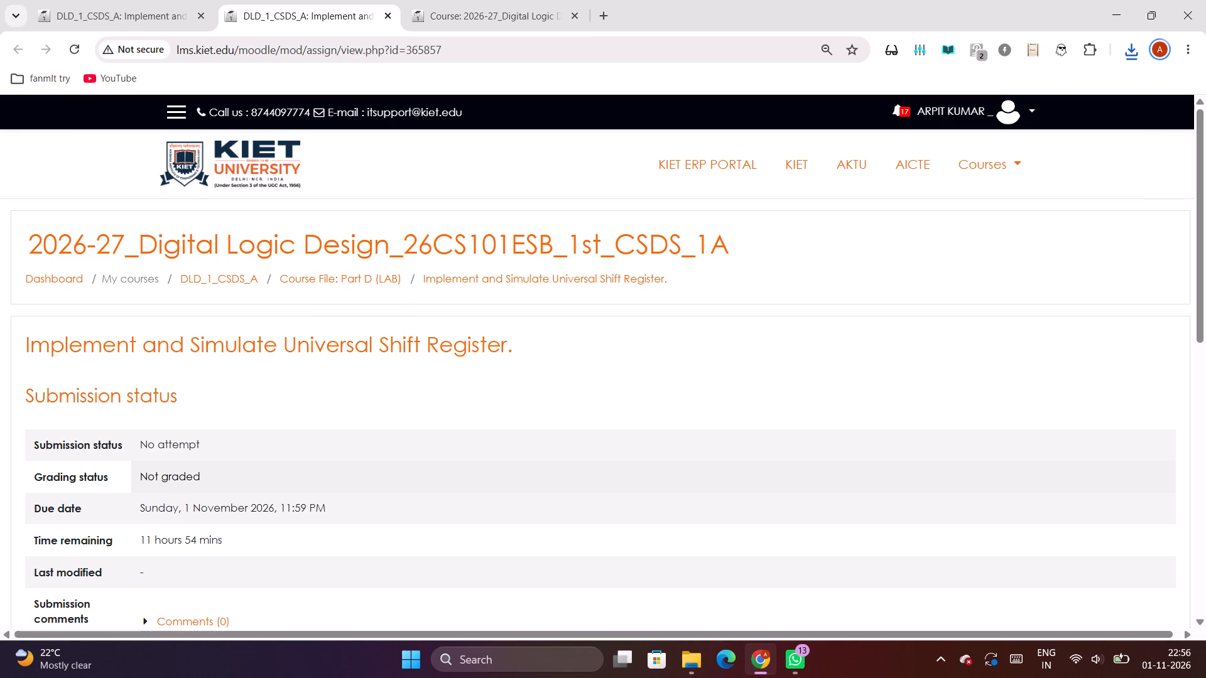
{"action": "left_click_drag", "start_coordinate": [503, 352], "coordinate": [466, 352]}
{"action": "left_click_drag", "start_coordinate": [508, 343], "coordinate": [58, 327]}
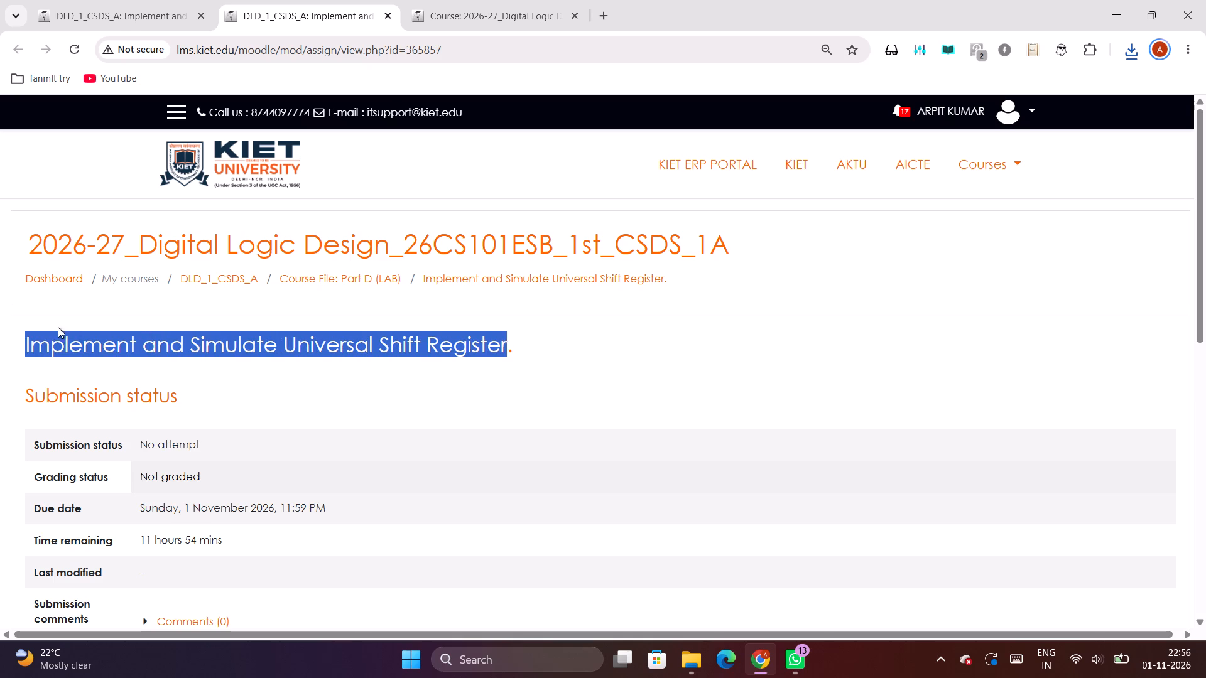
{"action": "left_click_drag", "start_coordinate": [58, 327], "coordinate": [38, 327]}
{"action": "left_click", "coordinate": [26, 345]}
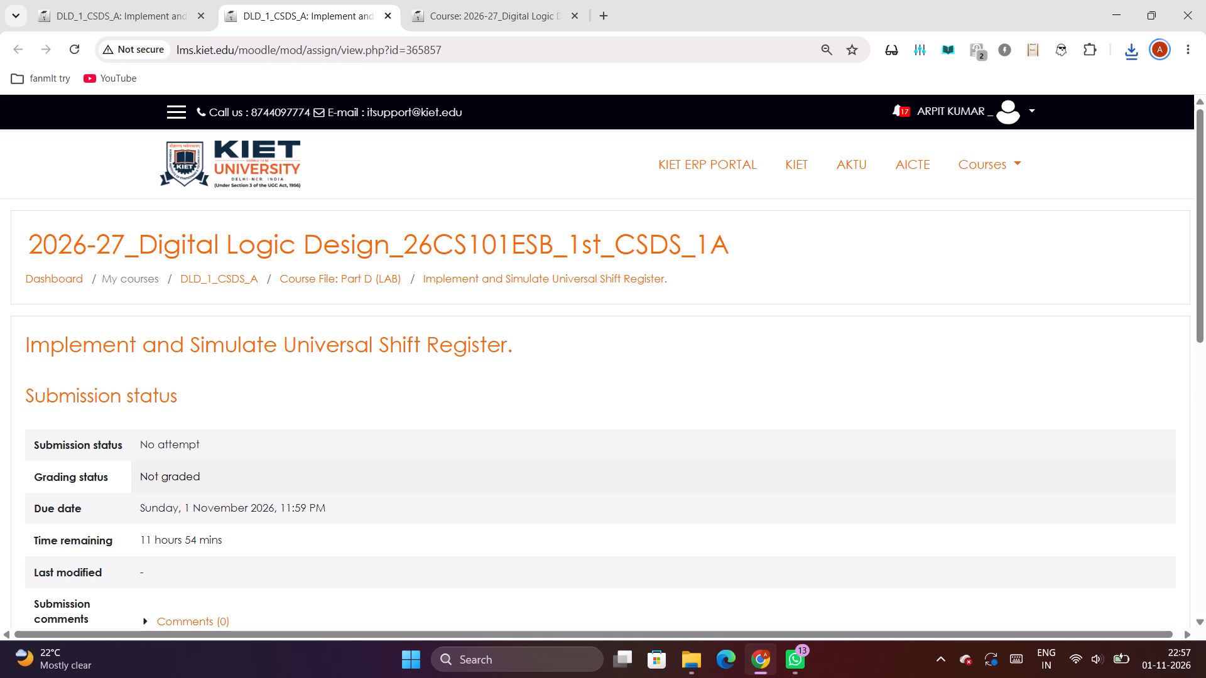
Add a submission to the Universal Shift Register assignment and upload Universal Shift Register.pdf, saved under the copied earlier submission's file name.
{"action": "scroll", "coordinate": [224, 436], "scroll_direction": "down", "scroll_amount": 1}
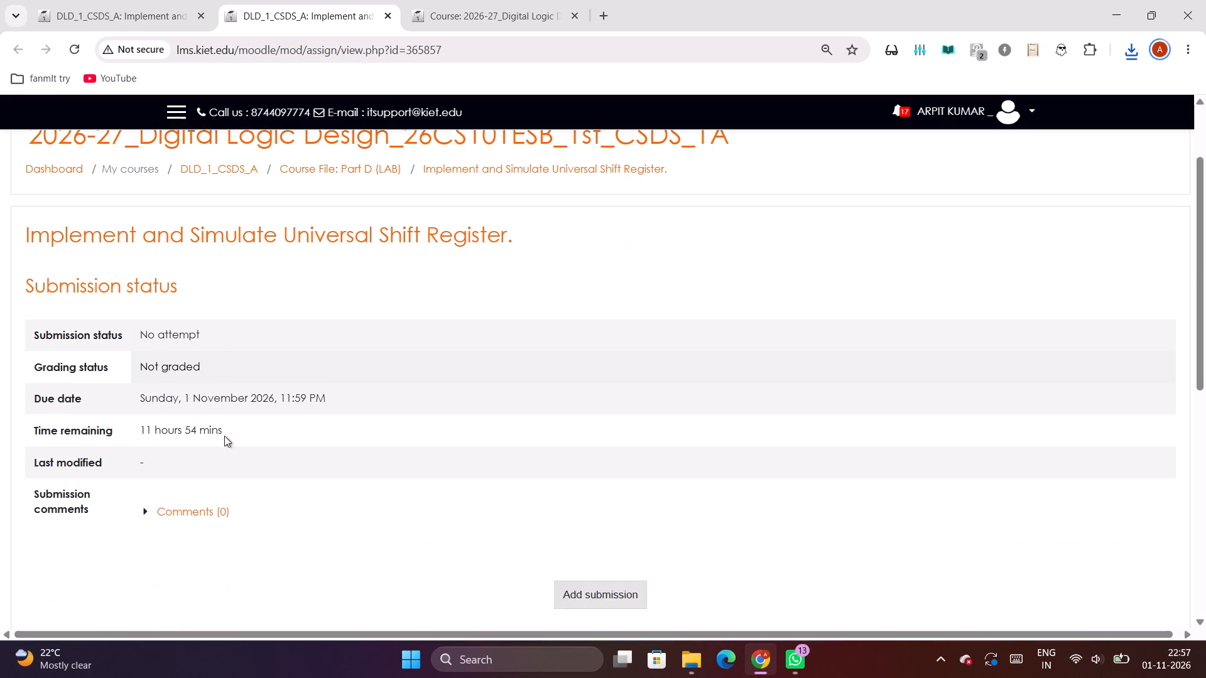
{"action": "scroll", "coordinate": [224, 436], "scroll_direction": "down", "scroll_amount": 1}
{"action": "left_click", "coordinate": [612, 345]}
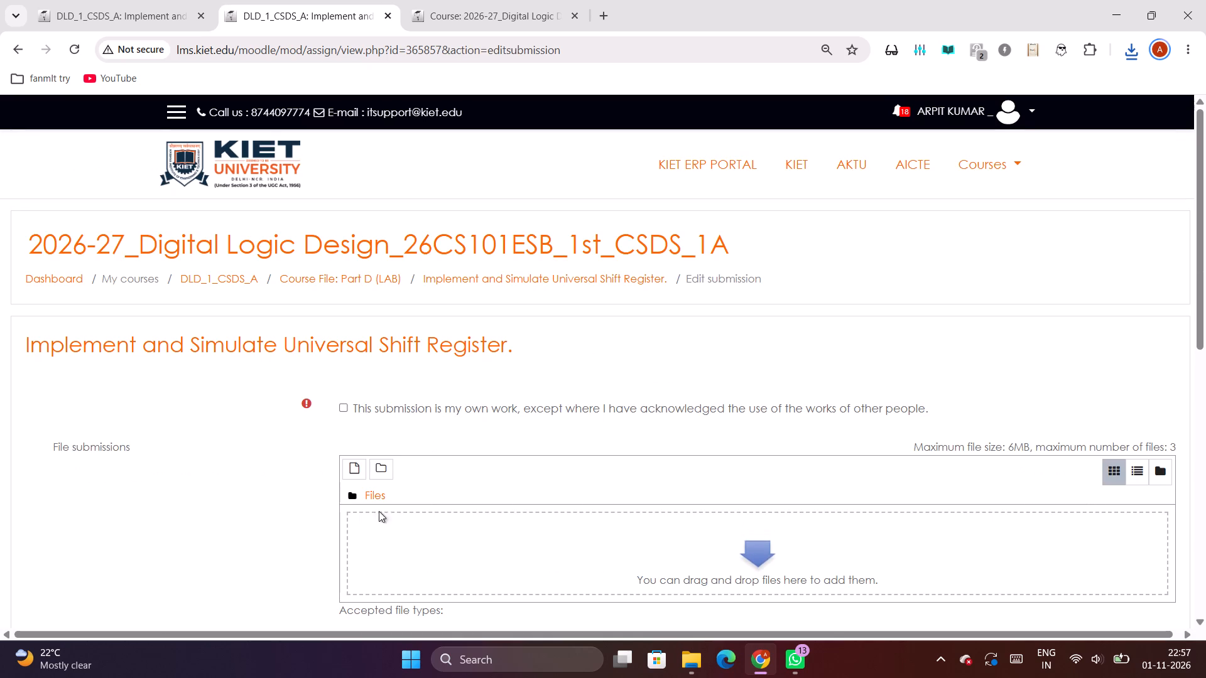
{"action": "left_click", "coordinate": [486, 529]}
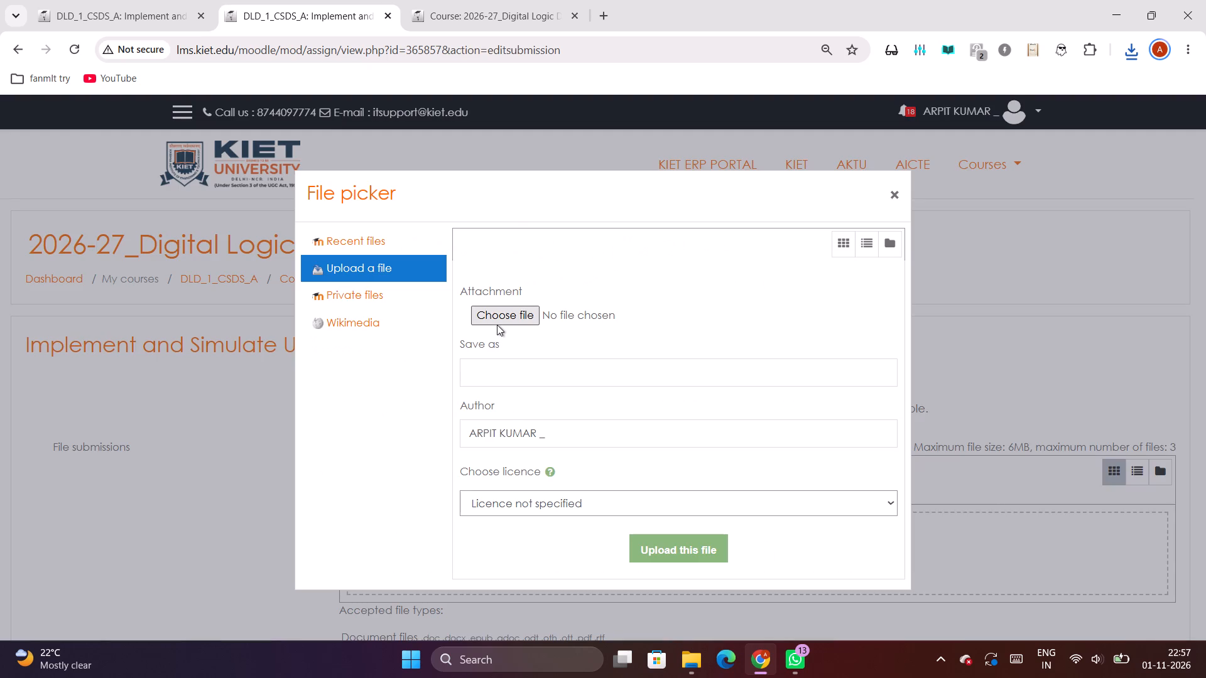
{"action": "left_click", "coordinate": [497, 325]}
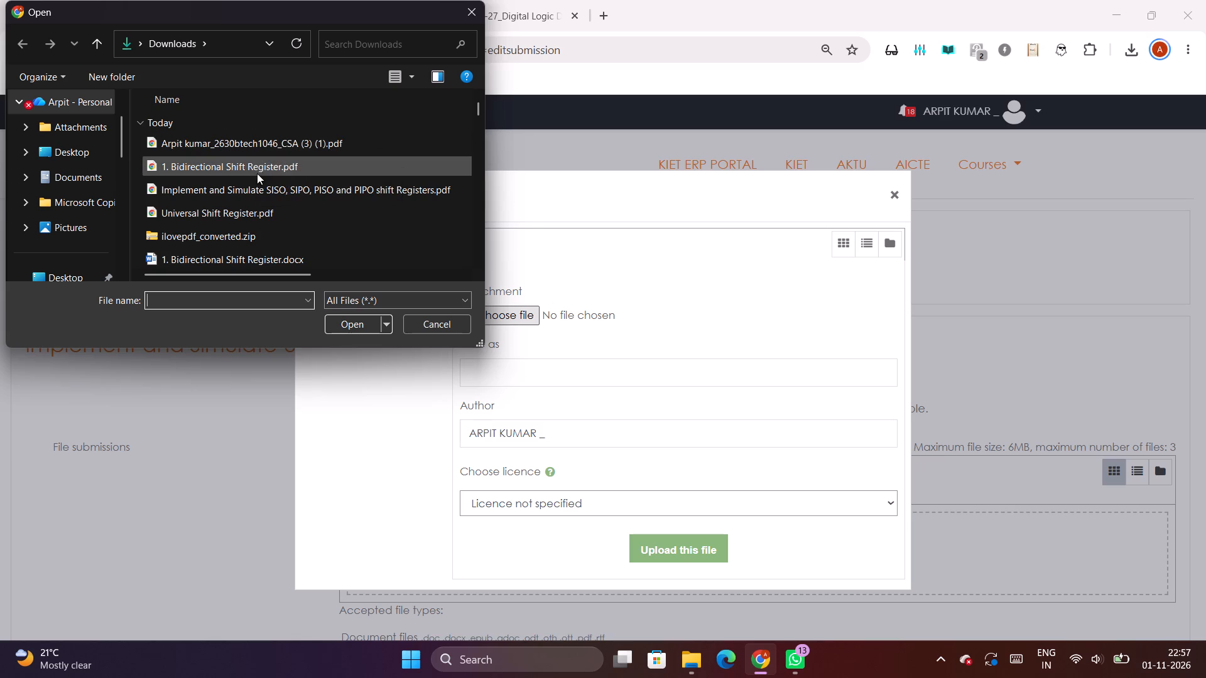
{"action": "left_click", "coordinate": [235, 212]}
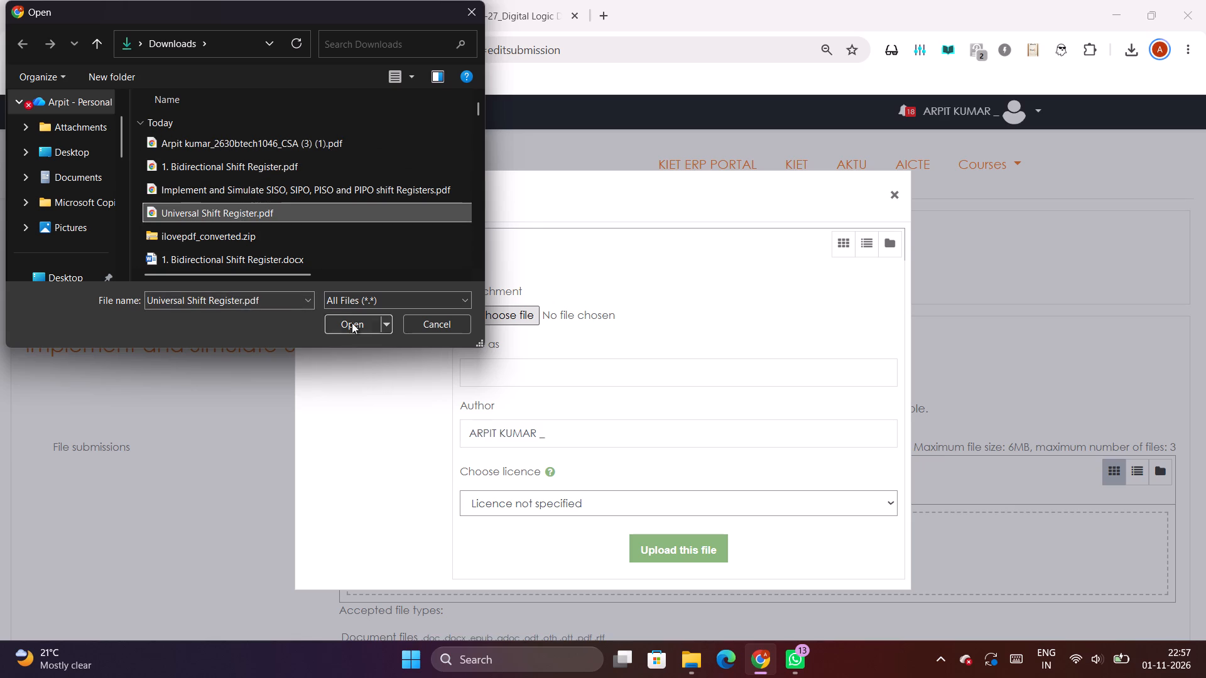
{"action": "left_click", "coordinate": [350, 319]}
{"action": "left_click", "coordinate": [476, 372]}
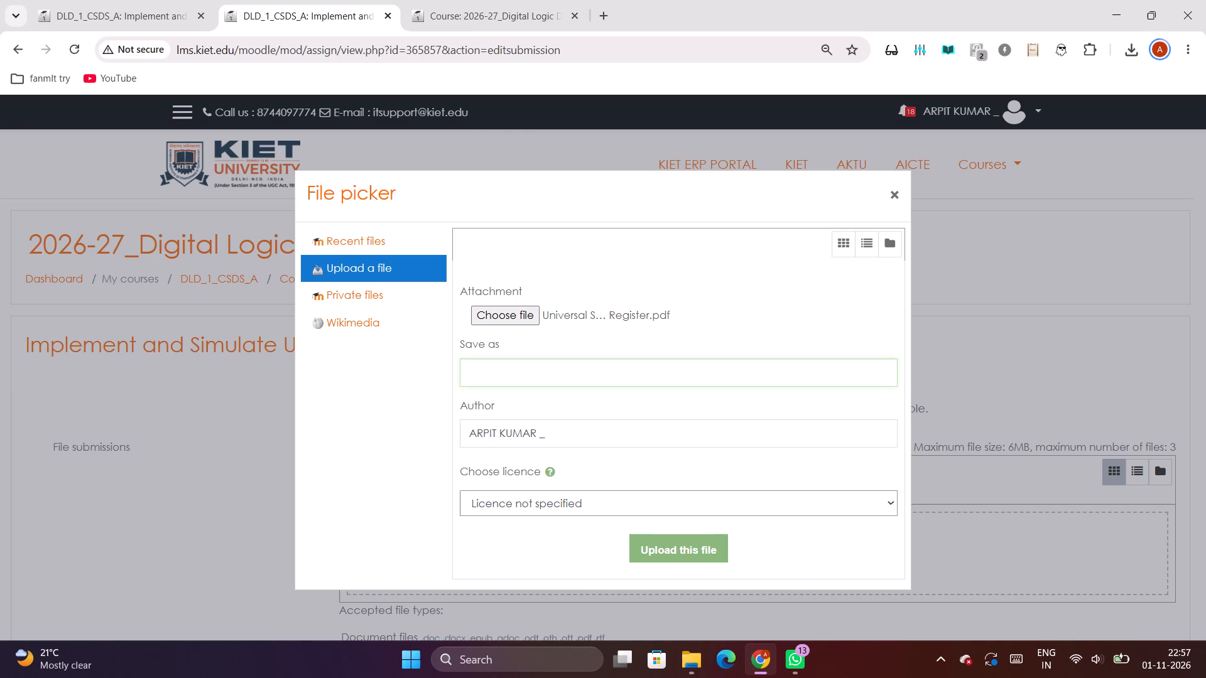
{"action": "key", "text": "ctrl+v"}
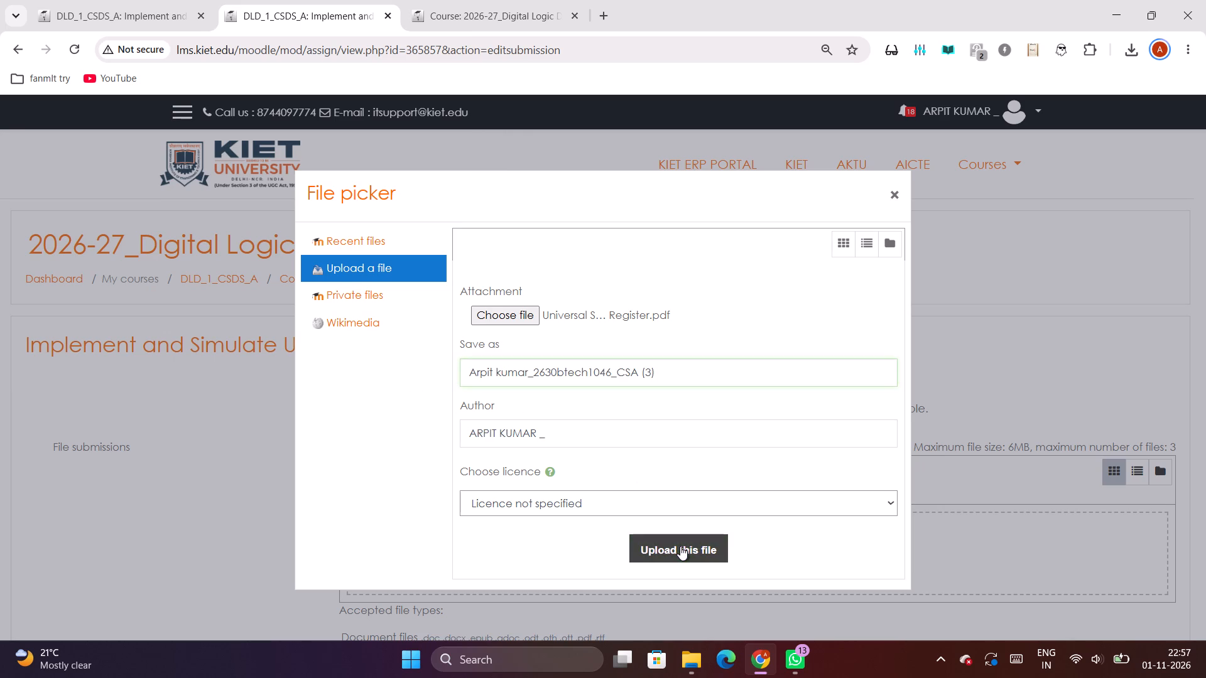
{"action": "left_click", "coordinate": [680, 546]}
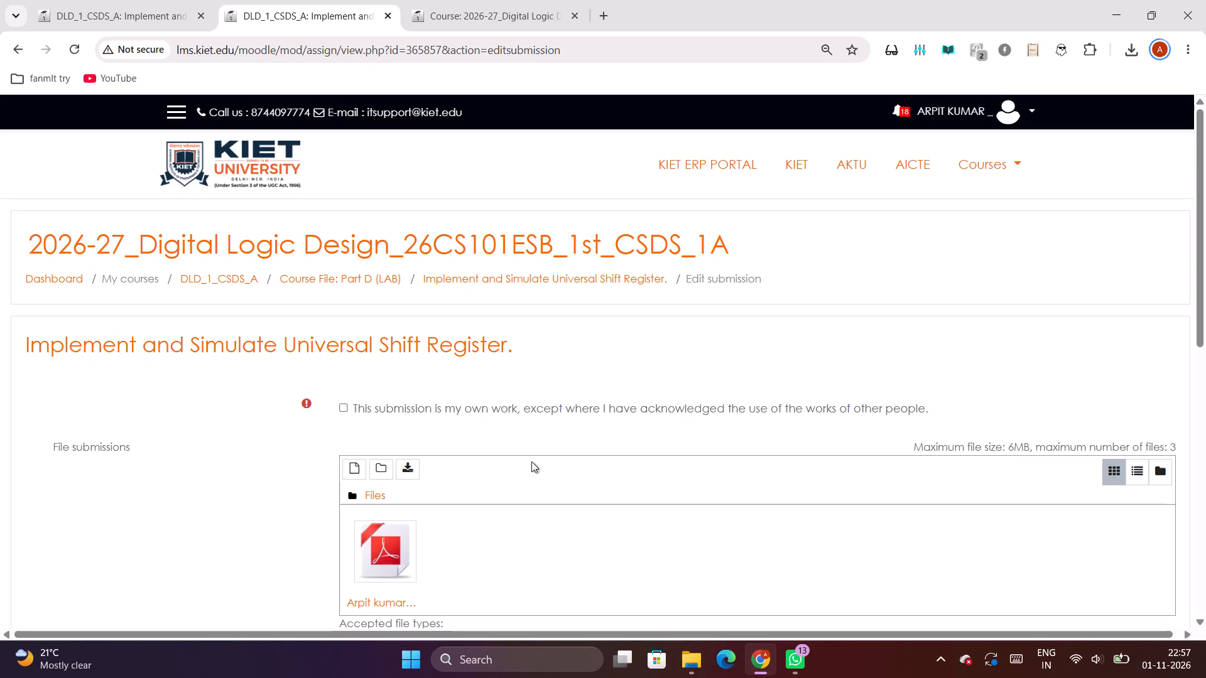
Accept the own-work declaration and save the Universal Shift Register submission.
{"action": "scroll", "coordinate": [531, 461], "scroll_direction": "down", "scroll_amount": 1}
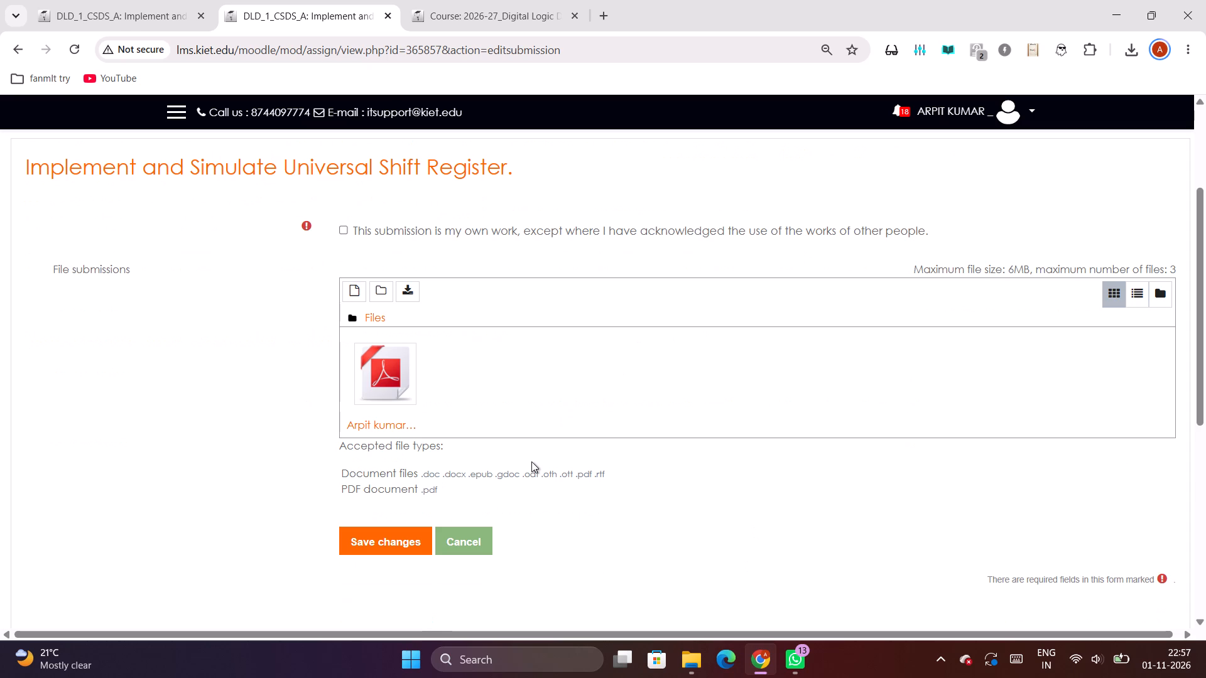
{"action": "left_click", "coordinate": [340, 225]}
{"action": "left_click", "coordinate": [384, 524]}
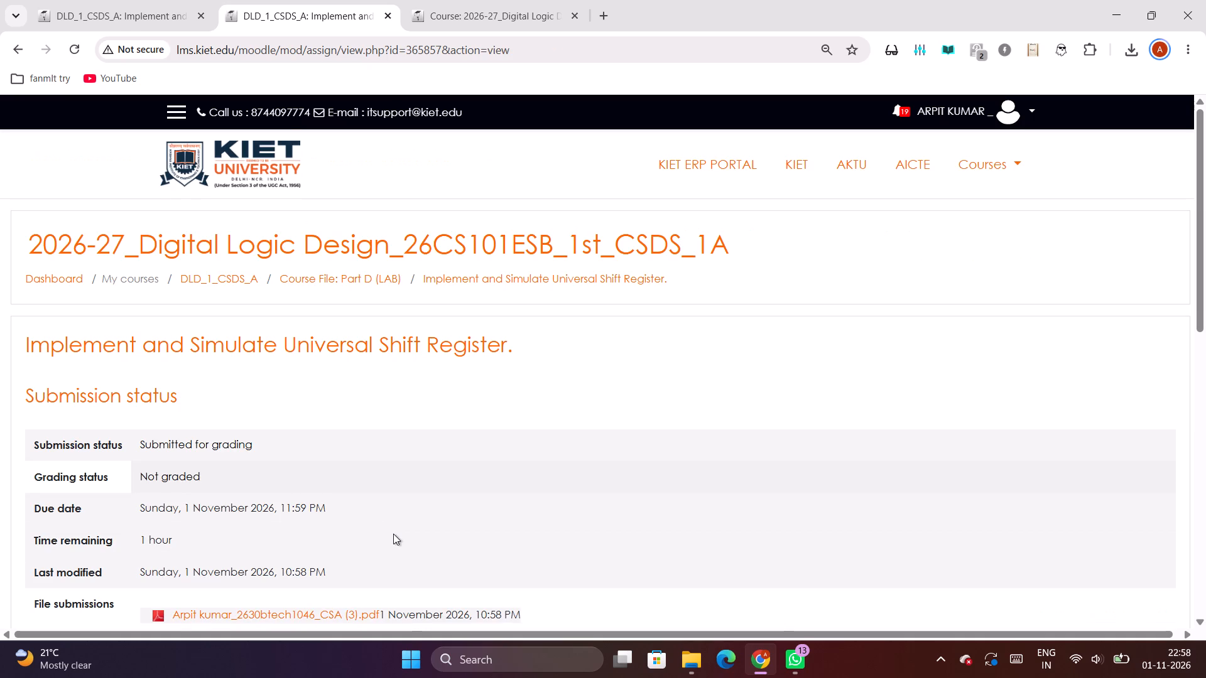
{"action": "scroll", "coordinate": [393, 534], "scroll_direction": "down", "scroll_amount": 2}
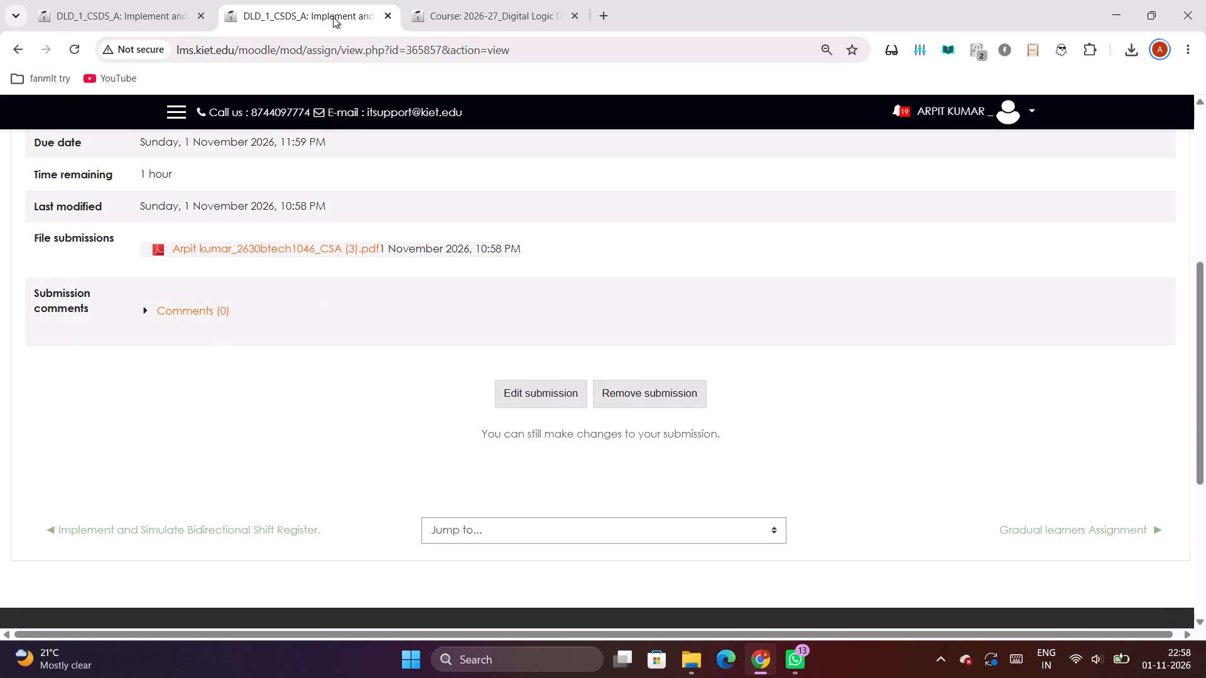
Add a submission to the Bidirectional Shift Register assignment and upload 1. Bidirectional Shift Register.pdf, saved under the same copied file name.
{"action": "left_click", "coordinate": [445, 4]}
{"action": "left_click", "coordinate": [340, 7]}
{"action": "left_click", "coordinate": [149, 14]}
{"action": "scroll", "coordinate": [402, 340], "scroll_direction": "down", "scroll_amount": 3}
{"action": "scroll", "coordinate": [406, 331], "scroll_direction": "up", "scroll_amount": 2}
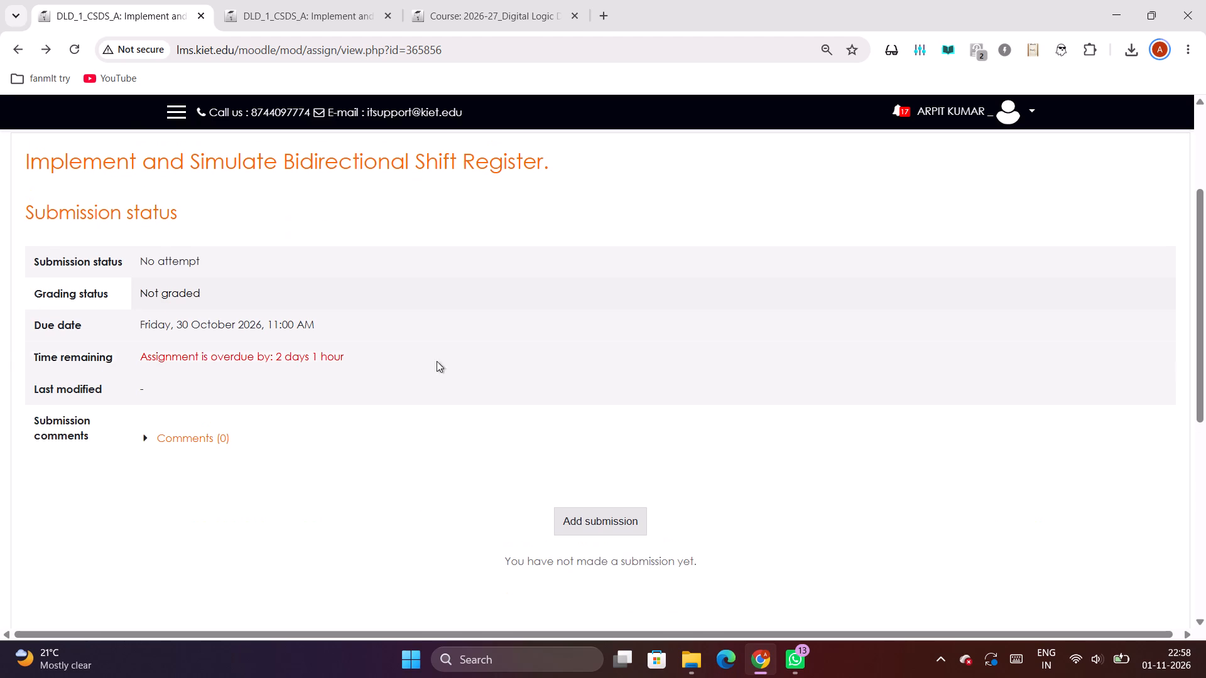
{"action": "left_click", "coordinate": [575, 529]}
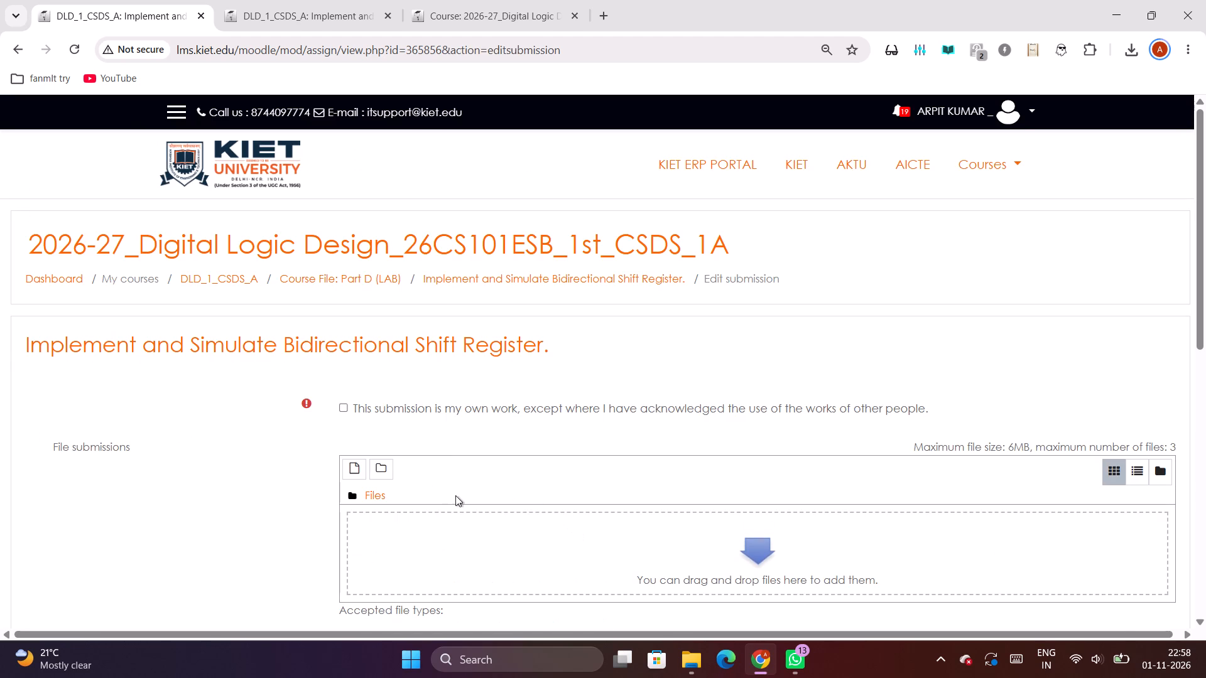
{"action": "left_click", "coordinate": [505, 554]}
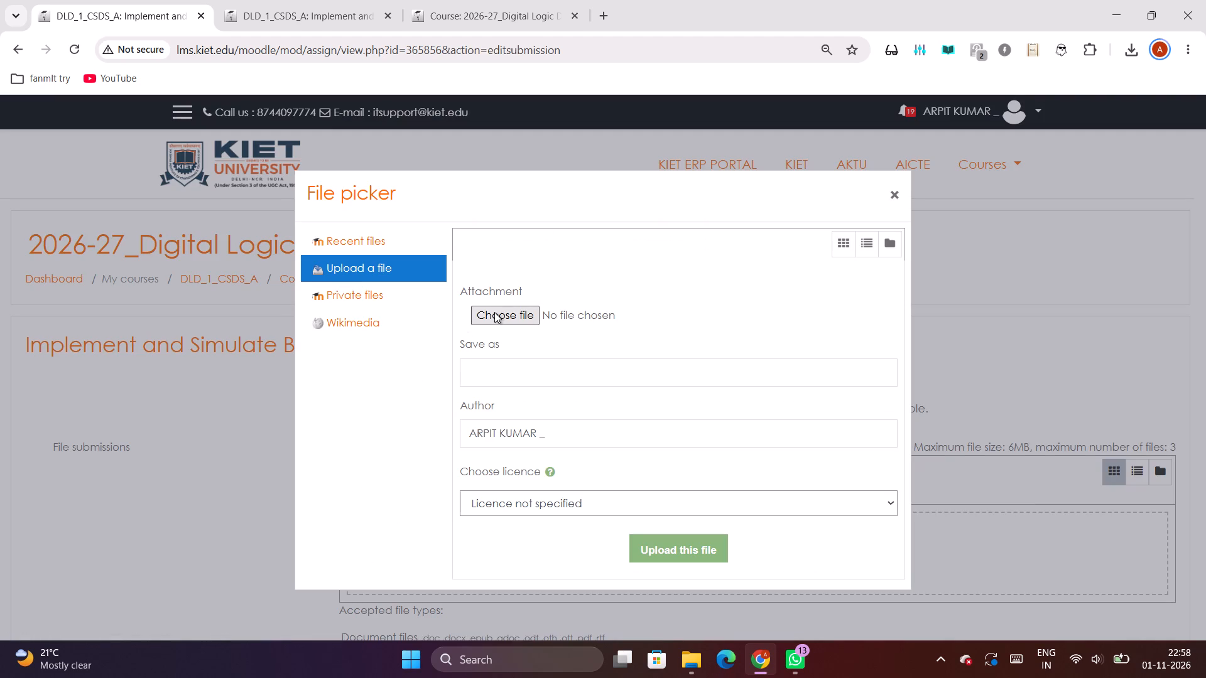
{"action": "left_click", "coordinate": [494, 312]}
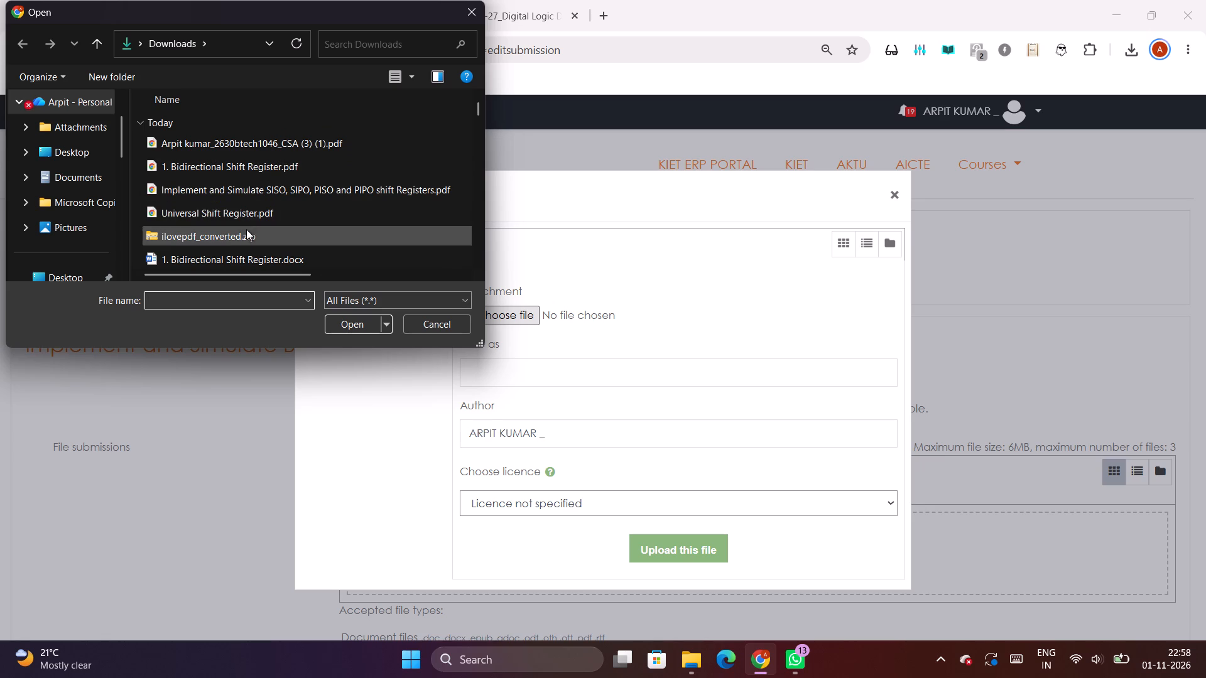
{"action": "left_click", "coordinate": [236, 173]}
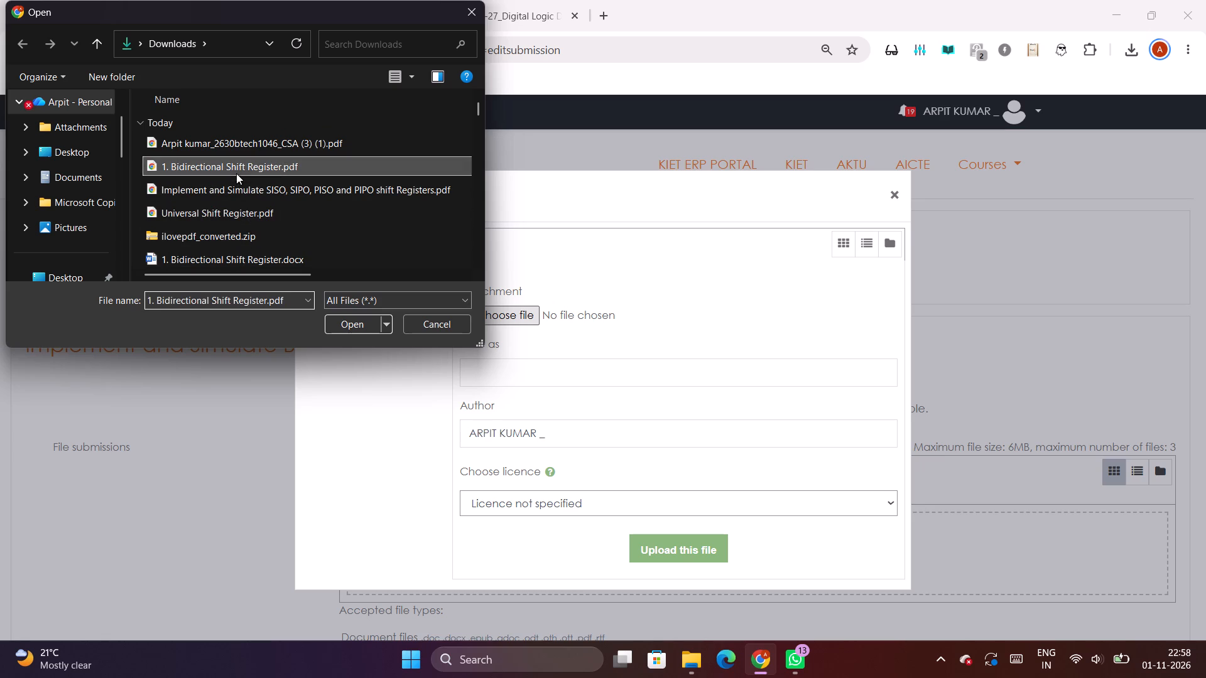
{"action": "left_click", "coordinate": [342, 327]}
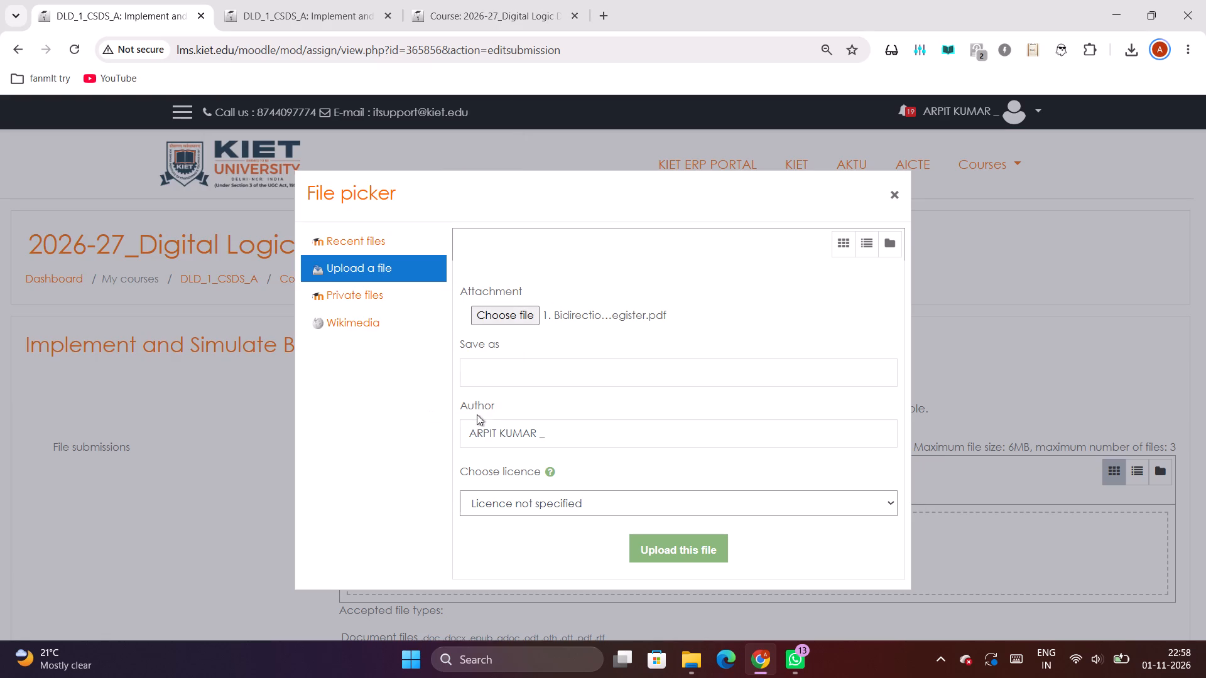
{"action": "left_click", "coordinate": [480, 379]}
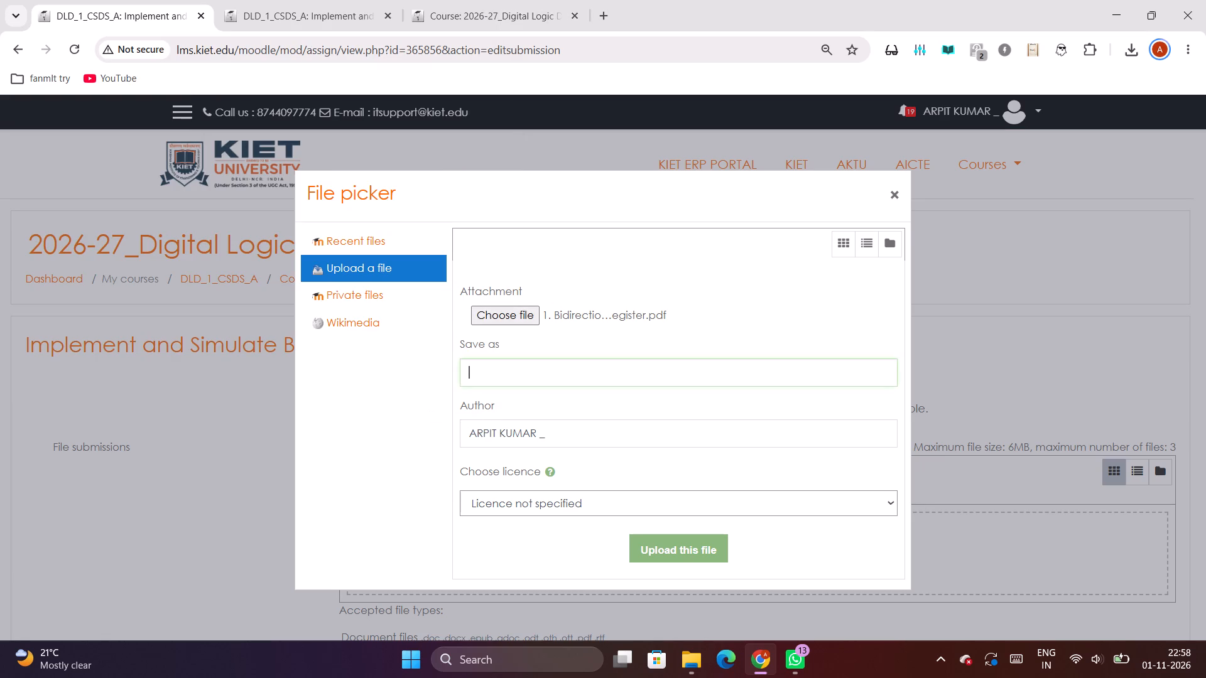
{"action": "key", "text": "ctrl+v"}
{"action": "left_click_drag", "start_coordinate": [562, 188], "coordinate": [590, 199]}
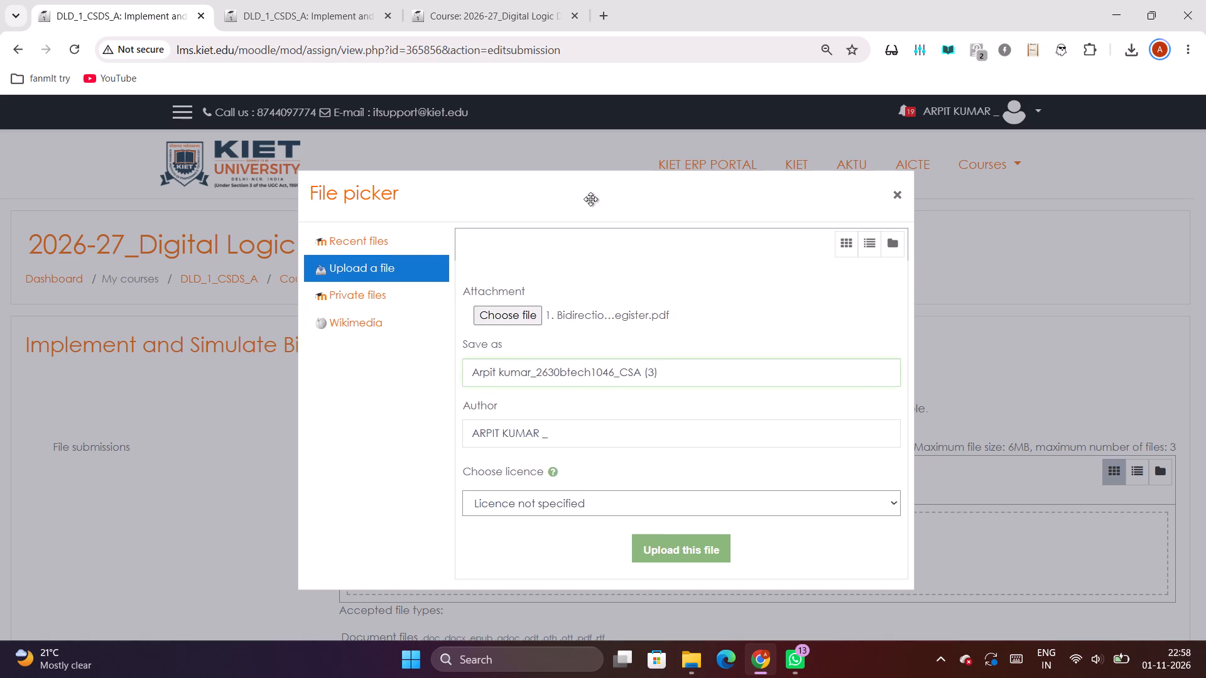
{"action": "left_click_drag", "start_coordinate": [590, 199], "coordinate": [562, 167]}
{"action": "left_click", "coordinate": [644, 529]}
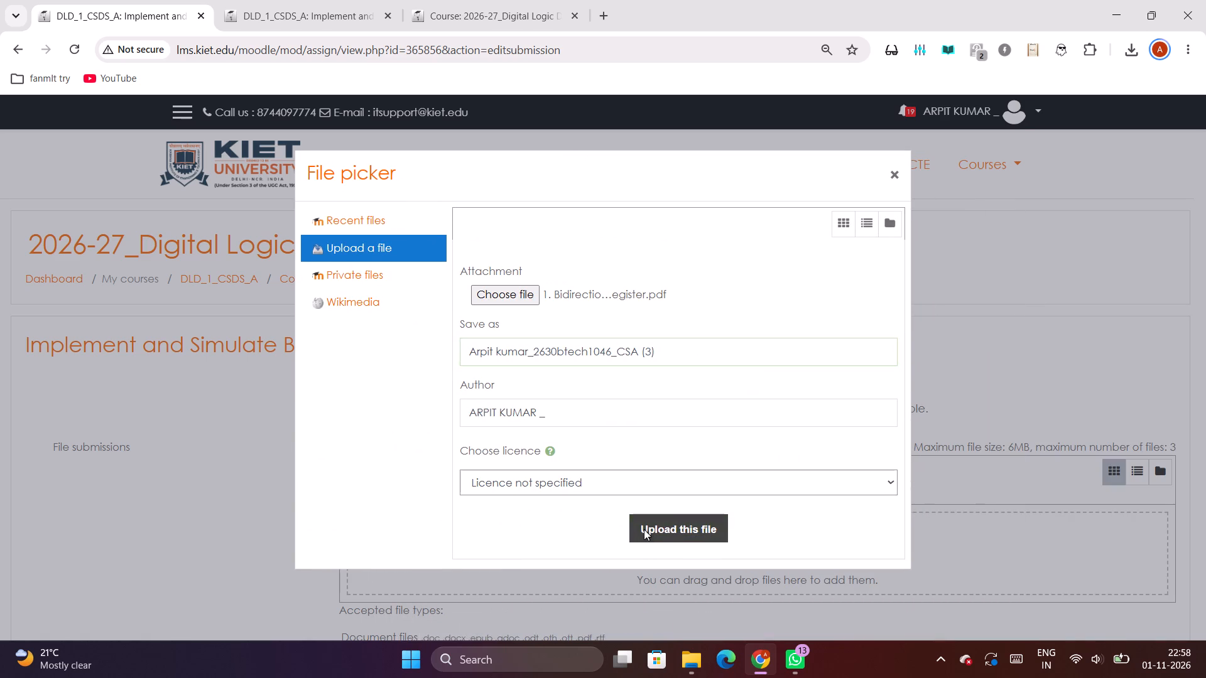
Accept the own-work declaration and save the Bidirectional Shift Register submission.
{"action": "scroll", "coordinate": [631, 524], "scroll_direction": "down", "scroll_amount": 4}
{"action": "scroll", "coordinate": [638, 499], "scroll_direction": "up", "scroll_amount": 1}
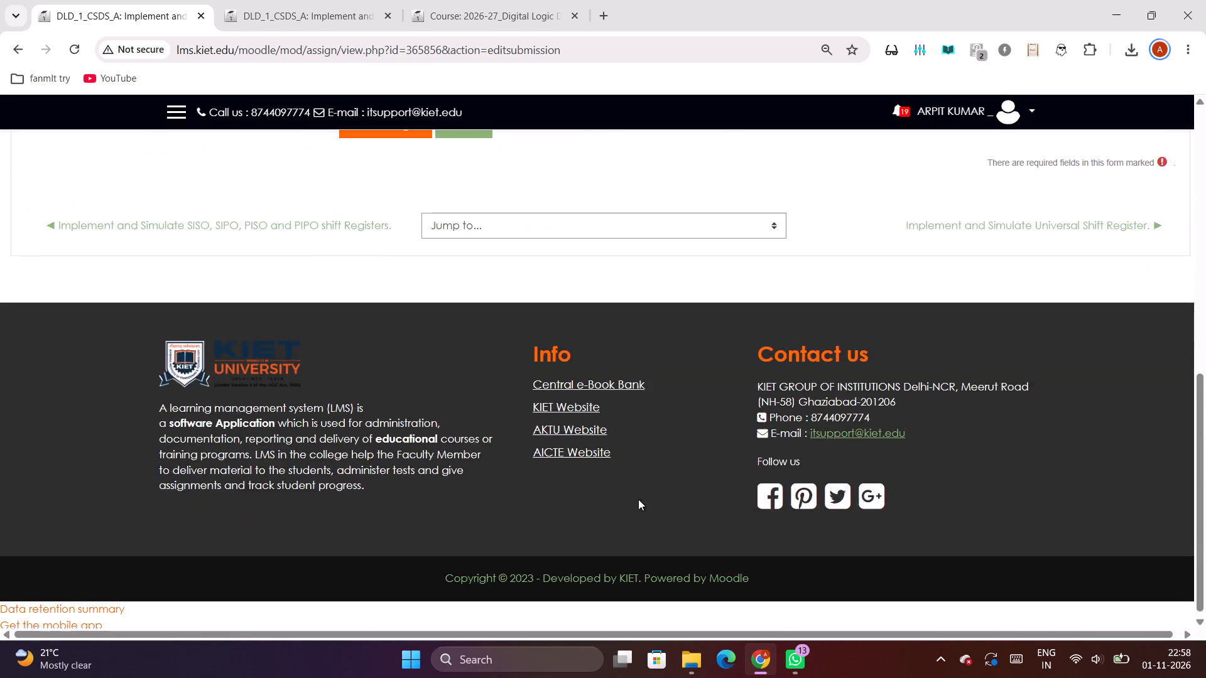
{"action": "scroll", "coordinate": [638, 499], "scroll_direction": "up", "scroll_amount": 1}
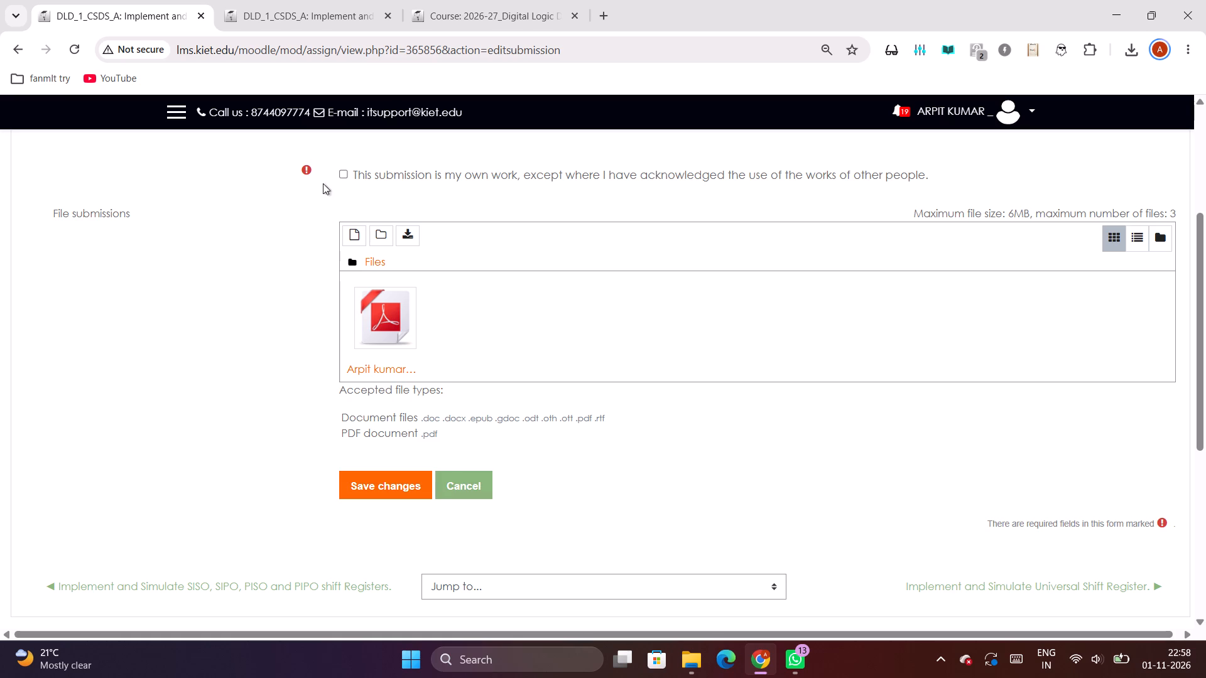
{"action": "left_click", "coordinate": [343, 178]}
{"action": "left_click", "coordinate": [364, 485]}
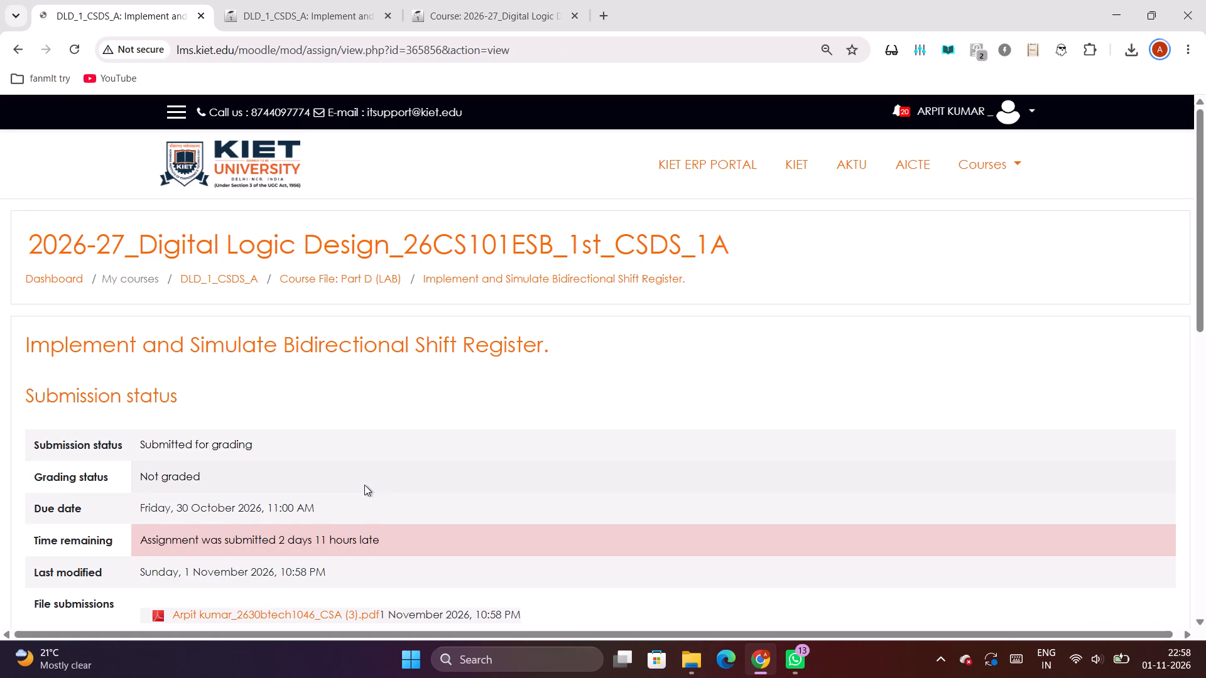
{"action": "scroll", "coordinate": [364, 485], "scroll_direction": "down", "scroll_amount": 2}
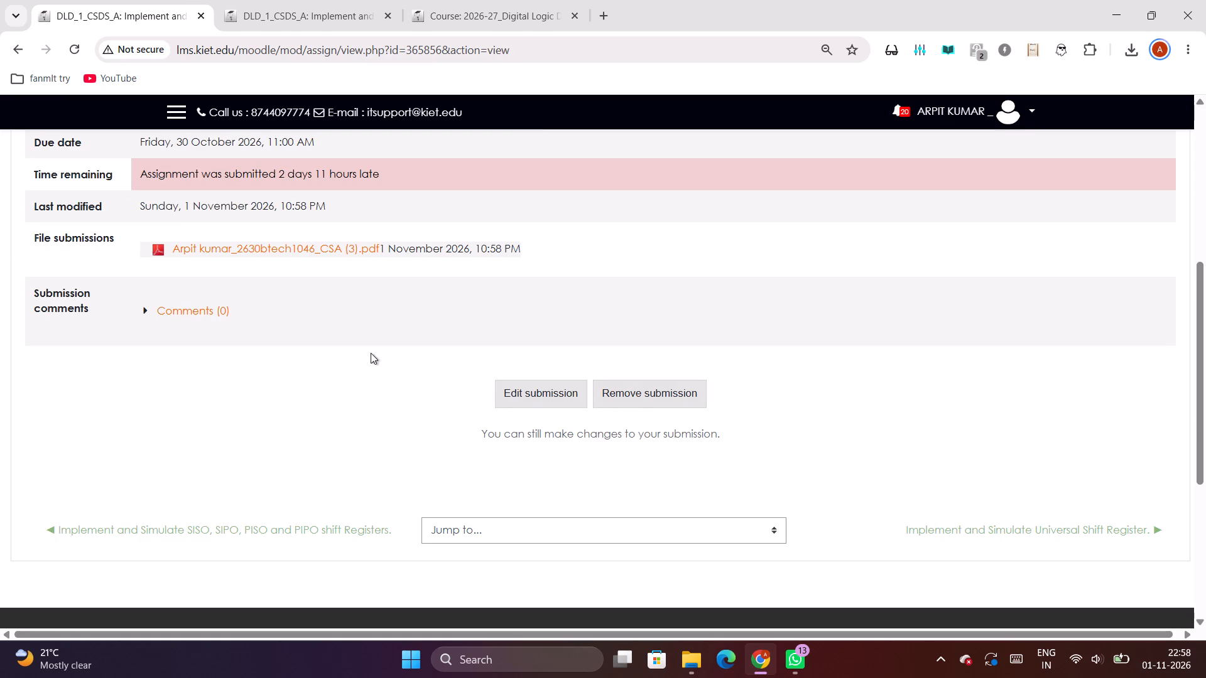
Review the submission status, due dates and last-modified times of the SISO/SIPO/PISO/PIPO, Universal and Bidirectional Shift Register assignments.
{"action": "left_click", "coordinate": [278, 12]}
{"action": "left_click", "coordinate": [467, 17]}
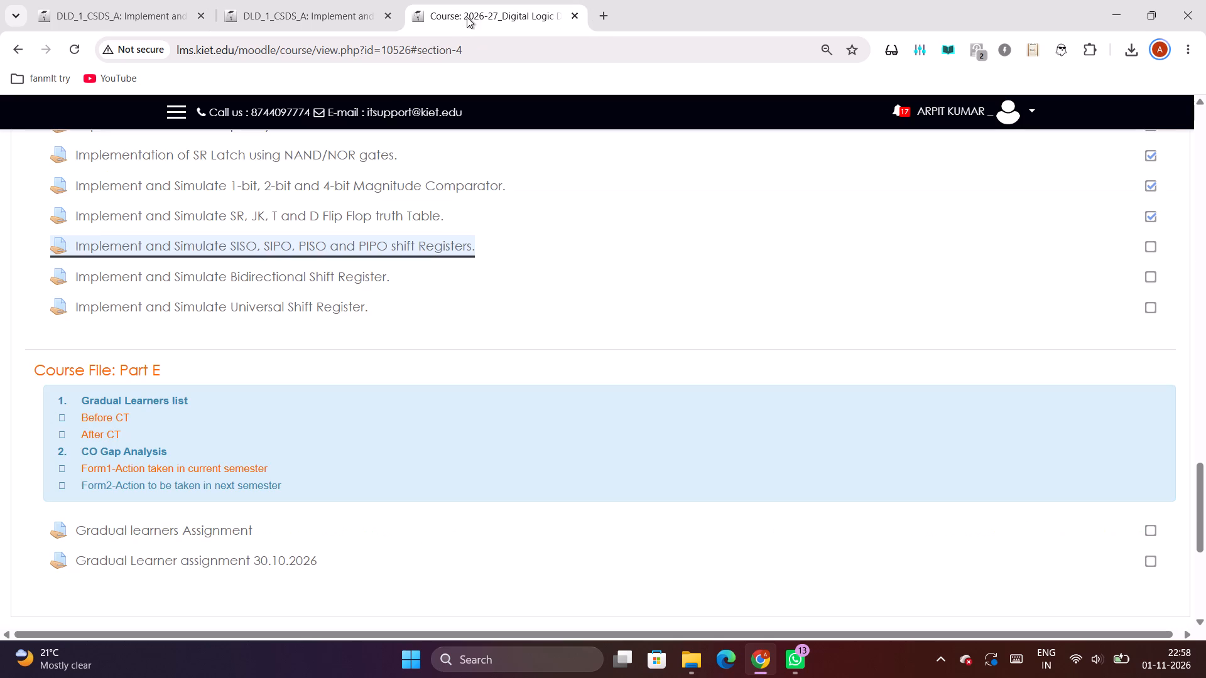
{"action": "double_click", "coordinate": [350, 252]}
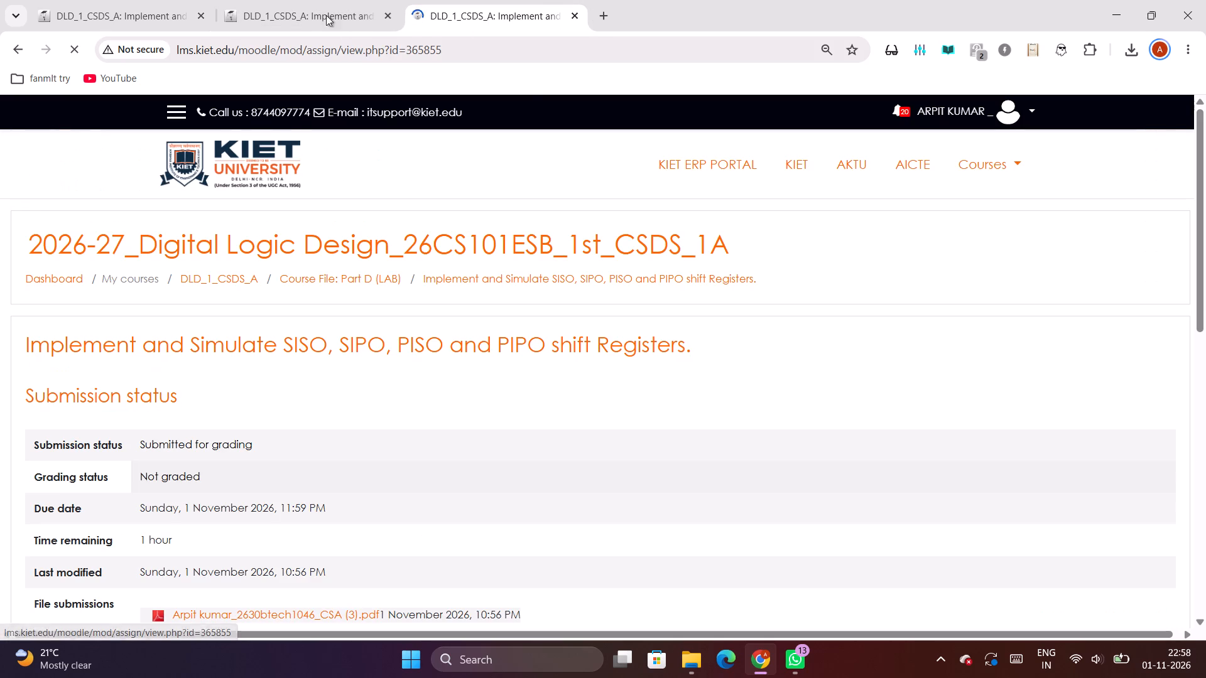
{"action": "scroll", "coordinate": [528, 327], "scroll_direction": "down", "scroll_amount": 2}
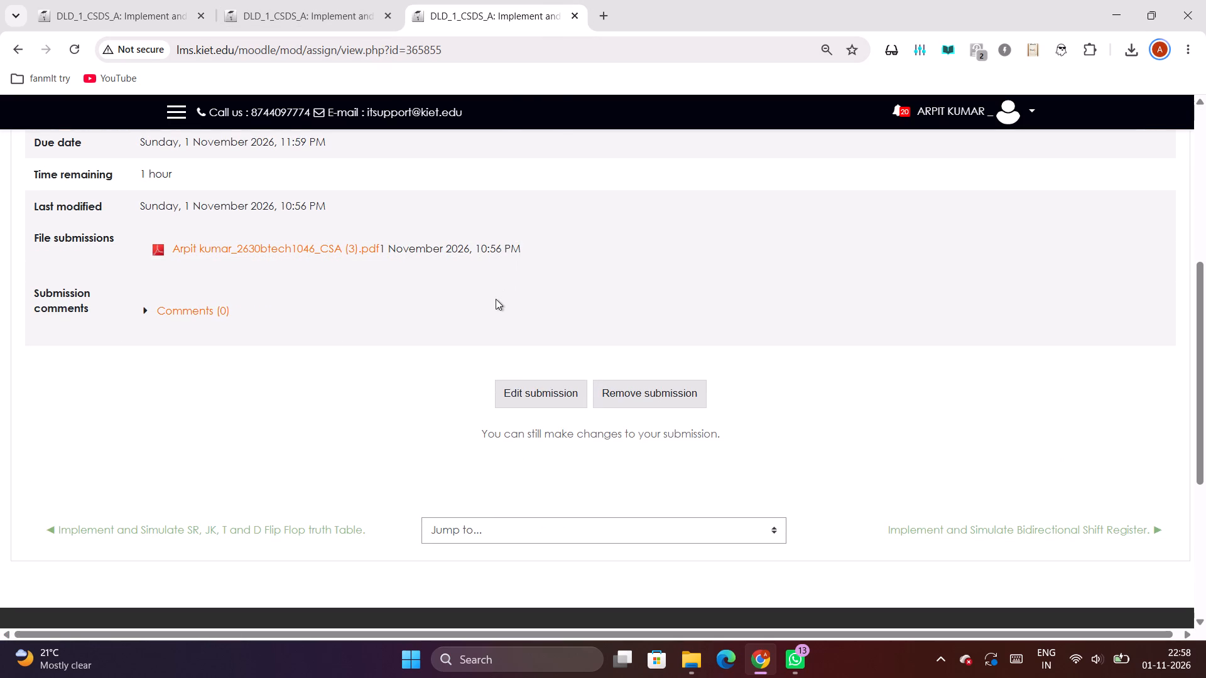
{"action": "scroll", "coordinate": [496, 299], "scroll_direction": "up", "scroll_amount": 1}
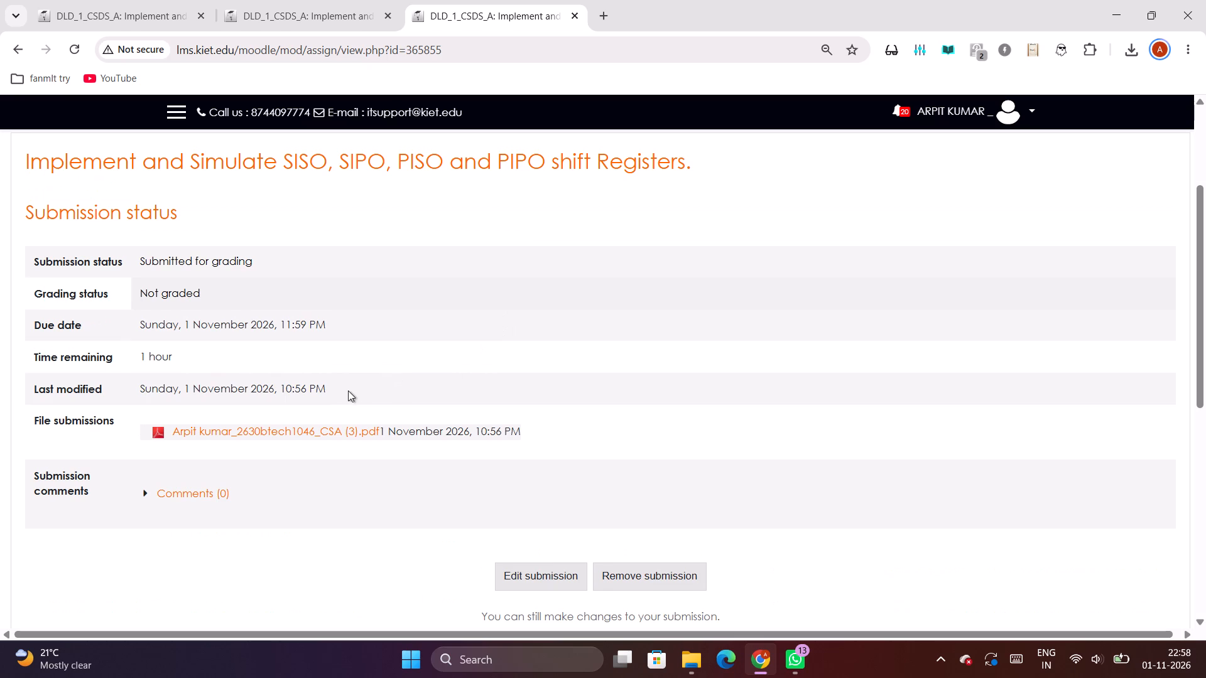
{"action": "left_click_drag", "start_coordinate": [348, 390], "coordinate": [182, 394]}
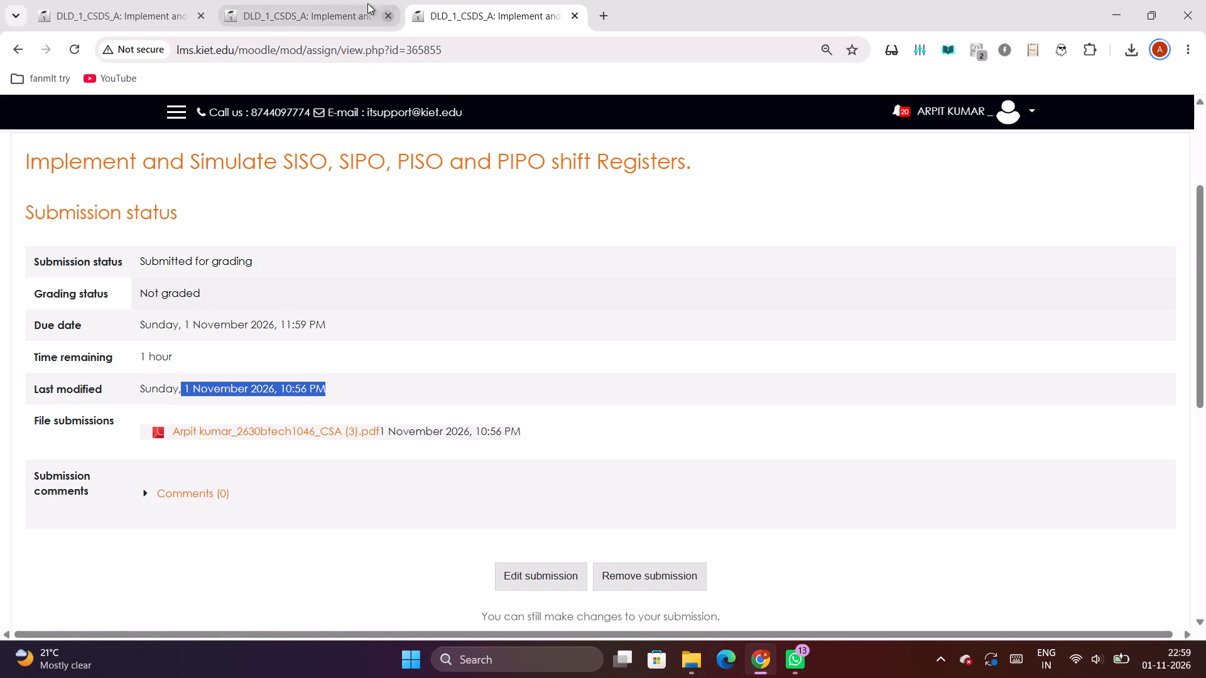
{"action": "left_click", "coordinate": [343, 0]}
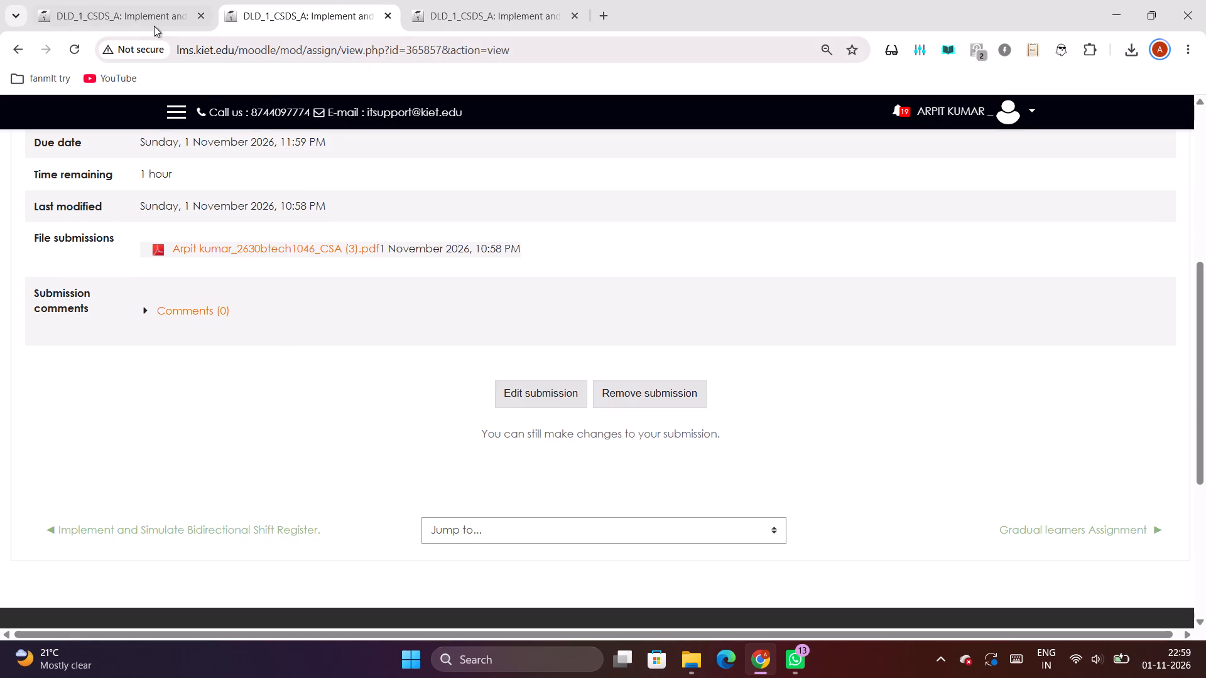
{"action": "left_click", "coordinate": [147, 21]}
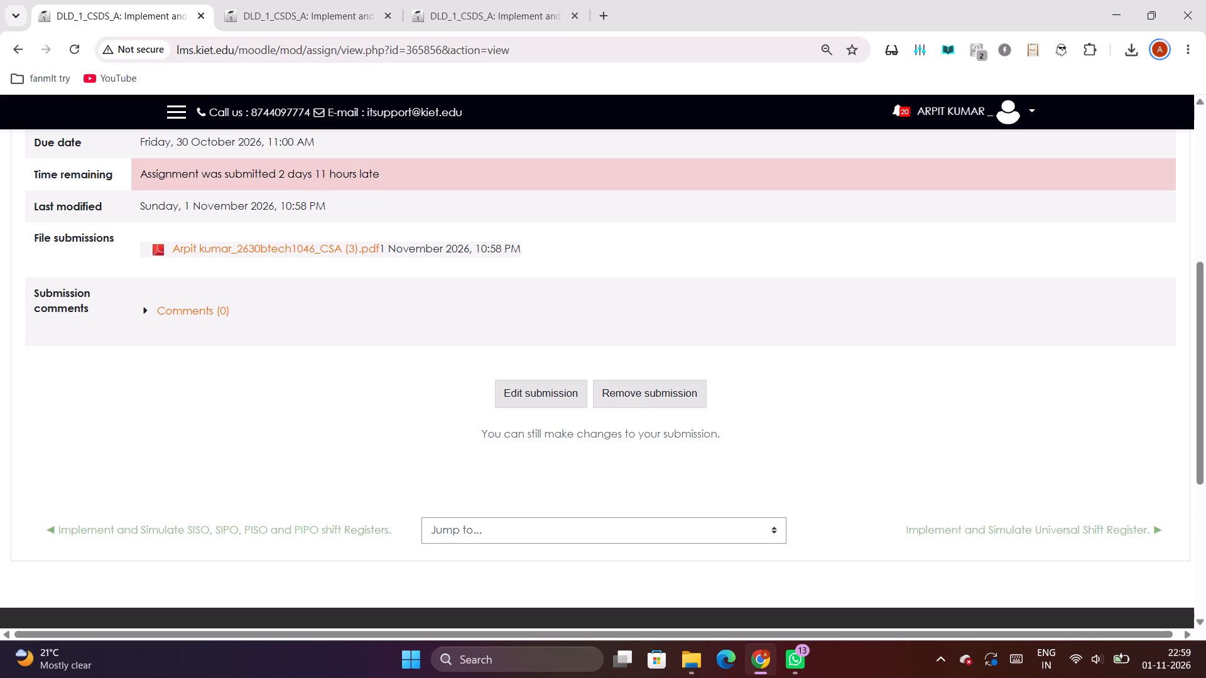
{"action": "scroll", "coordinate": [343, 235], "scroll_direction": "up", "scroll_amount": 1}
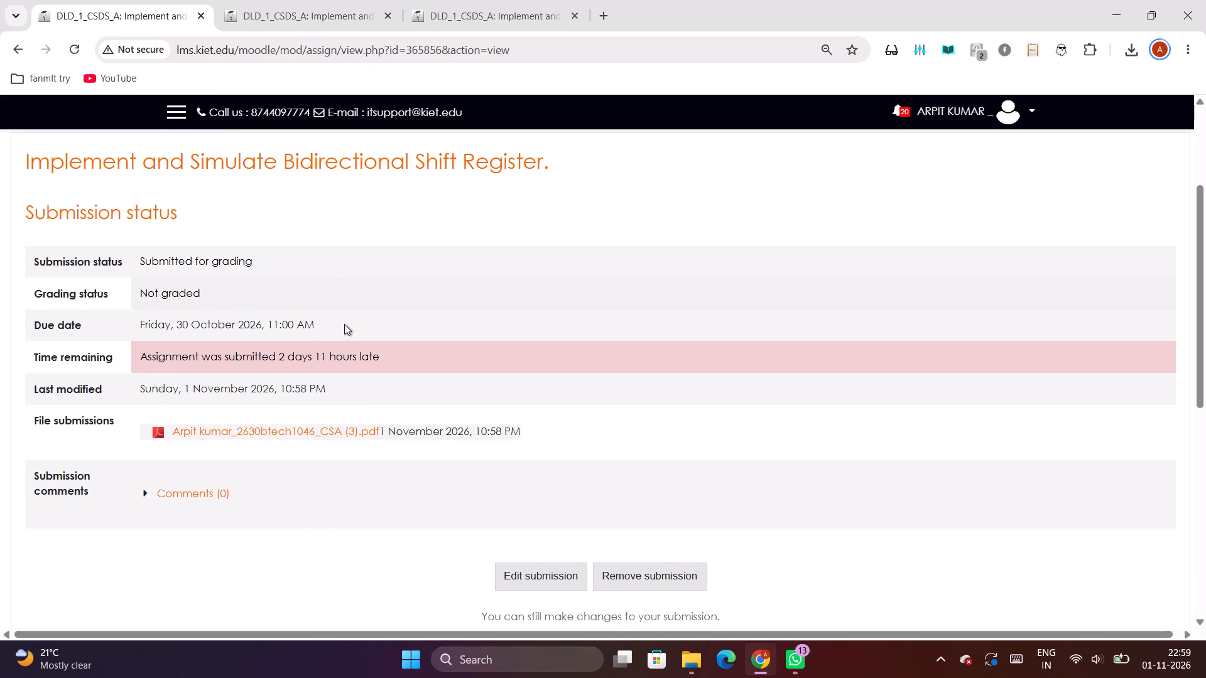
{"action": "left_click_drag", "start_coordinate": [343, 321], "coordinate": [142, 322]}
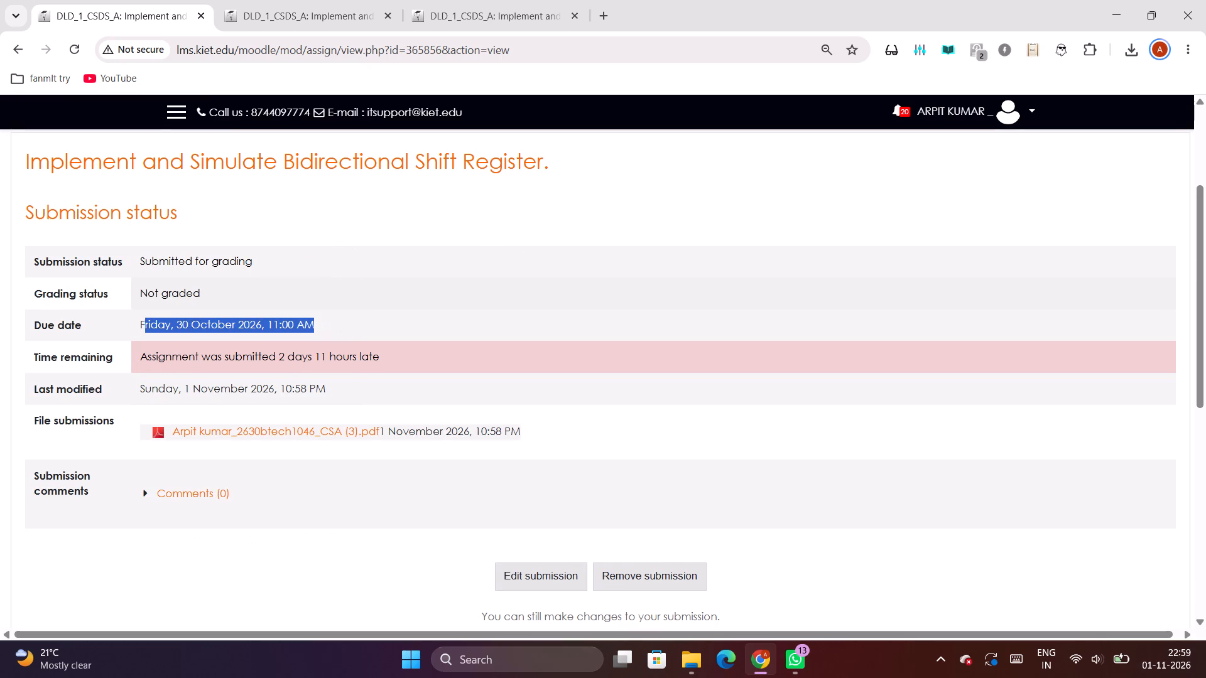